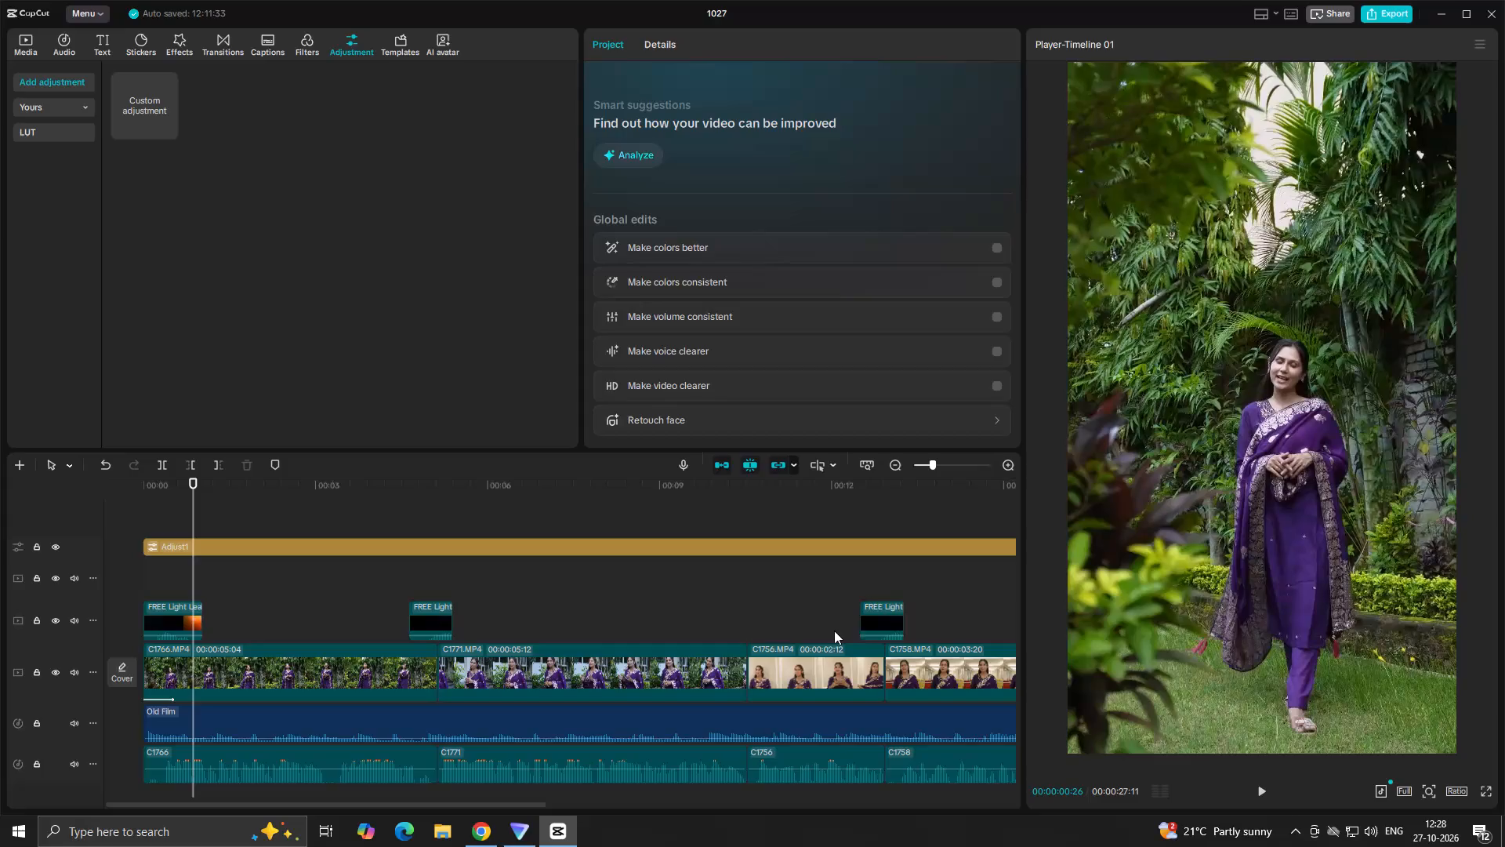
Play the edit from the start to review the opening light leak and the first clip transitions.
left_click(592, 602)
left_click_drag(592, 602, 0, 656)
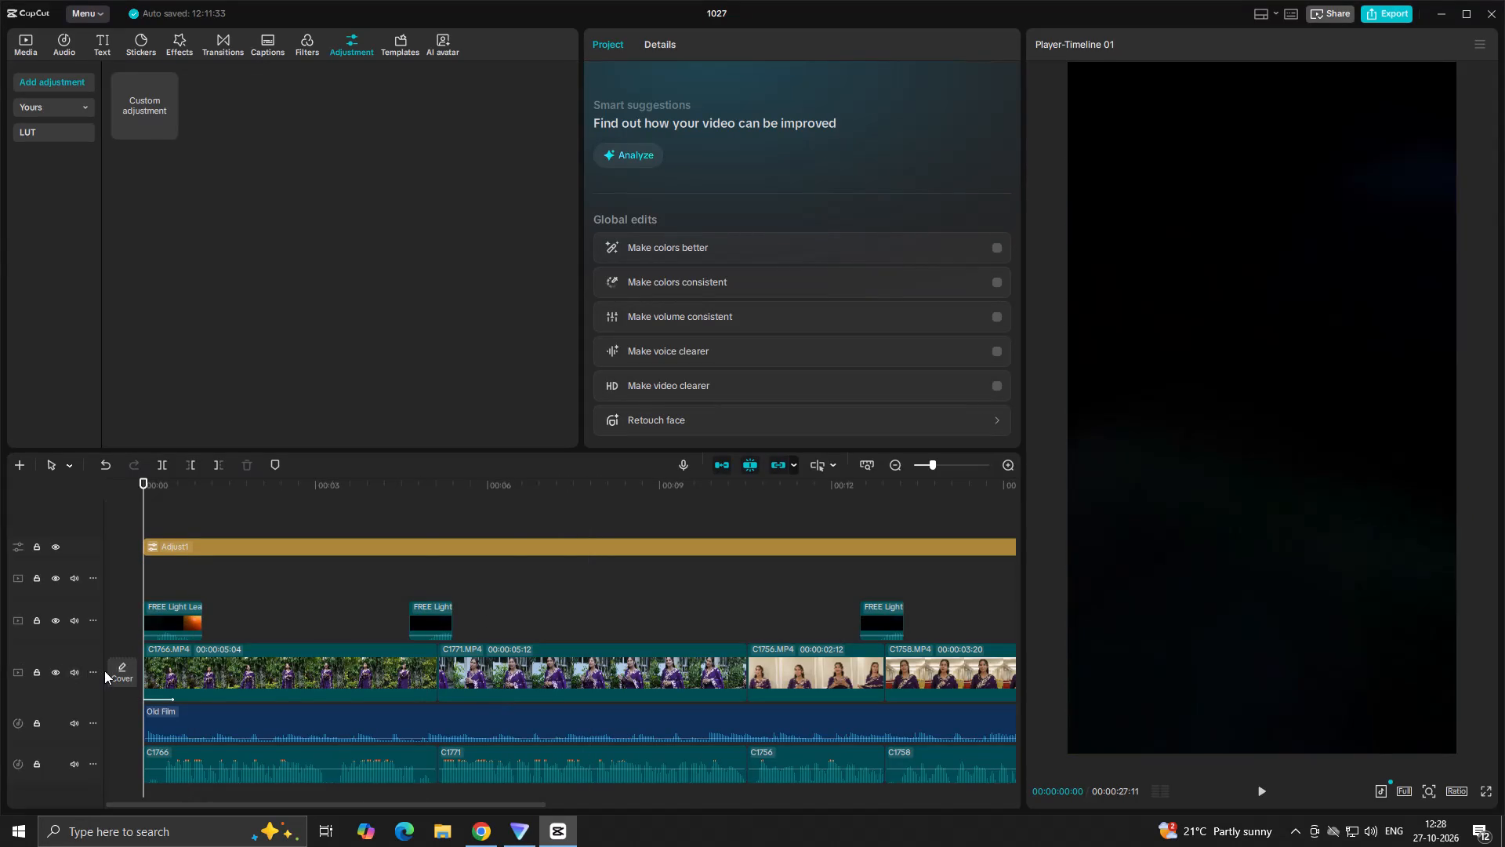
key("space")
key("space")
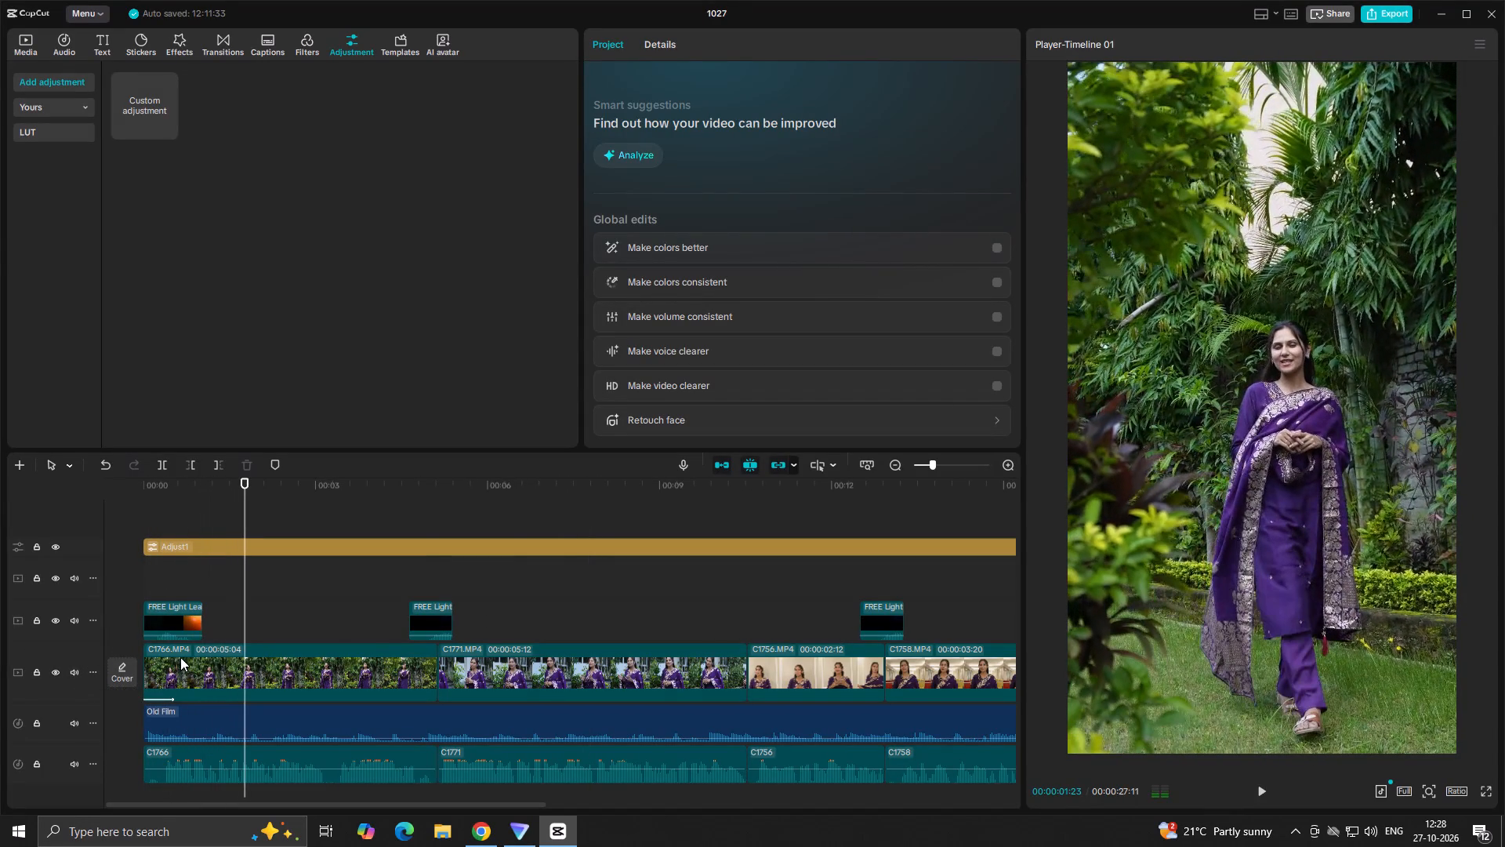
left_click(258, 621)
left_click_drag(259, 620, 0, 653)
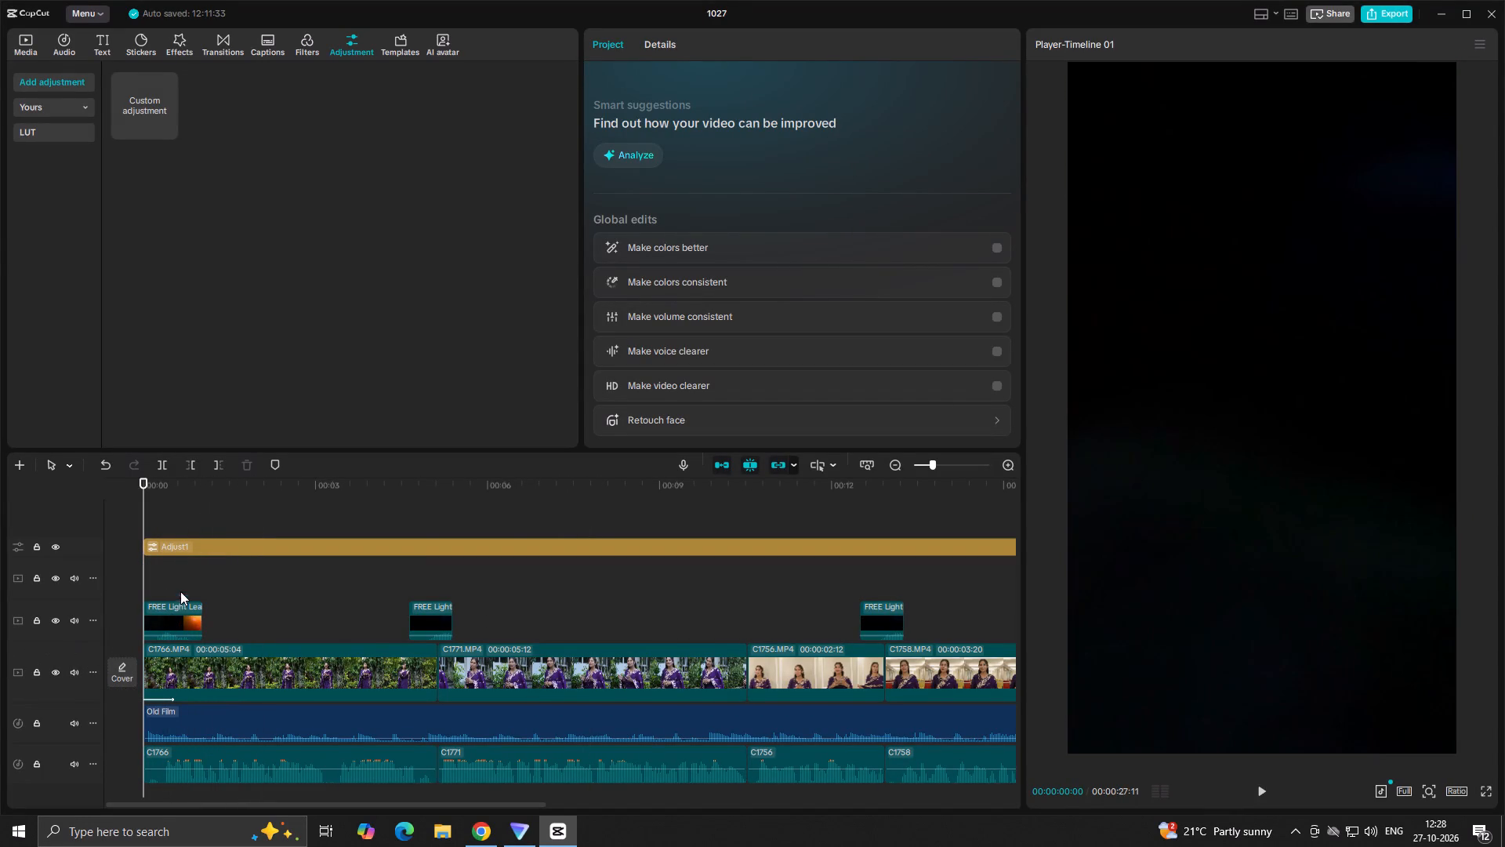
left_click(182, 581)
left_click_drag(182, 581, 118, 600)
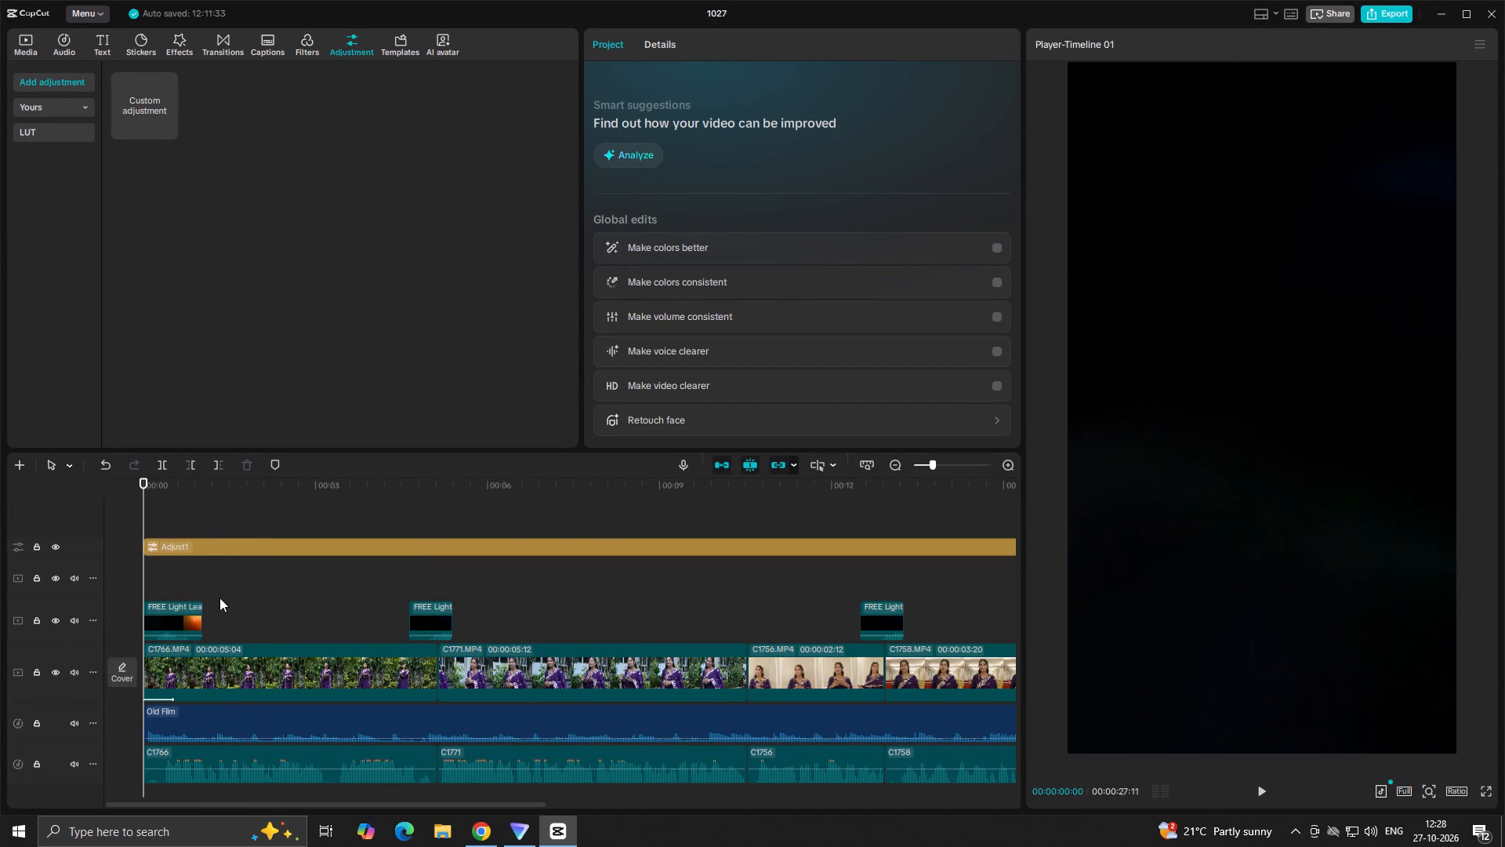
left_click(226, 594)
left_click_drag(226, 594, 89, 620)
key("space")
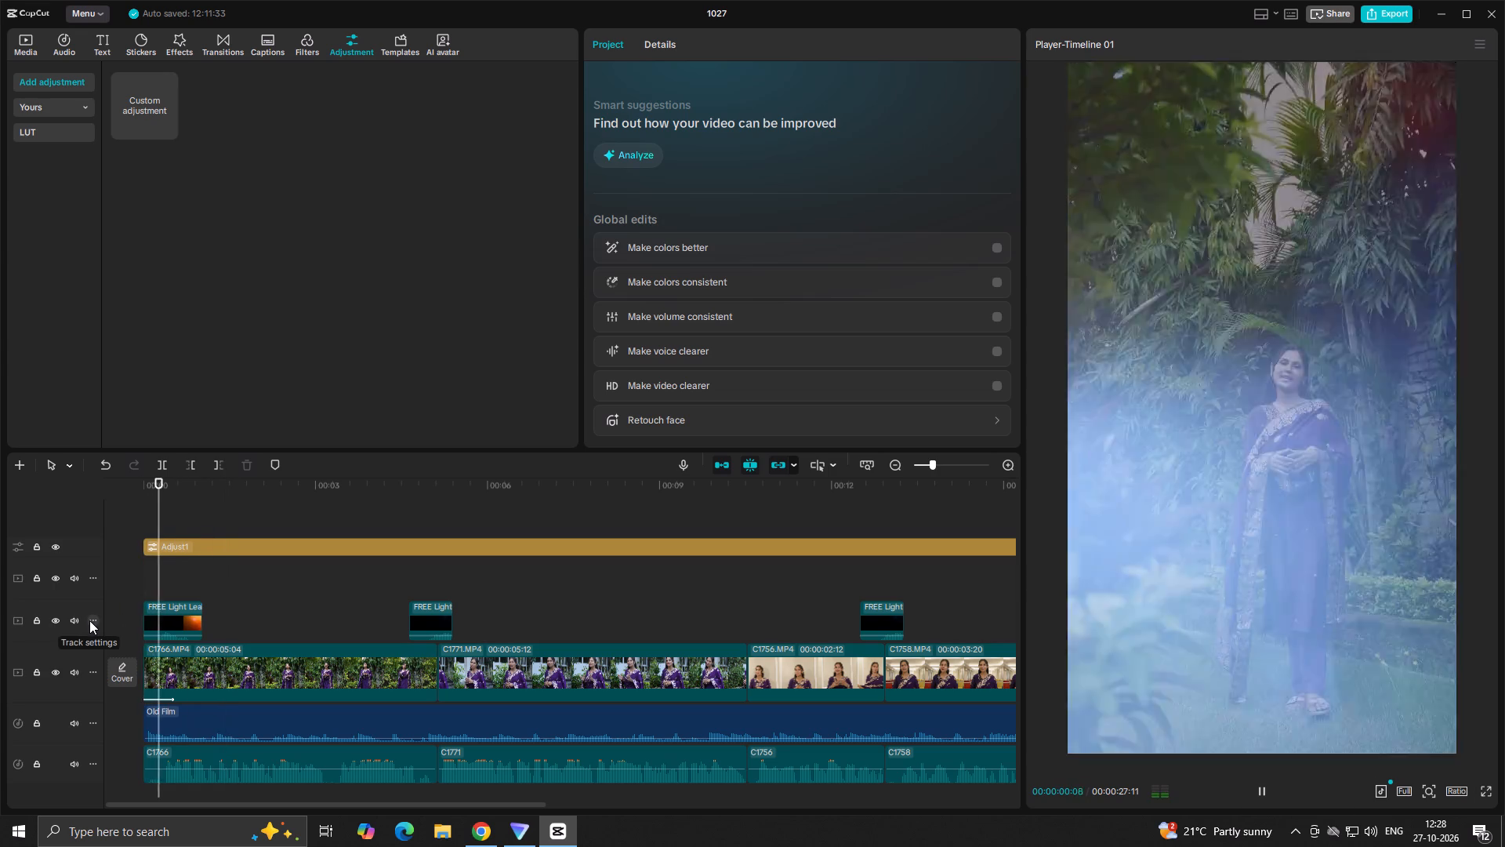
key("space")
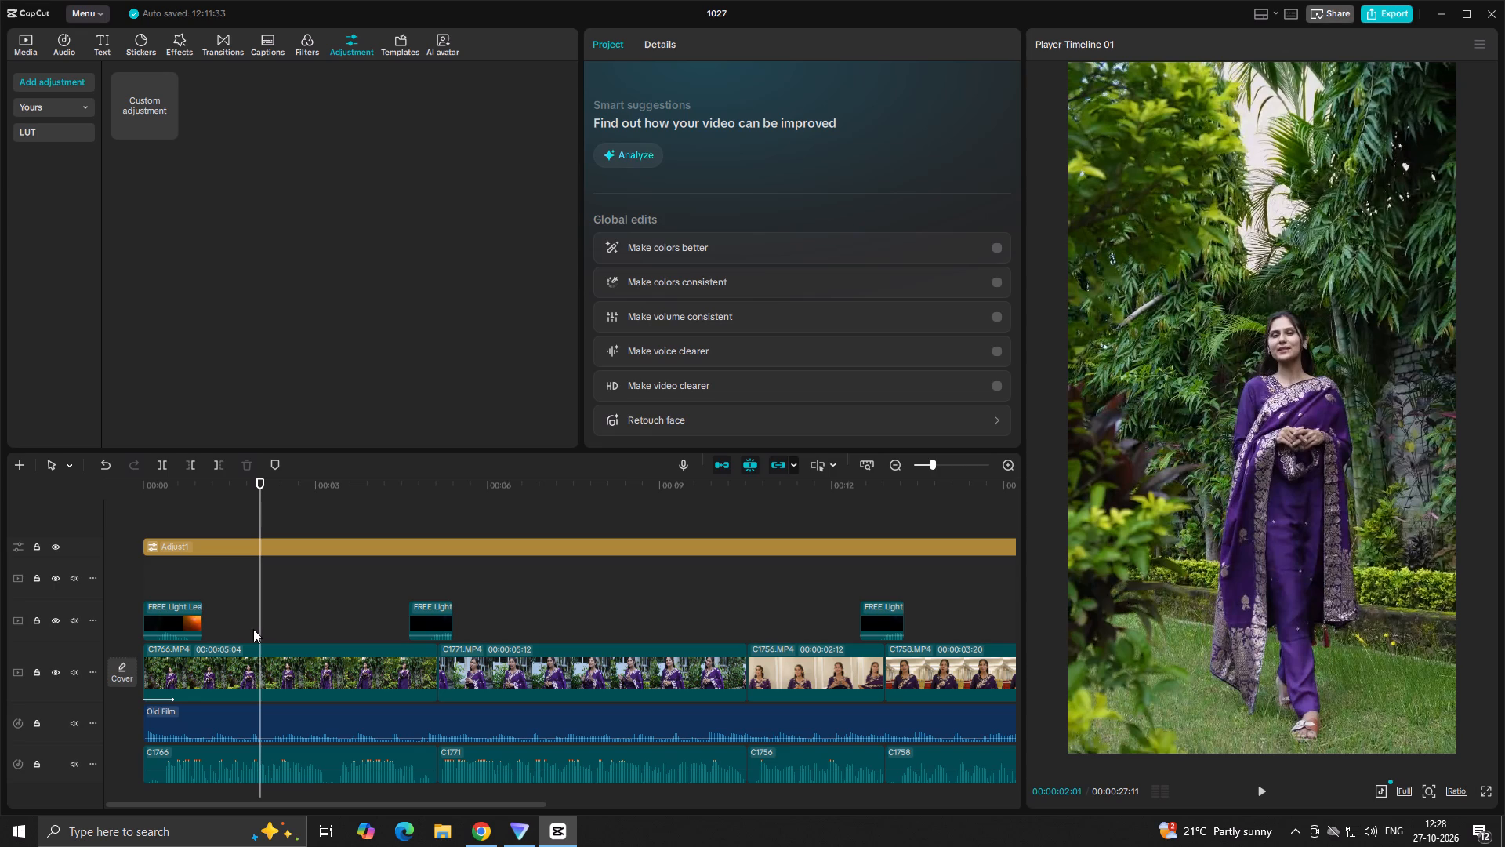
left_click_drag(253, 629, 0, 678)
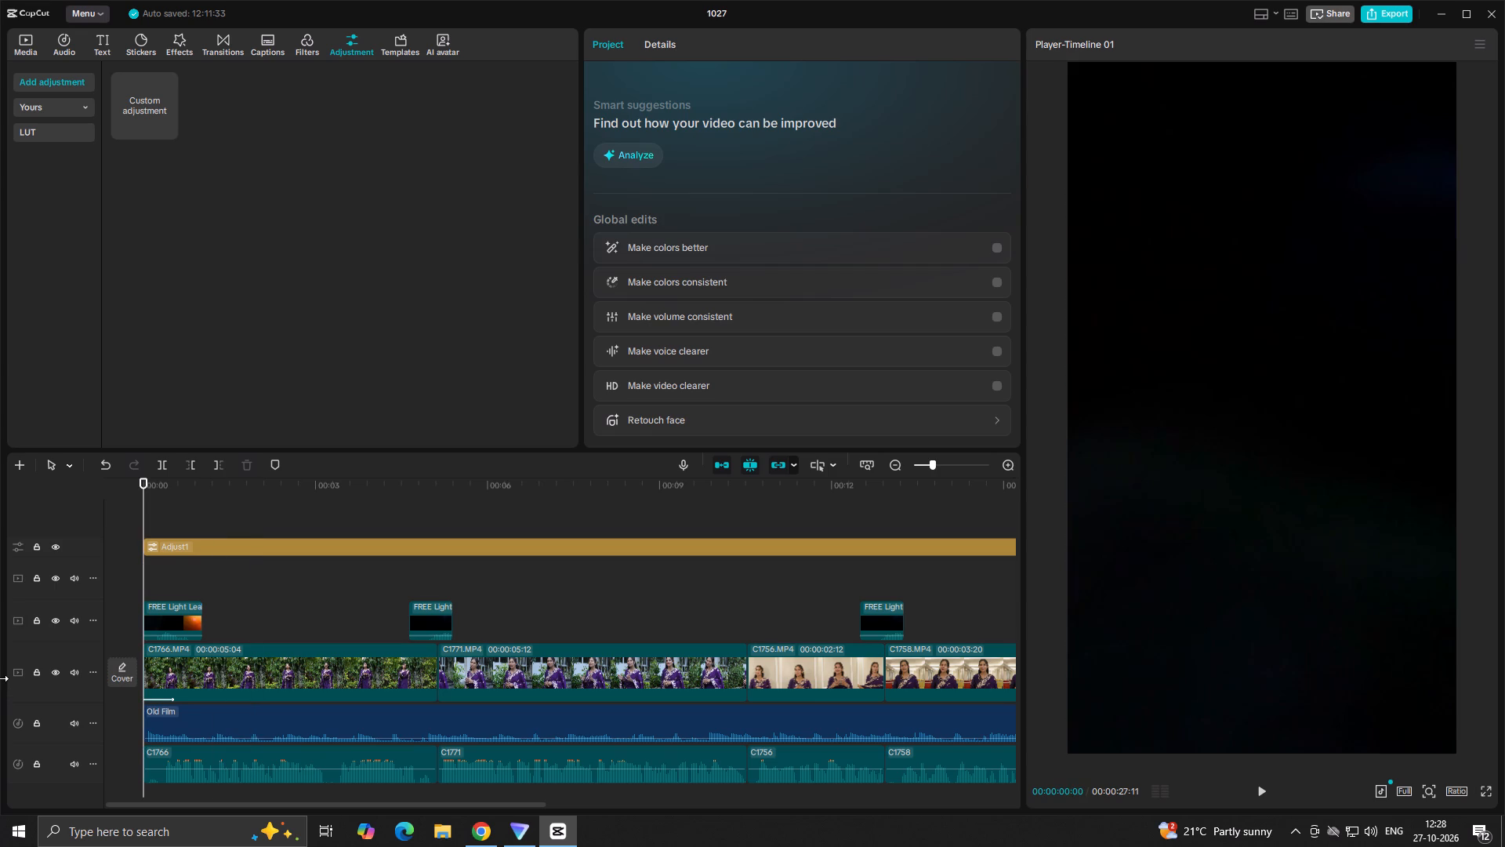
key("space")
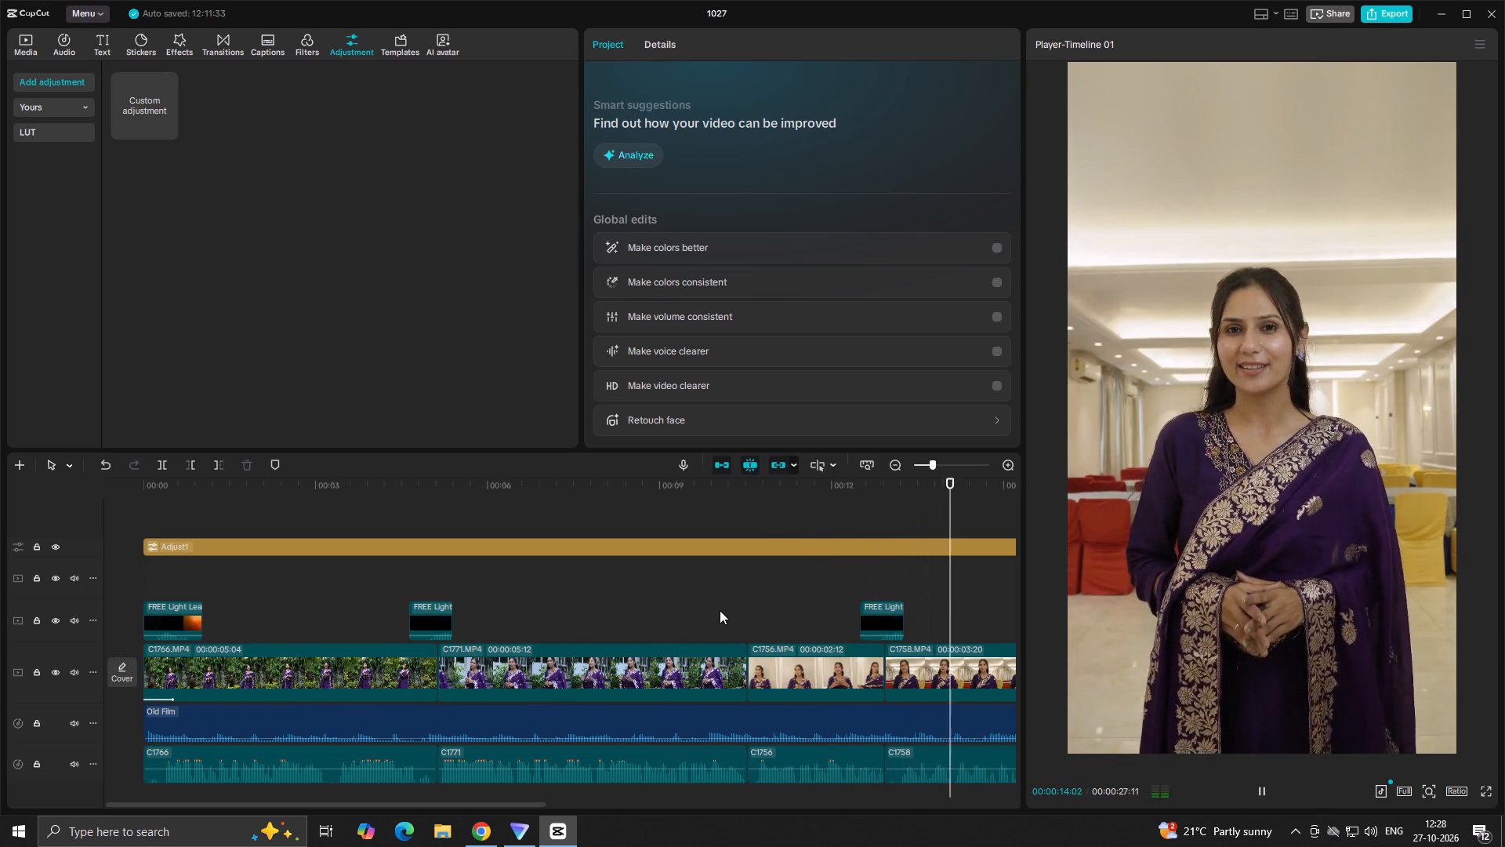
left_click(720, 610)
key("space")
key("space")
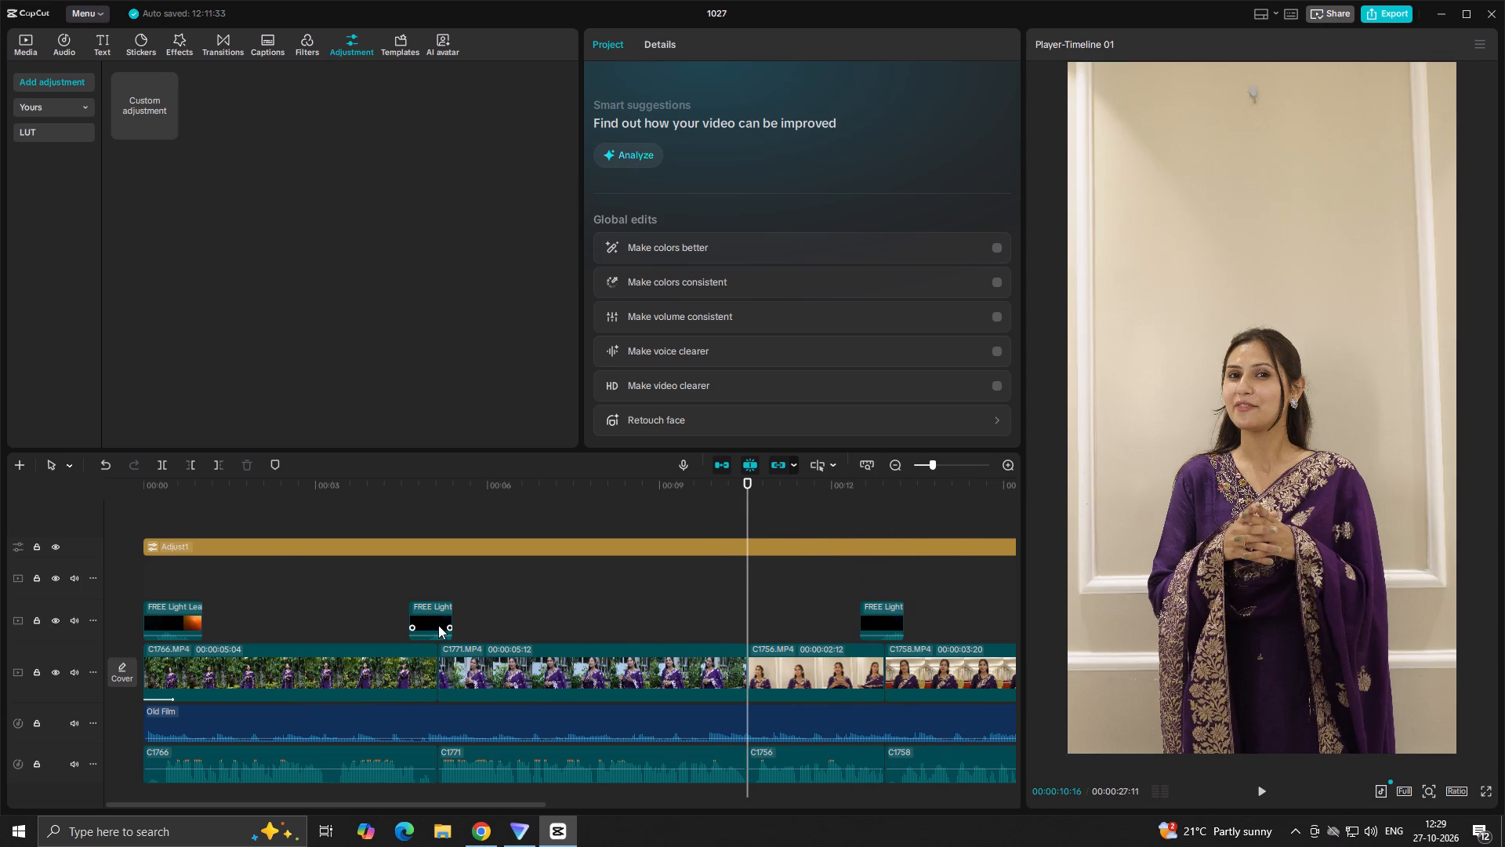
Move the opening light leak overlay over the cut between the C1771 and C1756 clips and preview it.
left_click(176, 615)
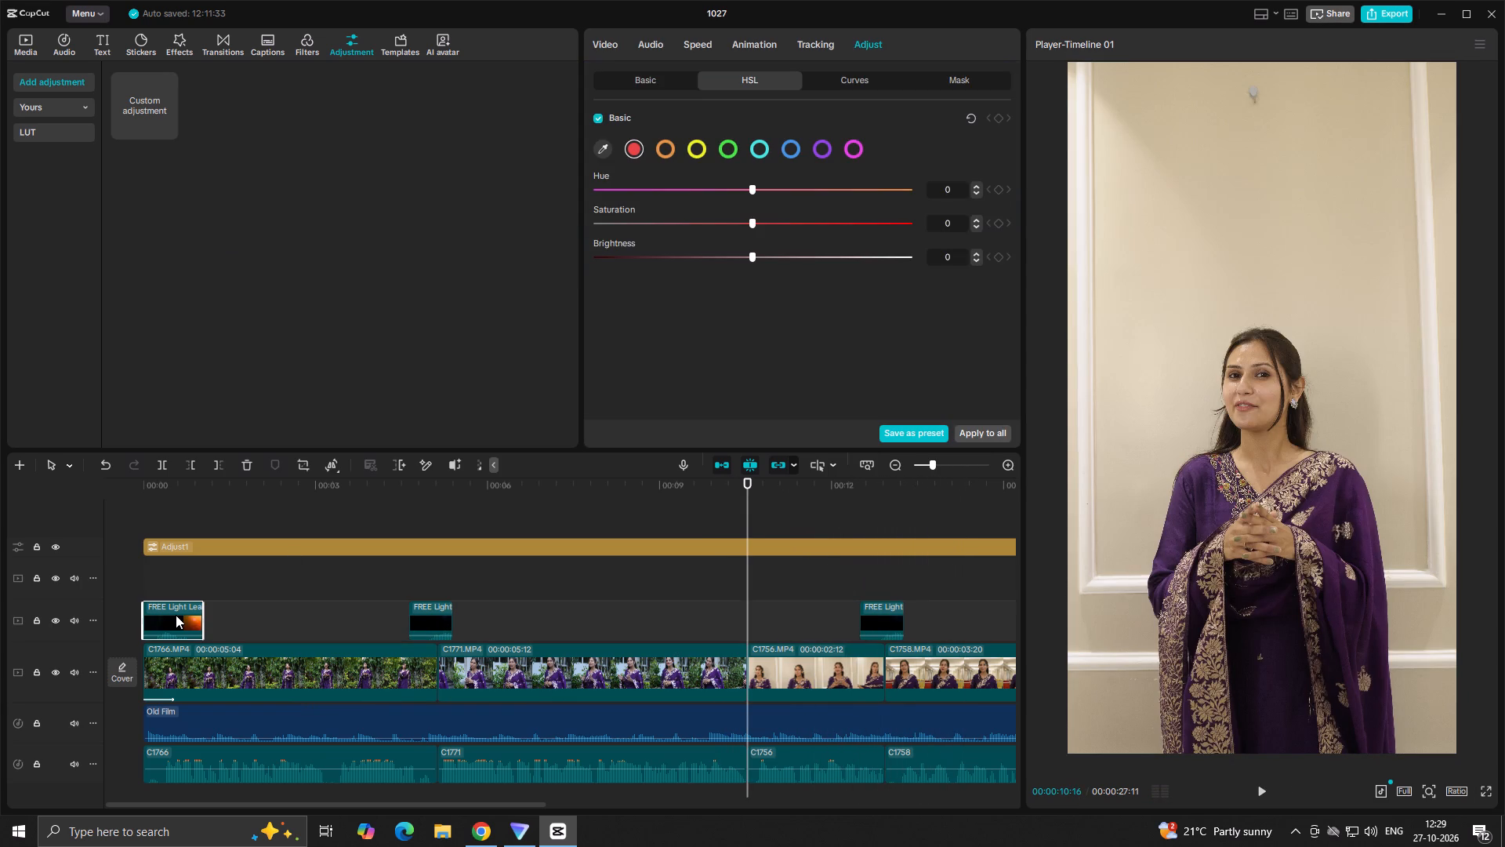
left_click_drag(176, 615, 764, 636)
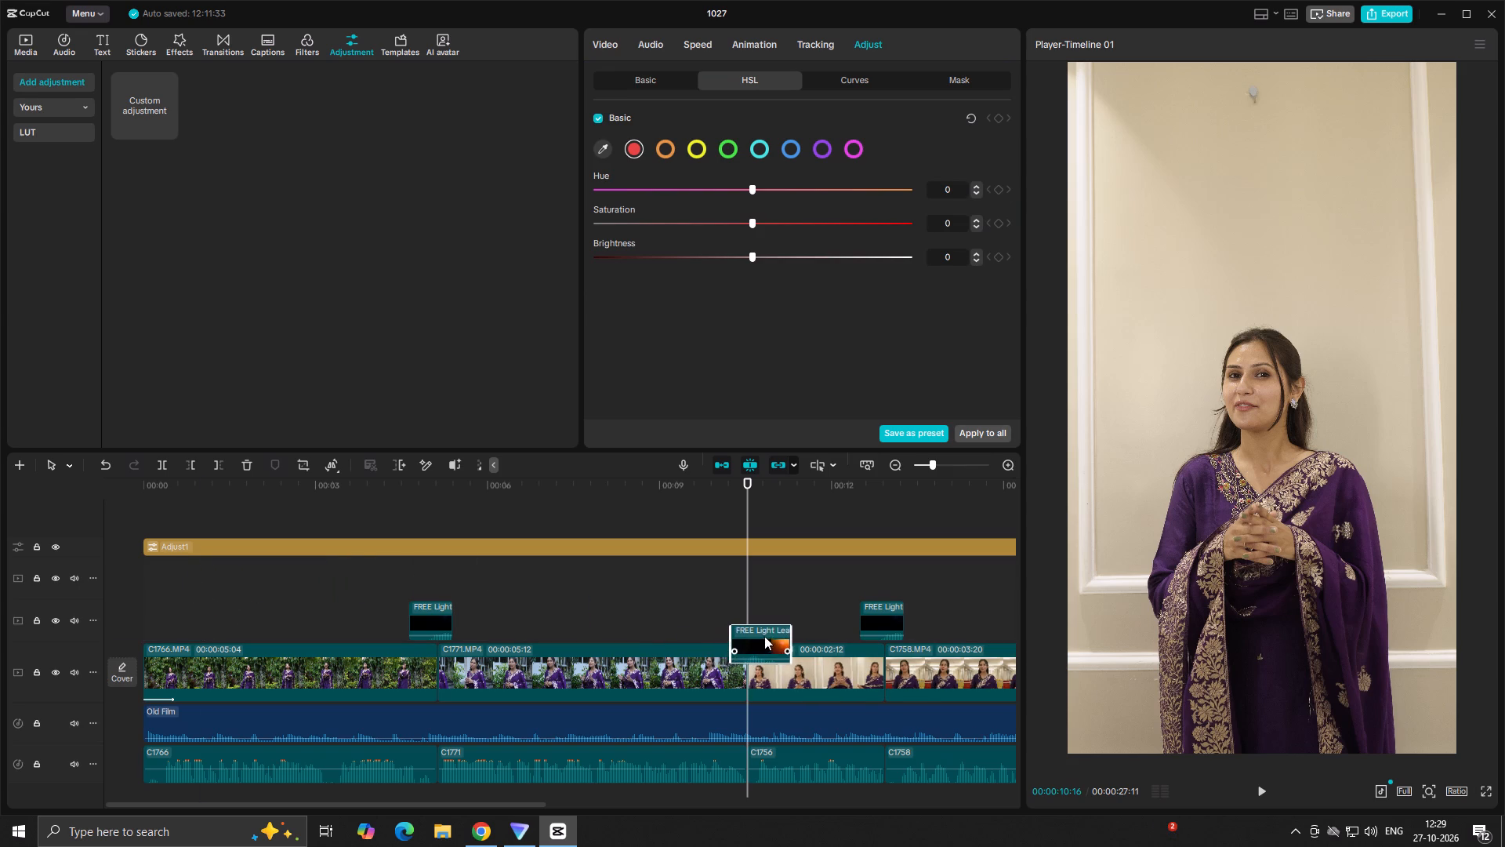
left_click_drag(764, 636, 756, 623)
left_click(700, 611)
key("space")
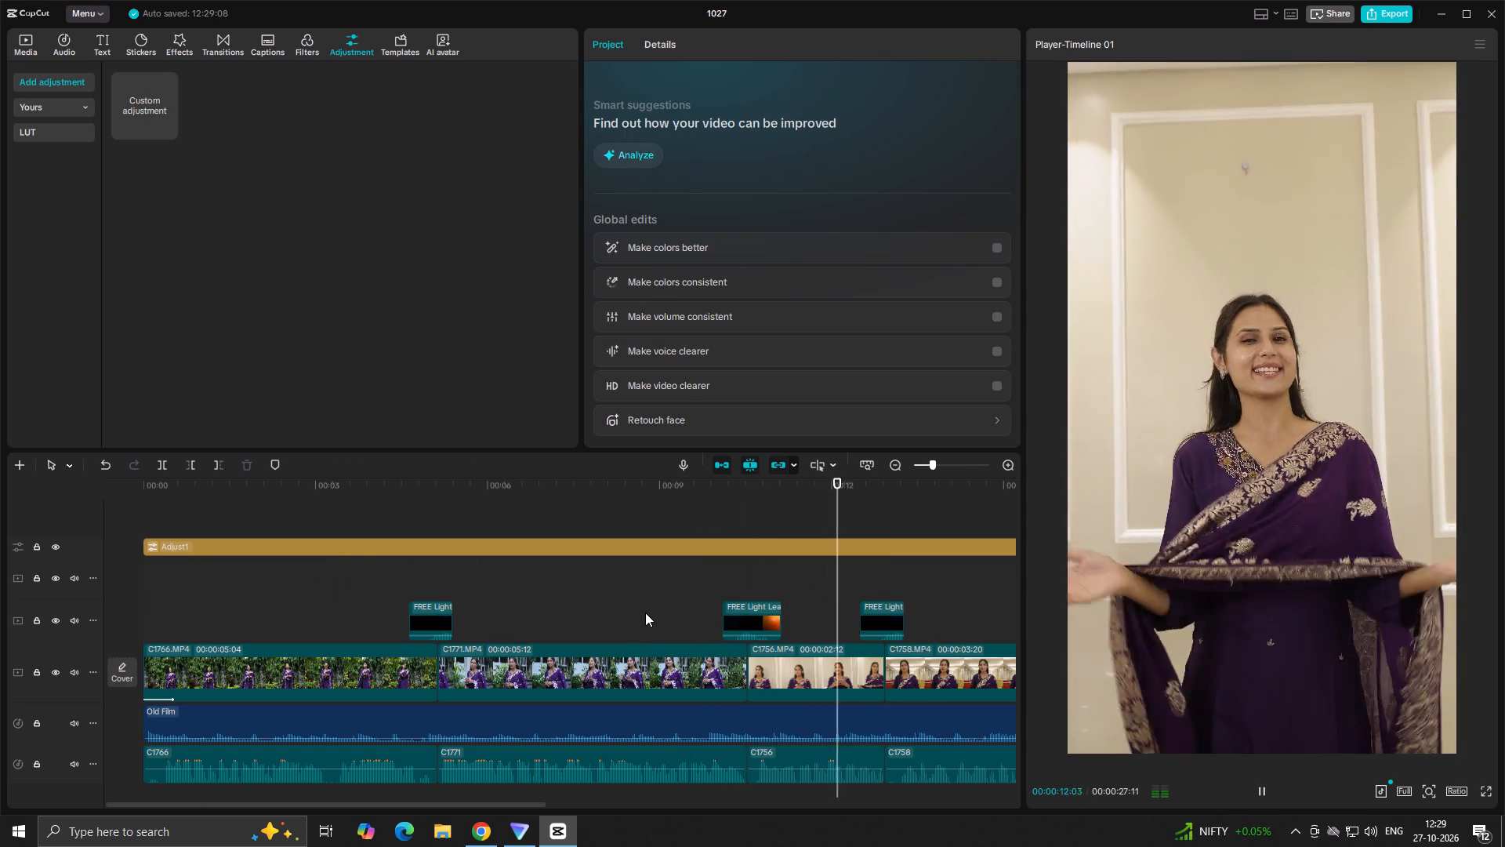
Replay the opening of the C1766 clip from the start to review it without the light leak.
left_click(645, 613)
left_click_drag(645, 613, 0, 587)
key("space")
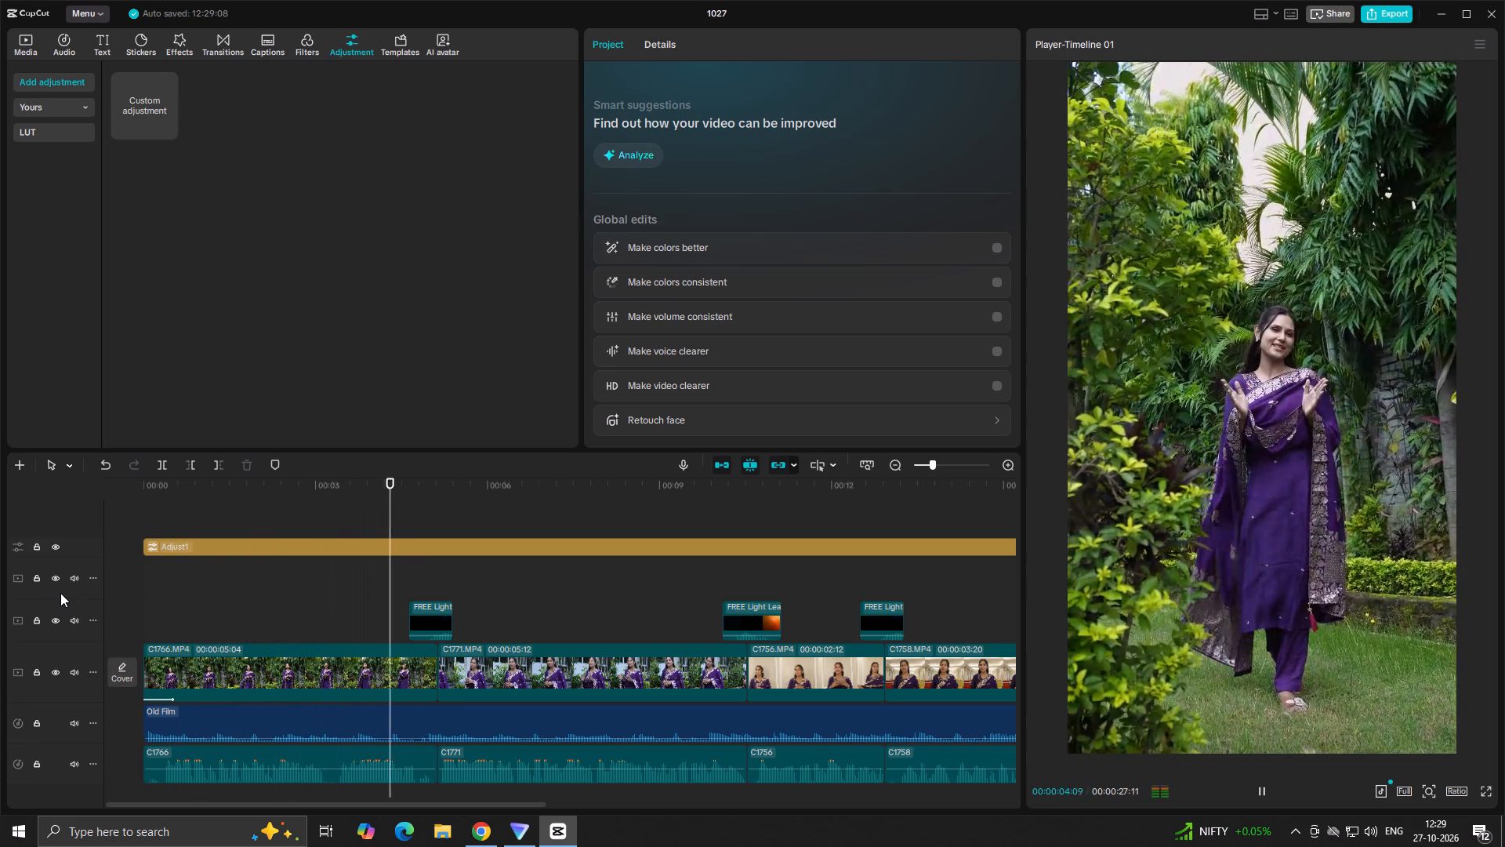
key("space")
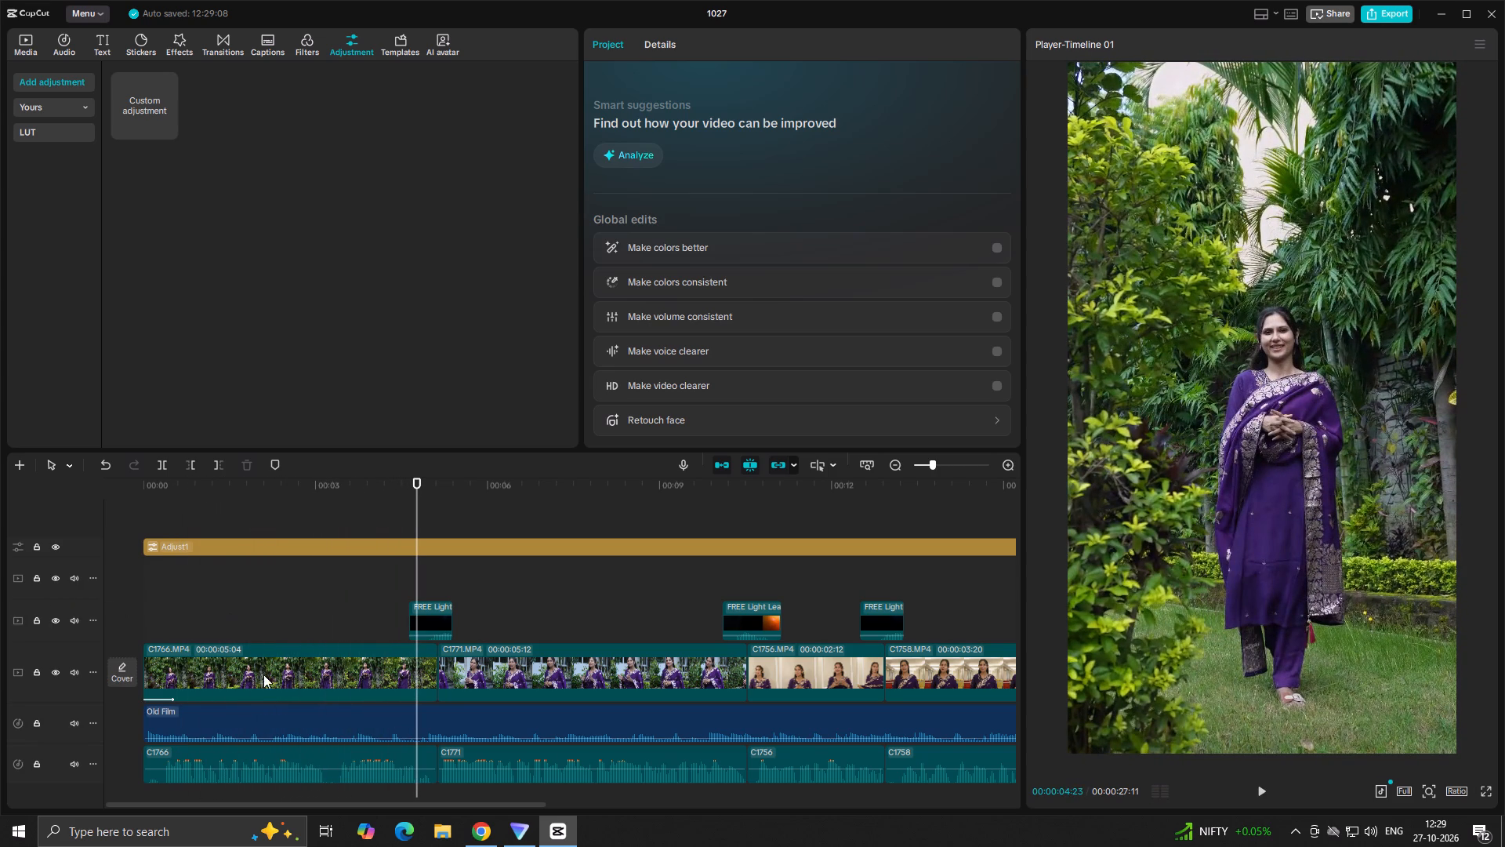
left_click(279, 583)
left_click_drag(279, 583, 33, 609)
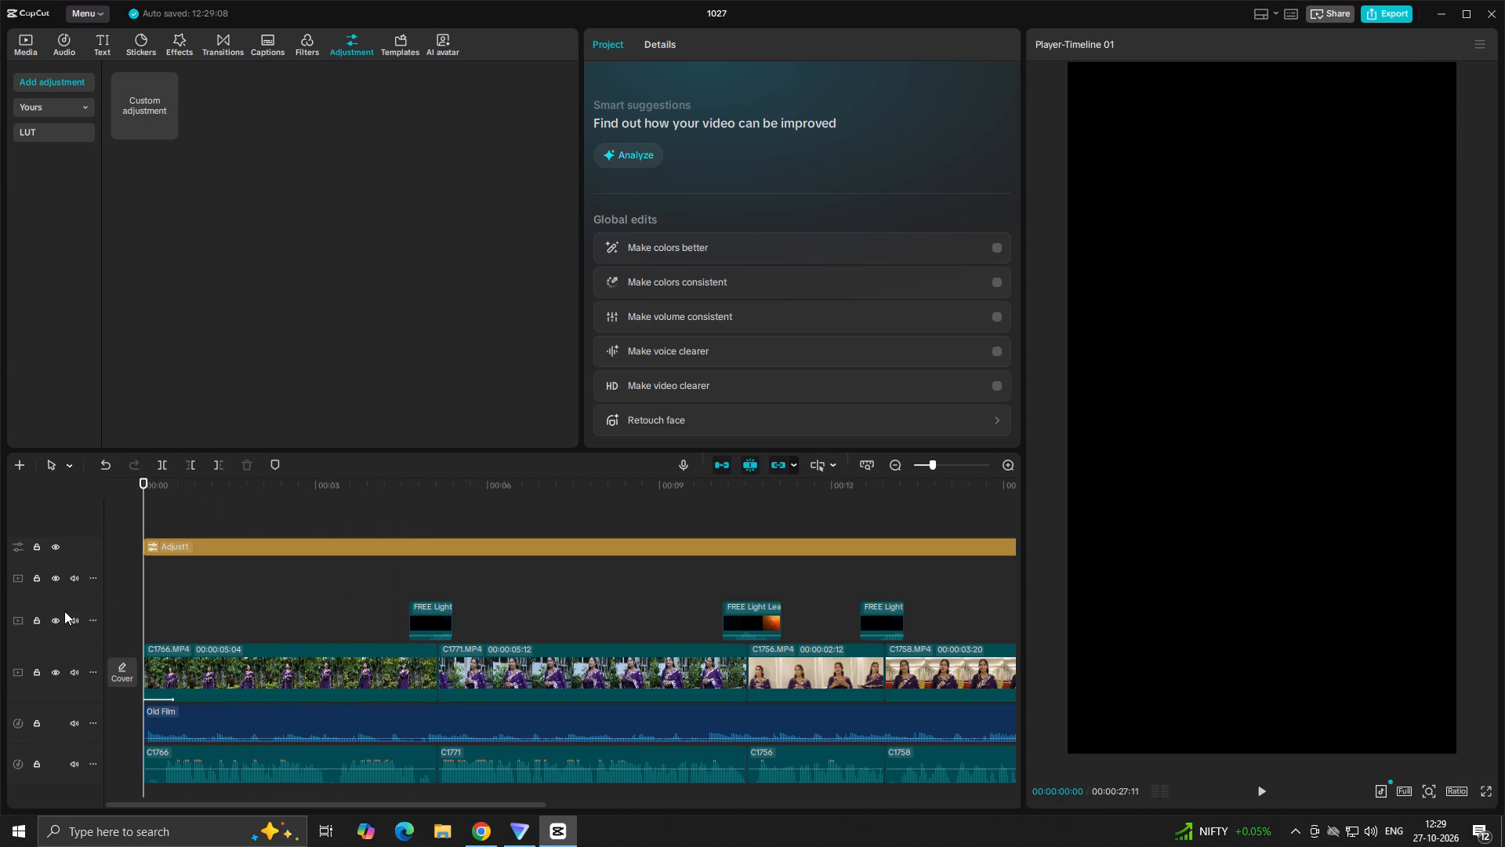
key("space")
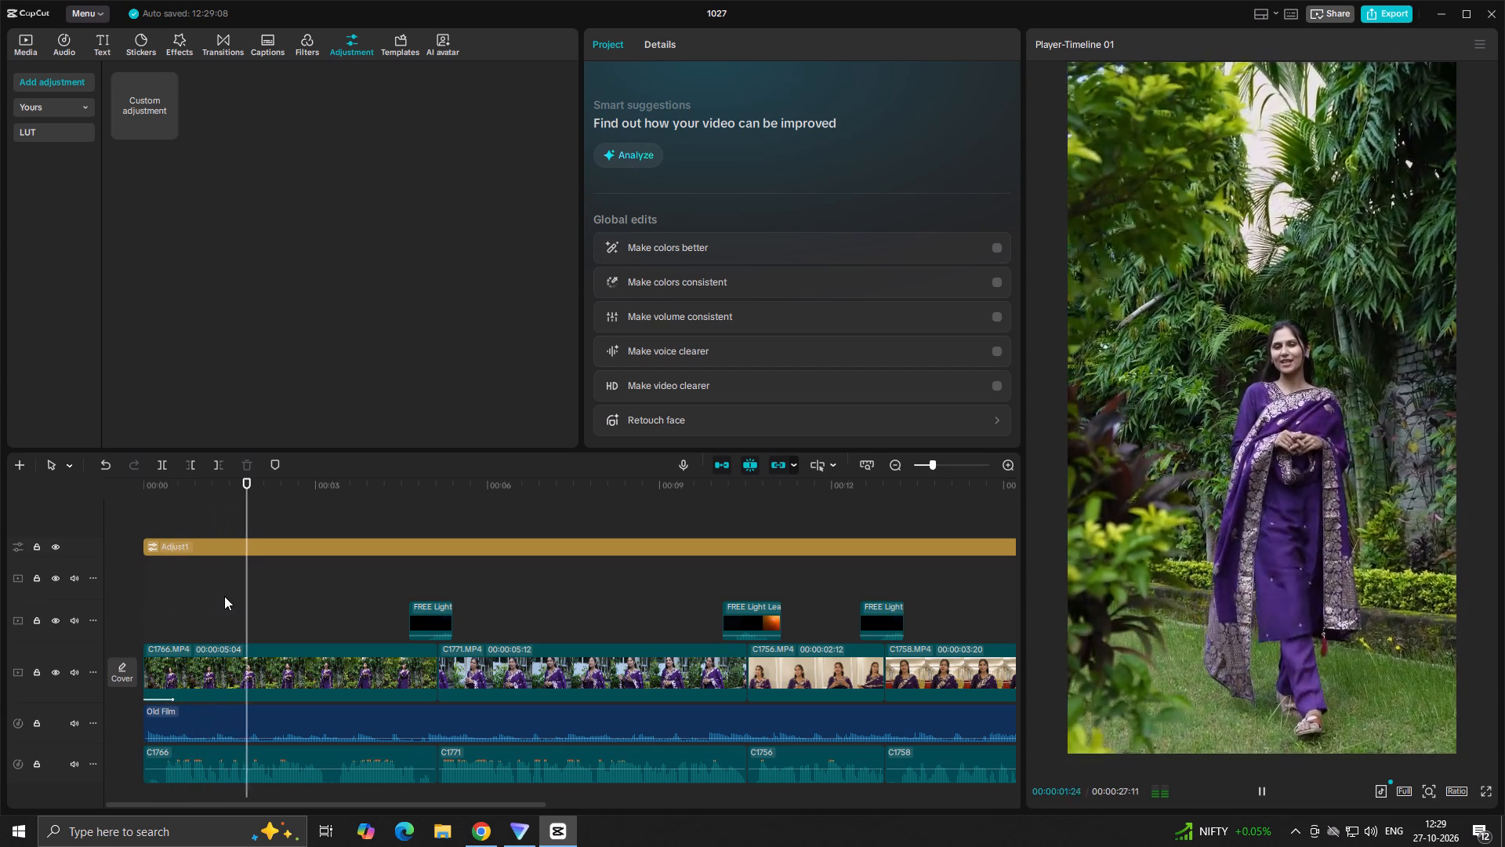
key("space")
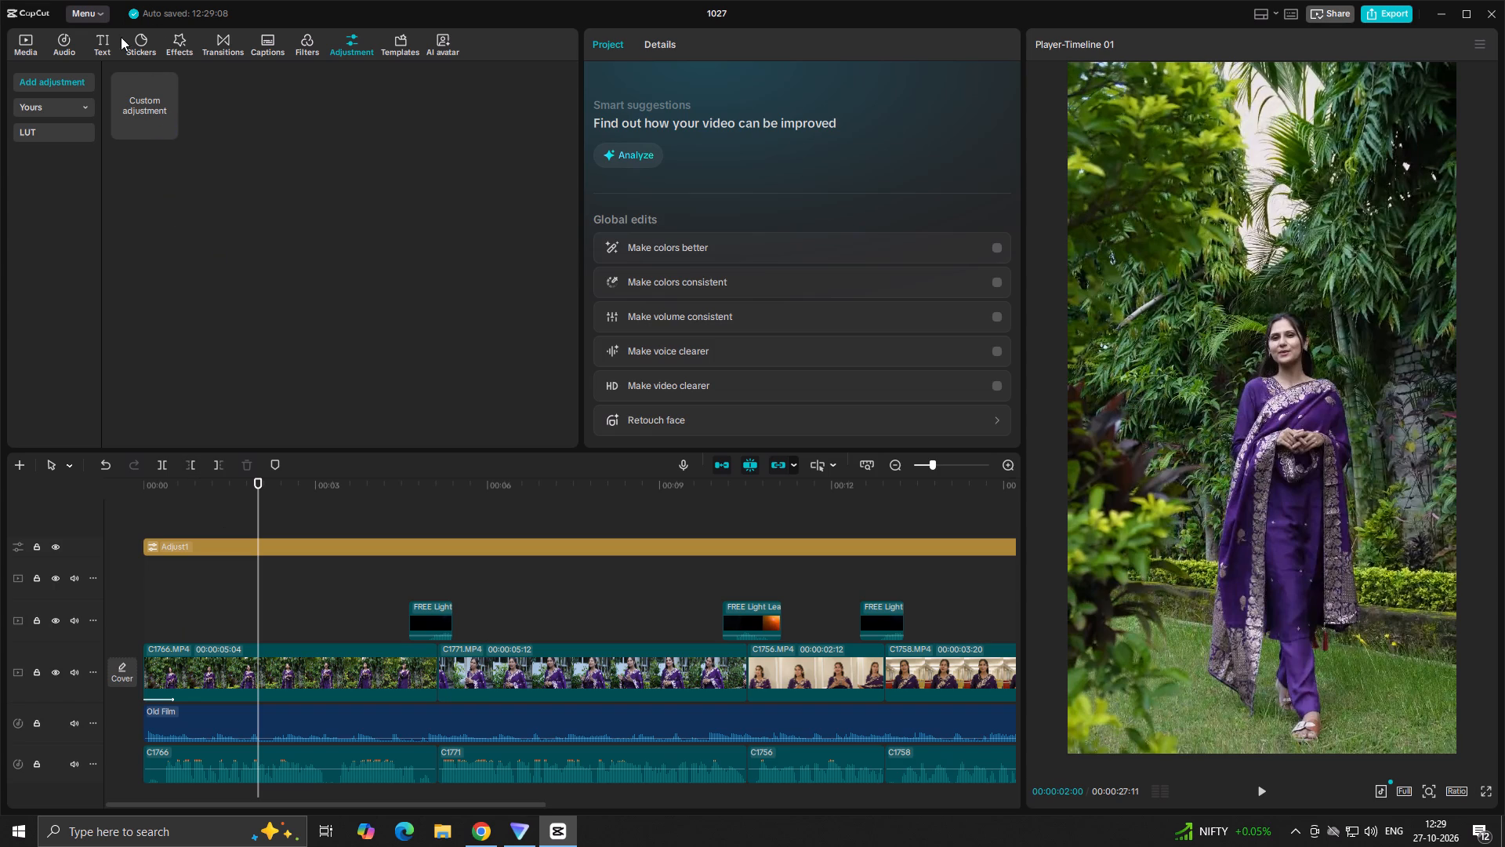
Add a default text and place it above the adjustment layer, starting shortly before the one-second mark.
left_click(99, 35)
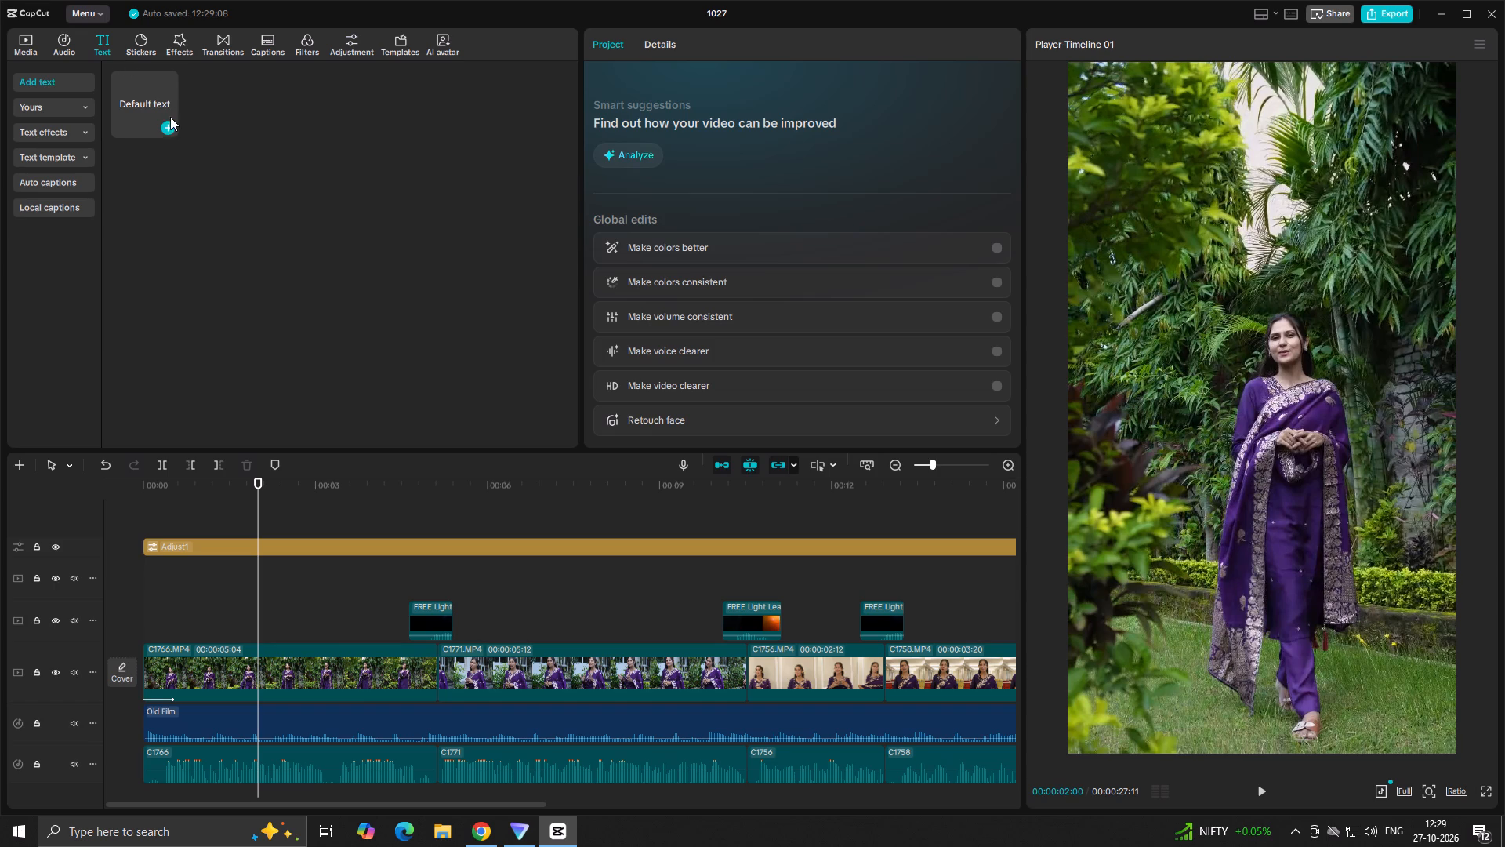
left_click(168, 121)
left_click_drag(292, 540, 310, 524)
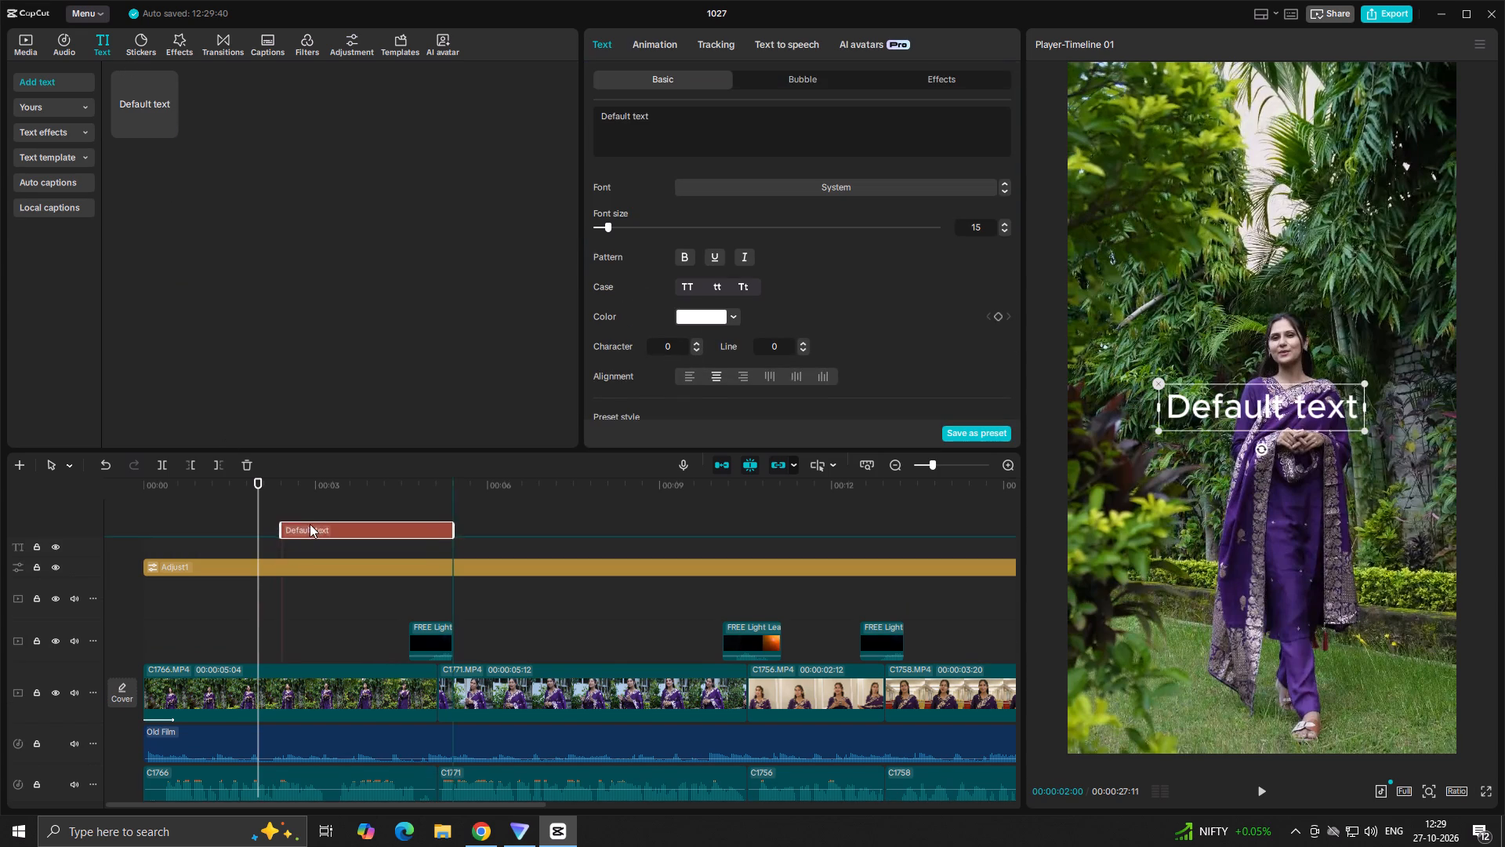
left_click_drag(310, 524, 217, 540)
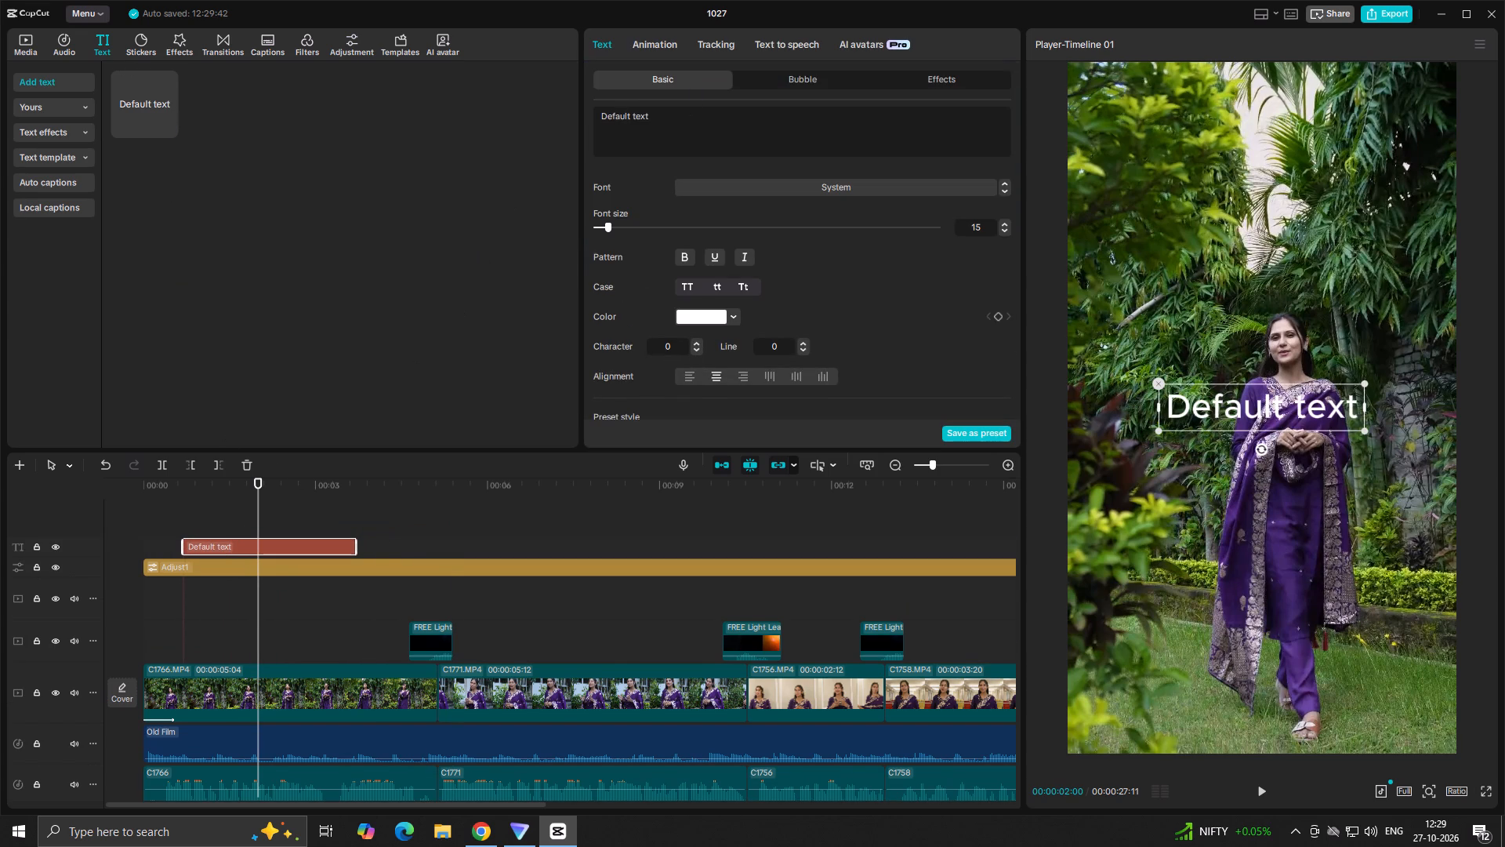
Replace the default text content with "Hotel".
left_click_drag(670, 119, 531, 84)
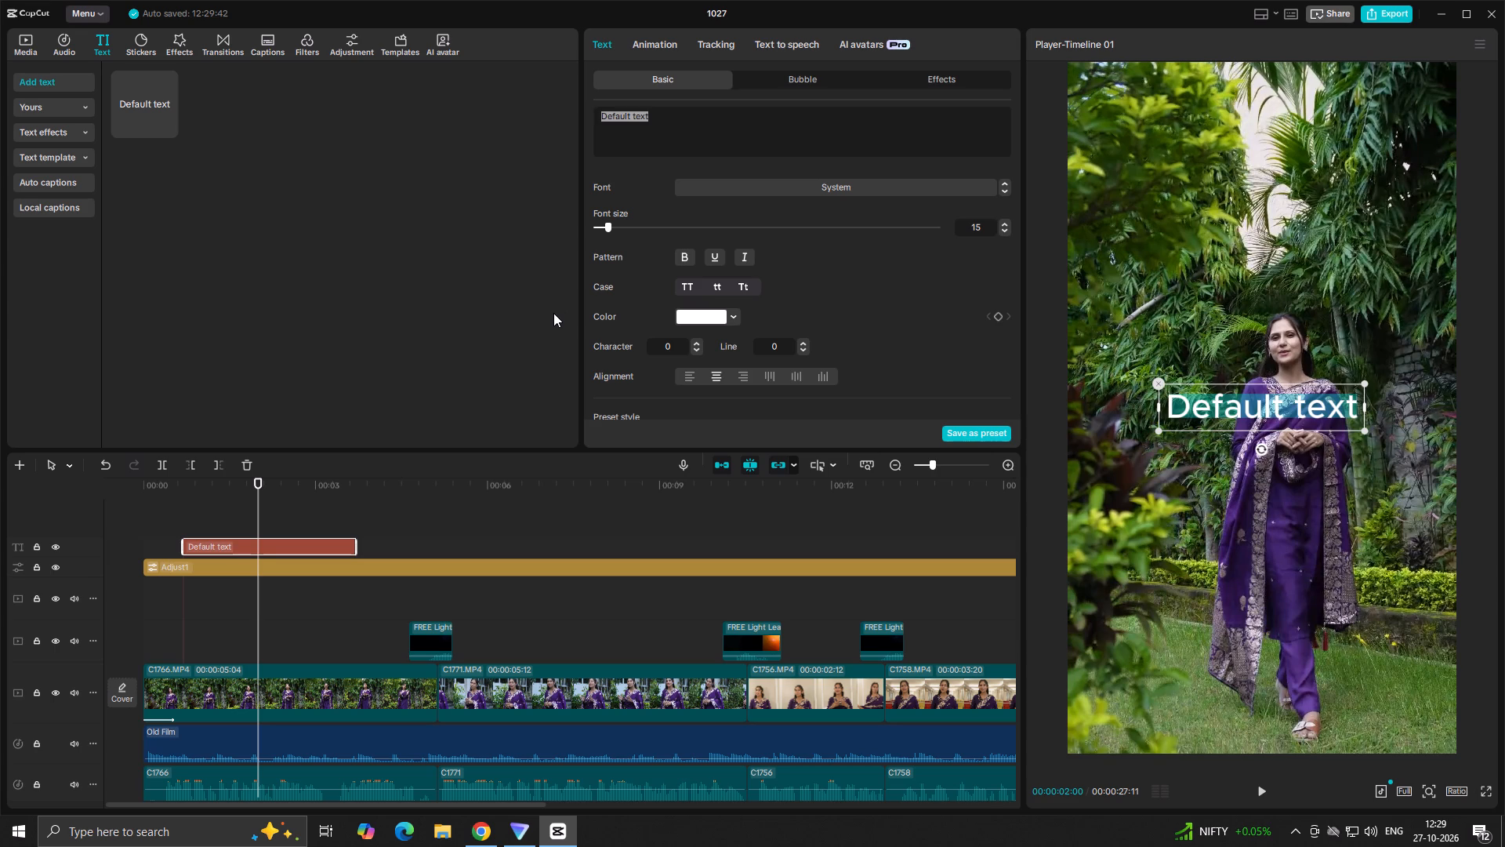
key("shift+h")
type("otel")
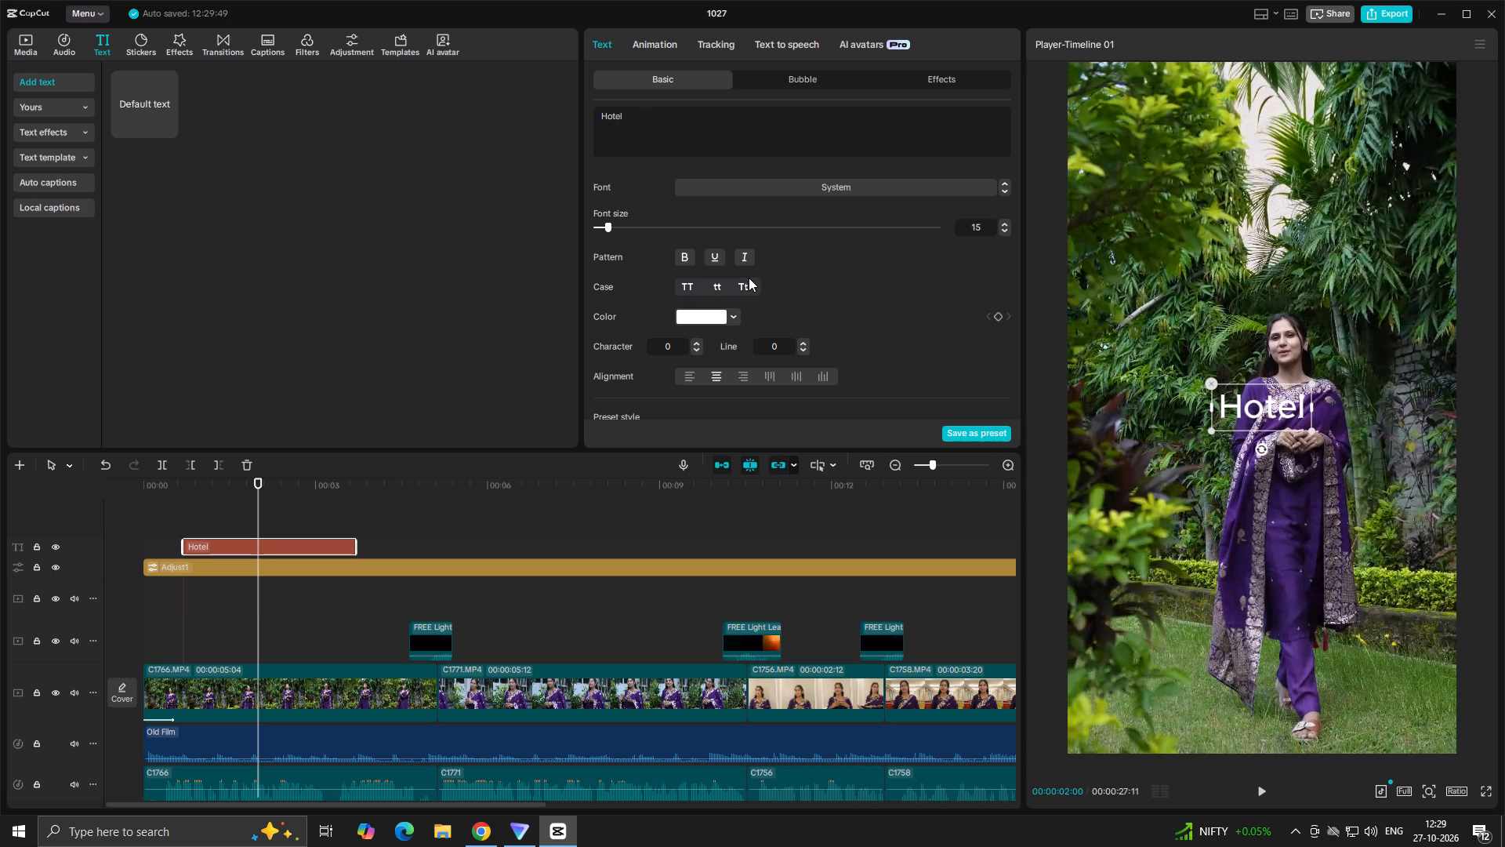
left_click(739, 282)
Shorten the Hotel text clip to end at about 2 seconds, checking its timing with playback from the start.
left_click(177, 510)
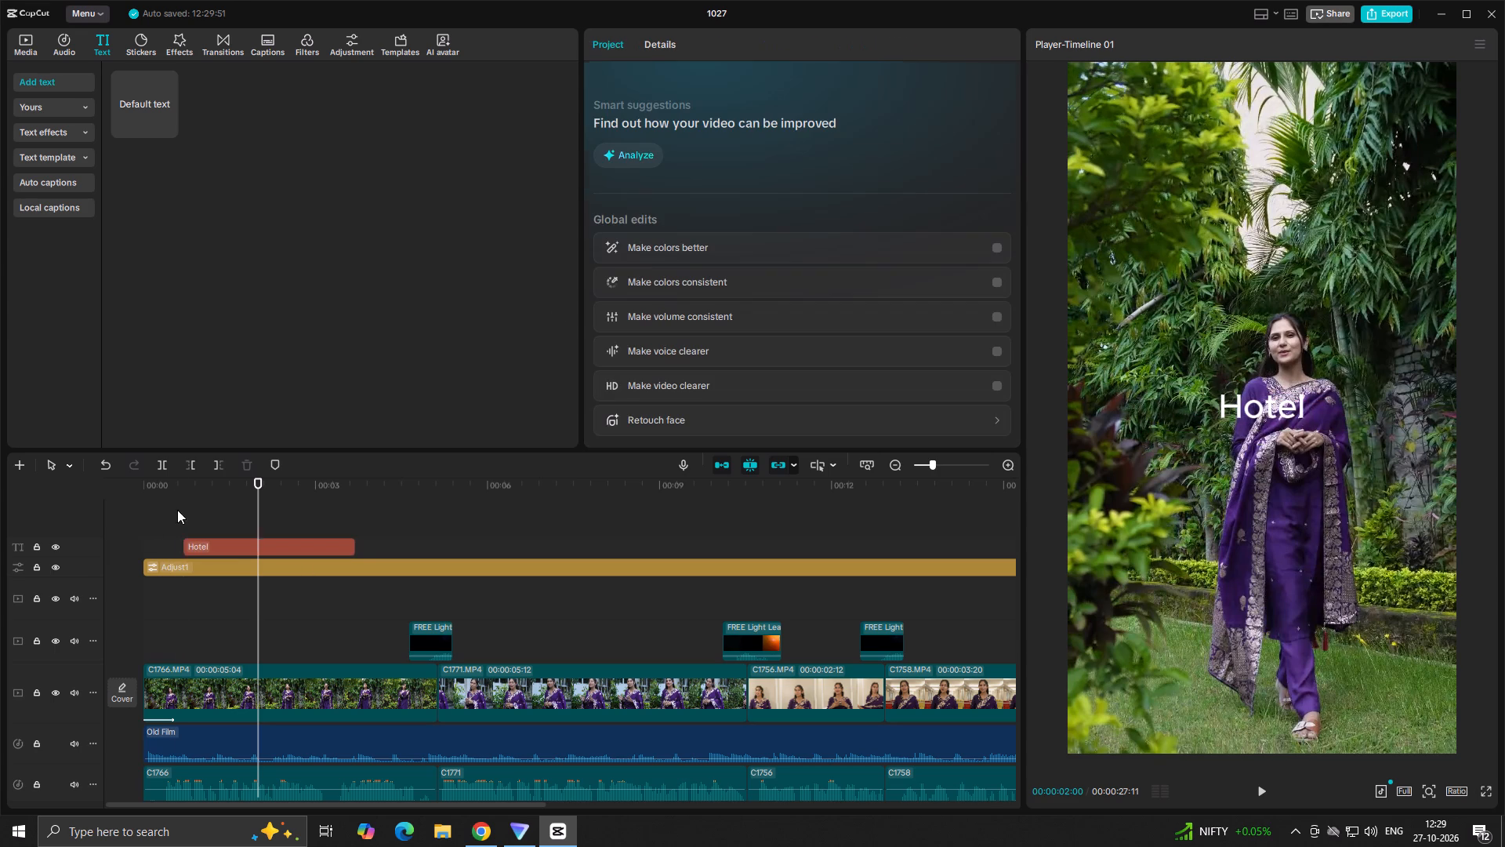
left_click_drag(177, 510, 25, 543)
key("space")
key("space")
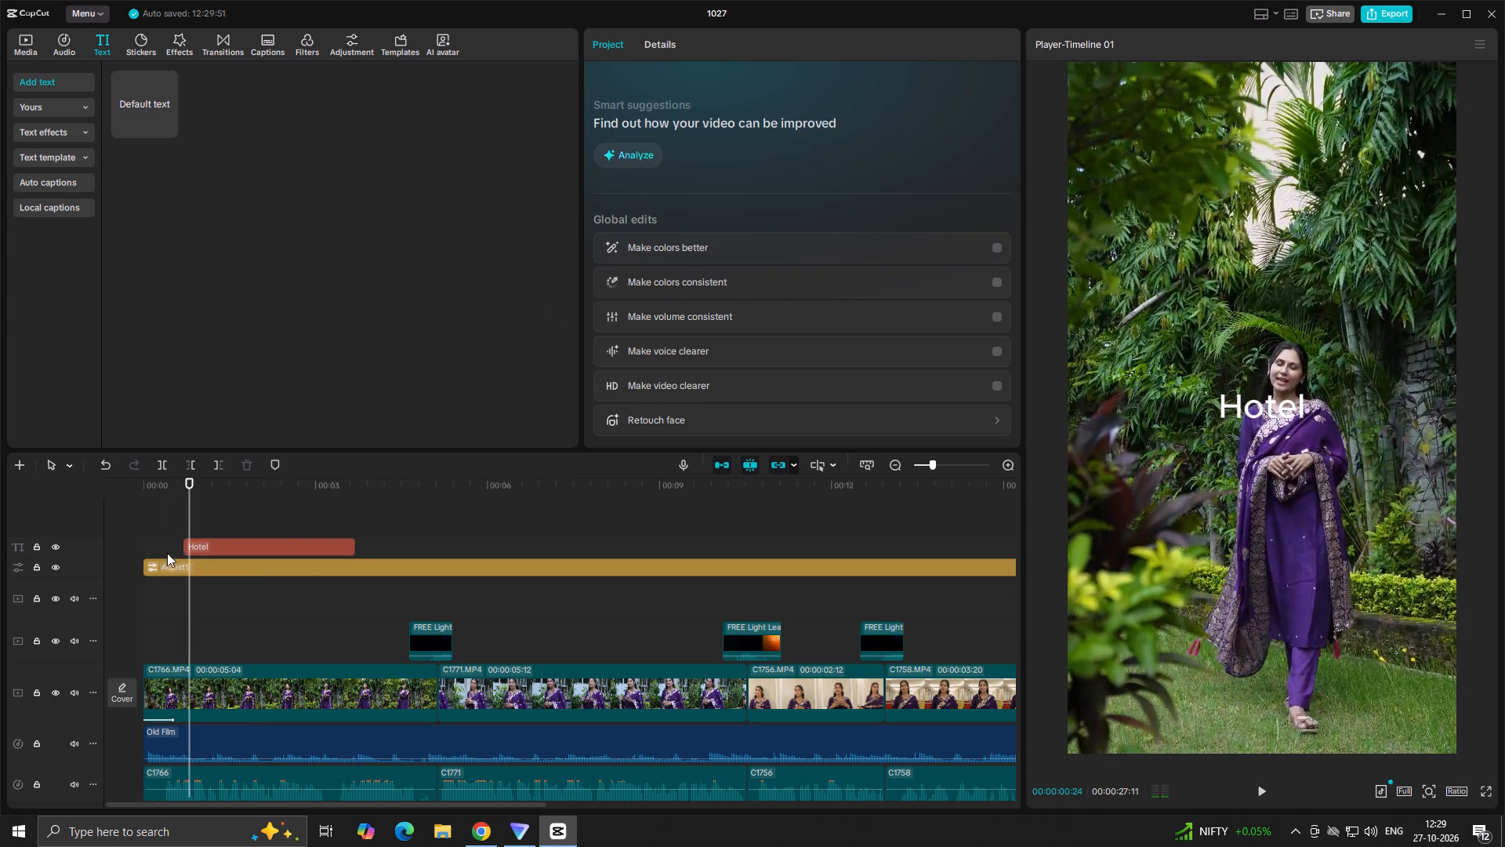
left_click(203, 536)
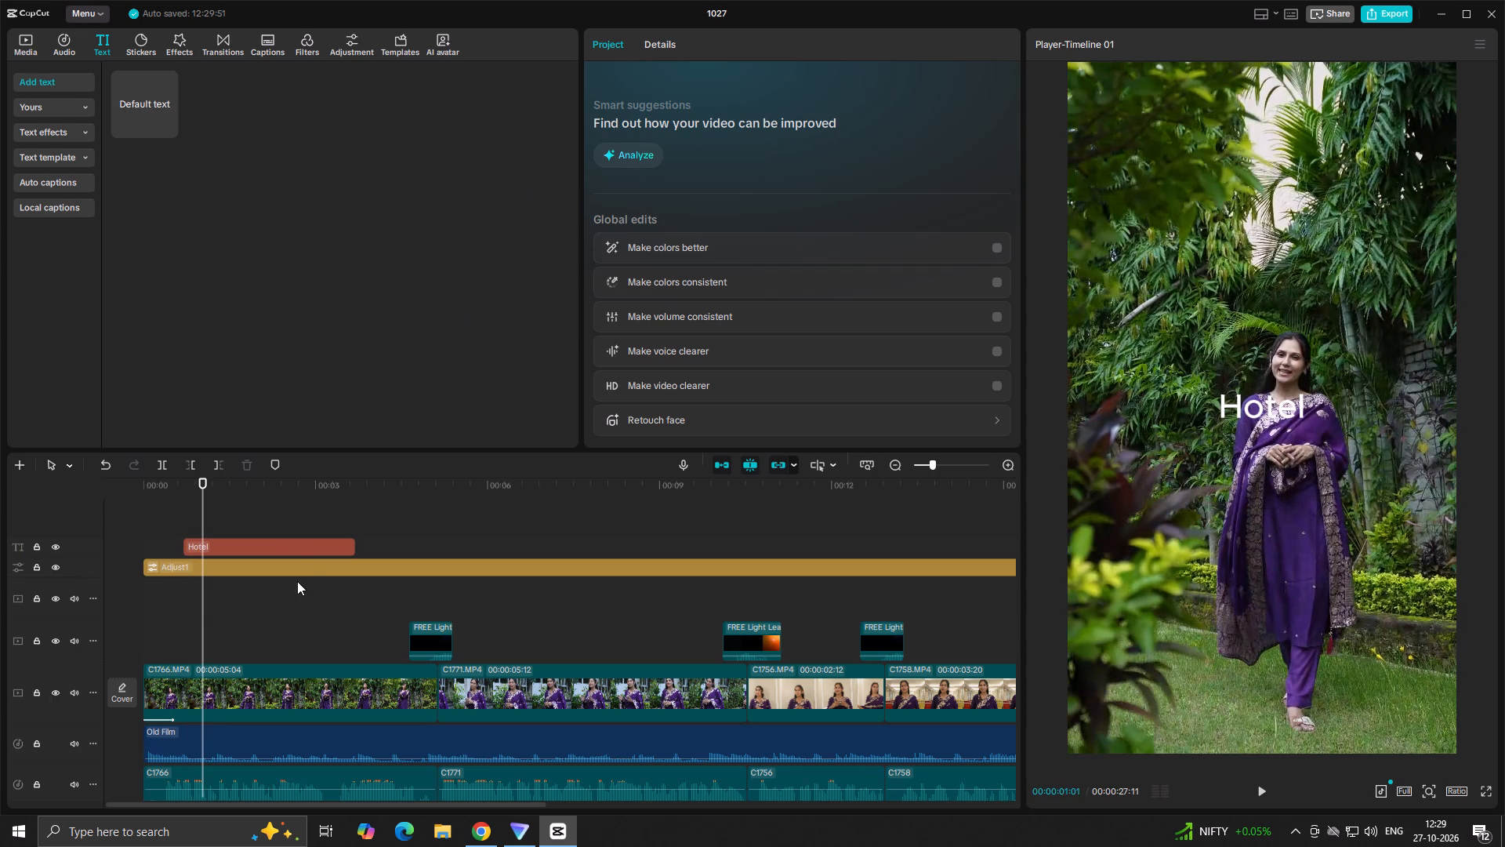
left_click(295, 539)
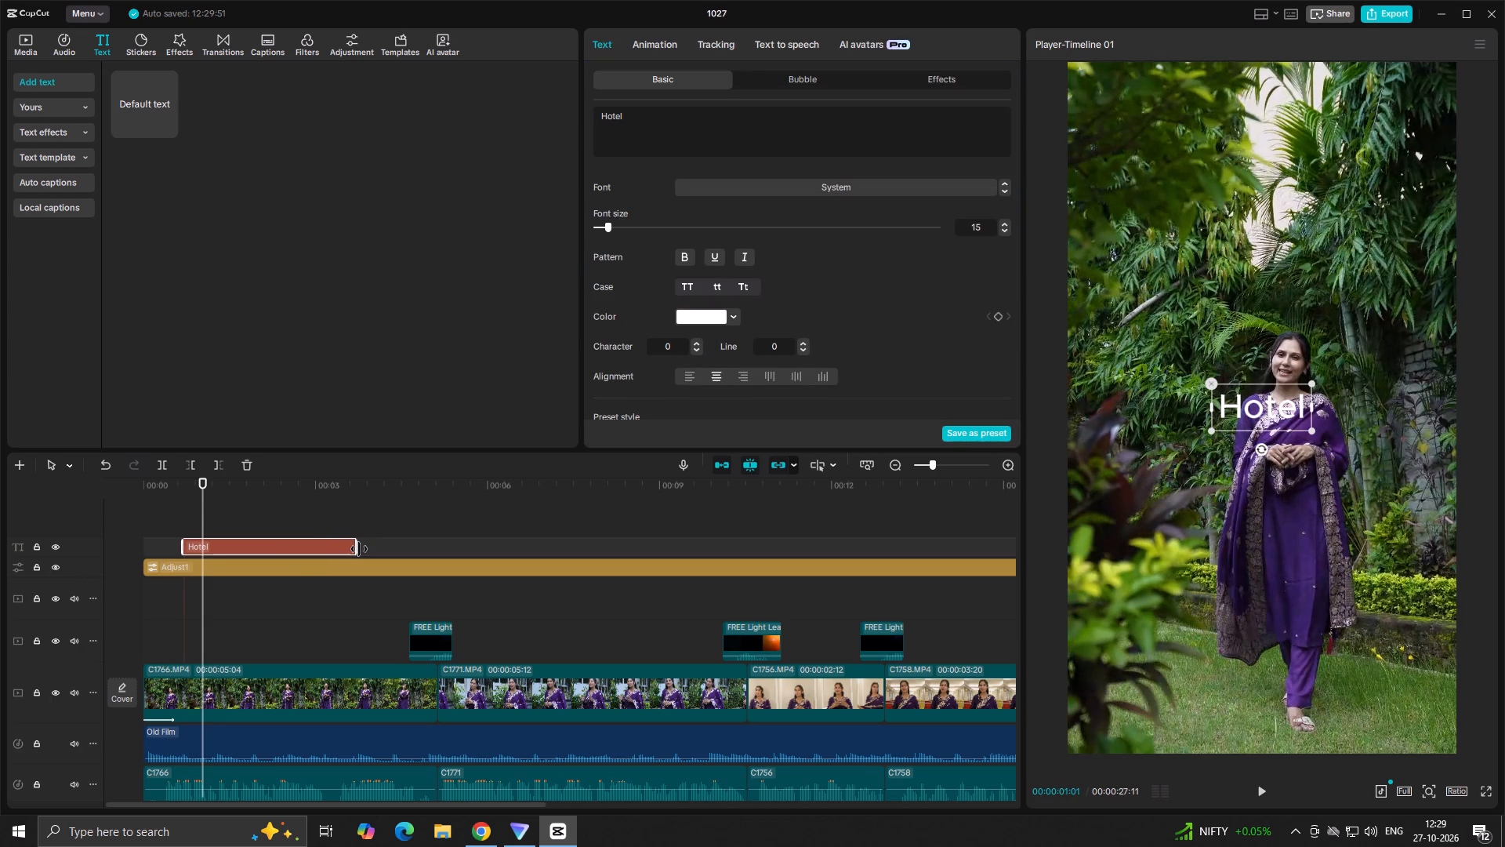
left_click_drag(358, 550, 265, 556)
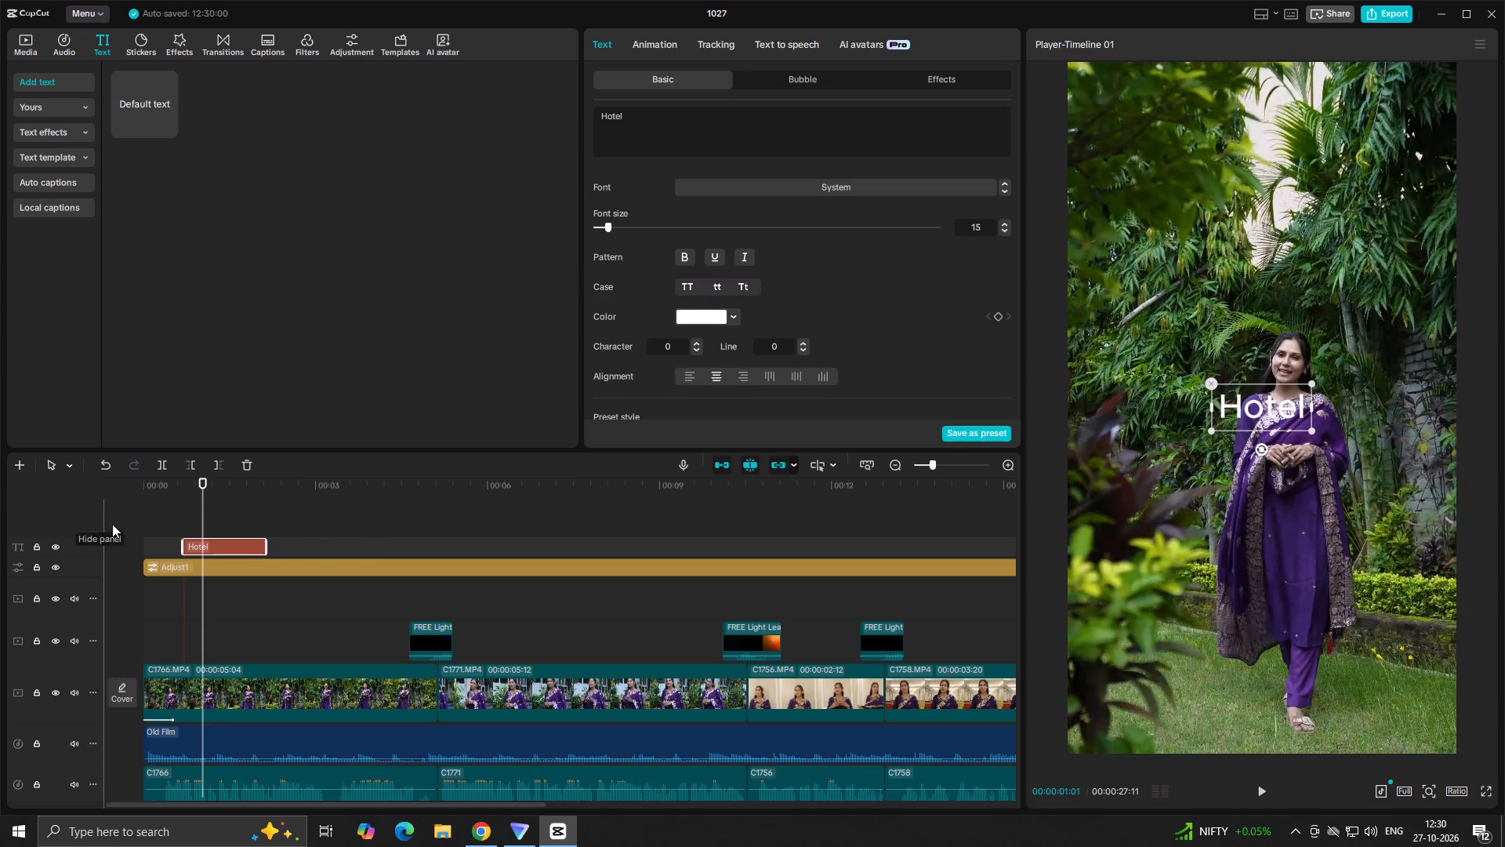
left_click(169, 535)
left_click_drag(169, 535, 0, 555)
key("space")
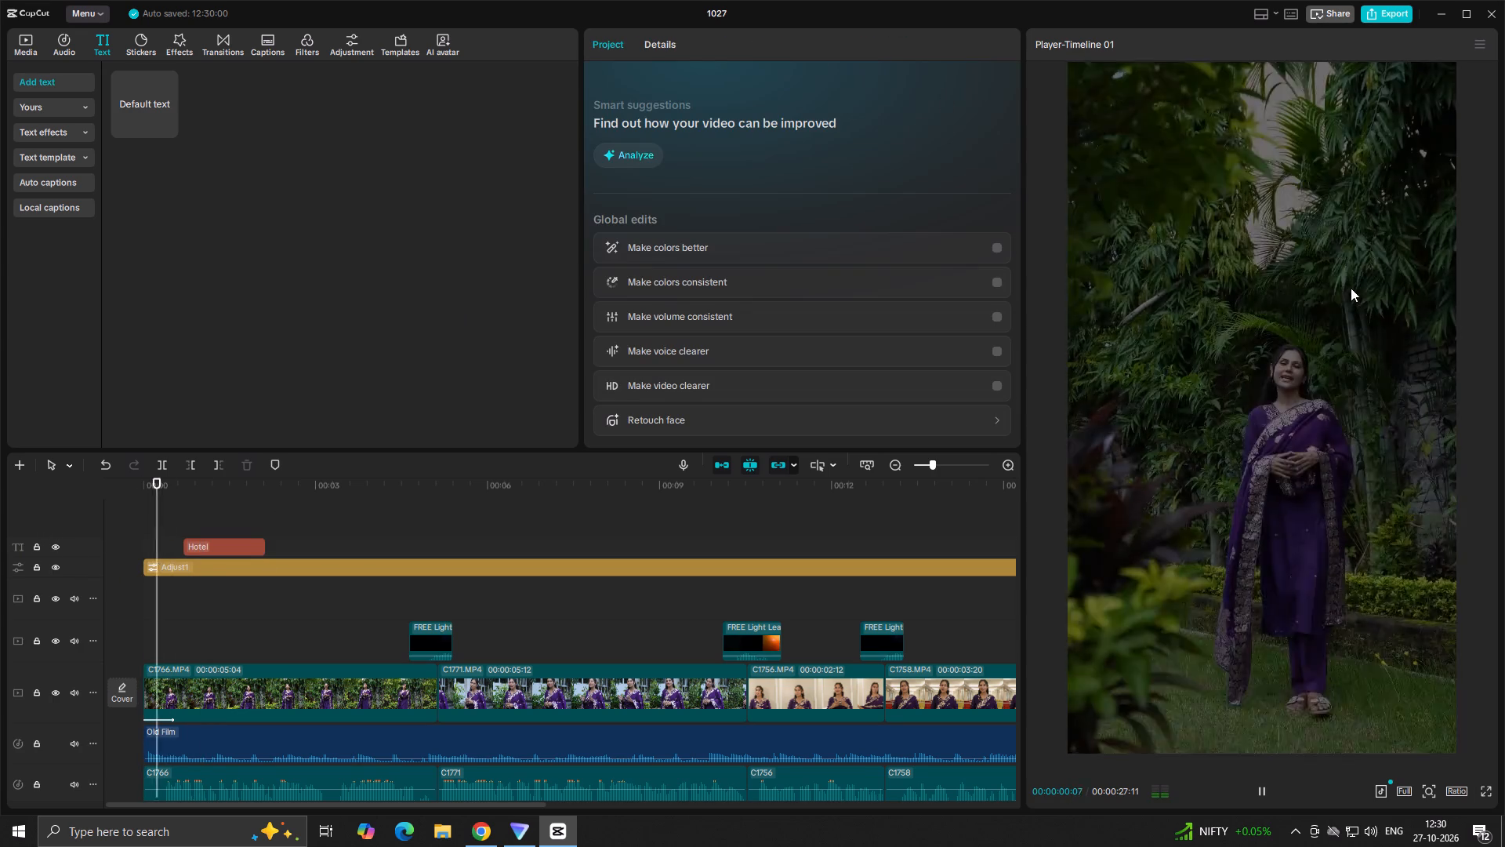
key("space")
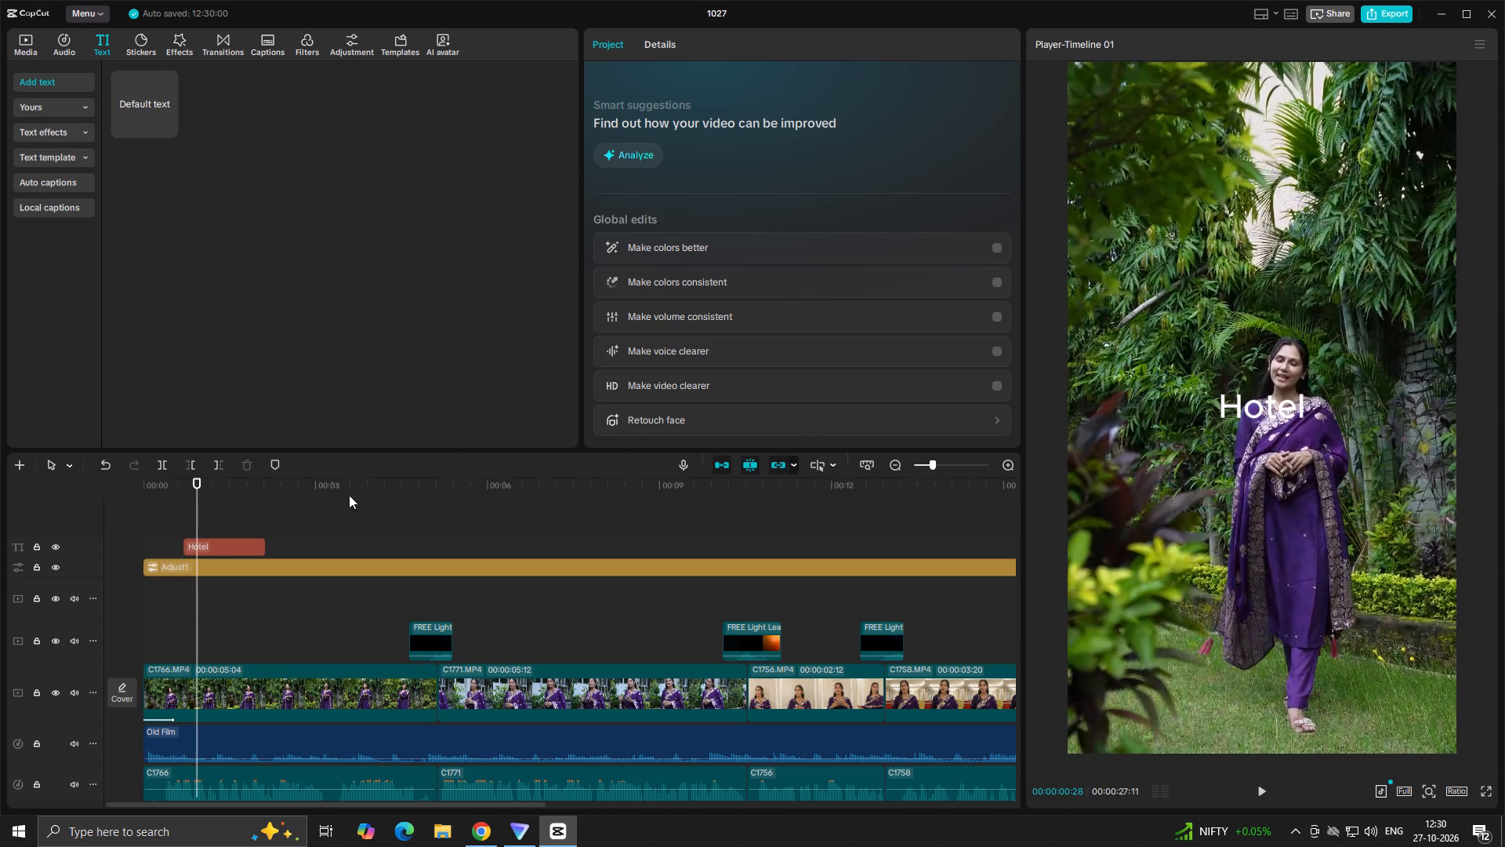
Search the entrance animations for "slide", apply Slide Up to the Hotel text, and preview it.
left_click(241, 543)
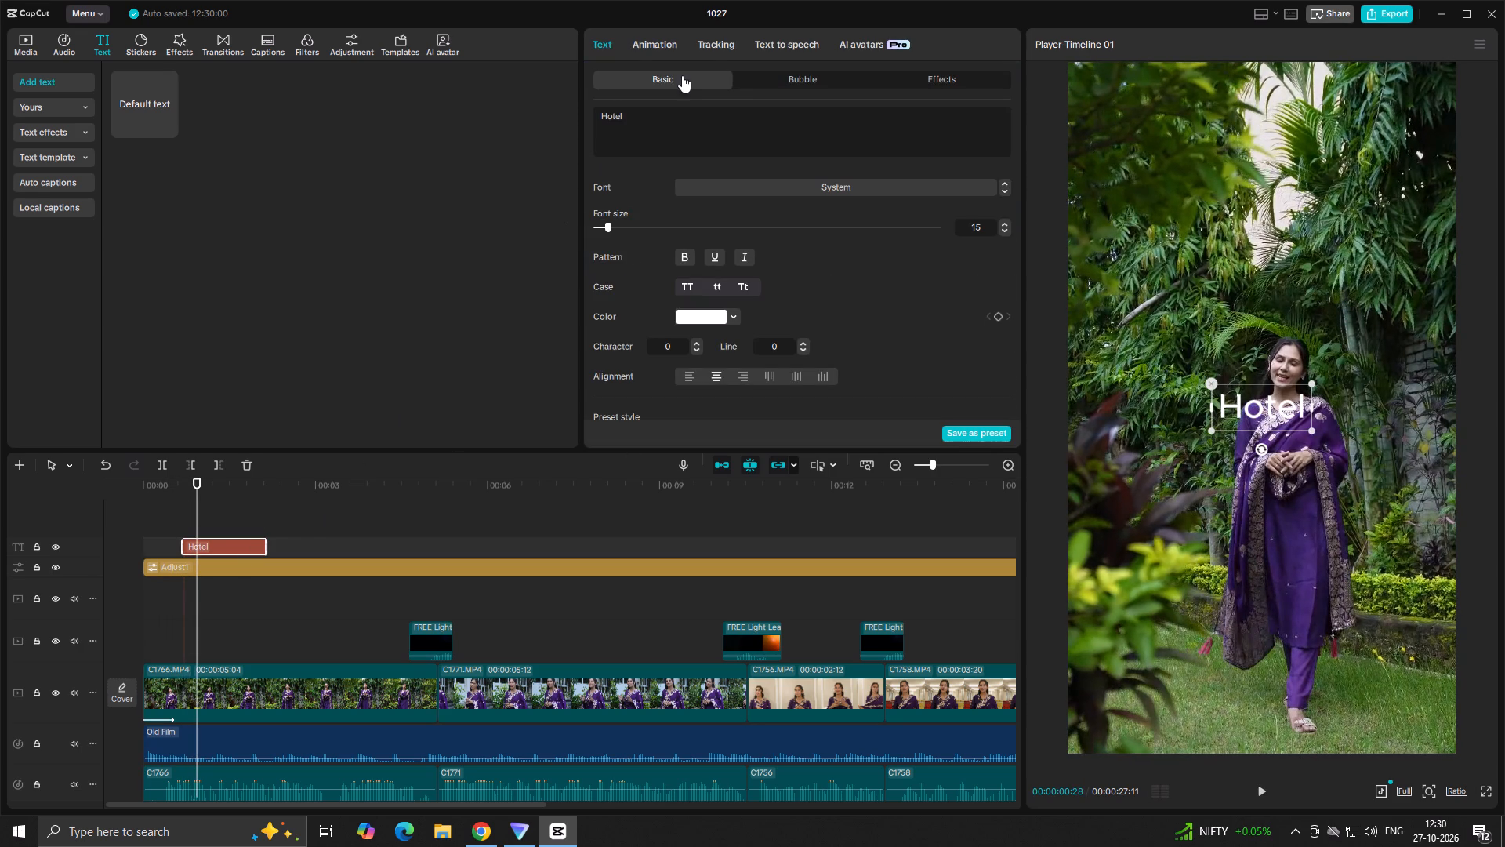
left_click(662, 45)
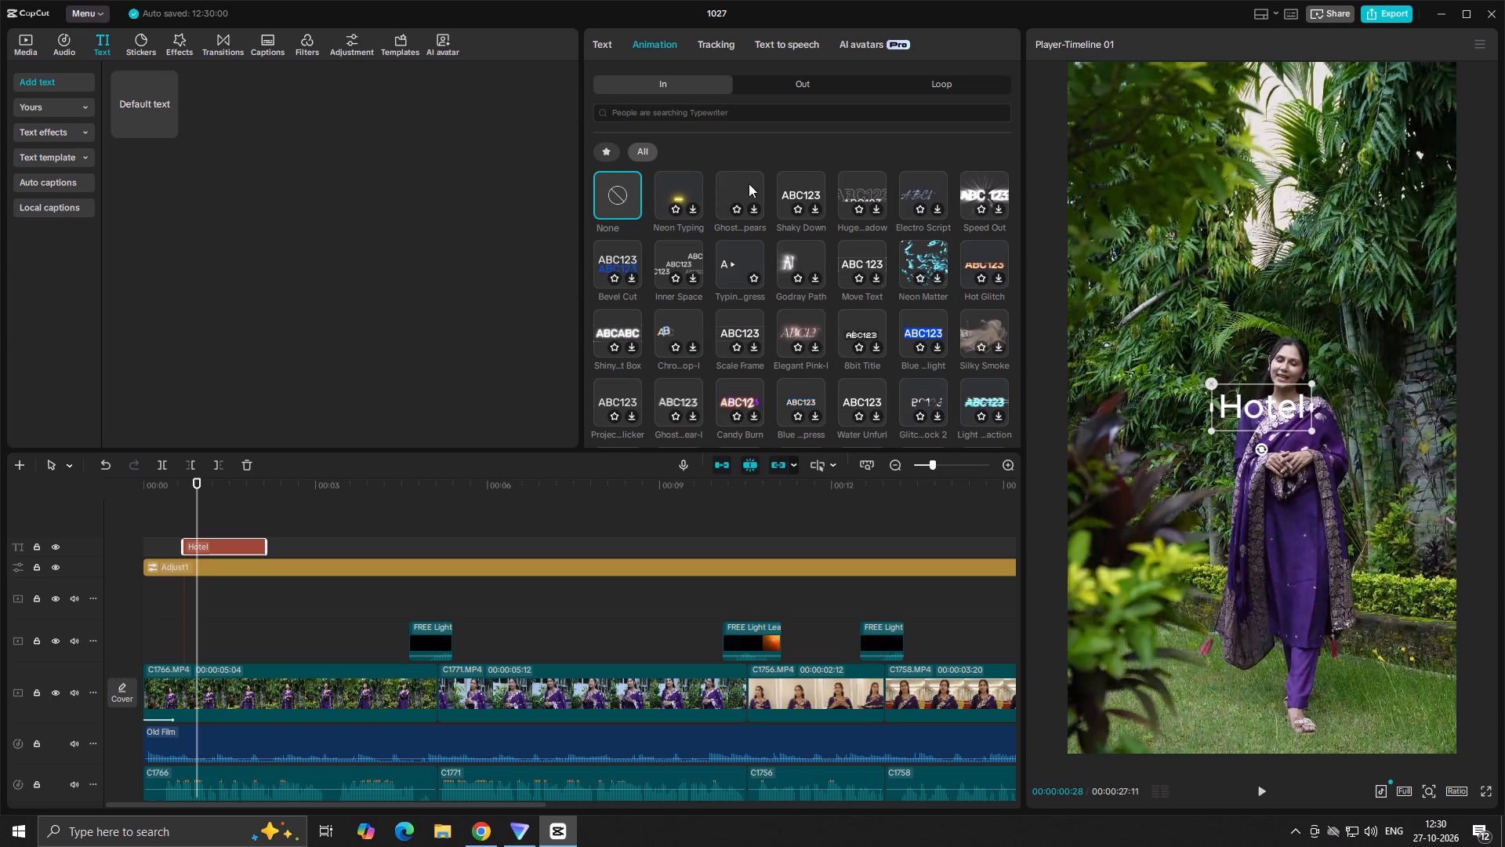
left_click(685, 113)
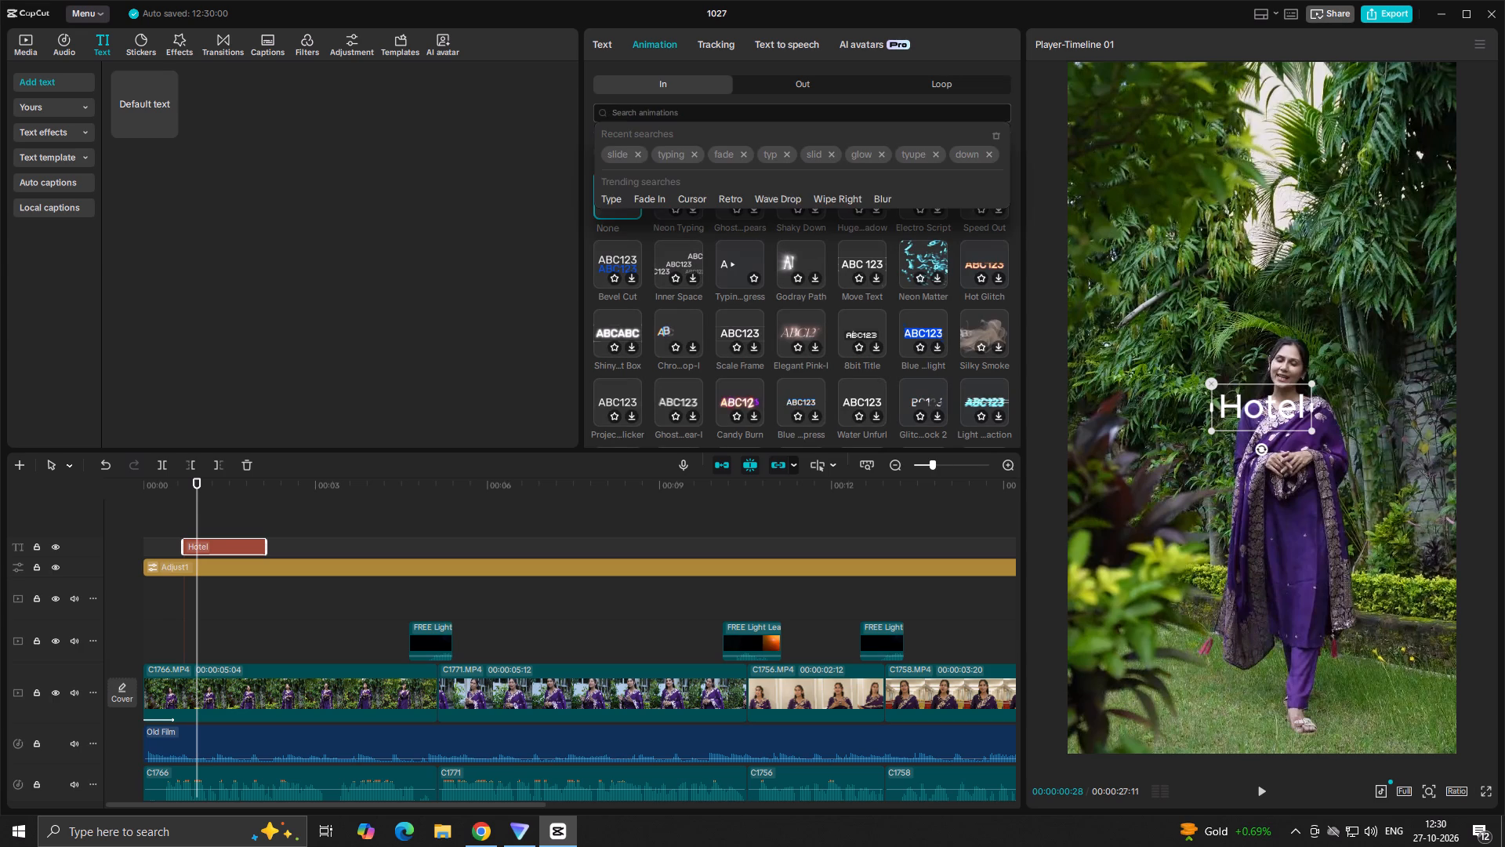
left_click(619, 152)
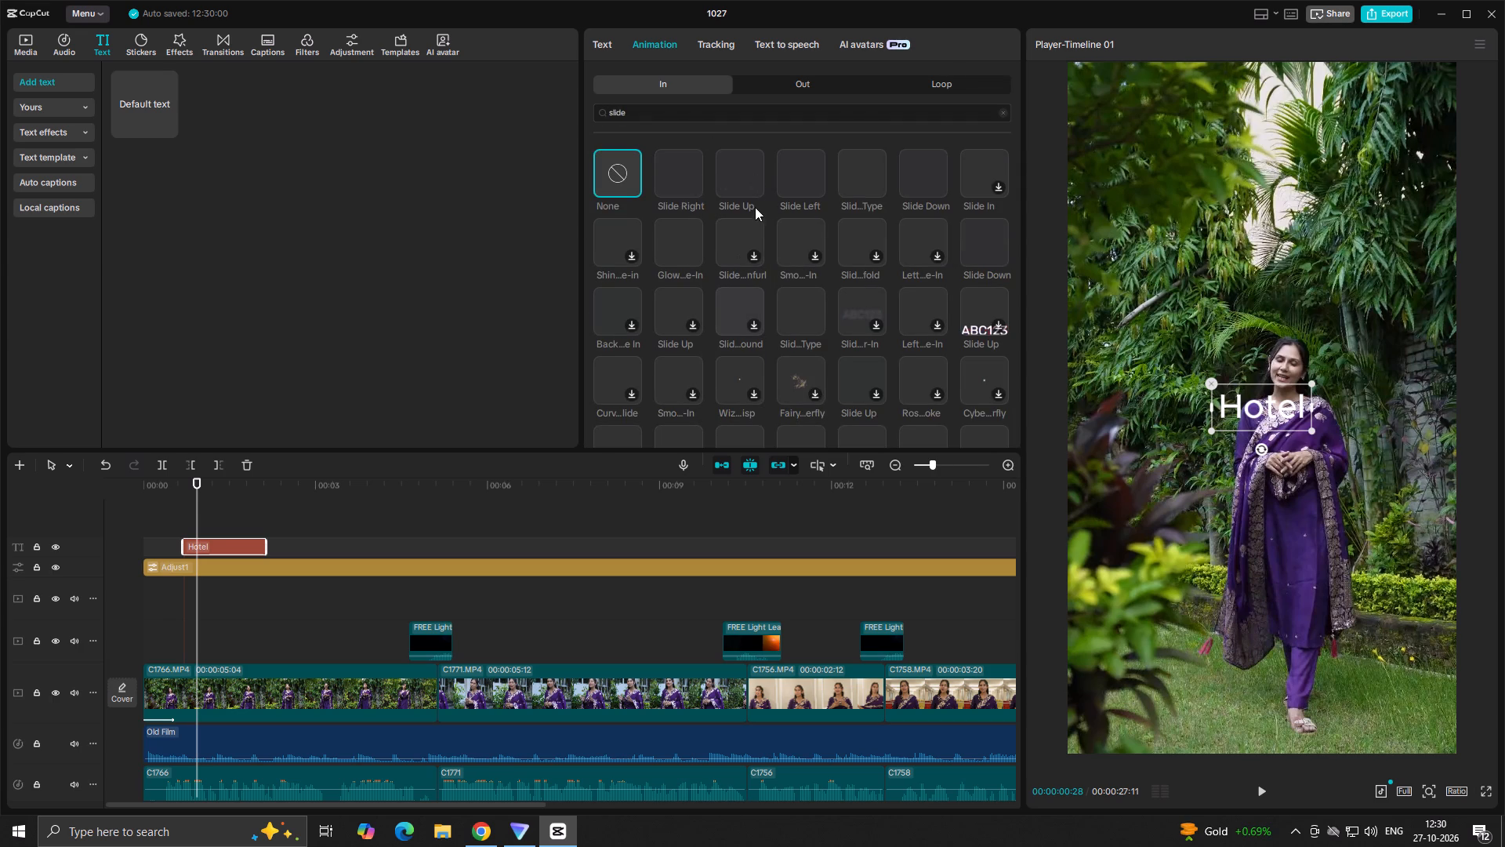
left_click(741, 173)
key("space")
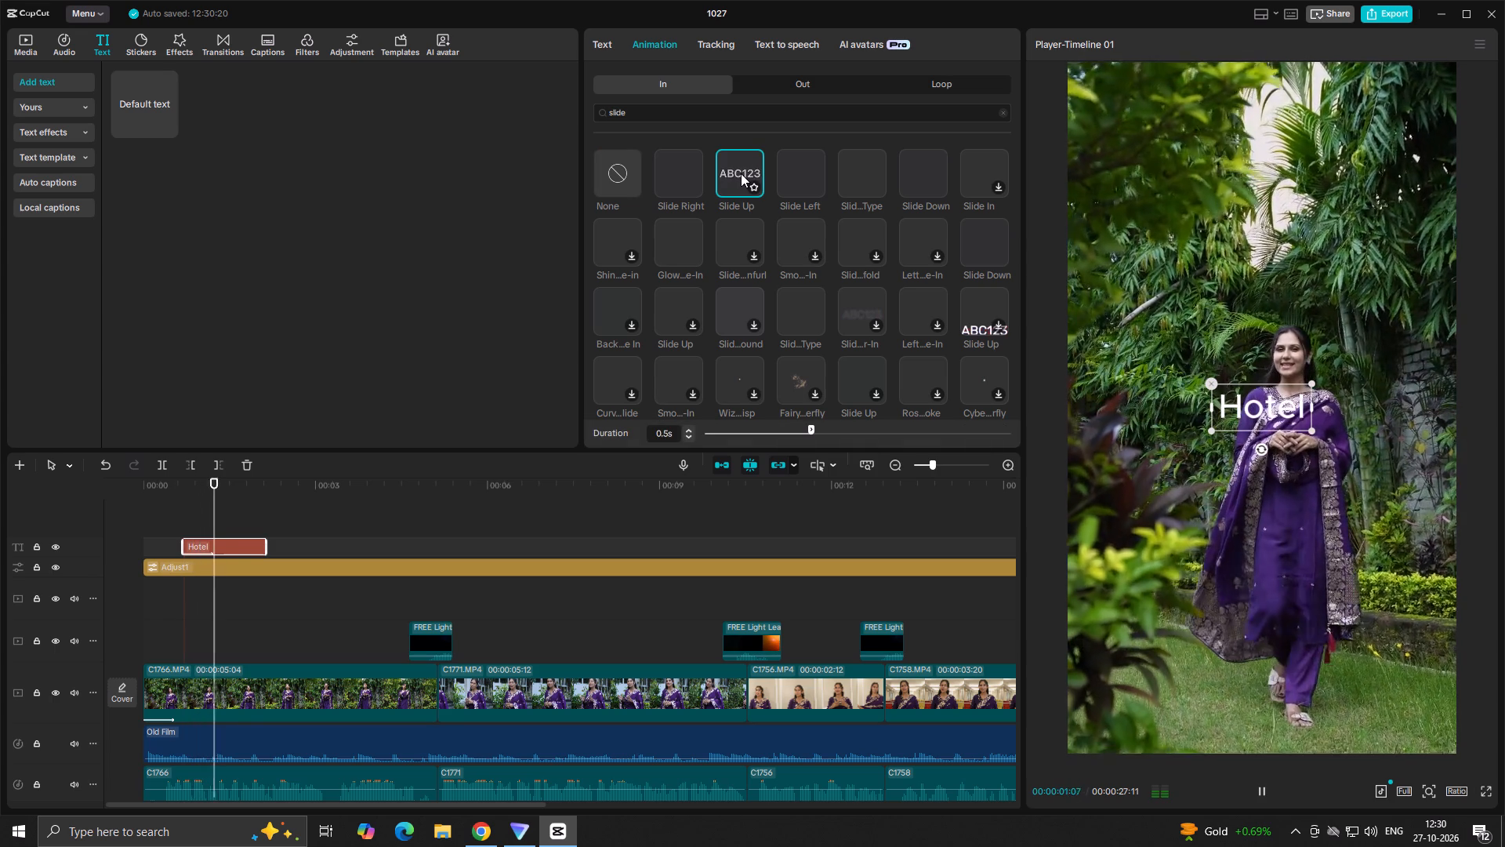
key("space")
left_click(181, 501)
left_click_drag(189, 494, 122, 508)
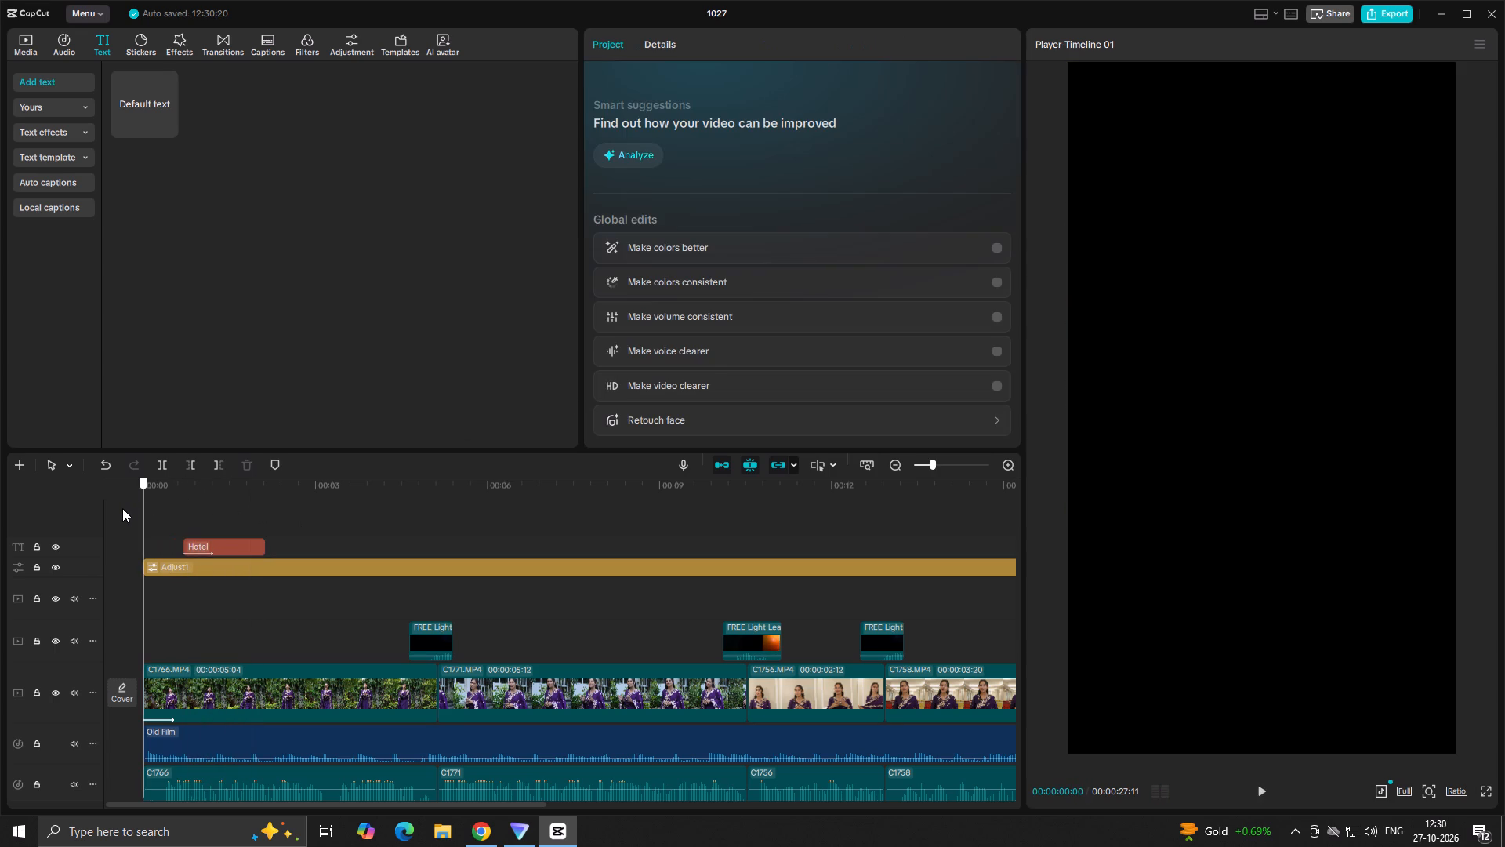
Preview the opening and move the Hotel text down over the woman's dress, to about X 89, Y -612.
key("space")
key("space")
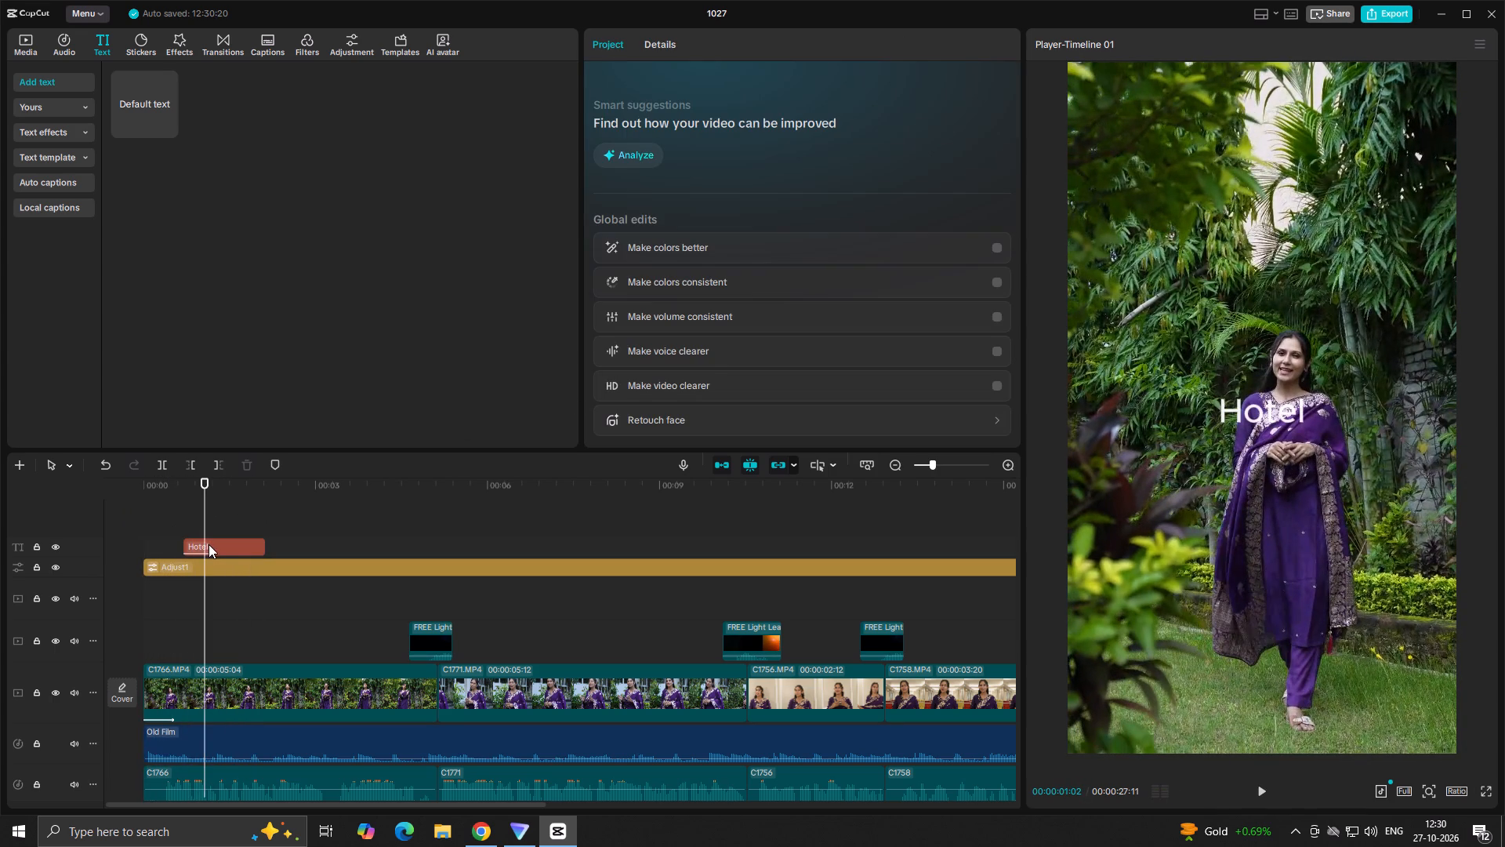
left_click(209, 544)
left_click_drag(1268, 409, 1265, 536)
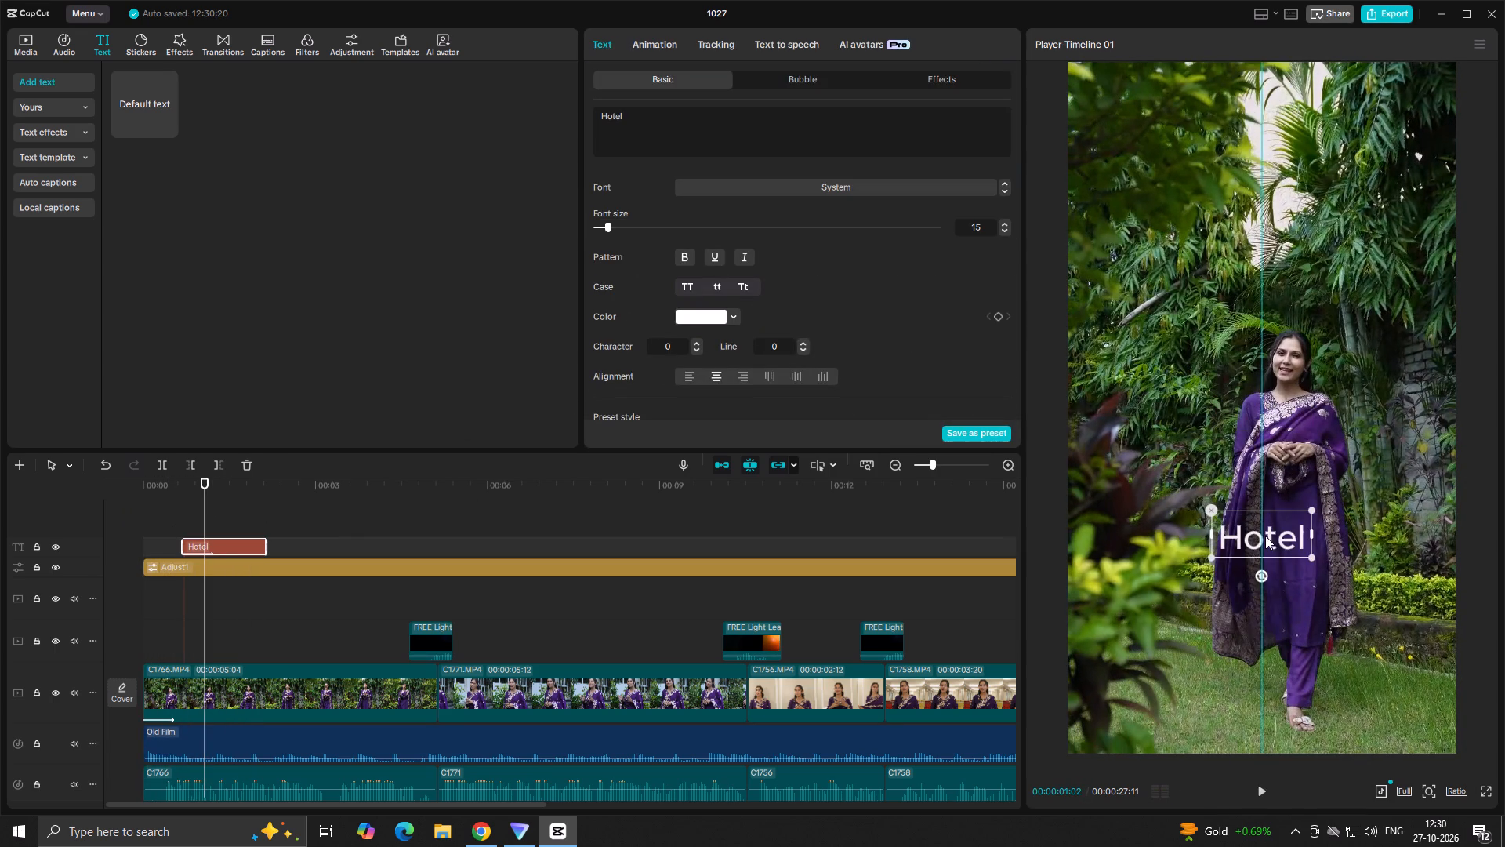
left_click_drag(1265, 536, 1285, 519)
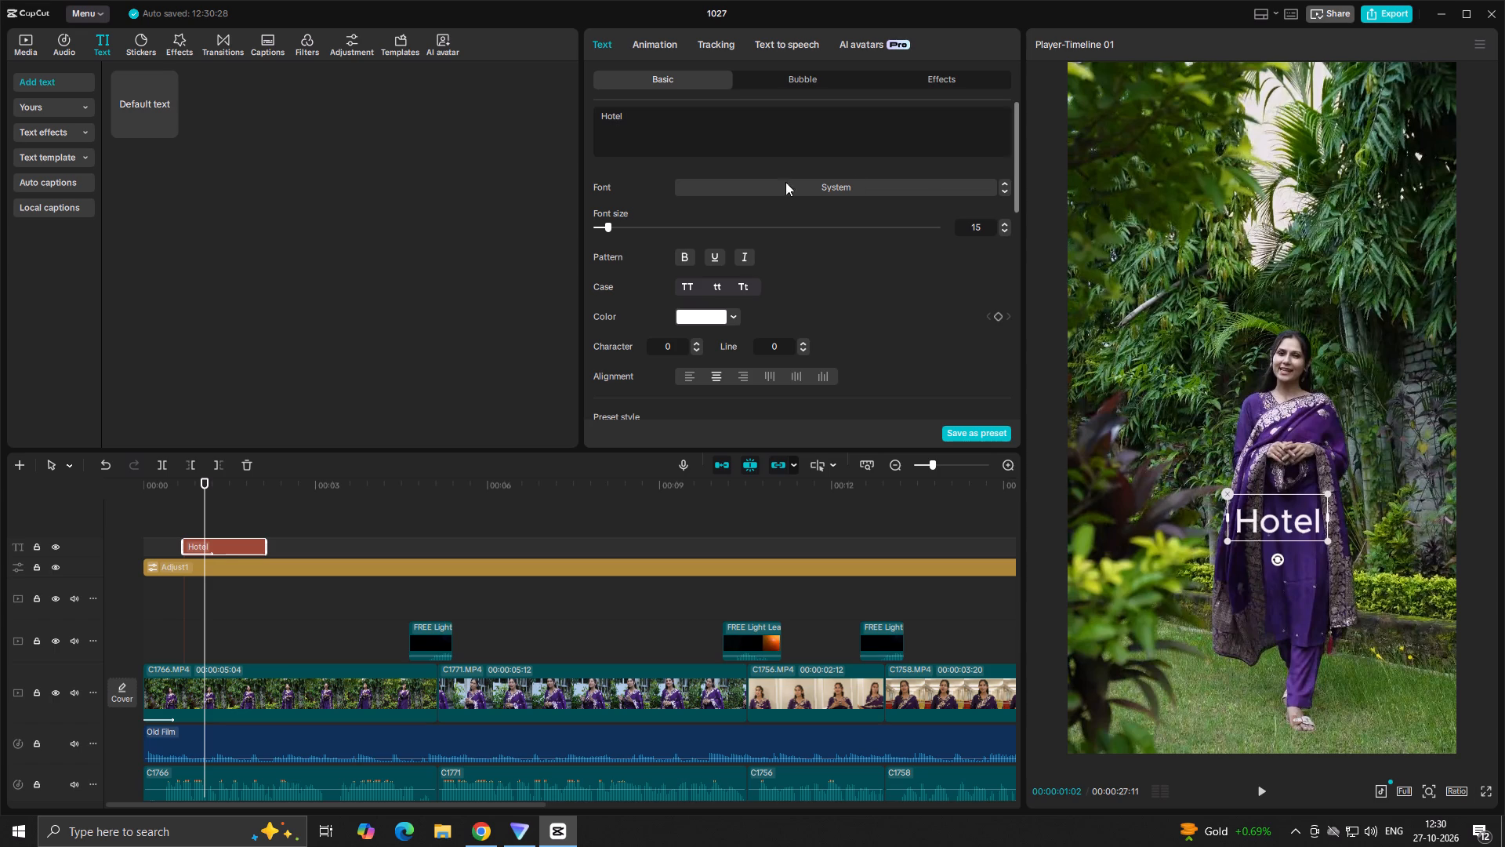
Change the Hotel text's font to Felix Titling and reduce its scale to 69%.
left_click(815, 189)
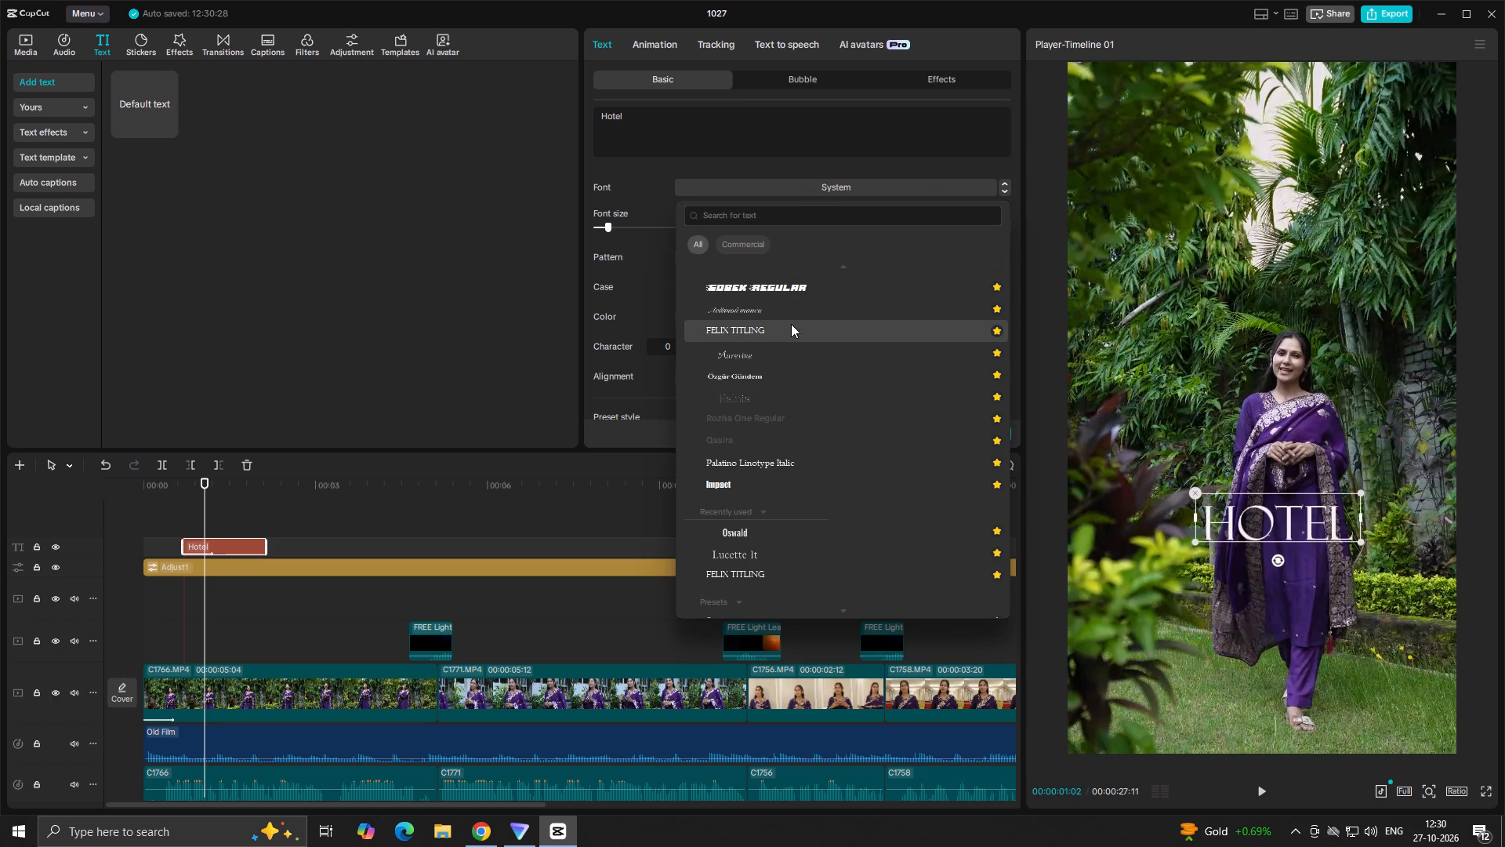
left_click(791, 324)
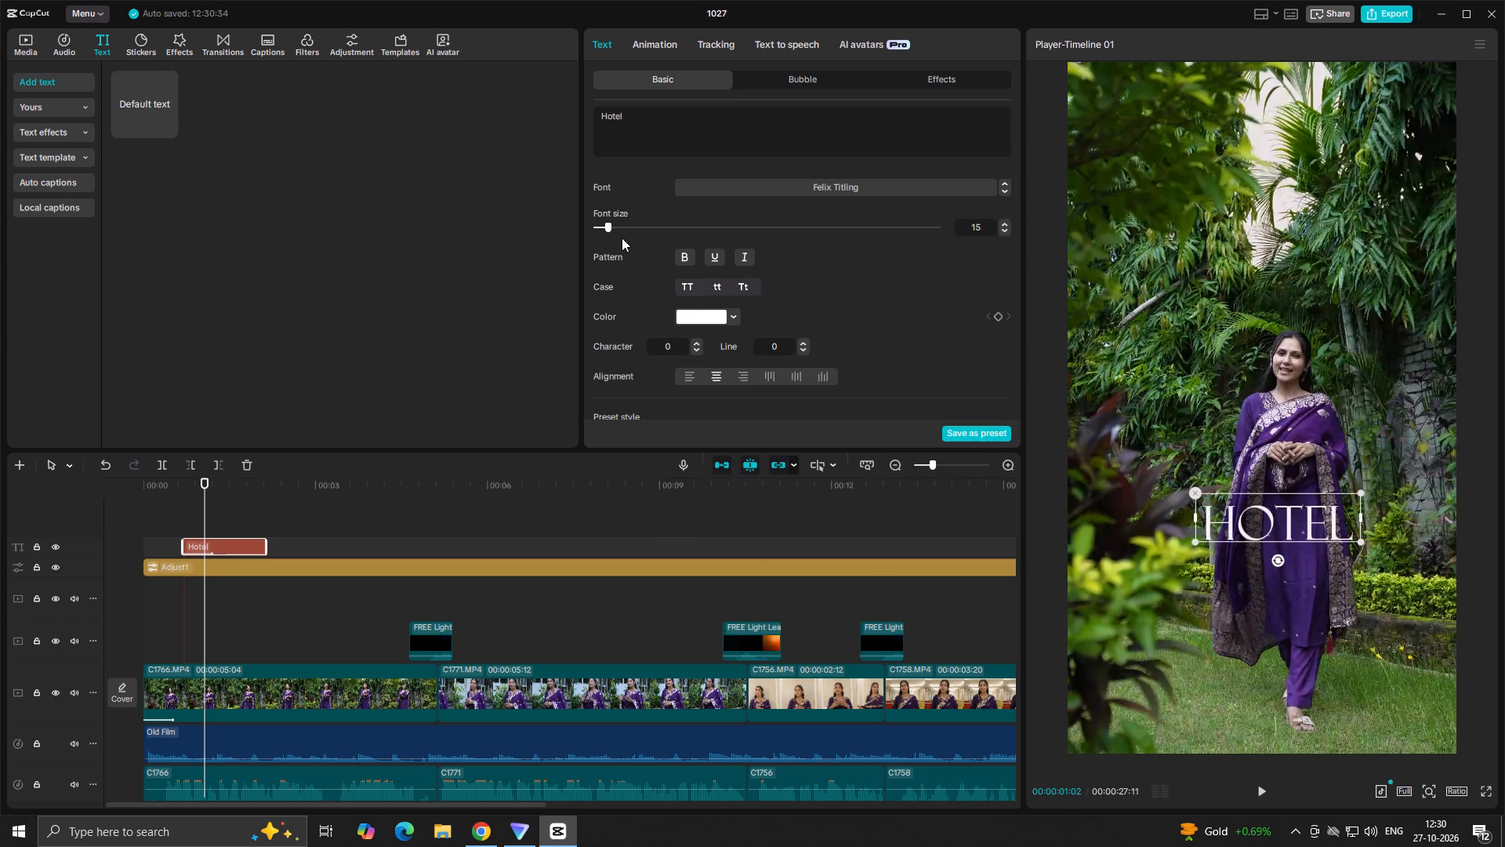
scroll(920, 311, "down", 1)
scroll(751, 338, "down", 3)
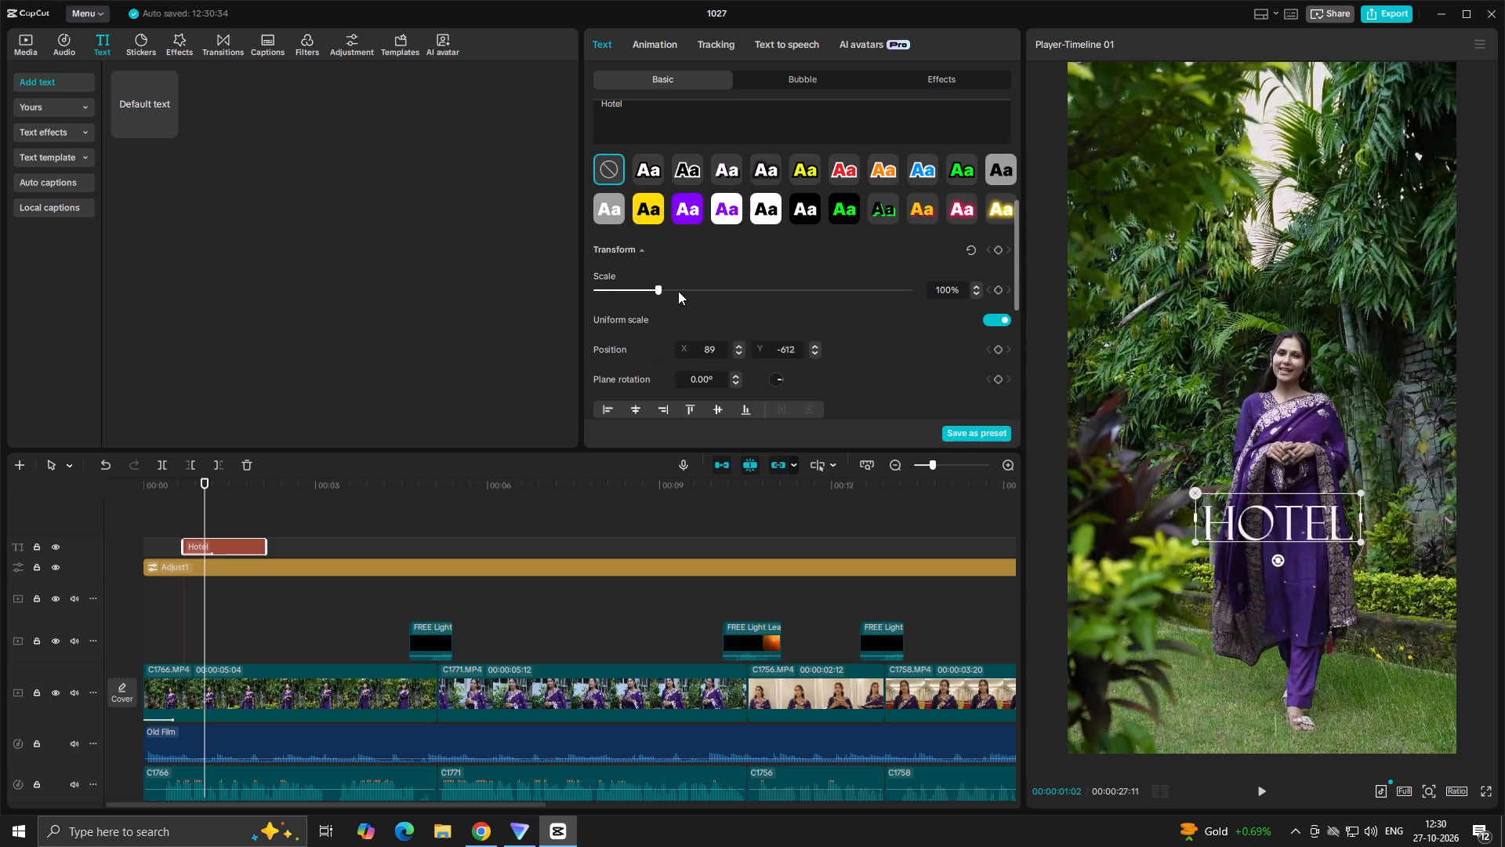
left_click_drag(665, 290, 628, 300)
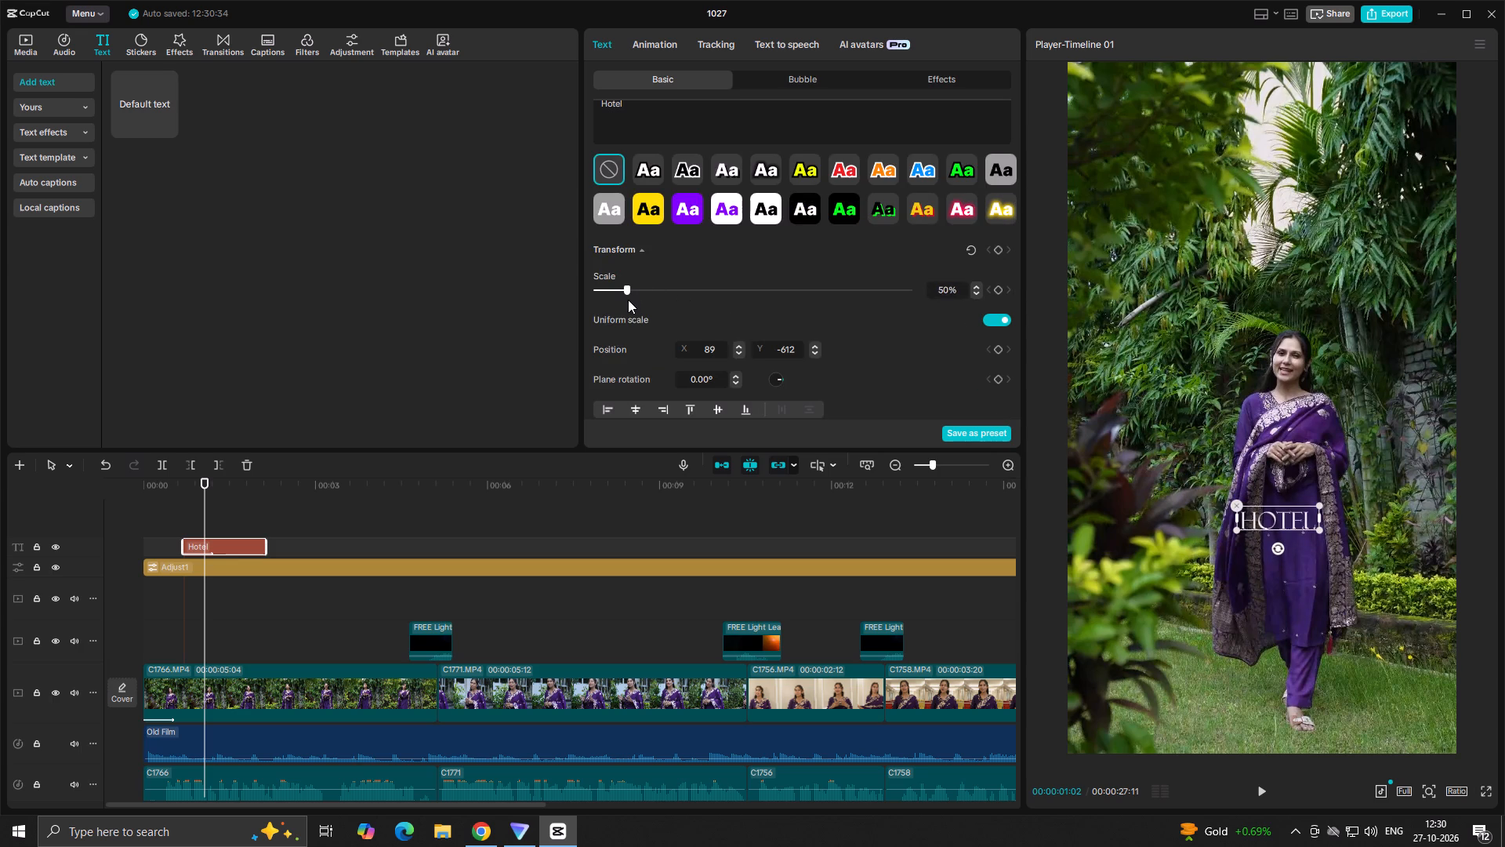
left_click_drag(628, 300, 639, 300)
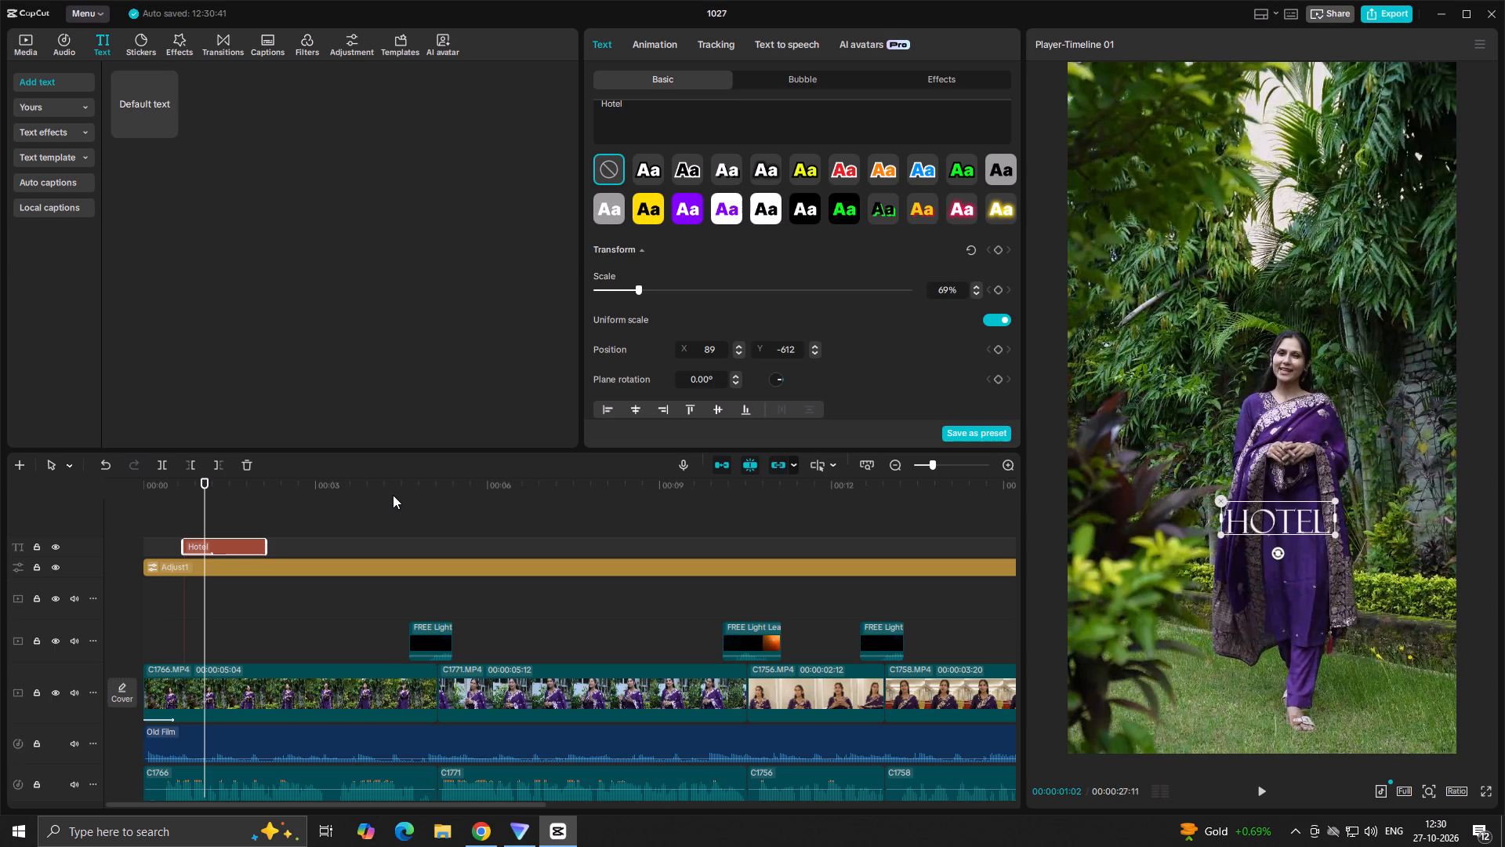
Review the restyled Hotel title by scrubbing back through the opening to just before the text clip starts.
left_click(234, 521)
left_click_drag(234, 521, 208, 523)
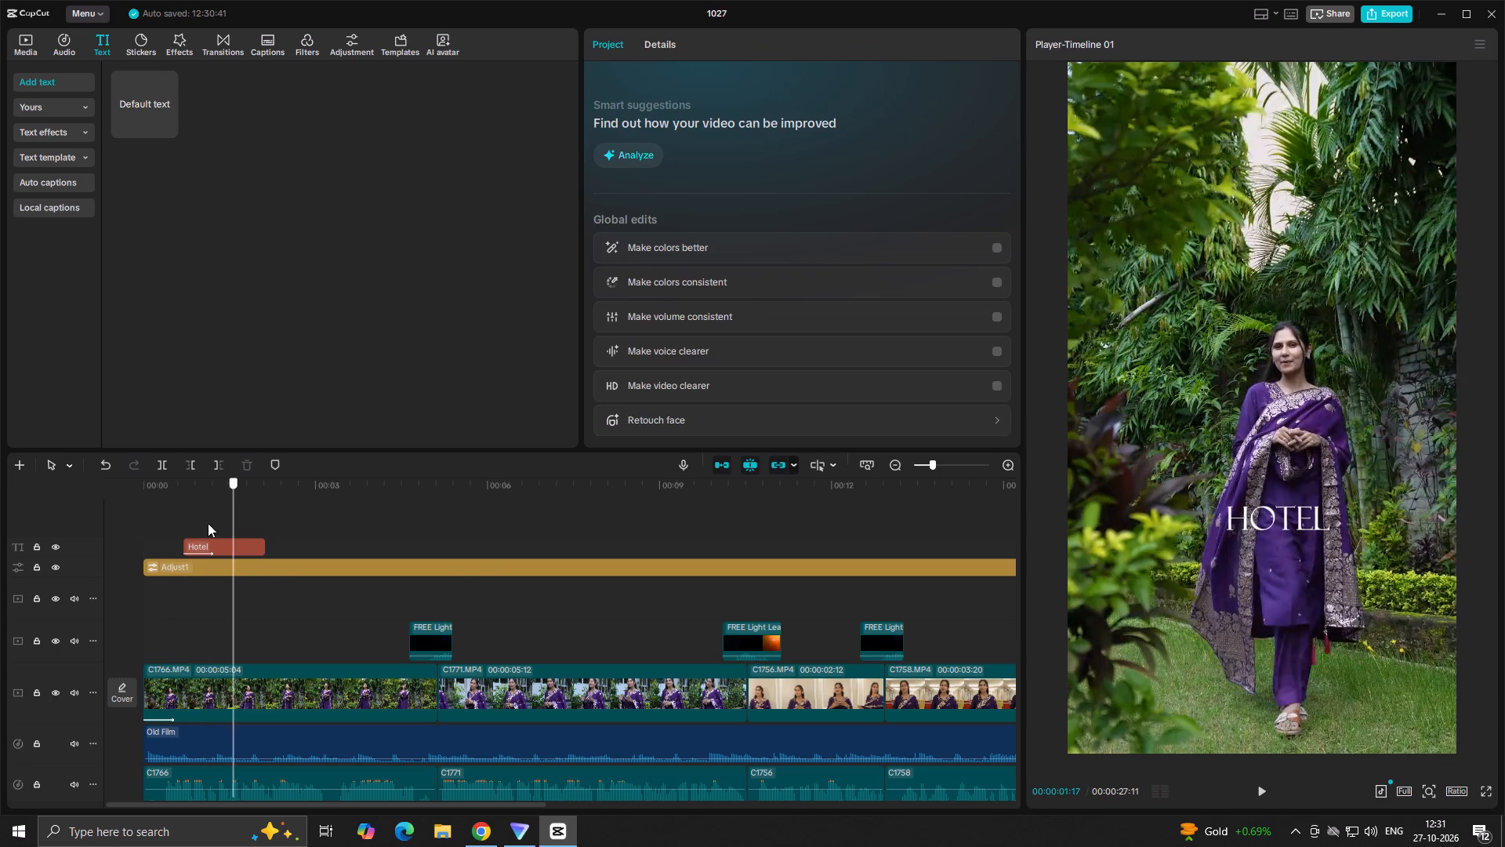
left_click_drag(208, 523, 171, 568)
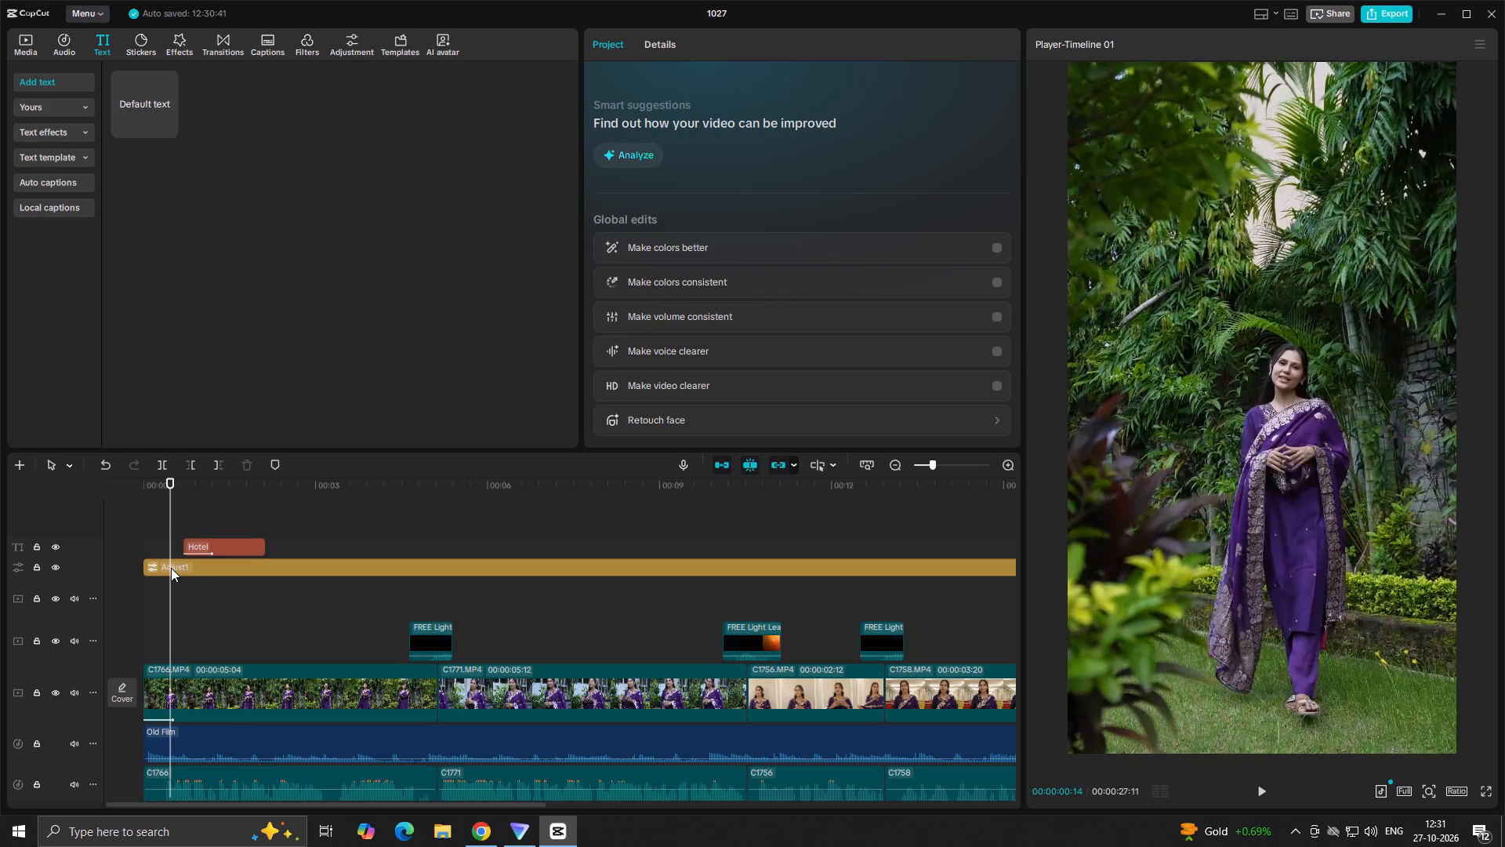
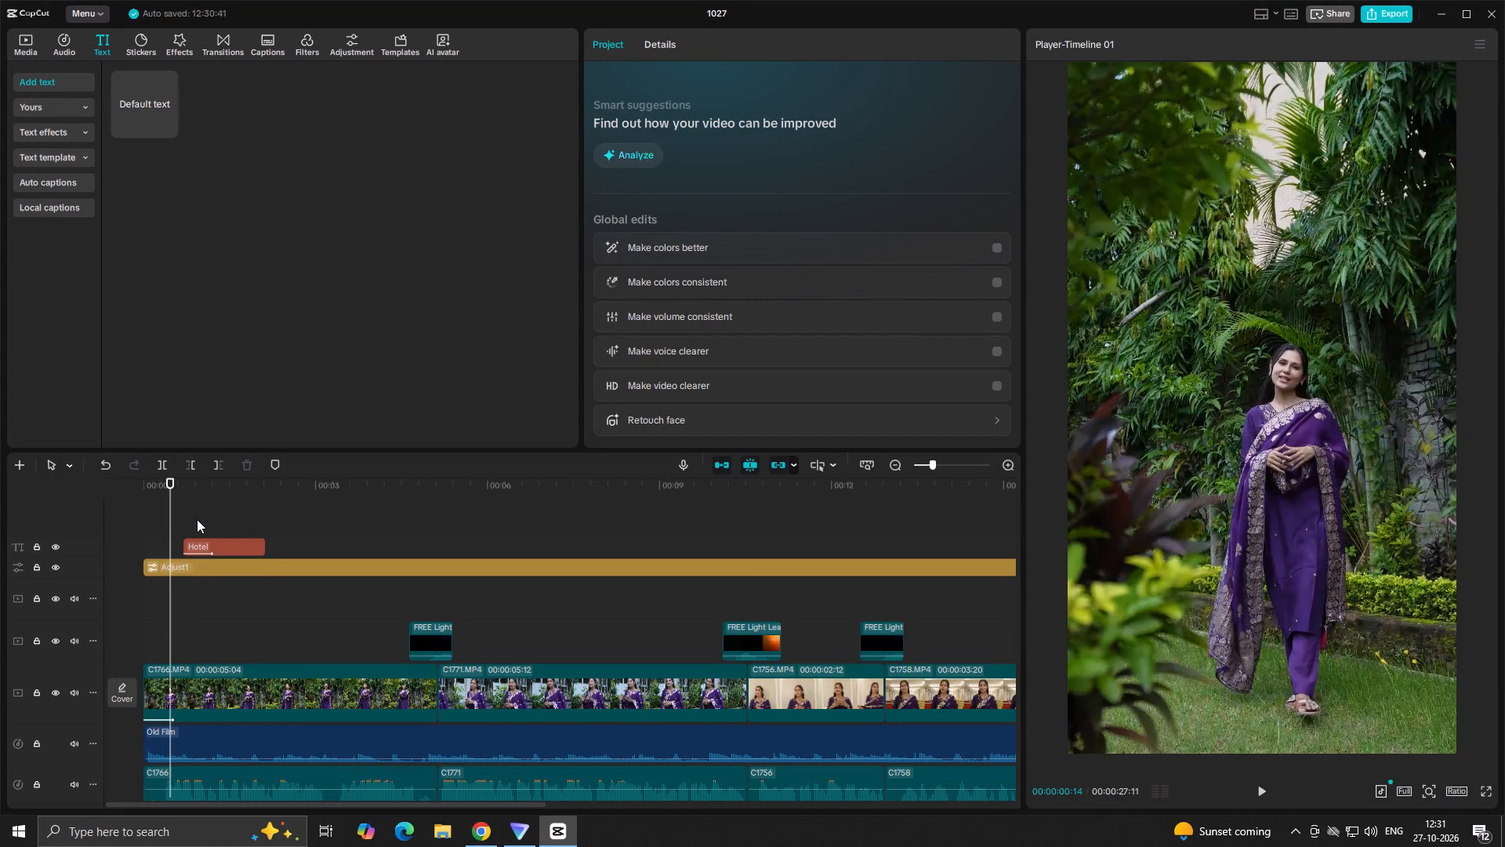
Replay the opening to check the Hotel title's entrance and look over its basic text settings.
left_click_drag(197, 519, 168, 544)
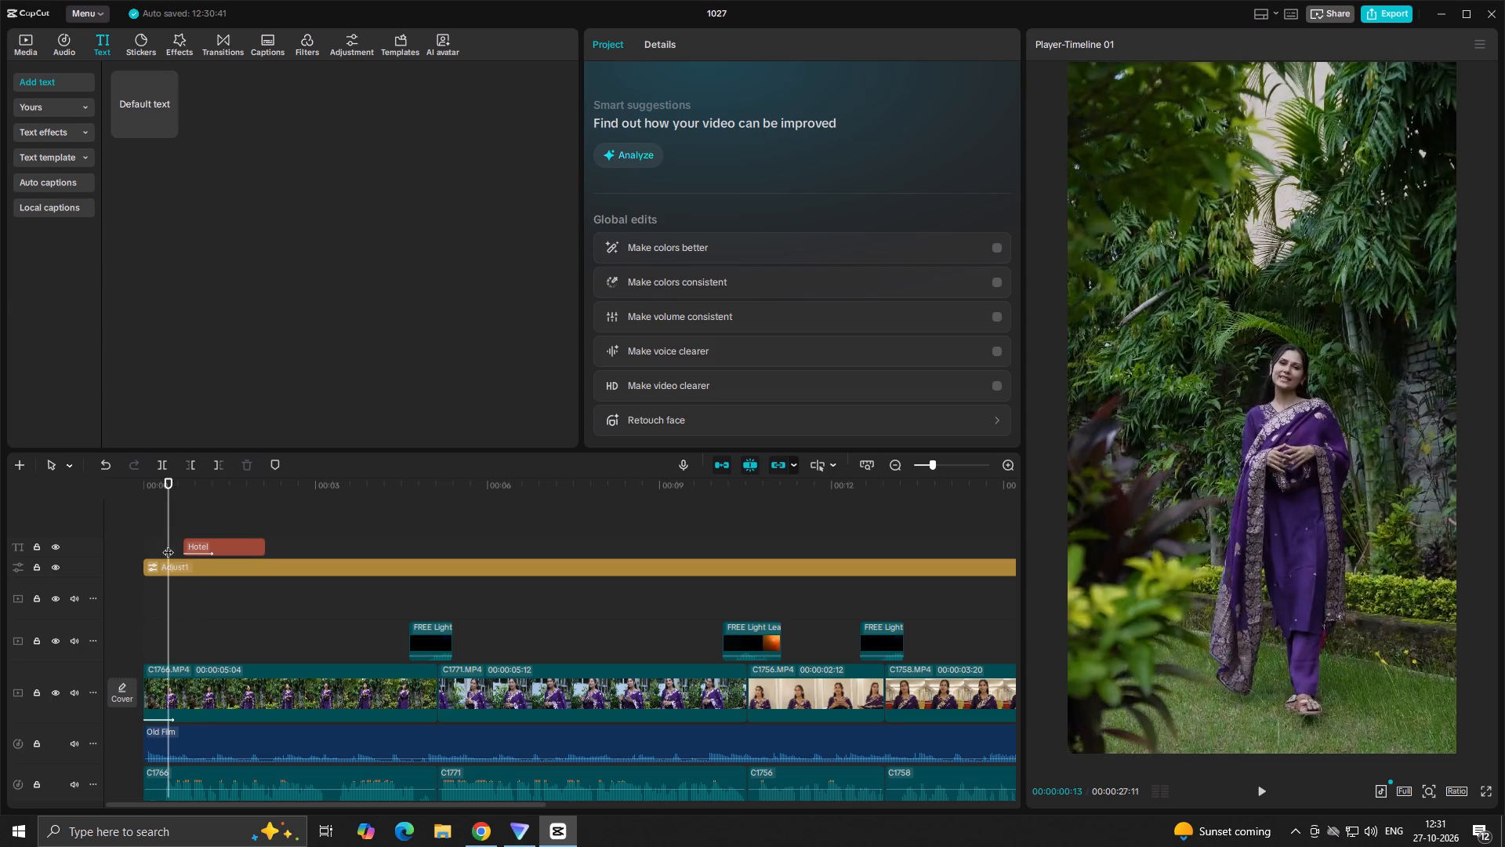
key("space")
key("space")
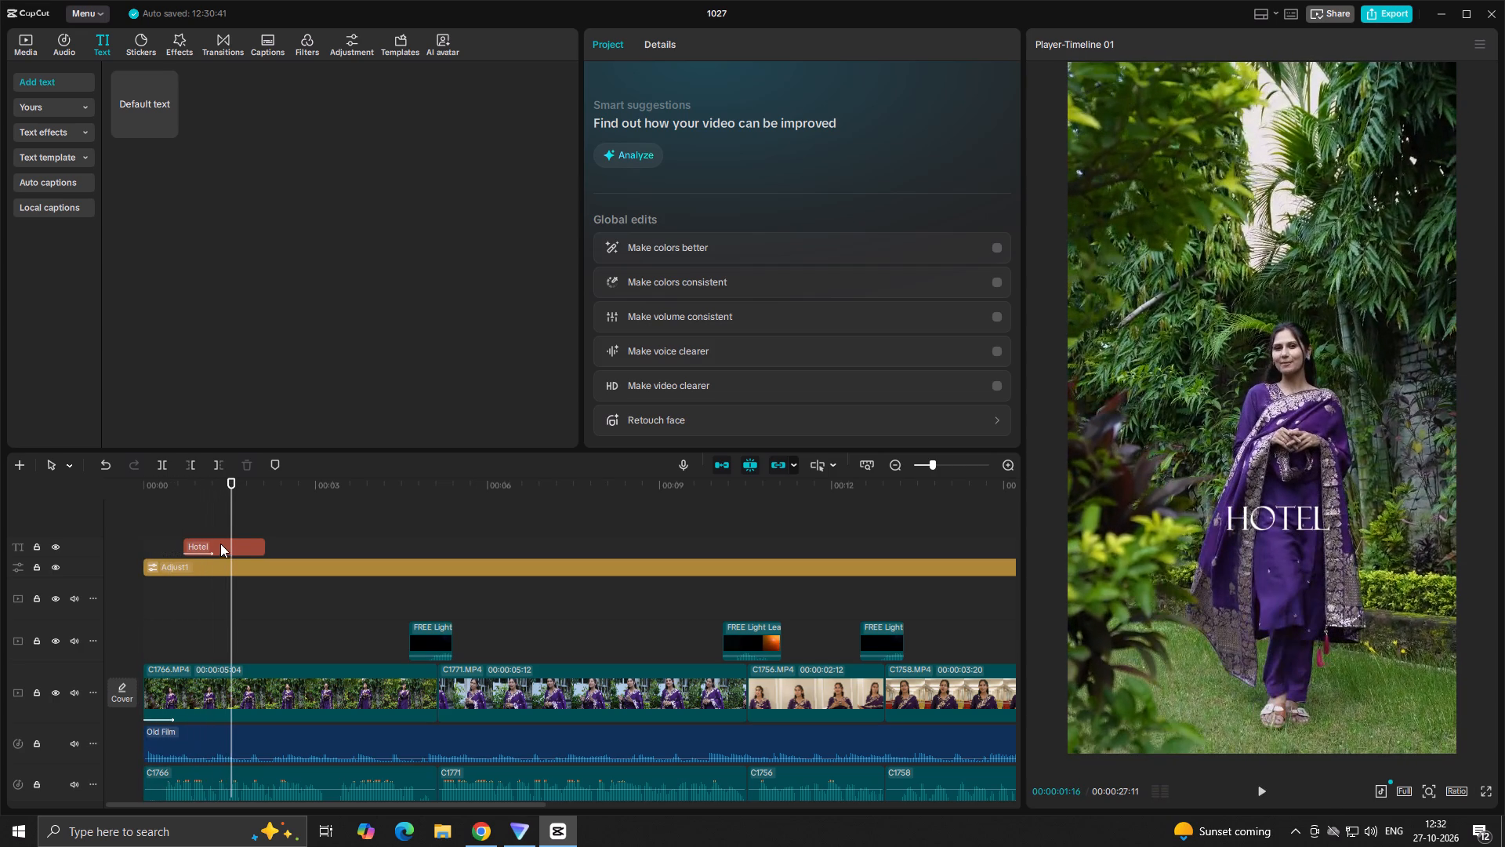
left_click(219, 545)
scroll(842, 336, "down", 2)
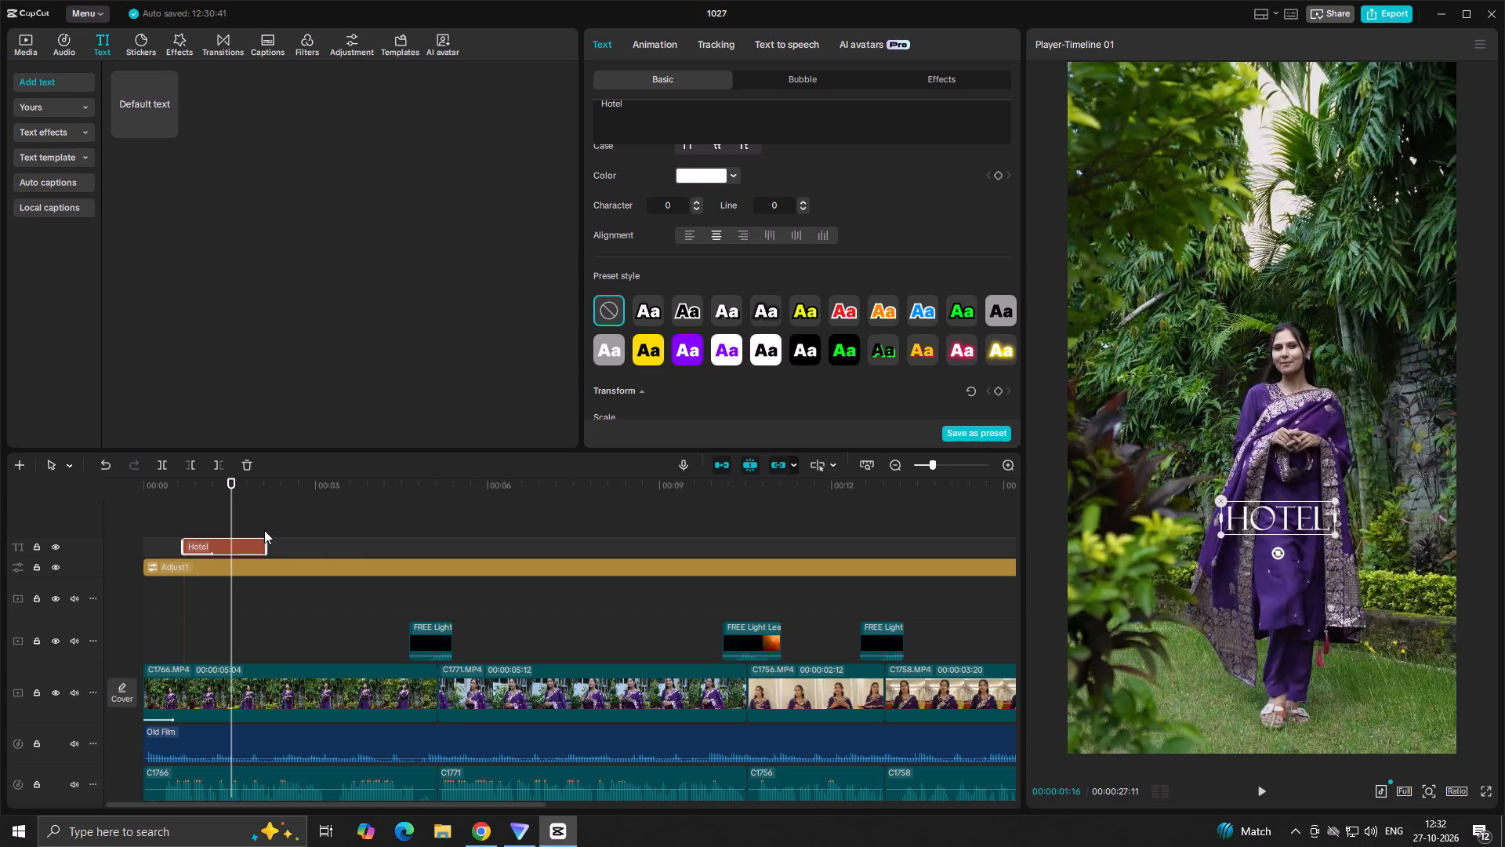
left_click(223, 519)
left_click_drag(224, 519, 183, 519)
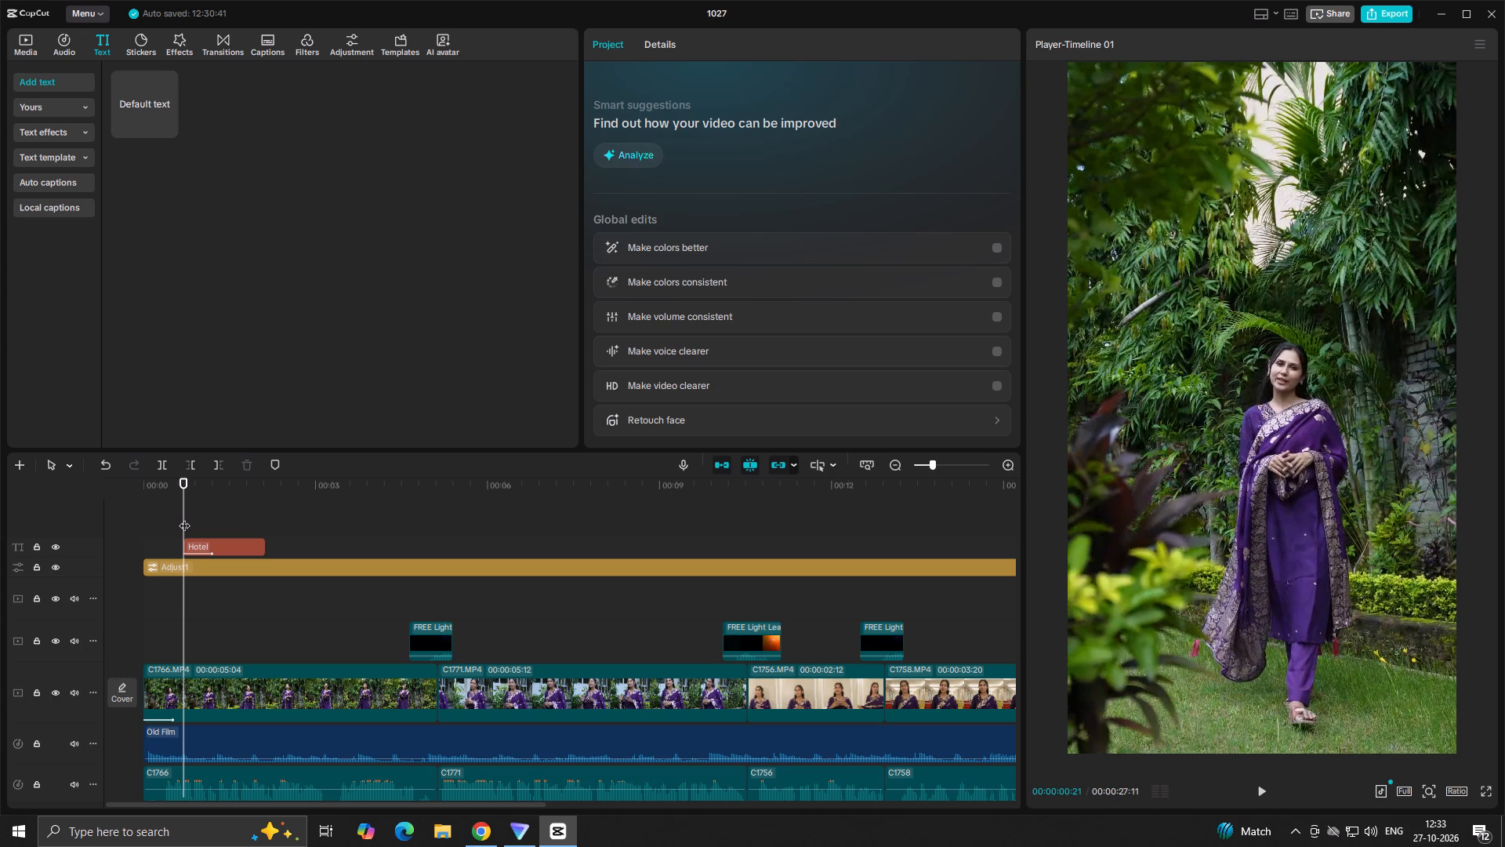
left_click_drag(184, 518, 132, 518)
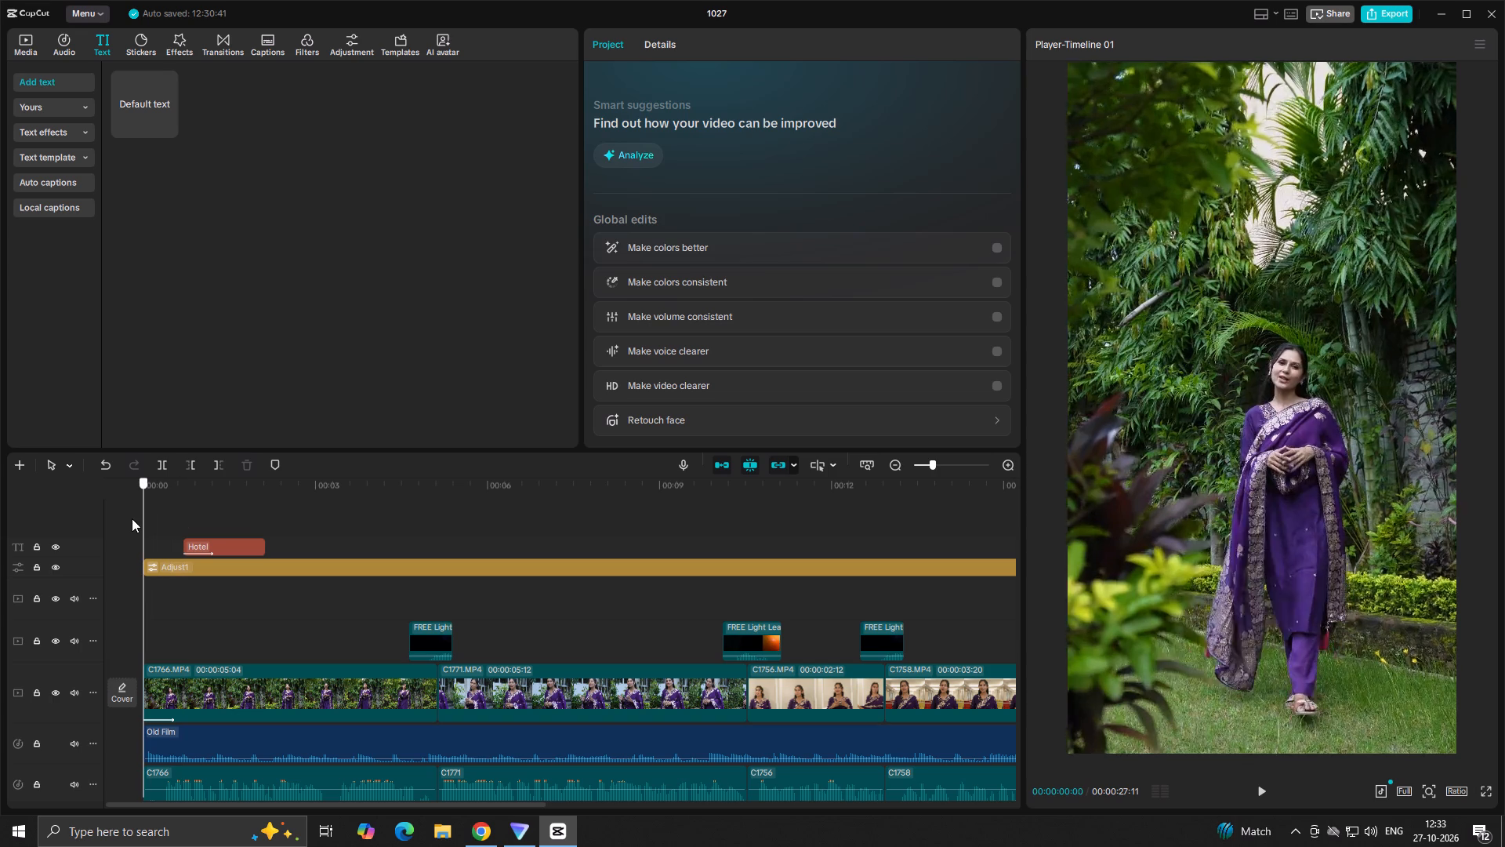
left_click_drag(132, 518, 125, 518)
key("space")
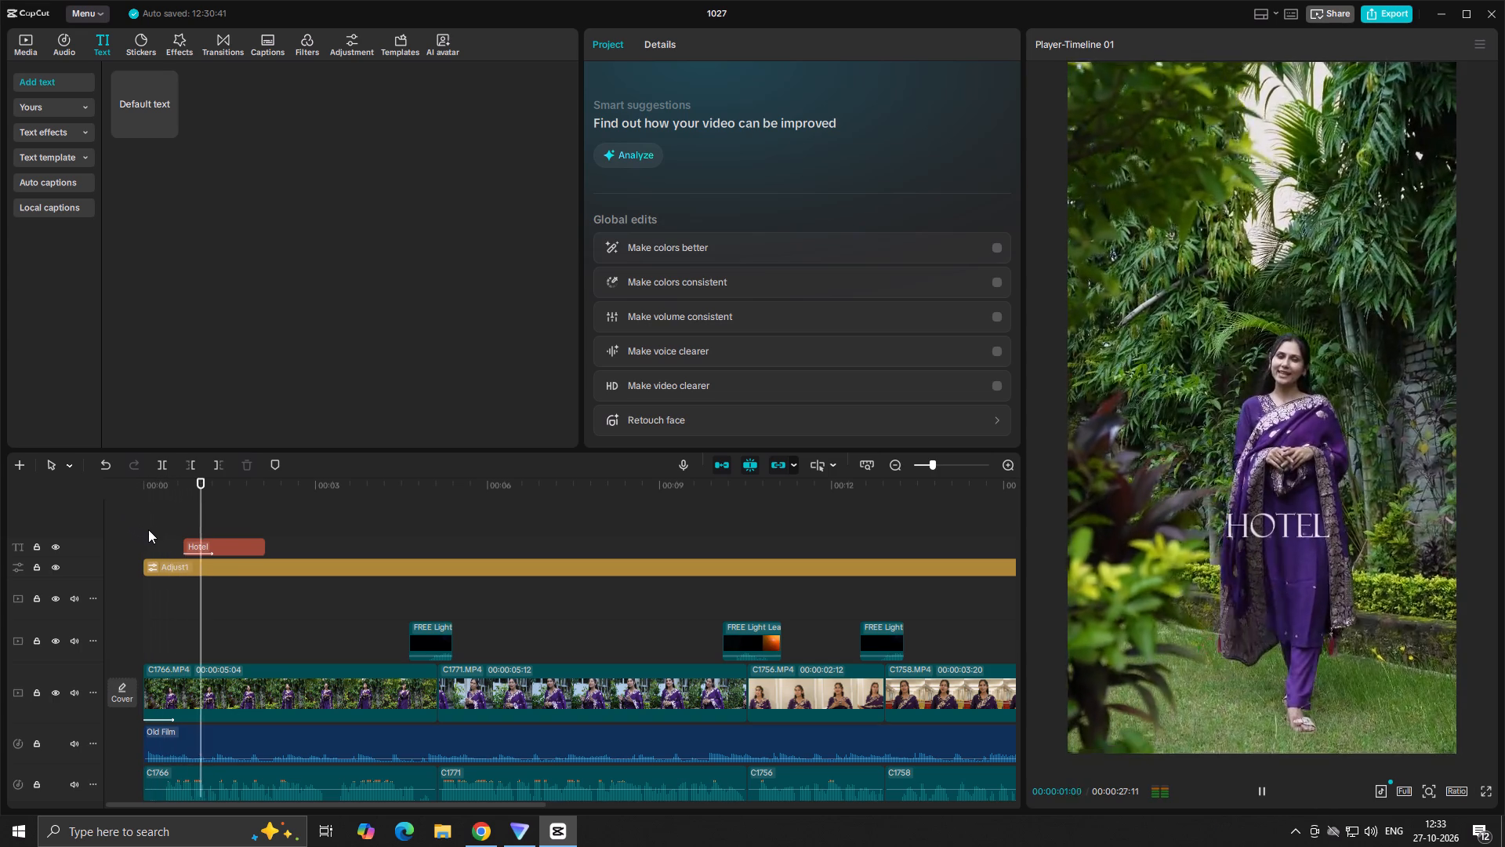
key("space")
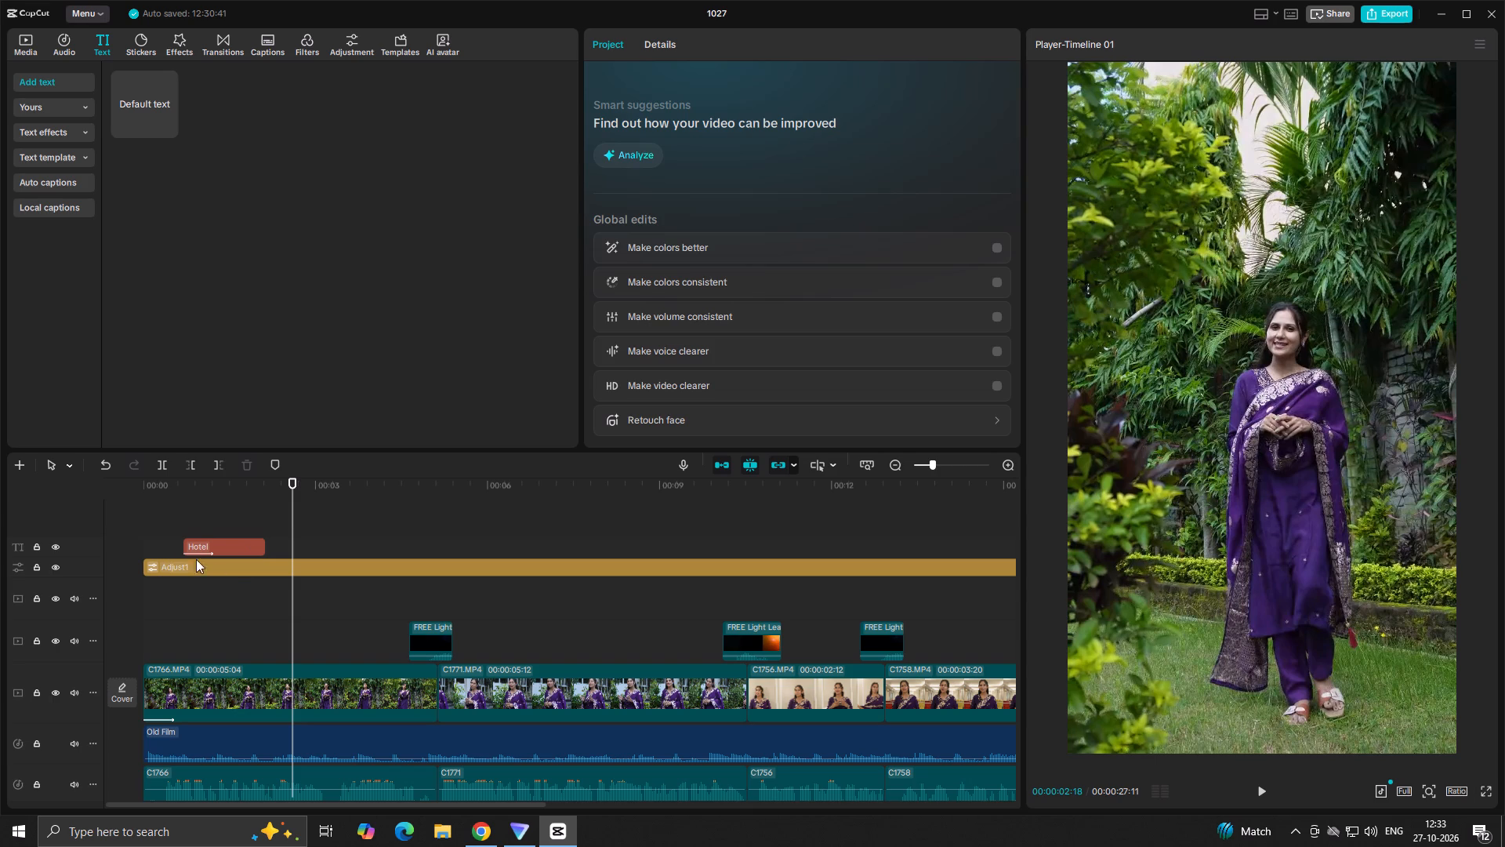
Play the video from the start through to the C1756 clip to check how the opening flows.
left_click(195, 518)
left_click_drag(194, 518, 160, 536)
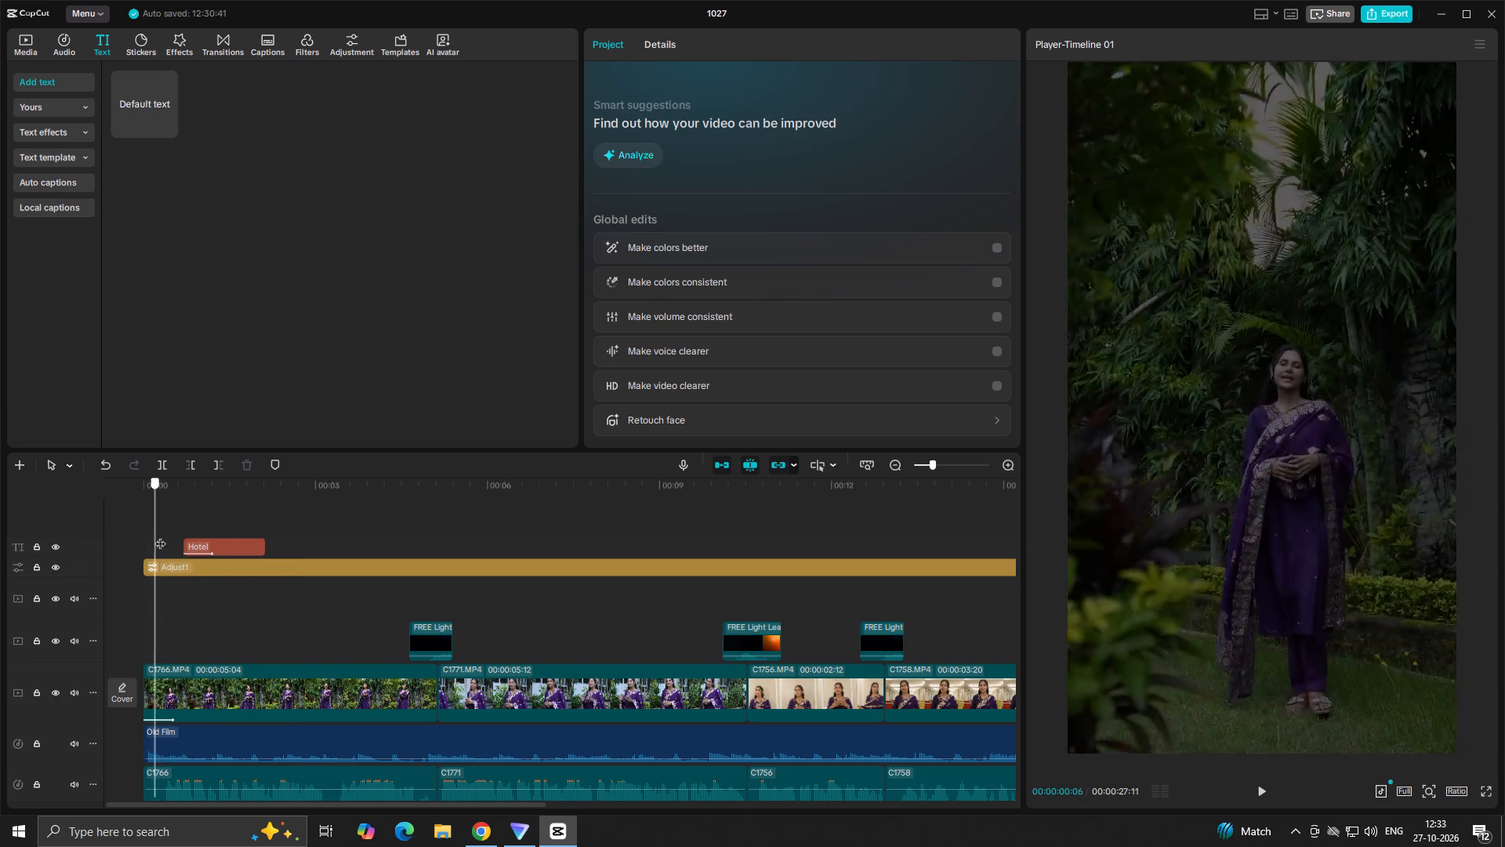
left_click_drag(160, 536, 102, 575)
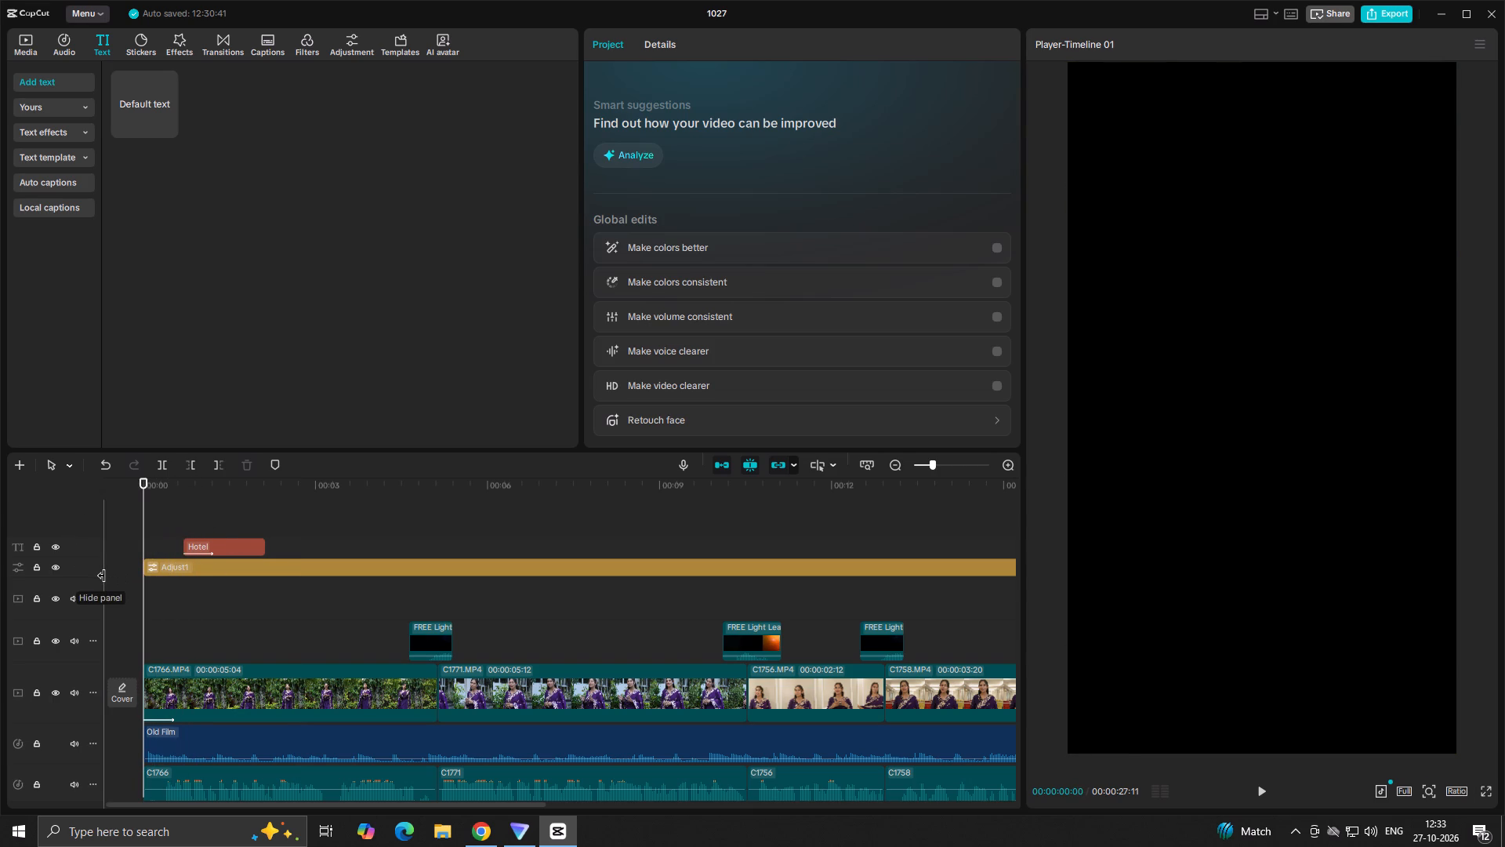
key("space")
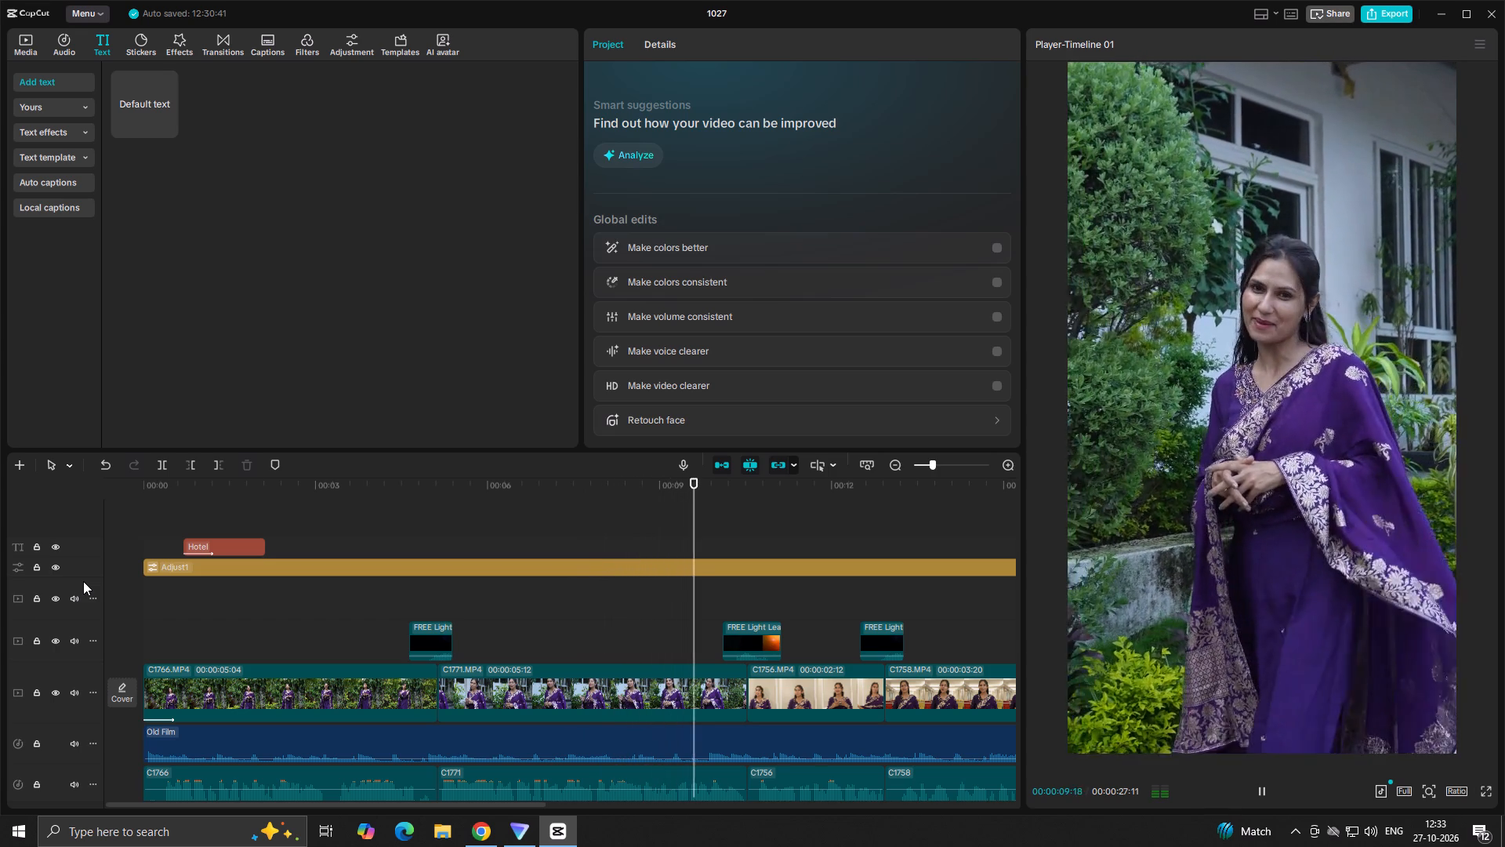
key("space")
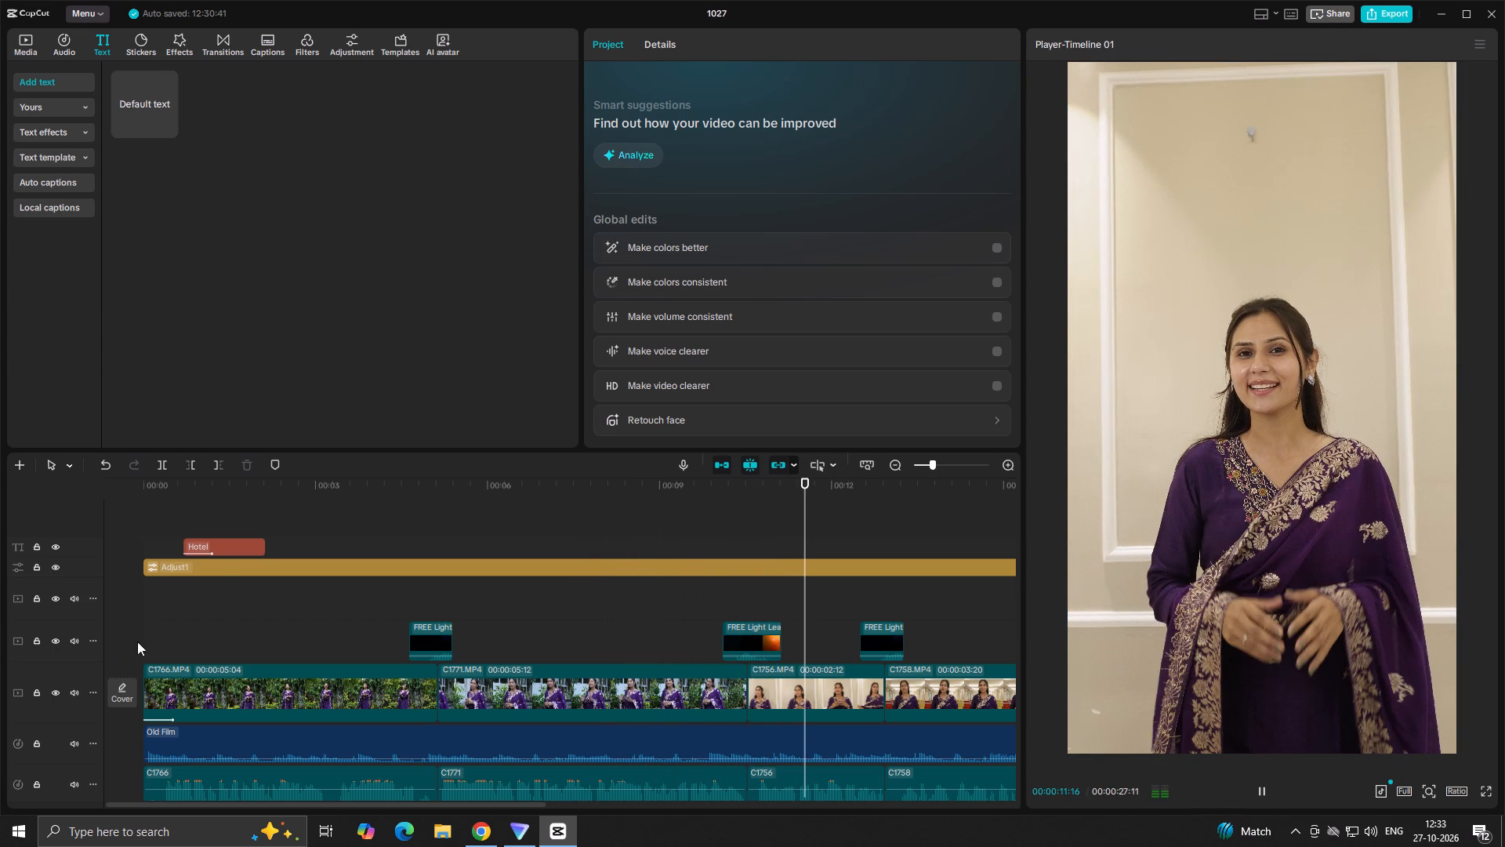
Replay the first two seconds repeatedly from the start to judge the Hotel title's timing.
left_click(176, 506)
left_click_drag(176, 506, 35, 498)
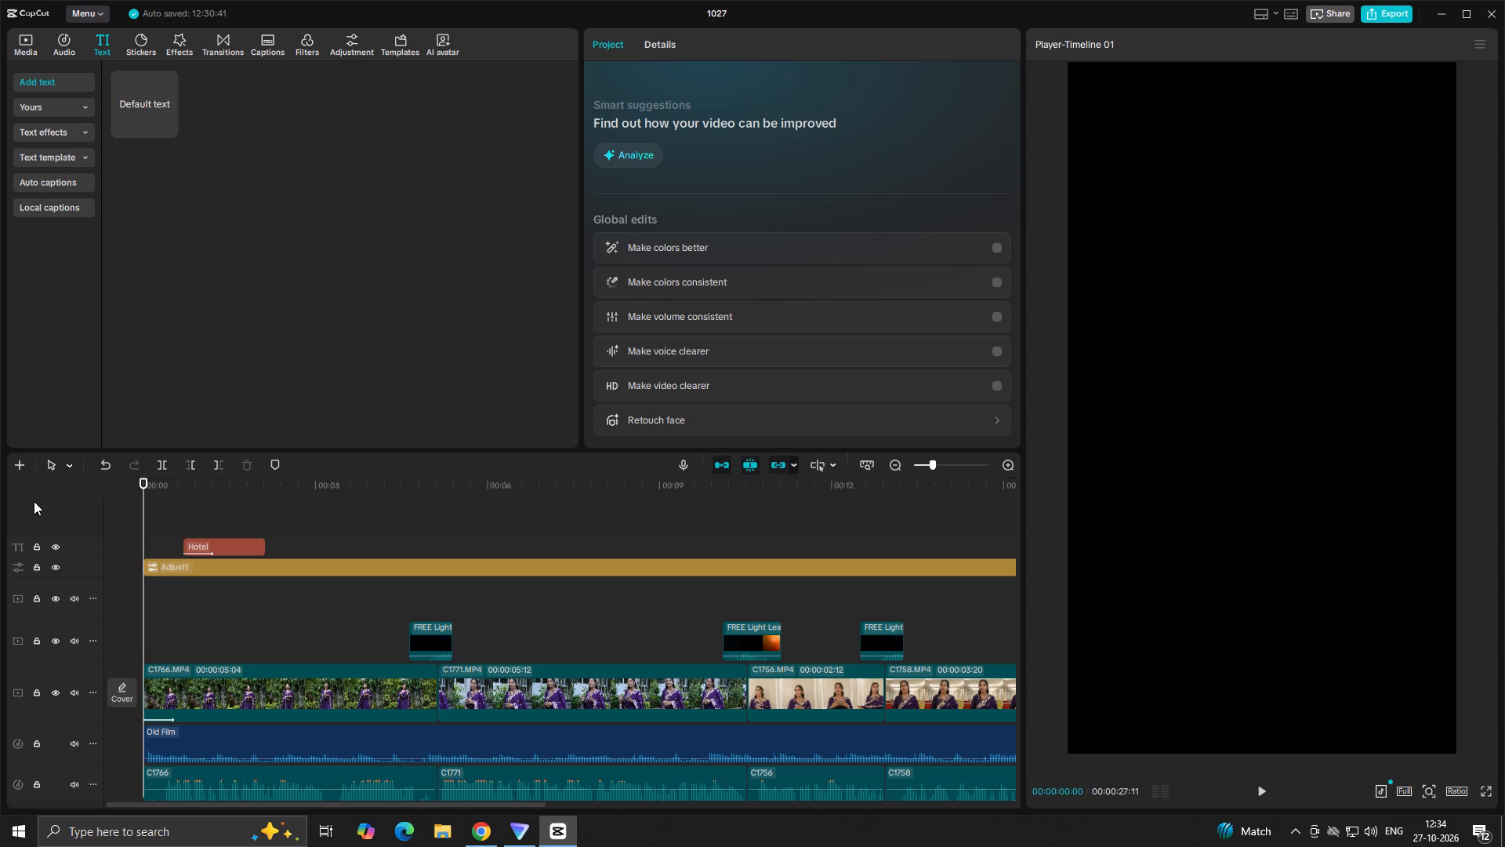
key("space")
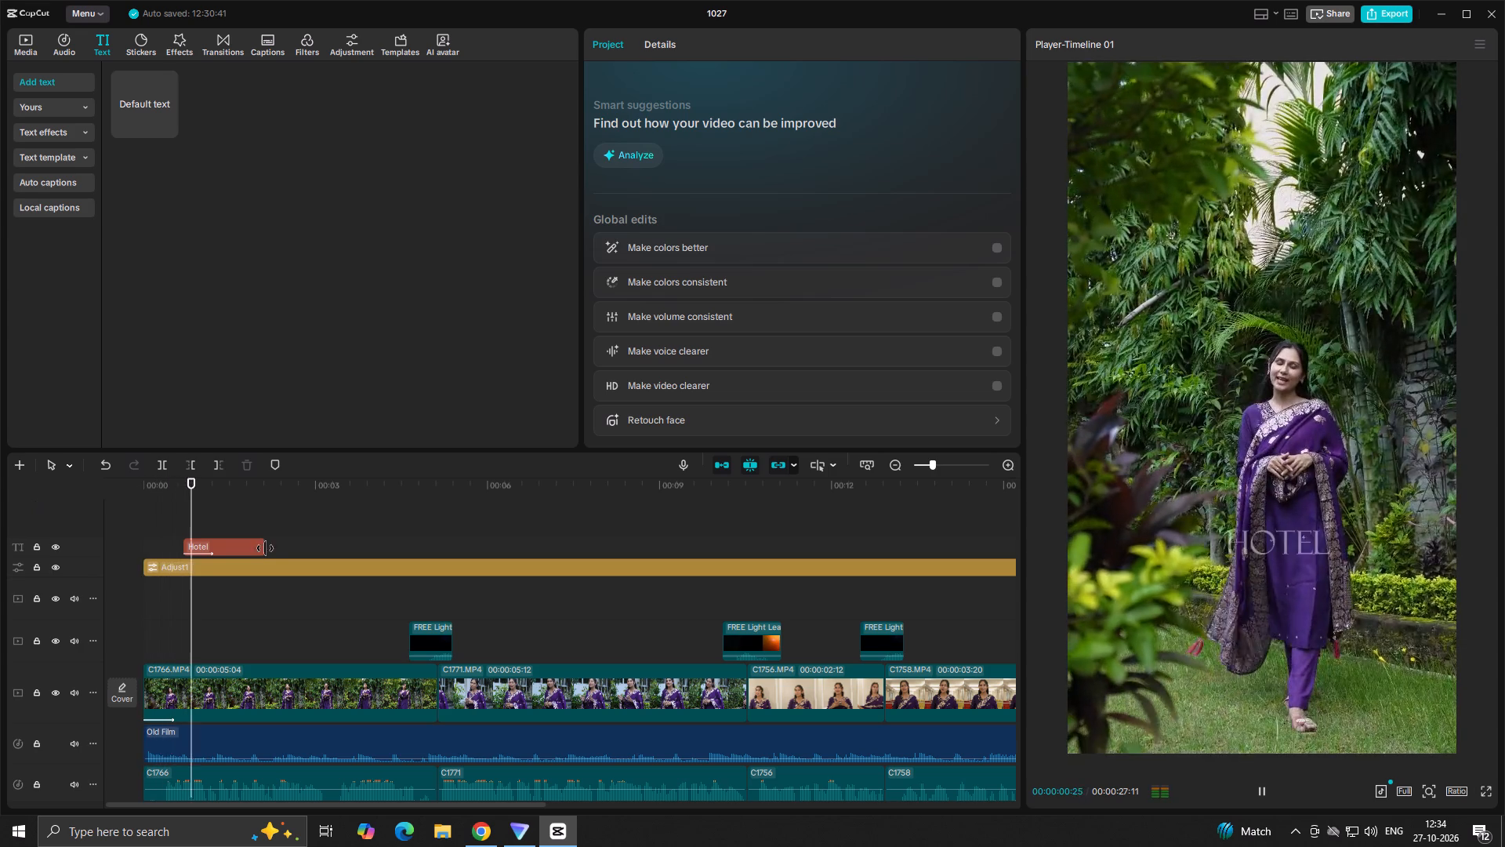
key("space")
left_click(181, 522)
left_click_drag(181, 522, 125, 521)
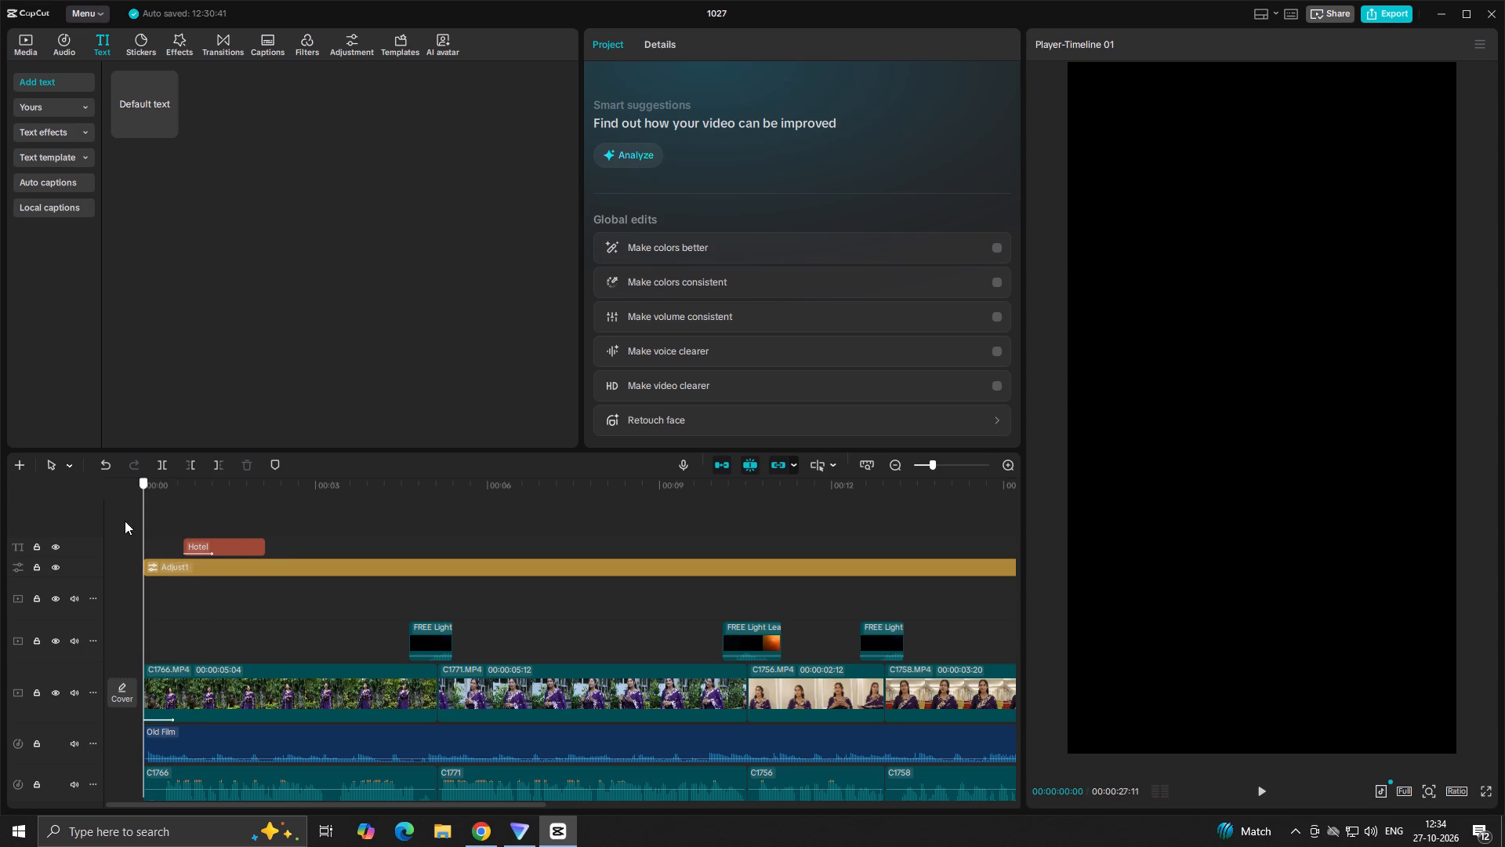
key("space")
key("space")
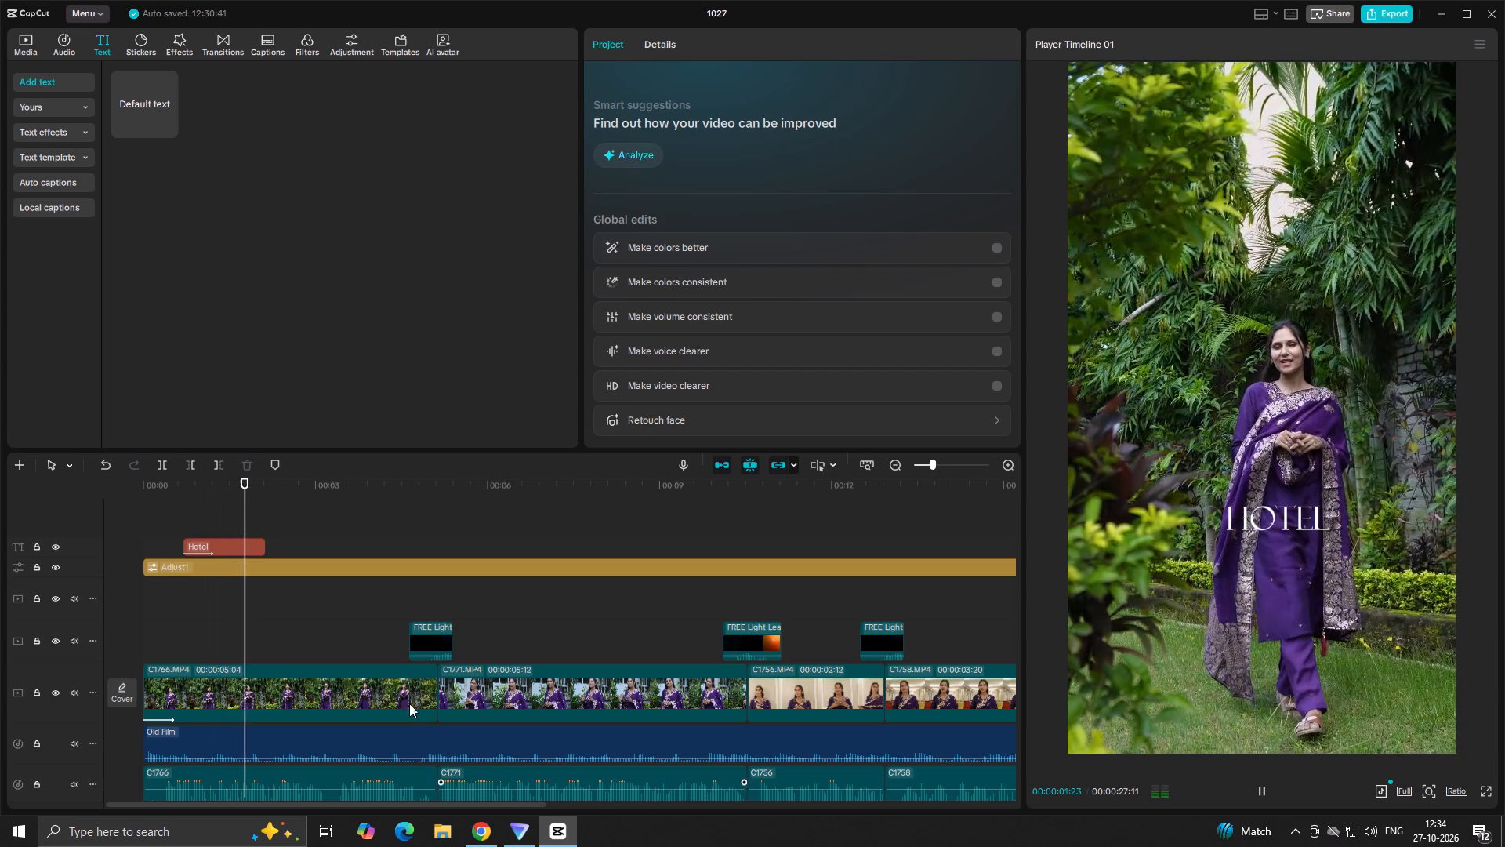
left_click(167, 511)
left_click_drag(167, 511, 27, 525)
key("space")
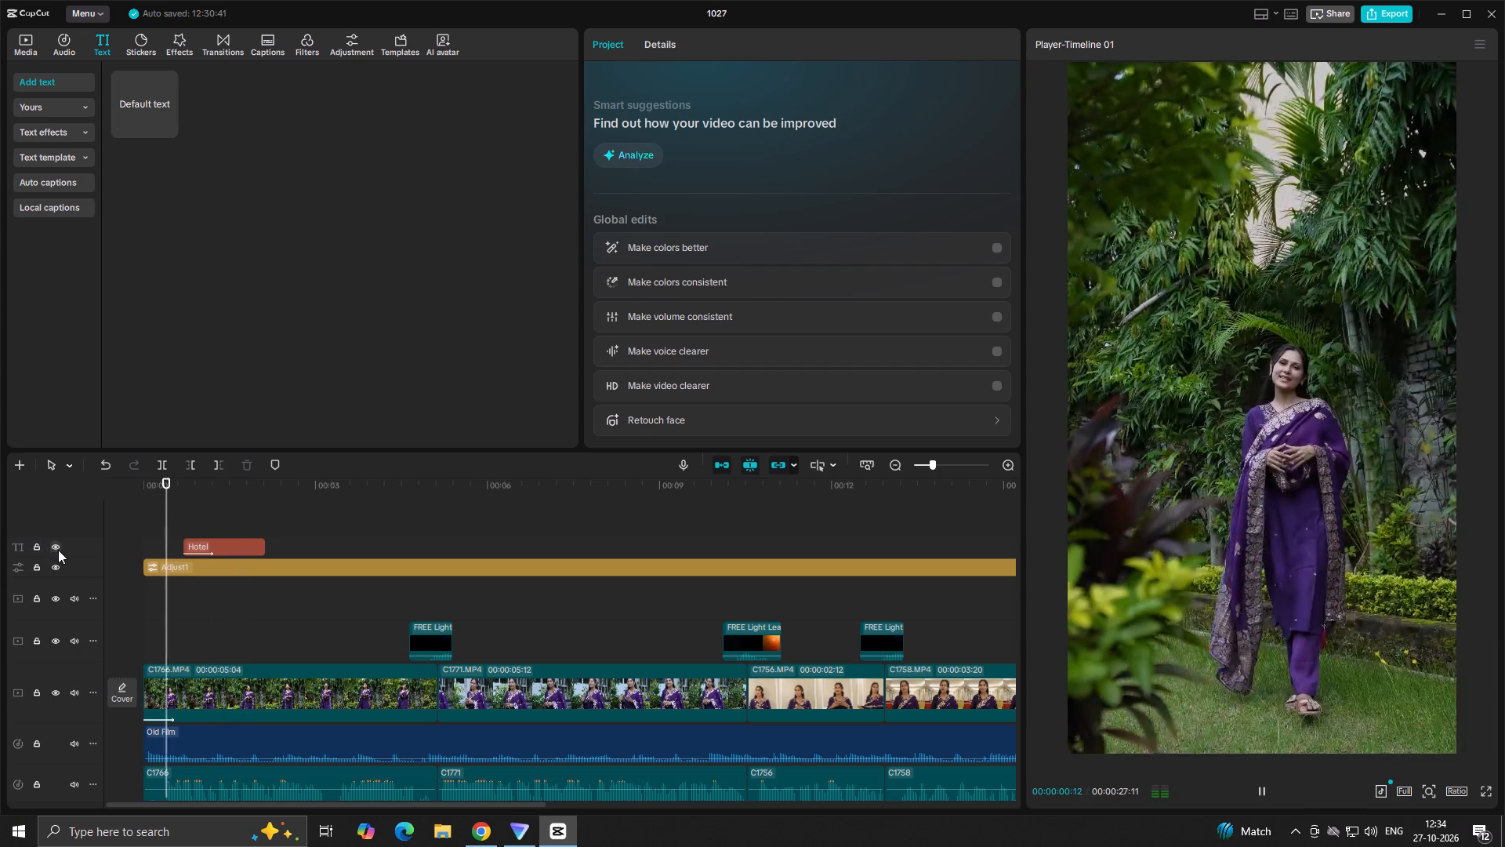
key("space")
key("space")
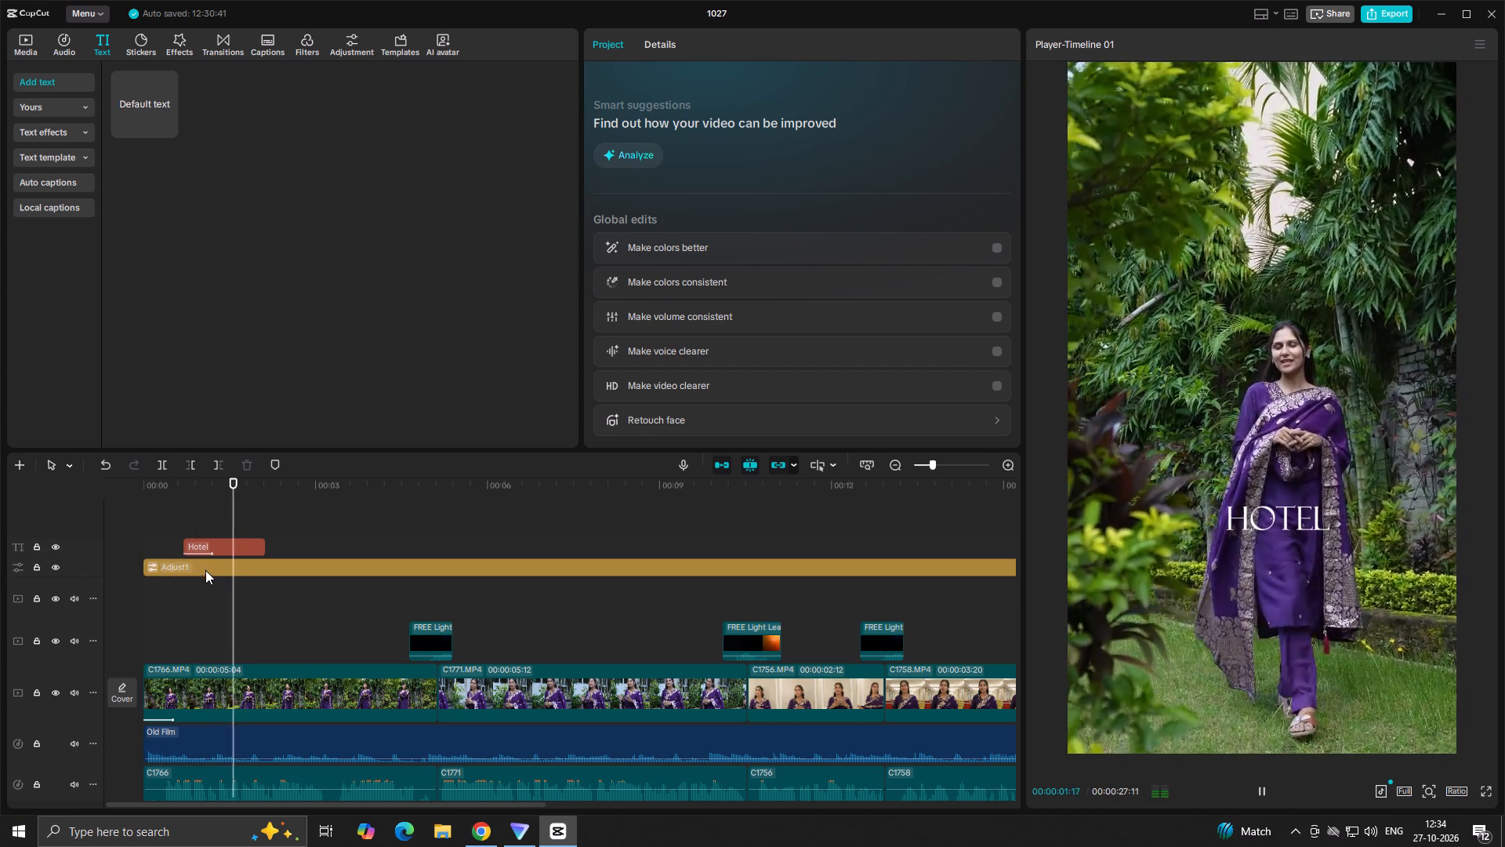
key("space")
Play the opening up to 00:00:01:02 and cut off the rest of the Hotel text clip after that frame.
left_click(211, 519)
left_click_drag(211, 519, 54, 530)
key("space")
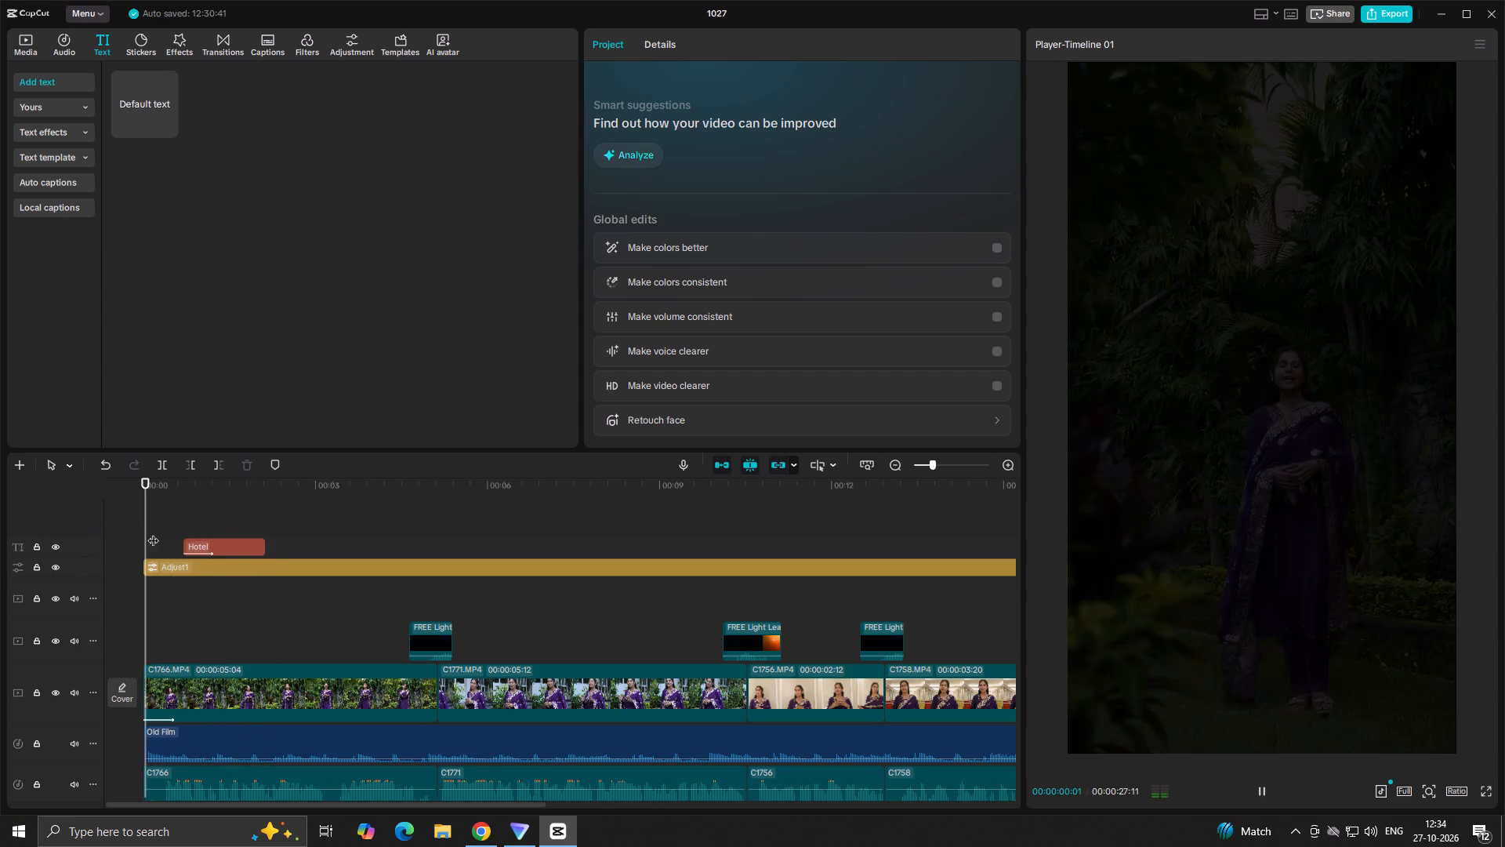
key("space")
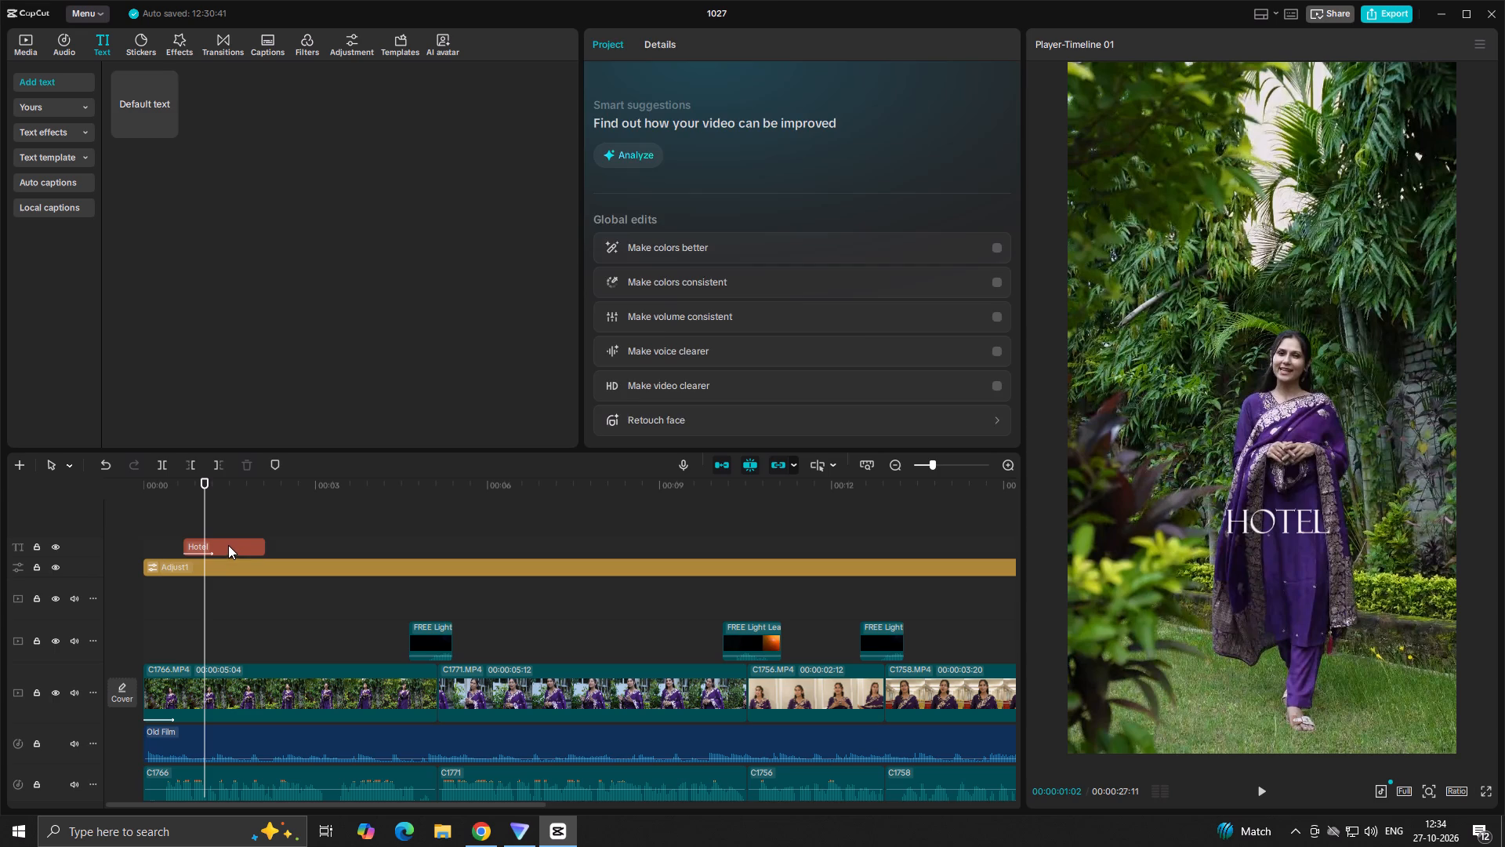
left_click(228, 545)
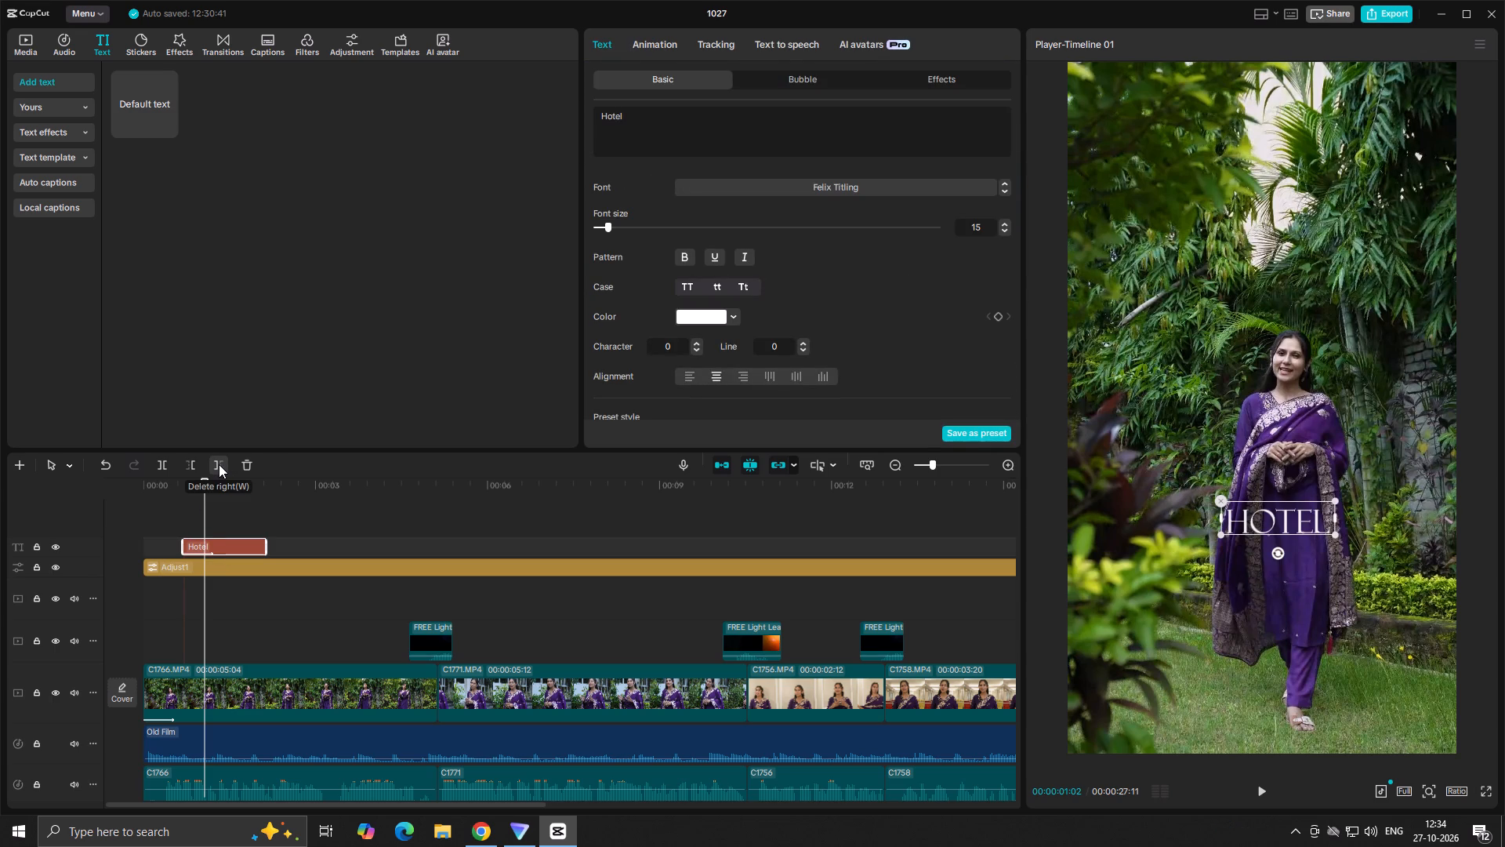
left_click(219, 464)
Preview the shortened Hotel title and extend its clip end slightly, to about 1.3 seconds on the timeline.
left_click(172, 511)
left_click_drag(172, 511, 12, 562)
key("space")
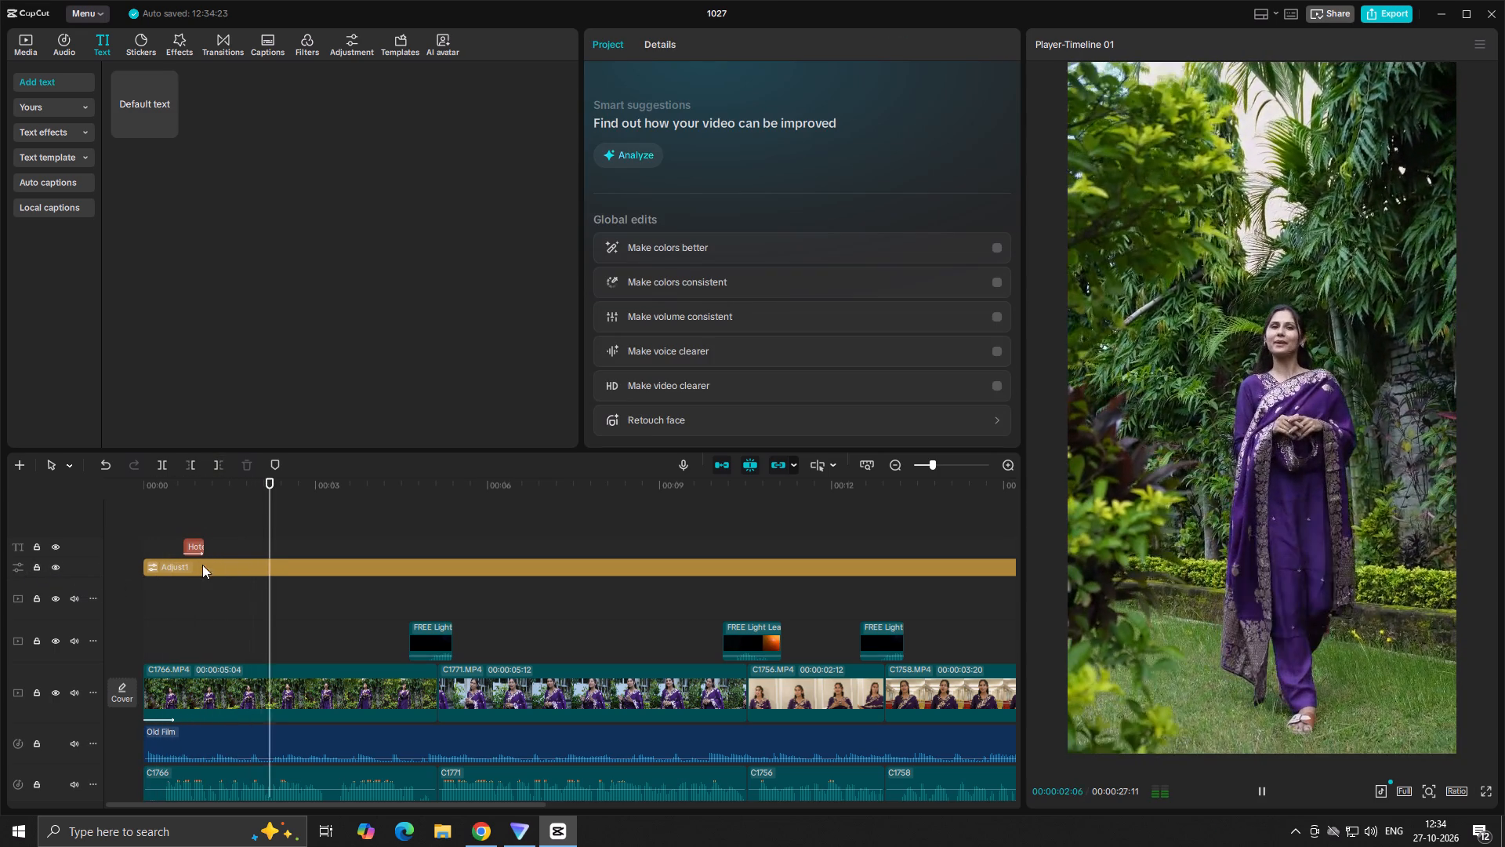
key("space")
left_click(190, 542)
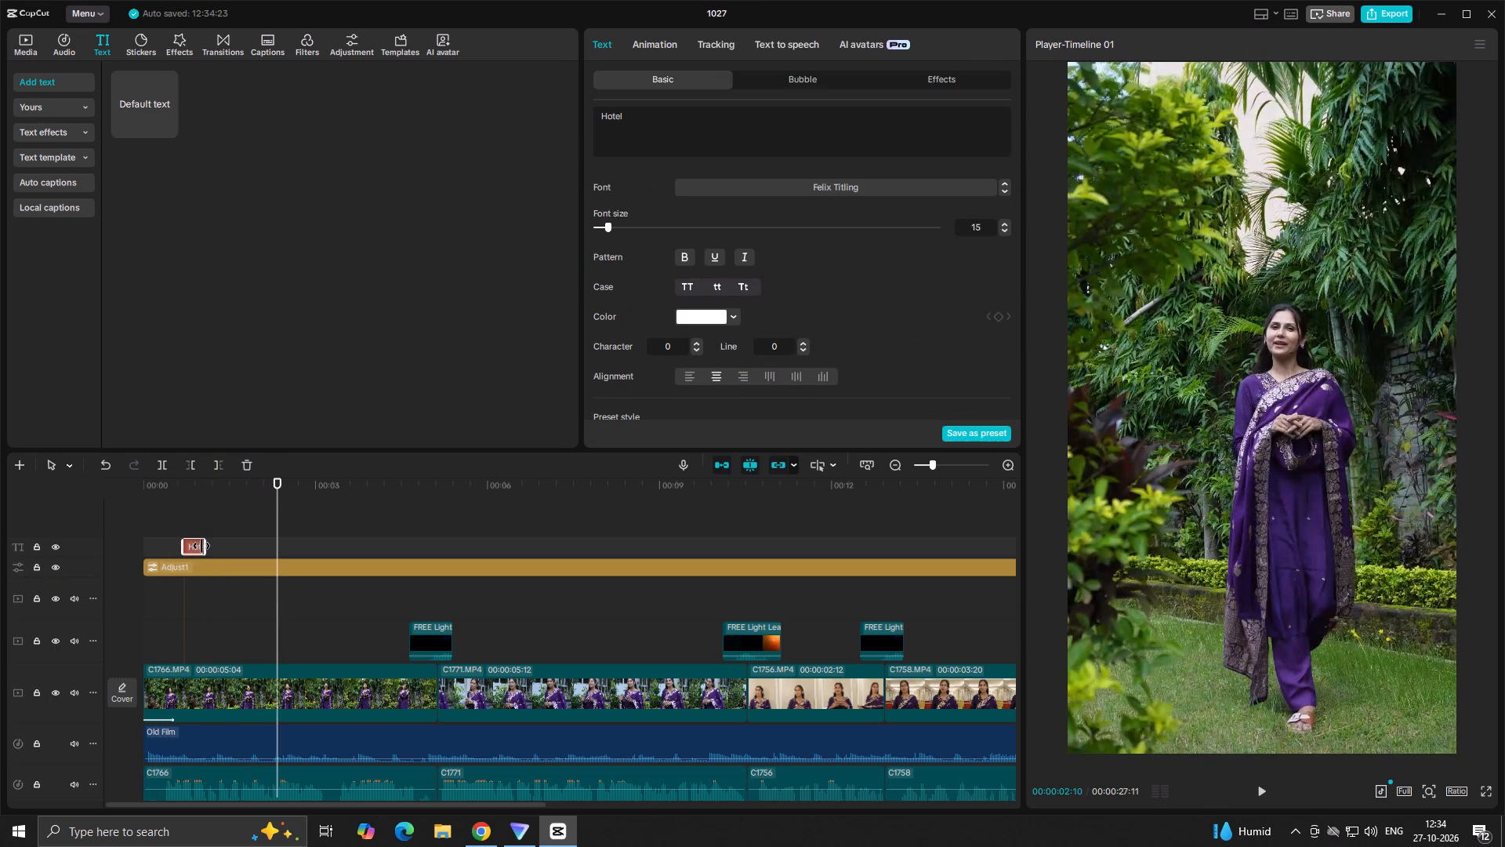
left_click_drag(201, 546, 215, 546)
Play the edit from the start to about 10 seconds, and replay the moment where the Hotel title appears.
left_click(201, 529)
left_click_drag(201, 529, 77, 514)
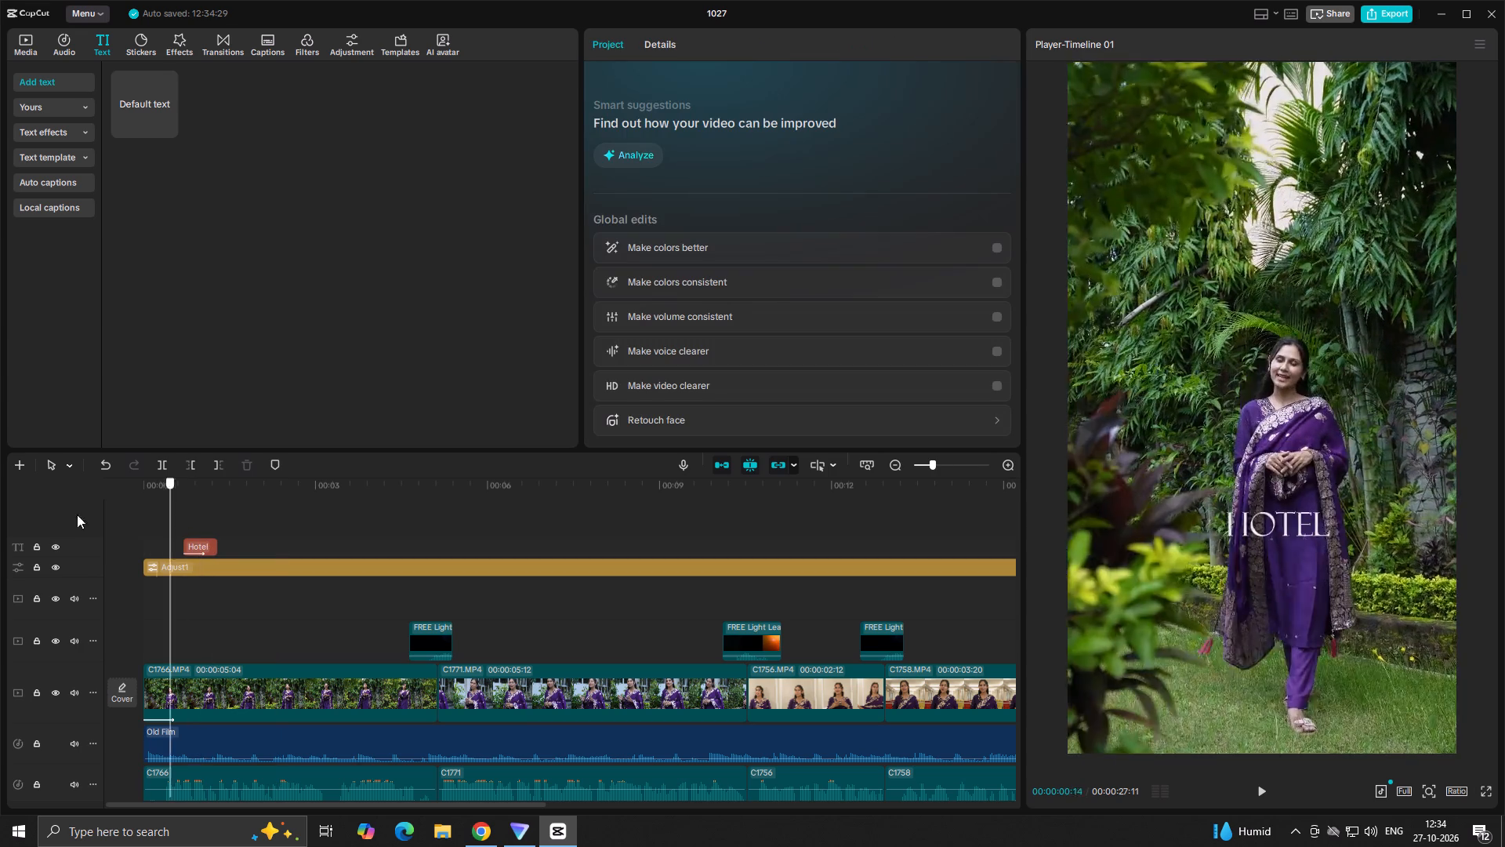
left_click_drag(77, 514, 47, 514)
key("space")
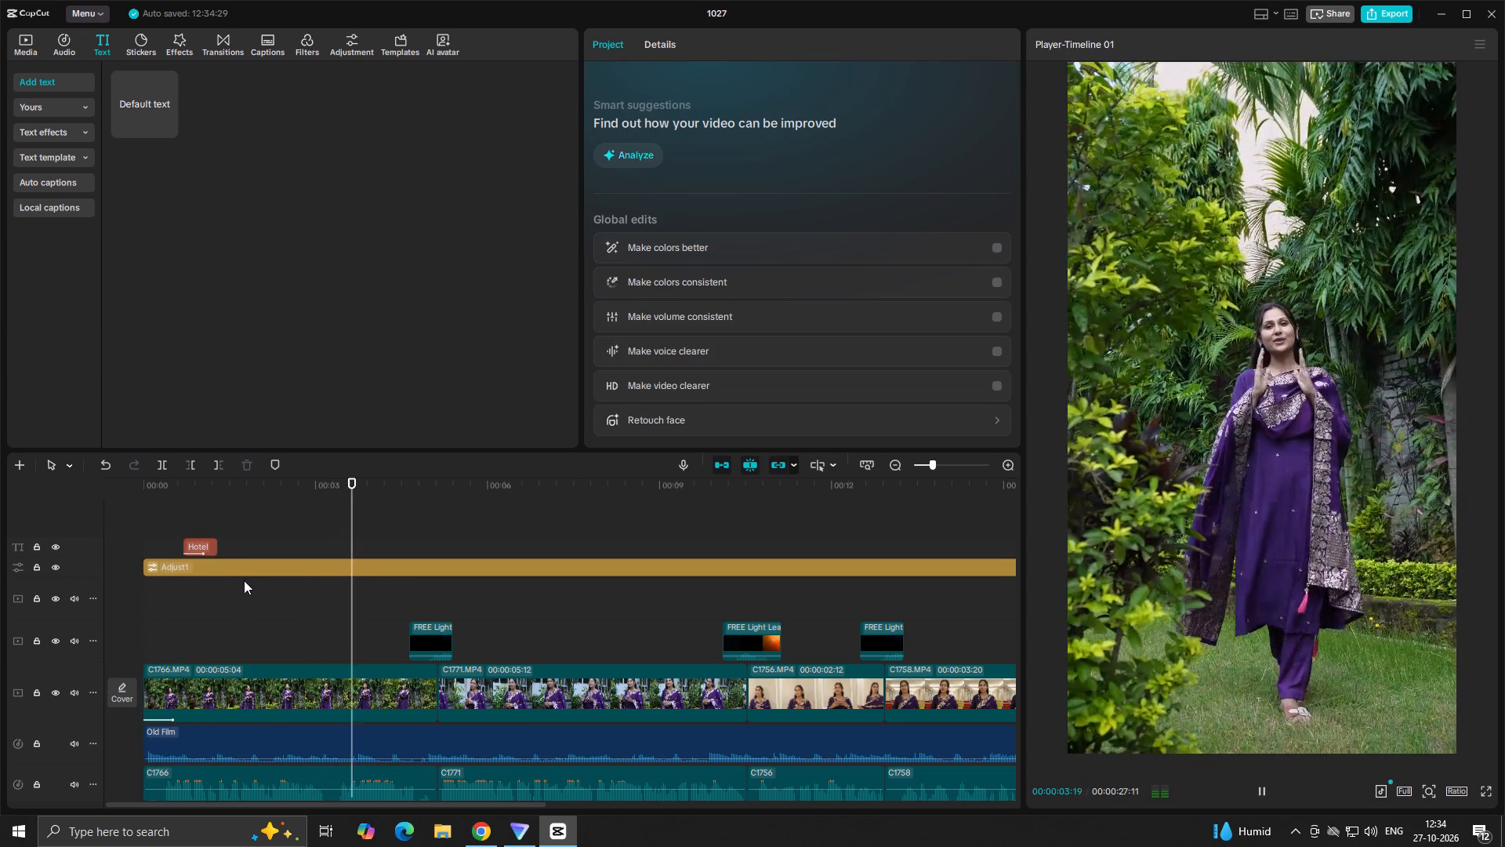
key("space")
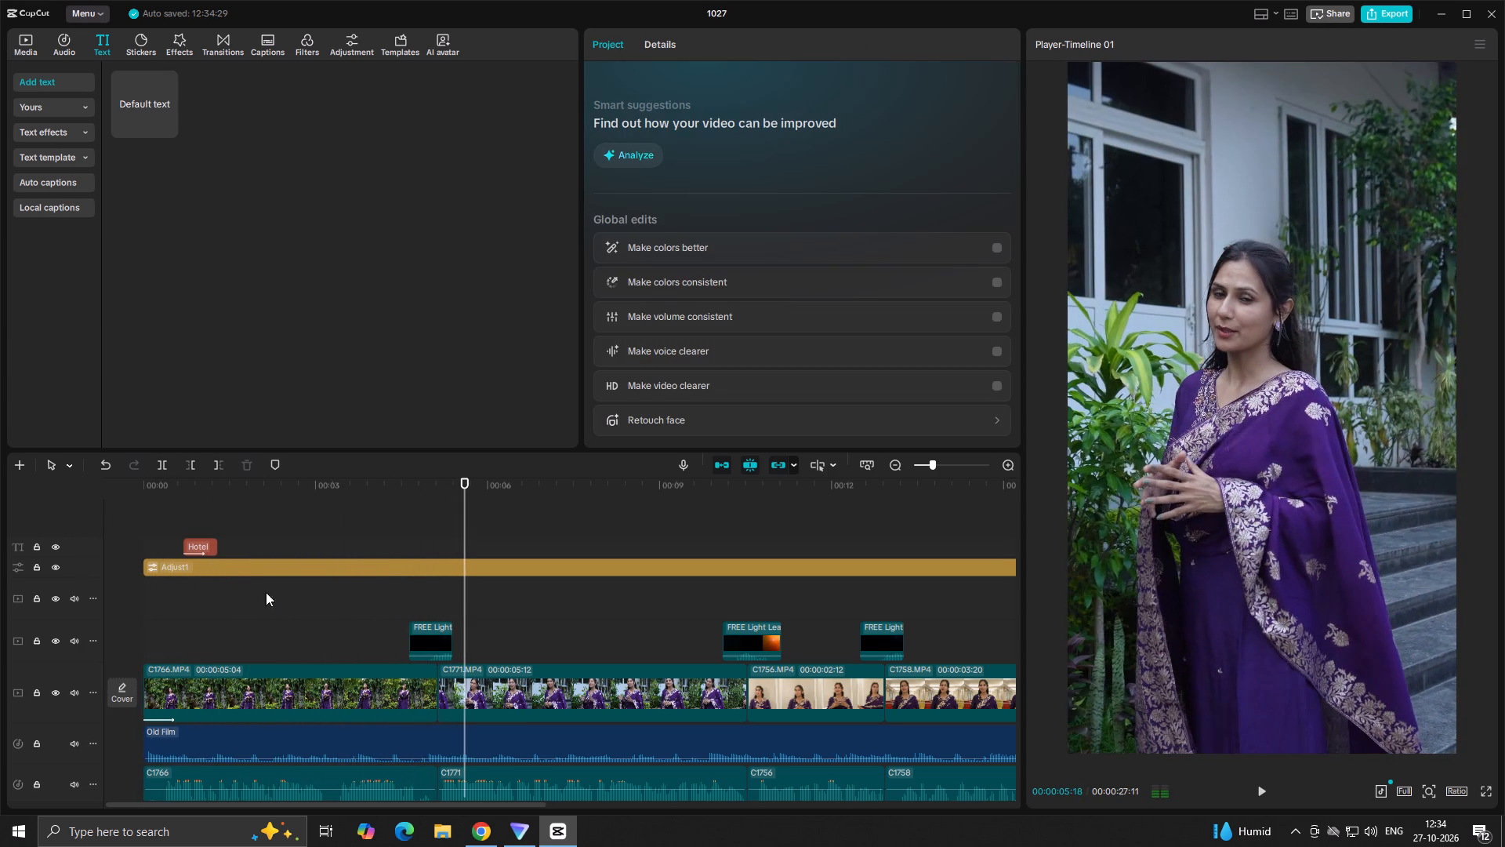
key("space")
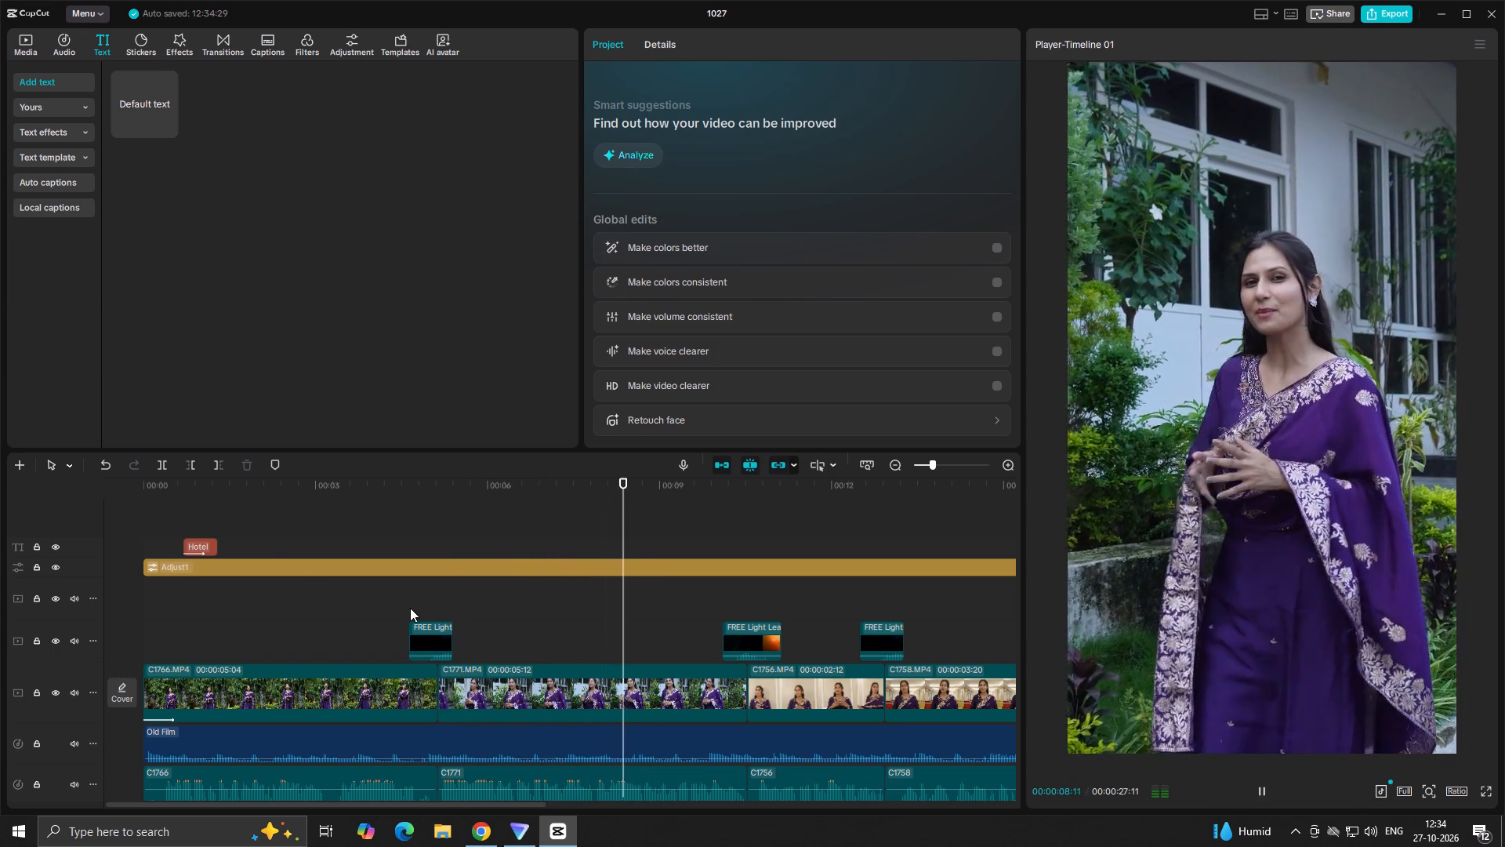
key("space")
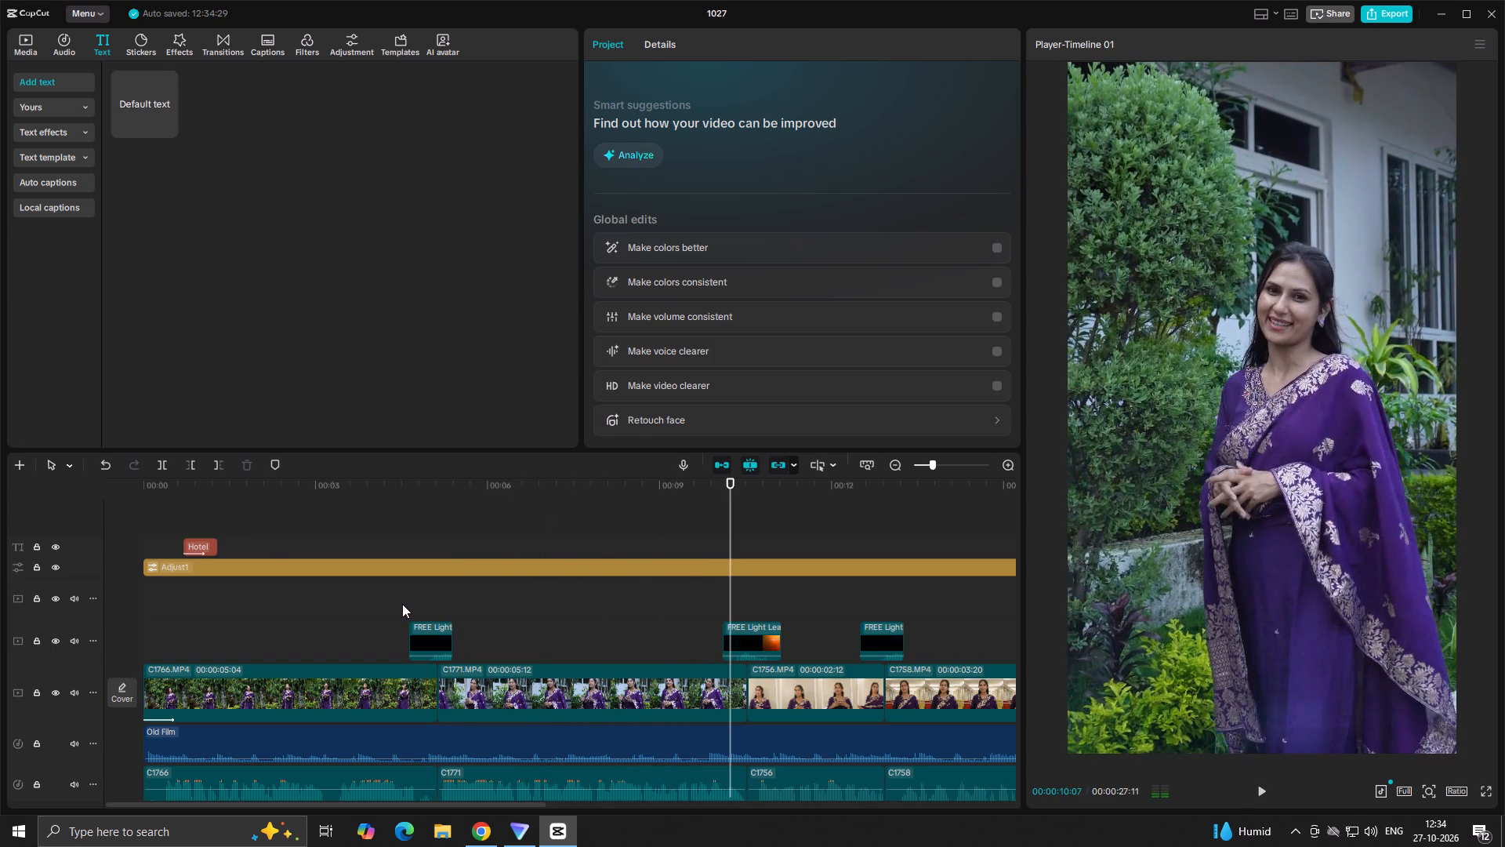
left_click(503, 602)
left_click_drag(503, 602, 175, 616)
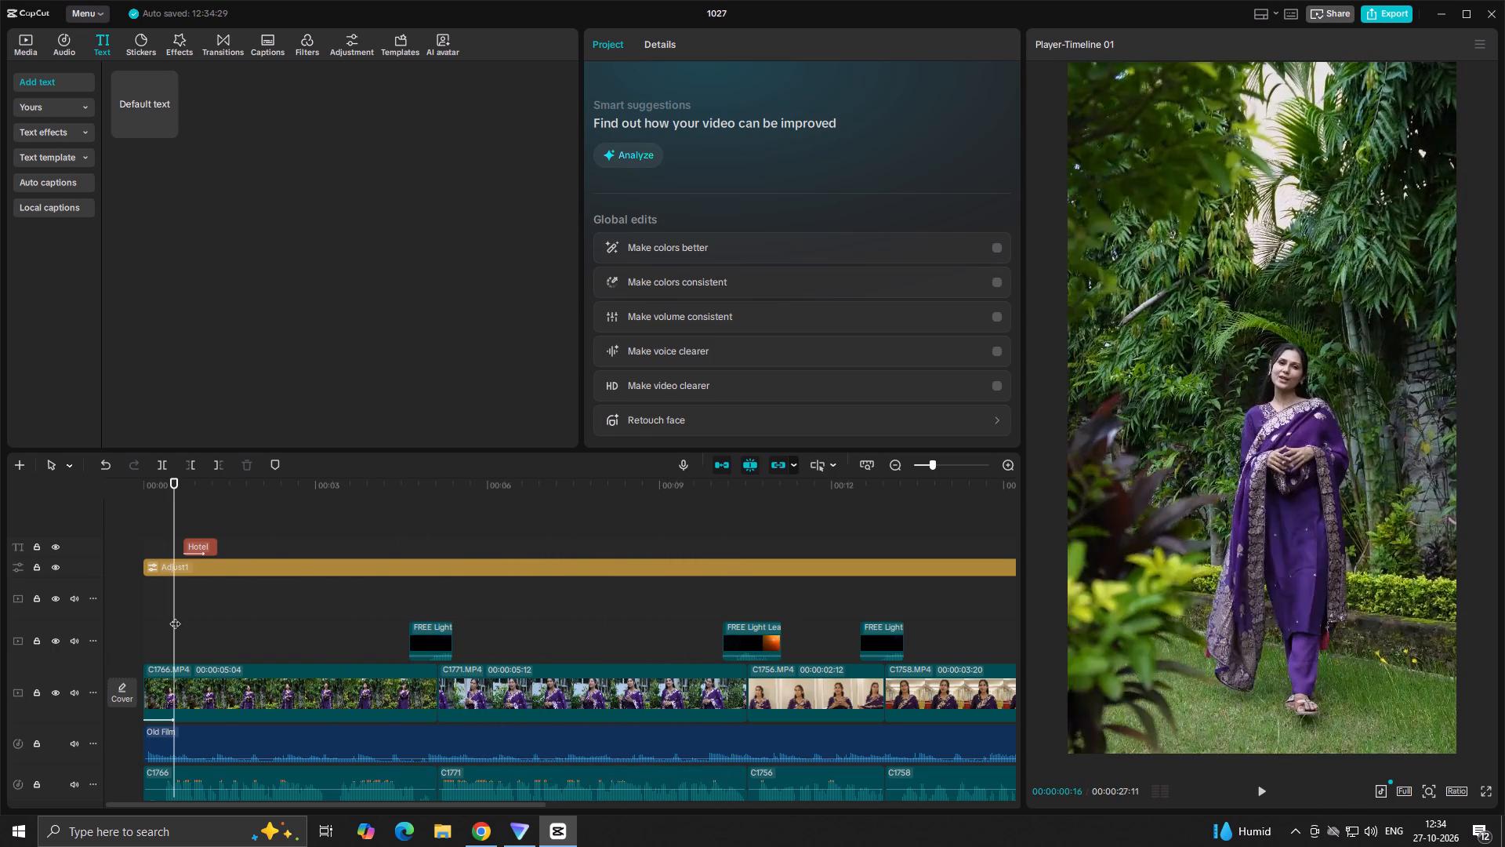
key("space")
key("space")
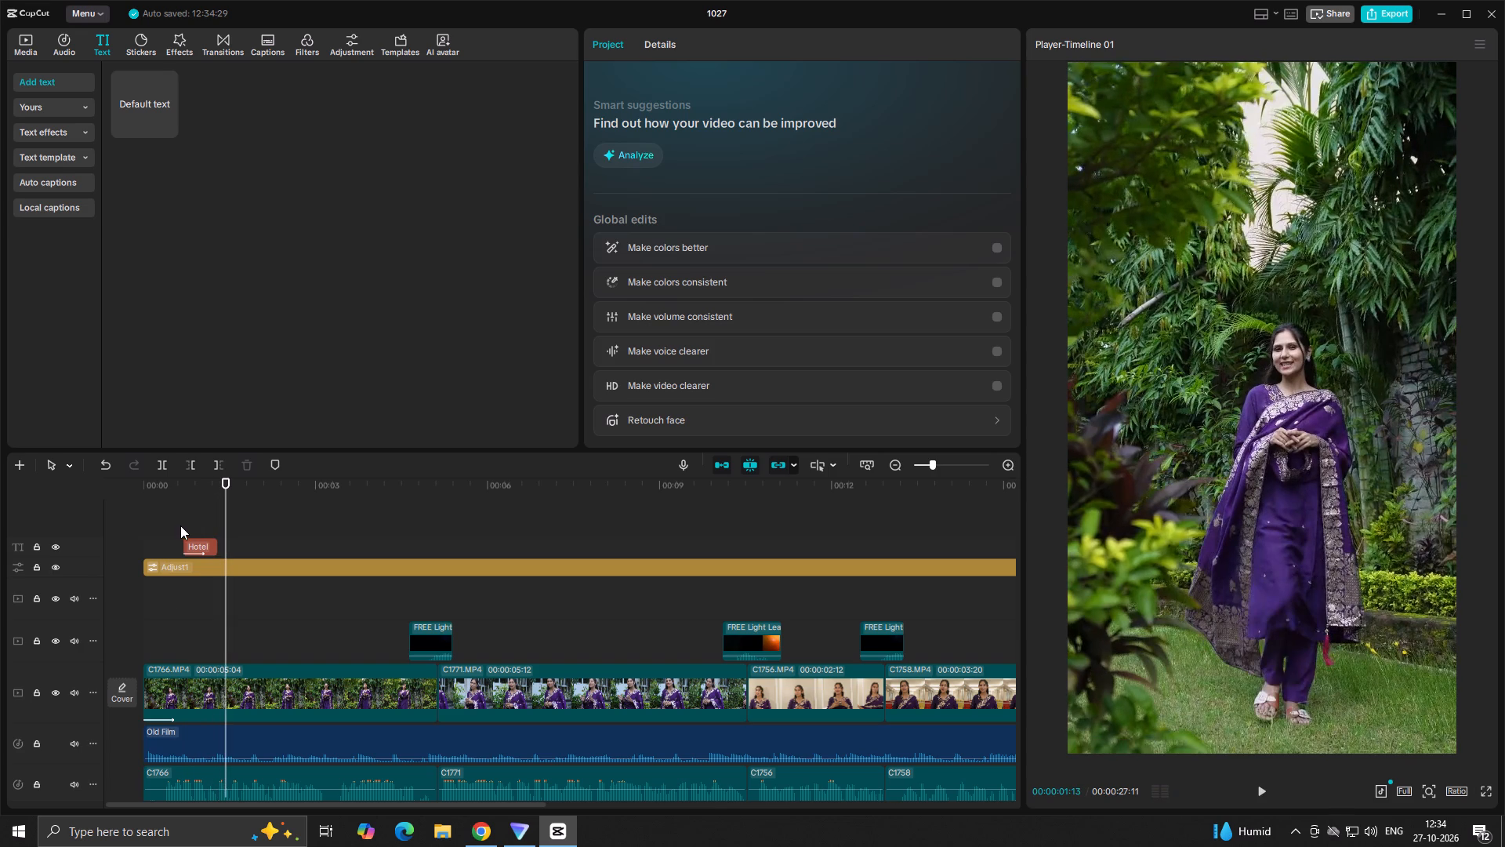
Extend the end of the Hotel text clip to just past the 2-second mark on the timeline.
left_click(180, 525)
left_click(198, 538)
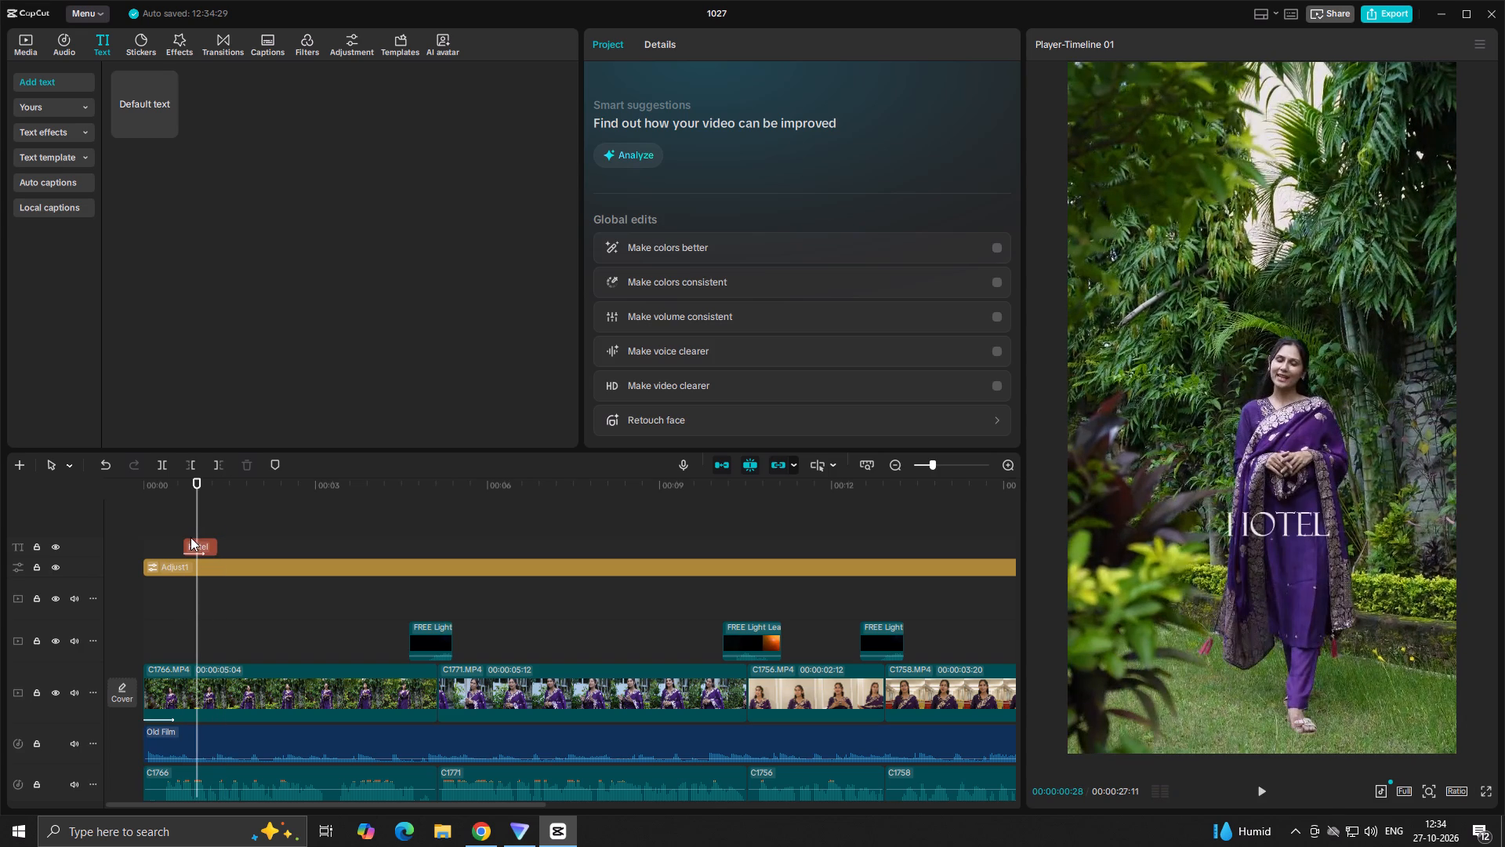
left_click(203, 538)
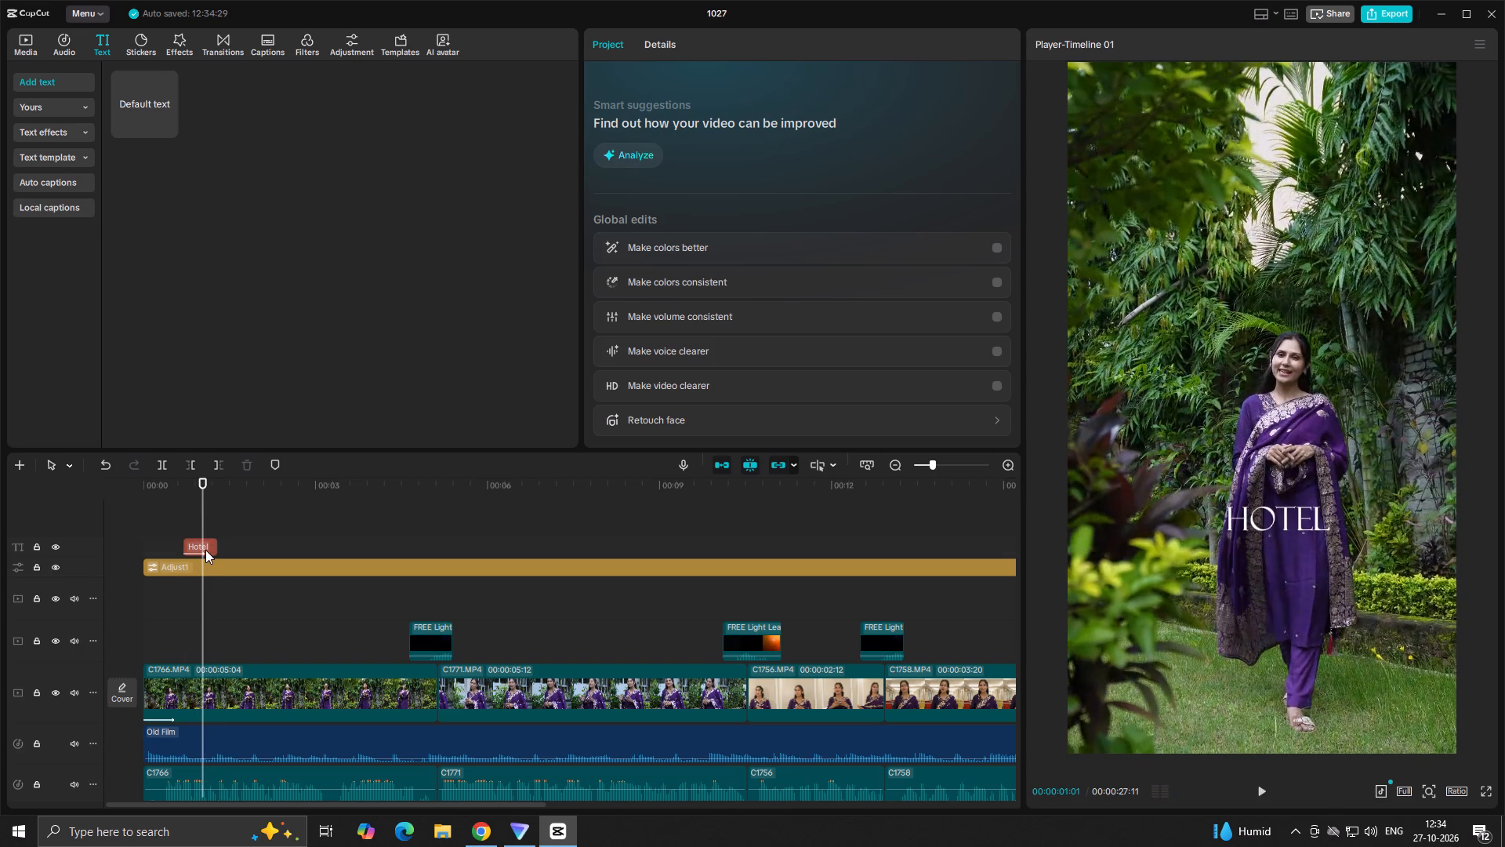
left_click(205, 550)
left_click_drag(216, 544, 265, 549)
Preview the opening up to 00:00:01:02 and duplicate the Hotel text onto a new track above, starting about 1 second in.
left_click(223, 519)
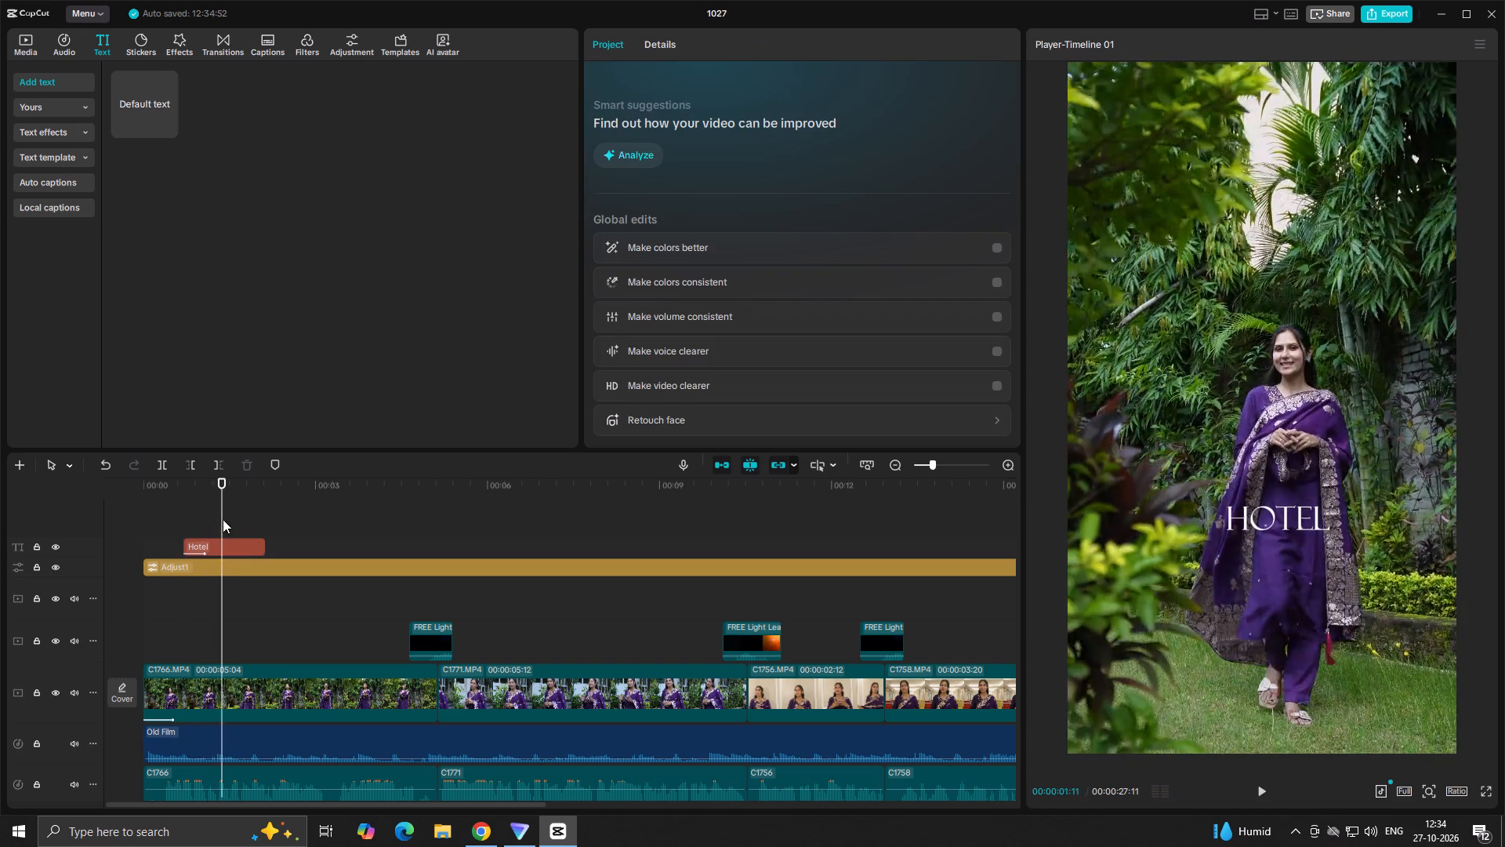
left_click_drag(223, 519, 82, 524)
key("space")
key("space")
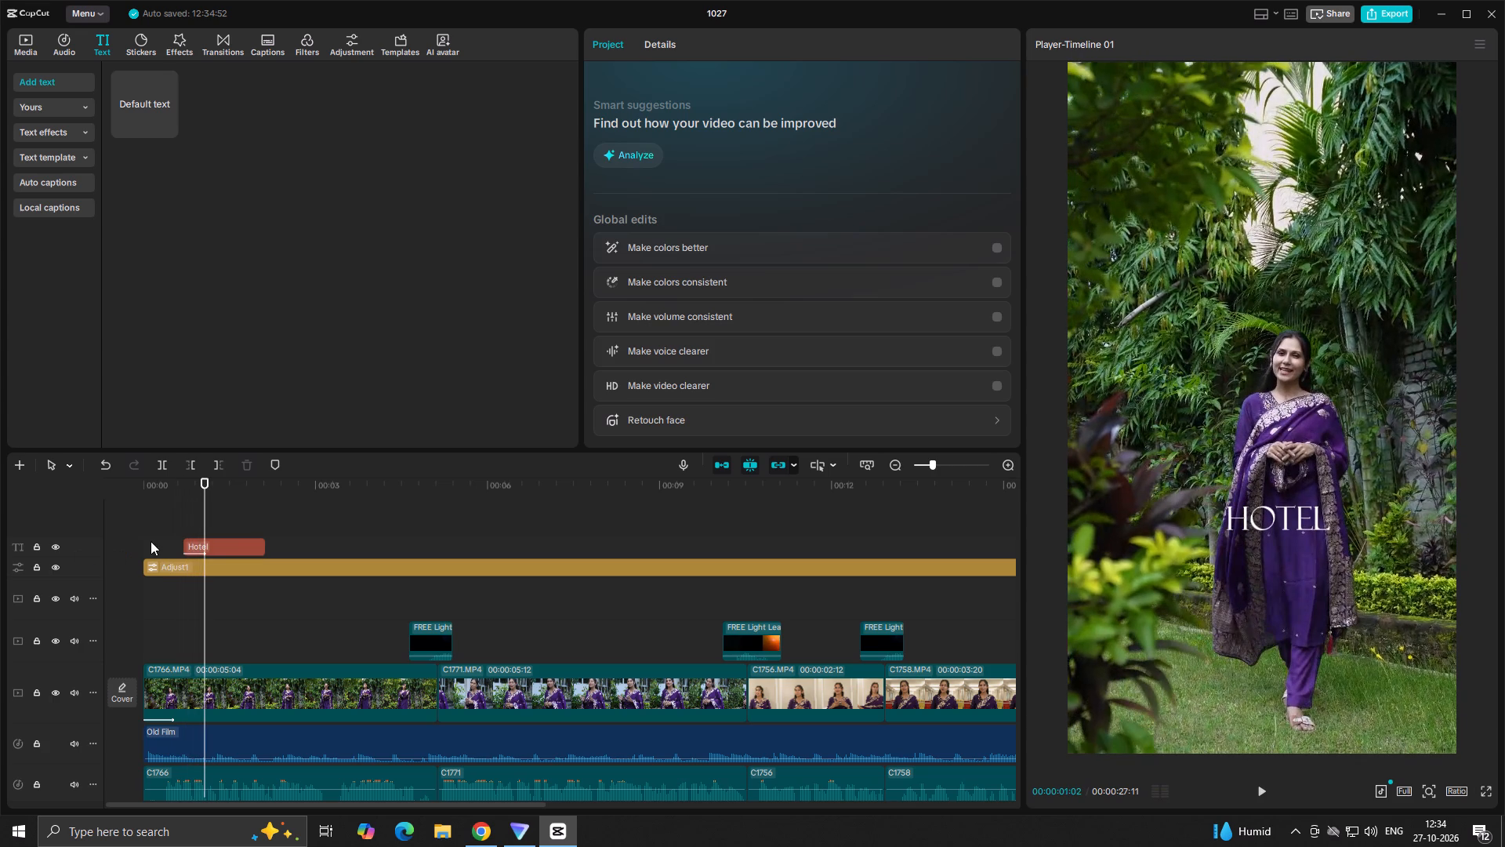
left_click(209, 546)
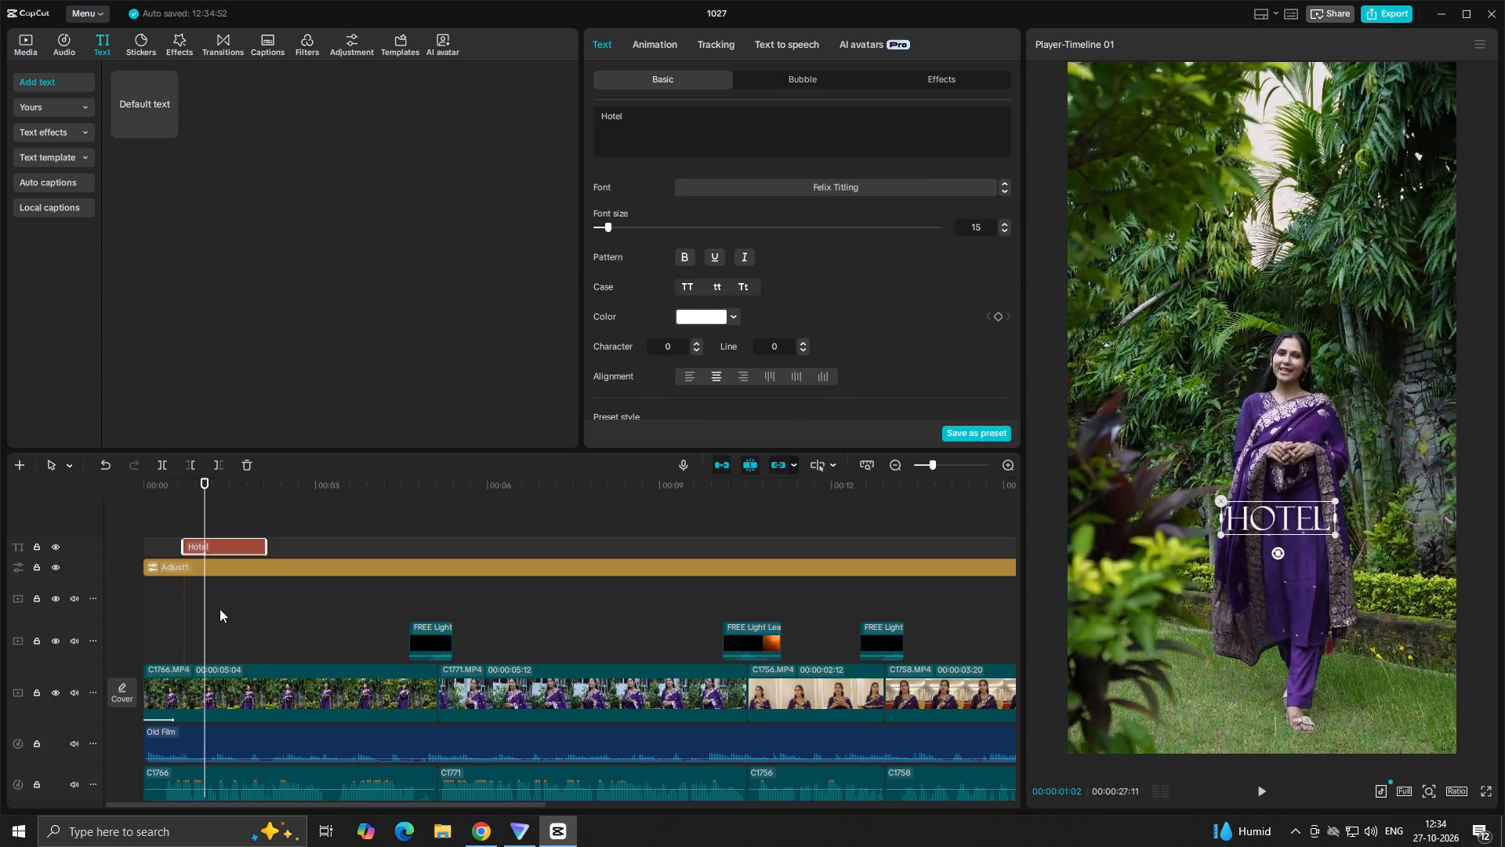
left_click_drag(219, 543, 235, 526, "alt")
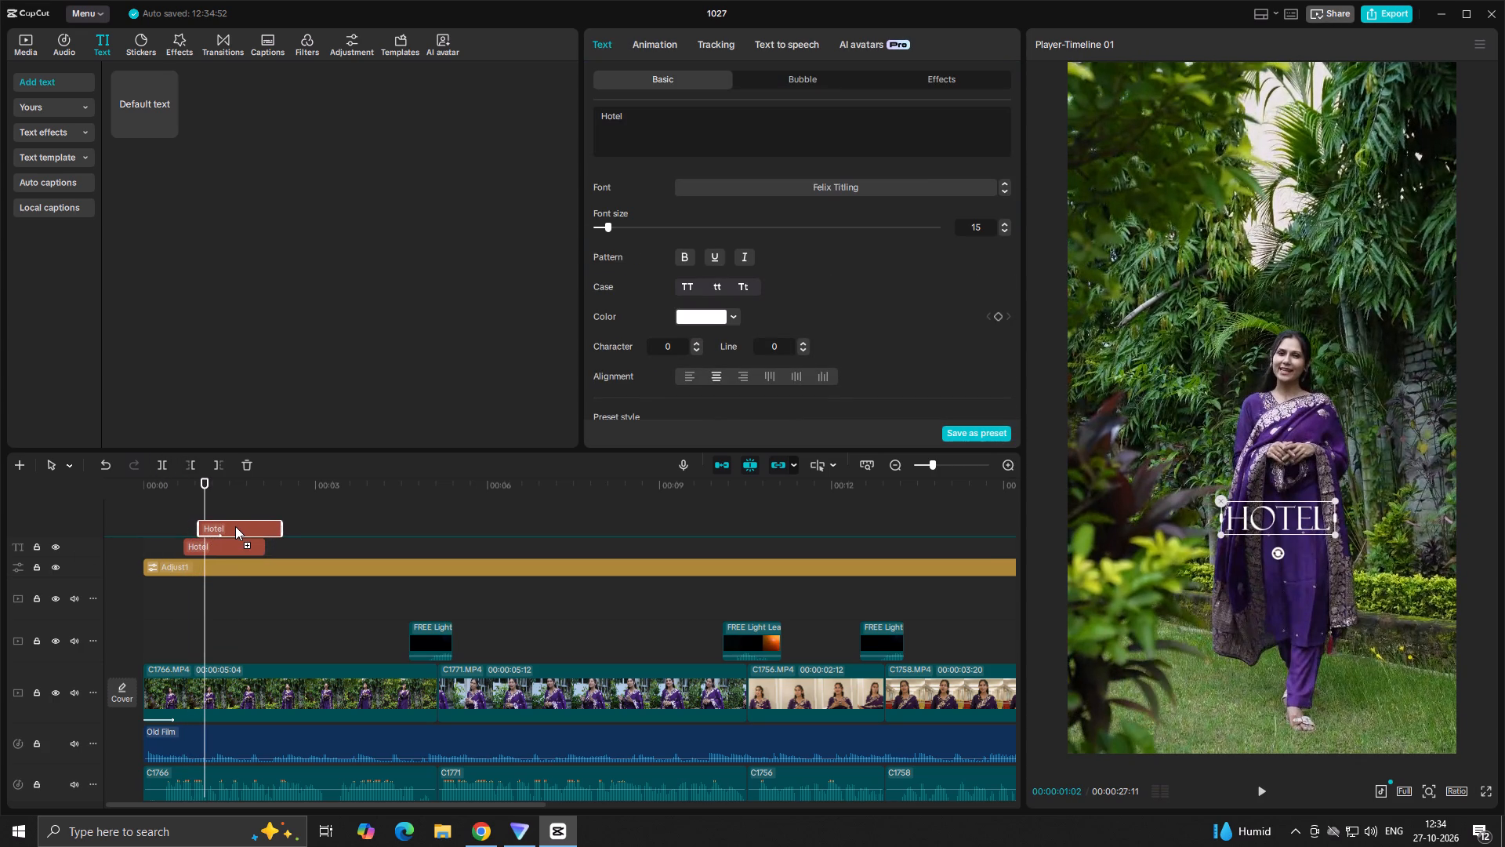
Place the duplicated Hotel text clip on the upper track so that it starts at 00:00:01:02.
left_click_drag(235, 526, 236, 526, "alt")
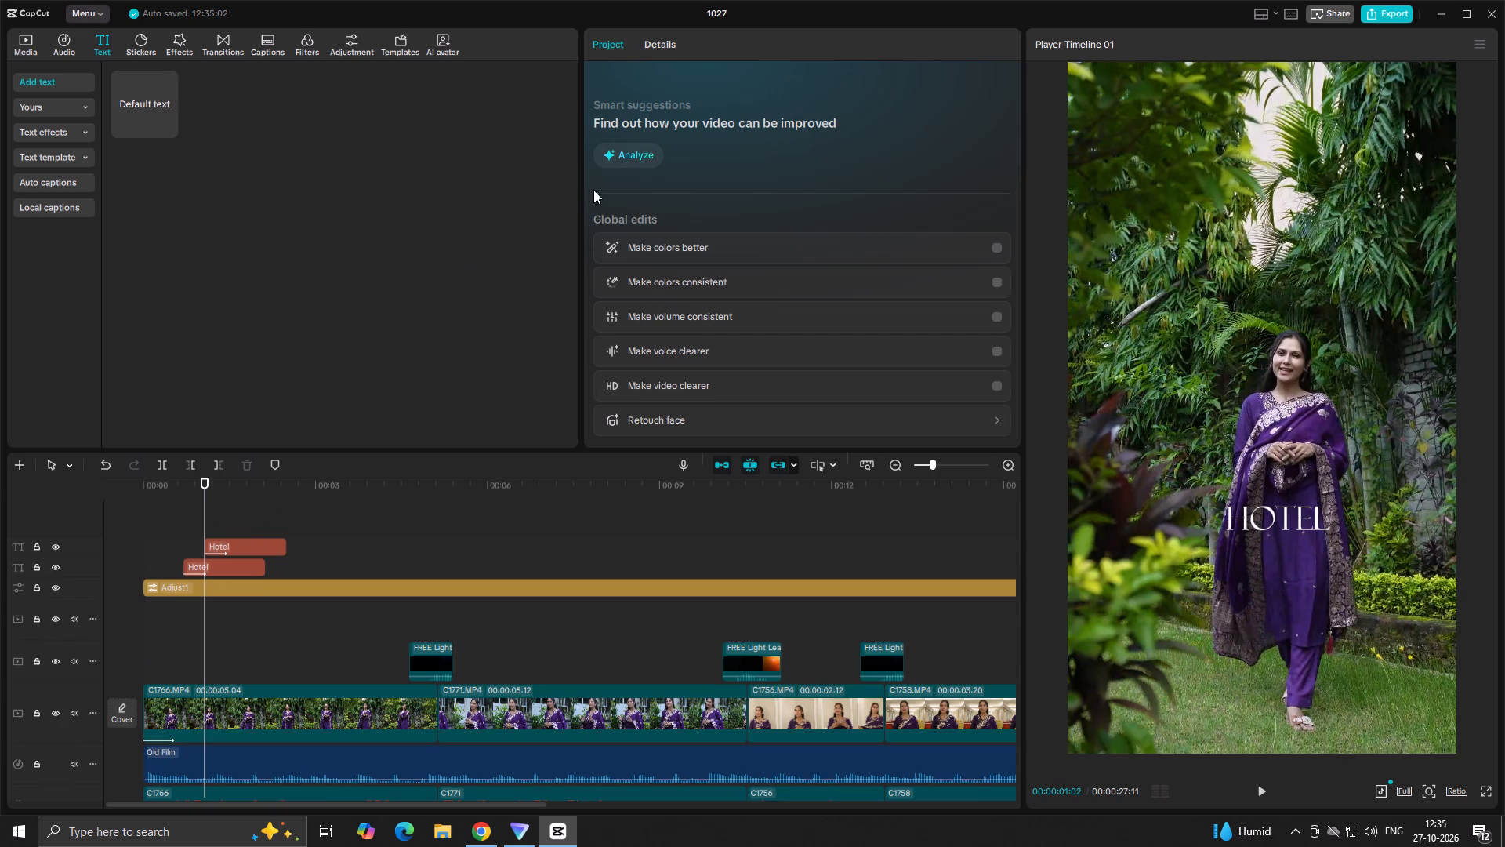
Replace the duplicated clip's text with "K asli pehchan" and apply title case.
left_click(265, 542)
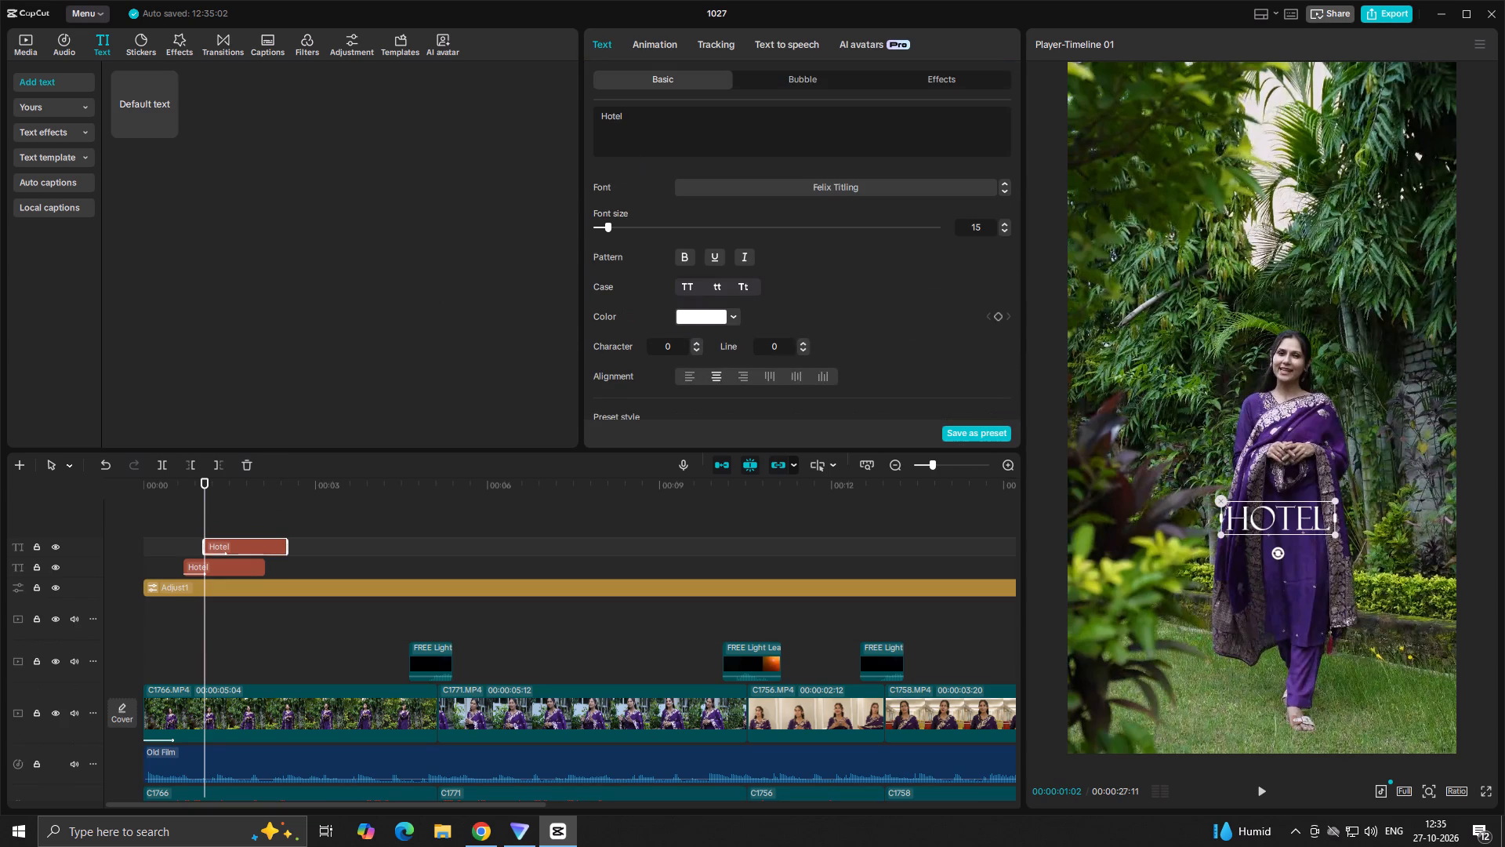
left_click_drag(653, 126, 506, 97)
type("KI")
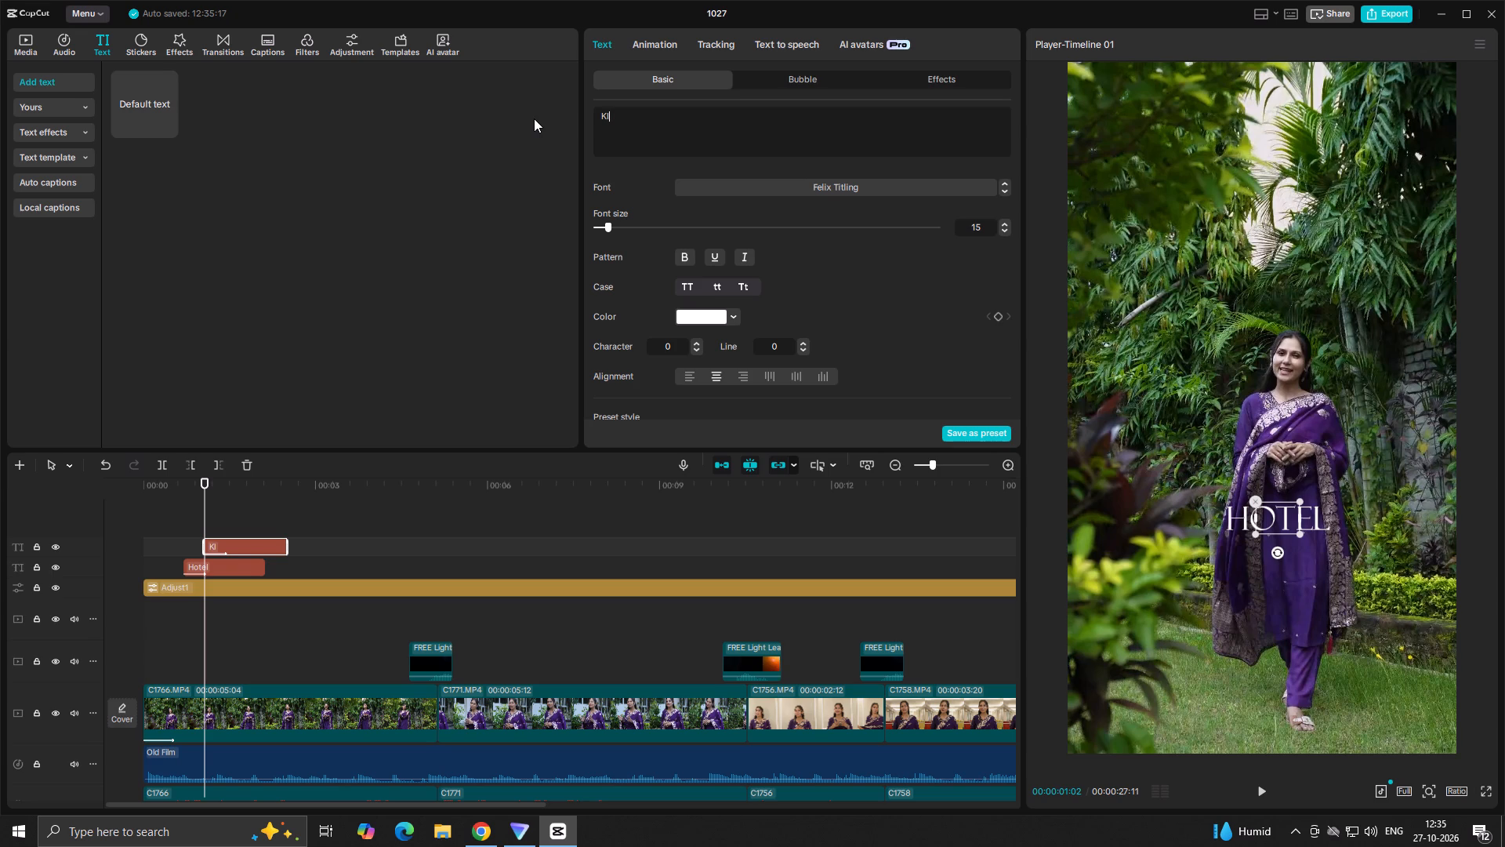
key("BackSpace")
key("space")
type("as")
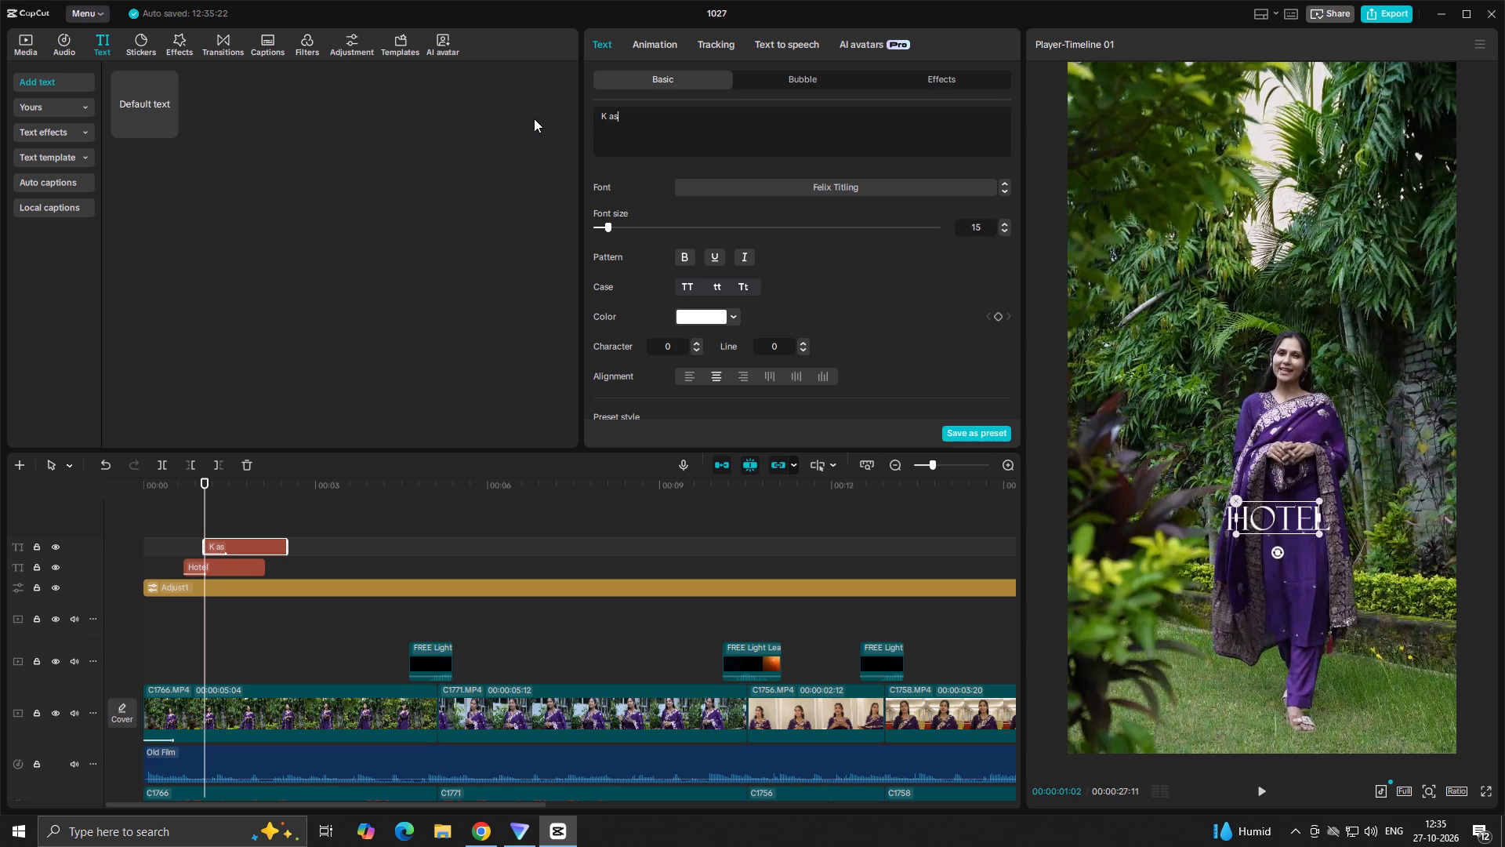
type("li")
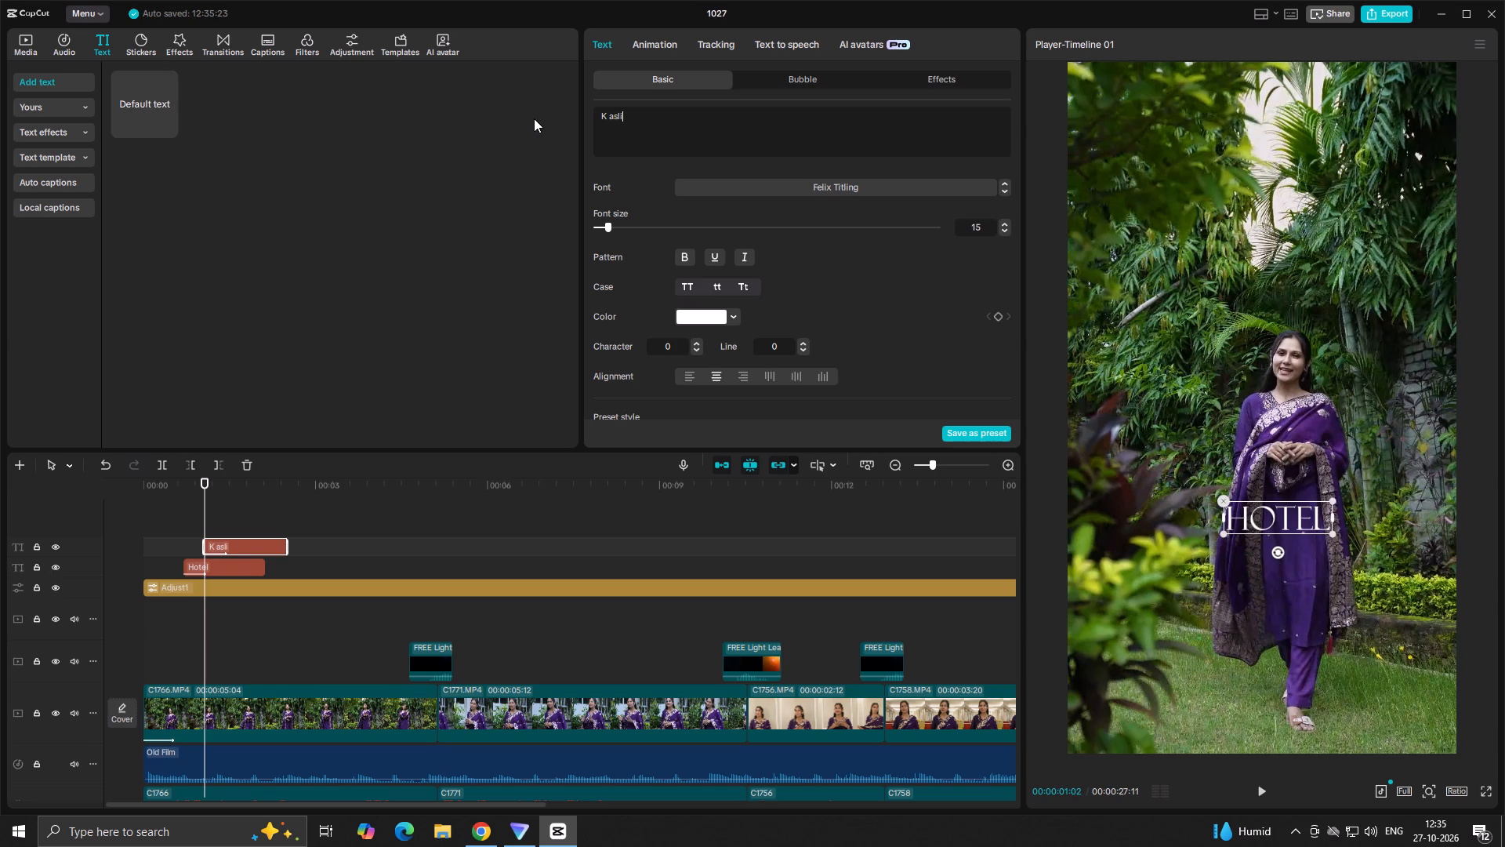
key("space")
type("pehchan")
key("space")
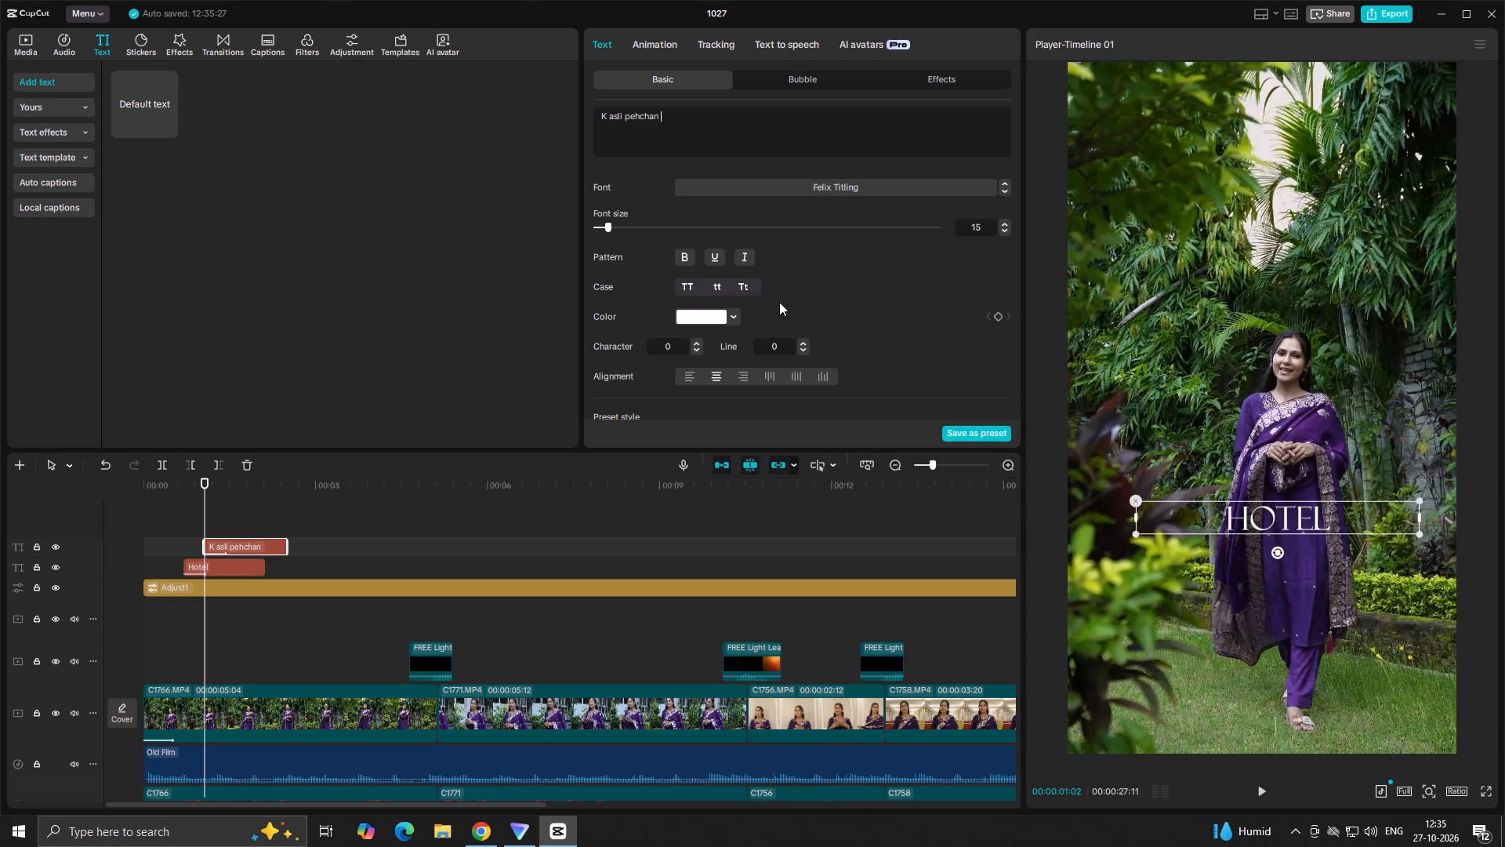
left_click(745, 284)
Preview the overlapping titles to 00:00:01:14 and move the K Asli Pehchan text directly below the HOTEL title.
left_click(165, 536)
key("space")
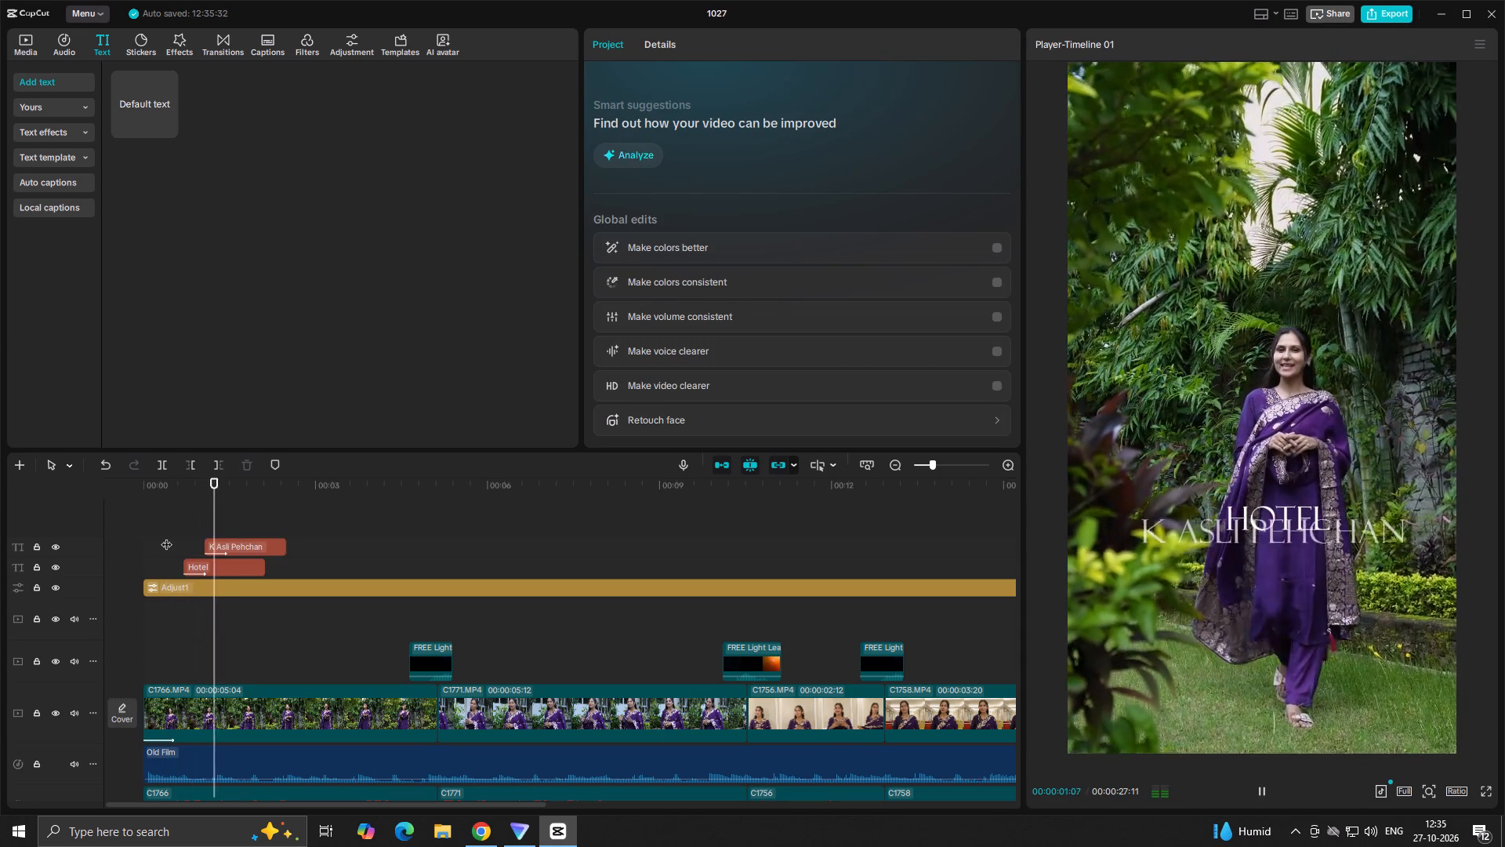
key("space")
left_click(256, 545)
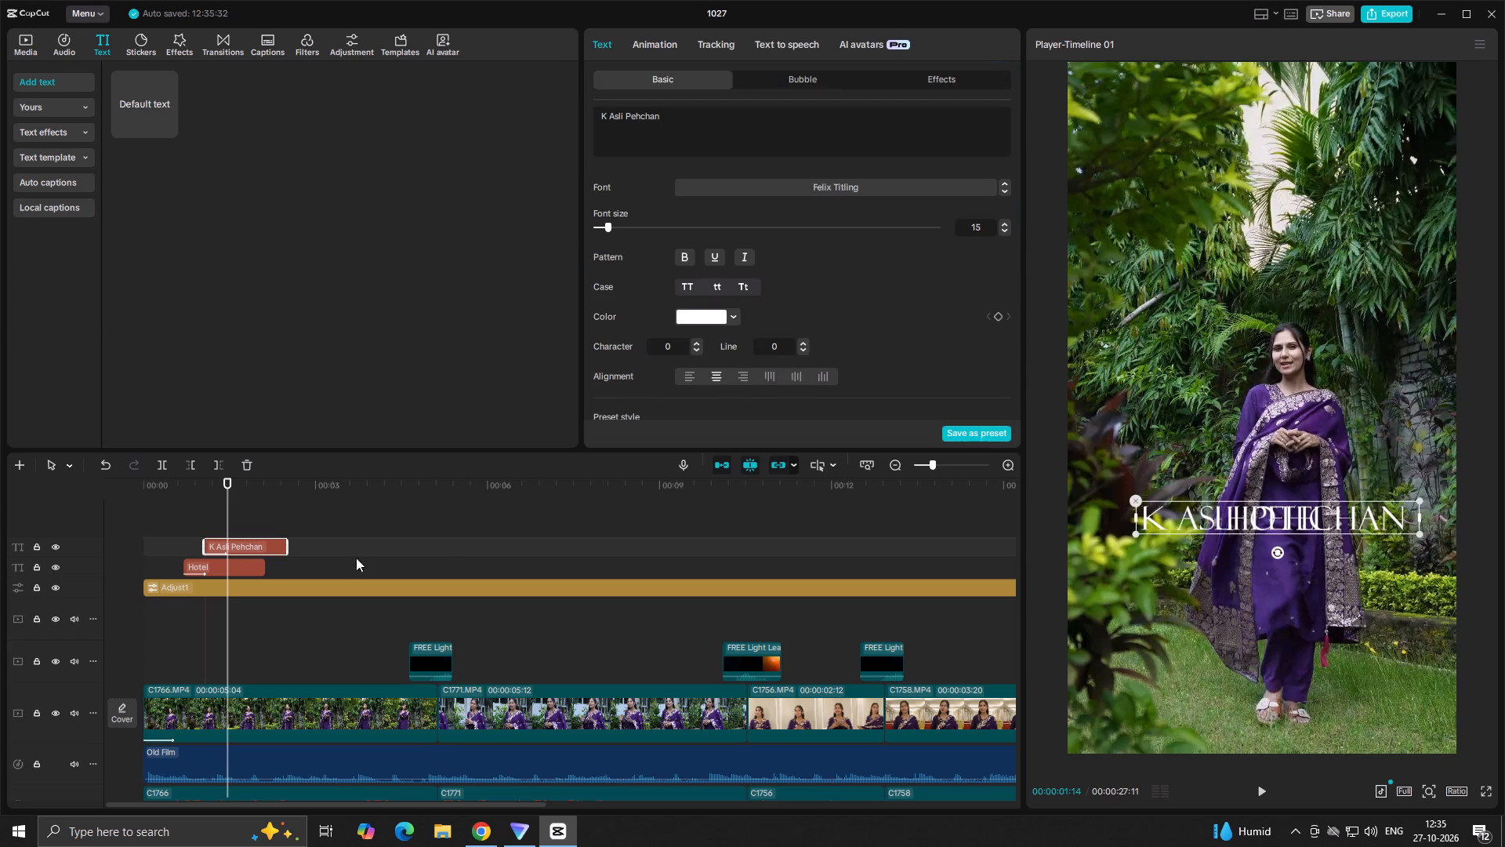
left_click_drag(1309, 517, 1309, 547)
left_click_drag(1311, 527, 1311, 561)
left_click_drag(1334, 520, 1333, 555)
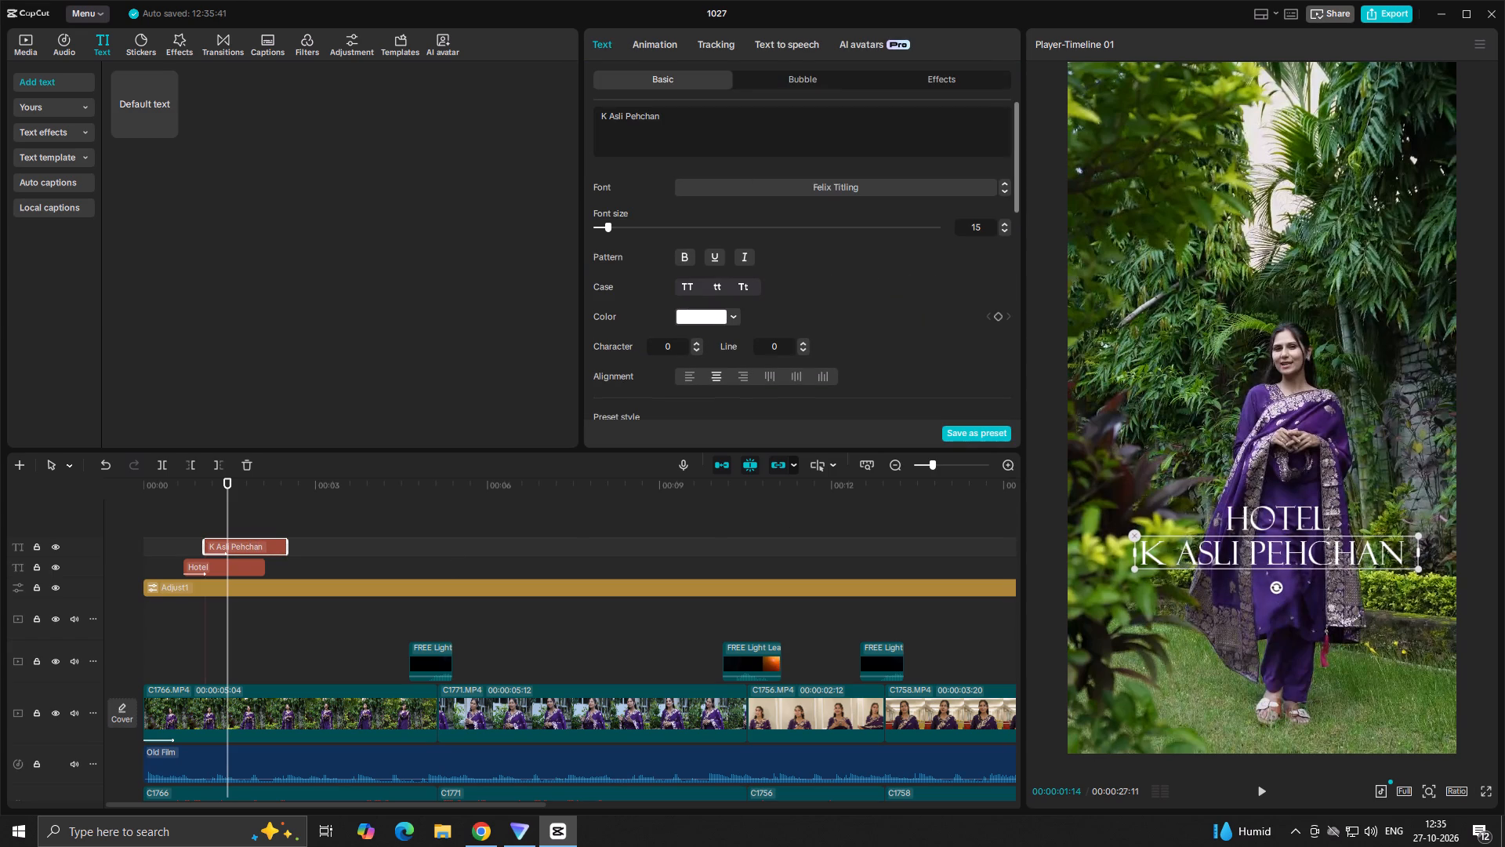
Correct the first word of the lower title so the text reads "Ki Asli Pehchan".
left_click(610, 118)
key("BackSpace")
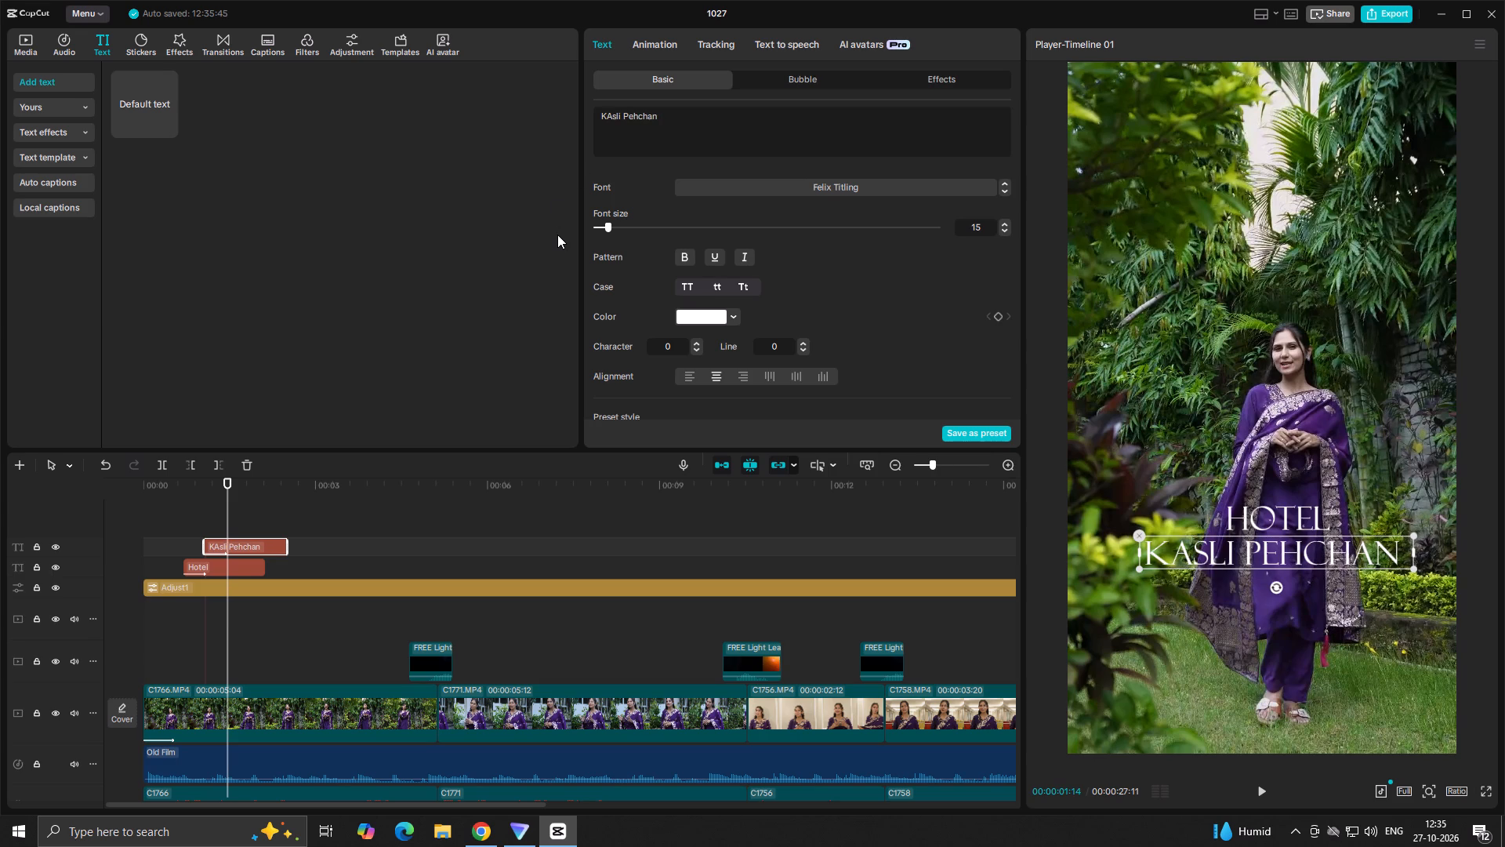
type("i")
key("space")
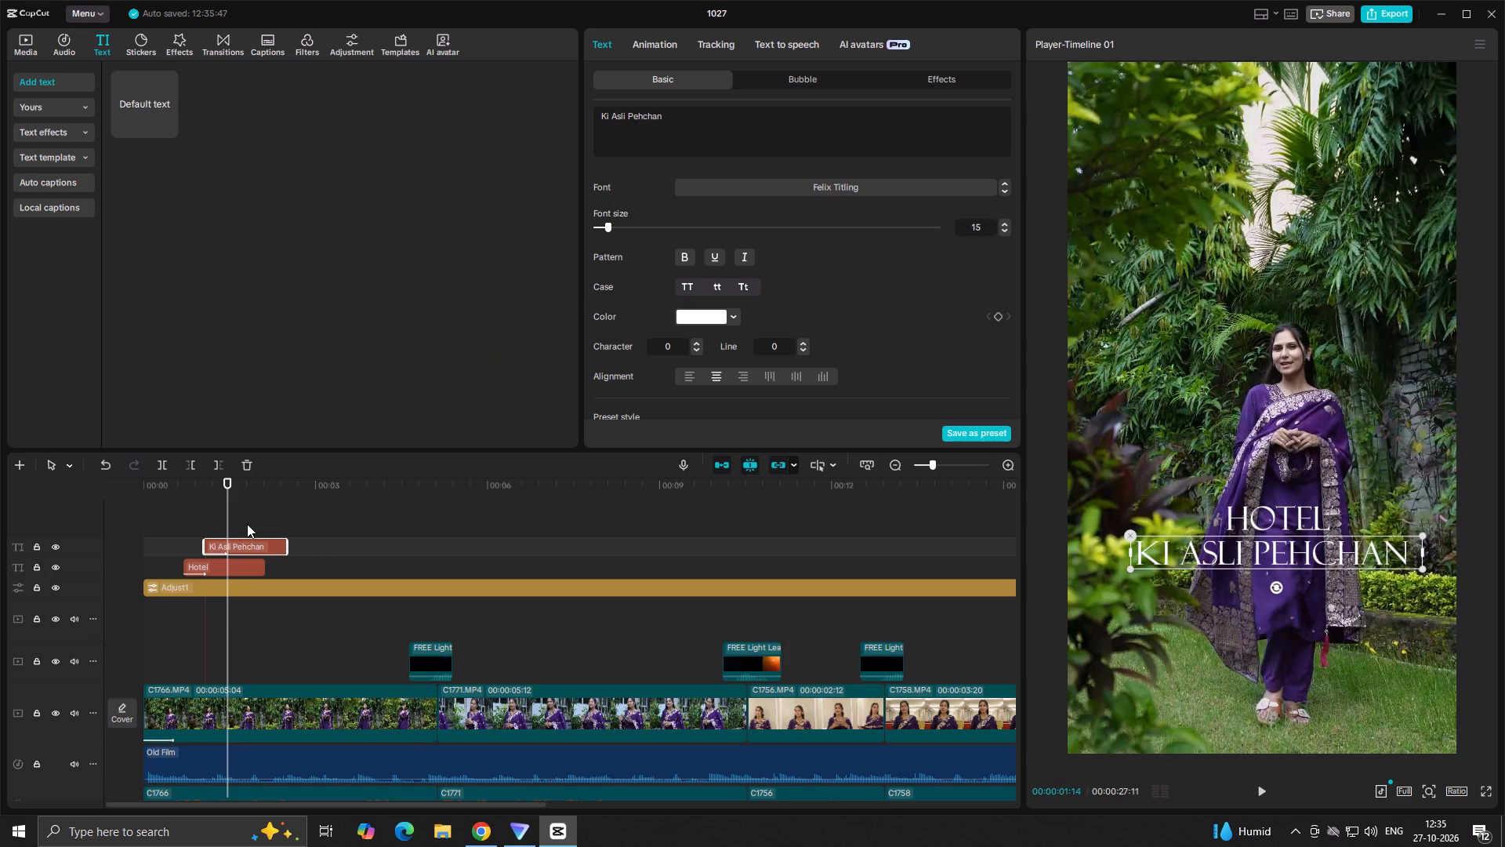
Change the Ki Asli Pehchan text's font to Oswald-Bold.
left_click(718, 317)
left_click(719, 316)
left_click(810, 184)
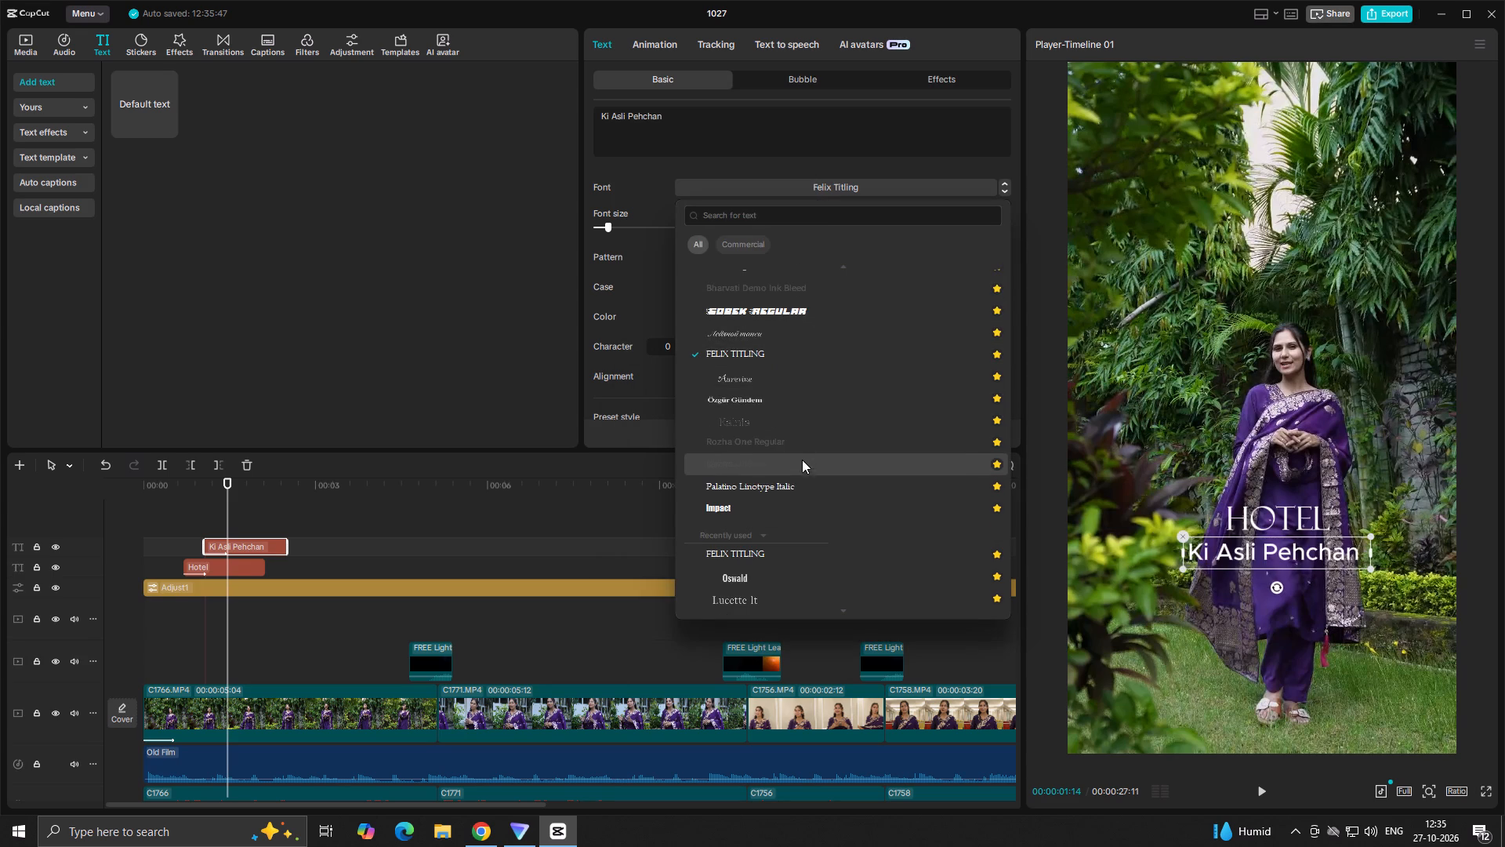
scroll(807, 489, "down", 1)
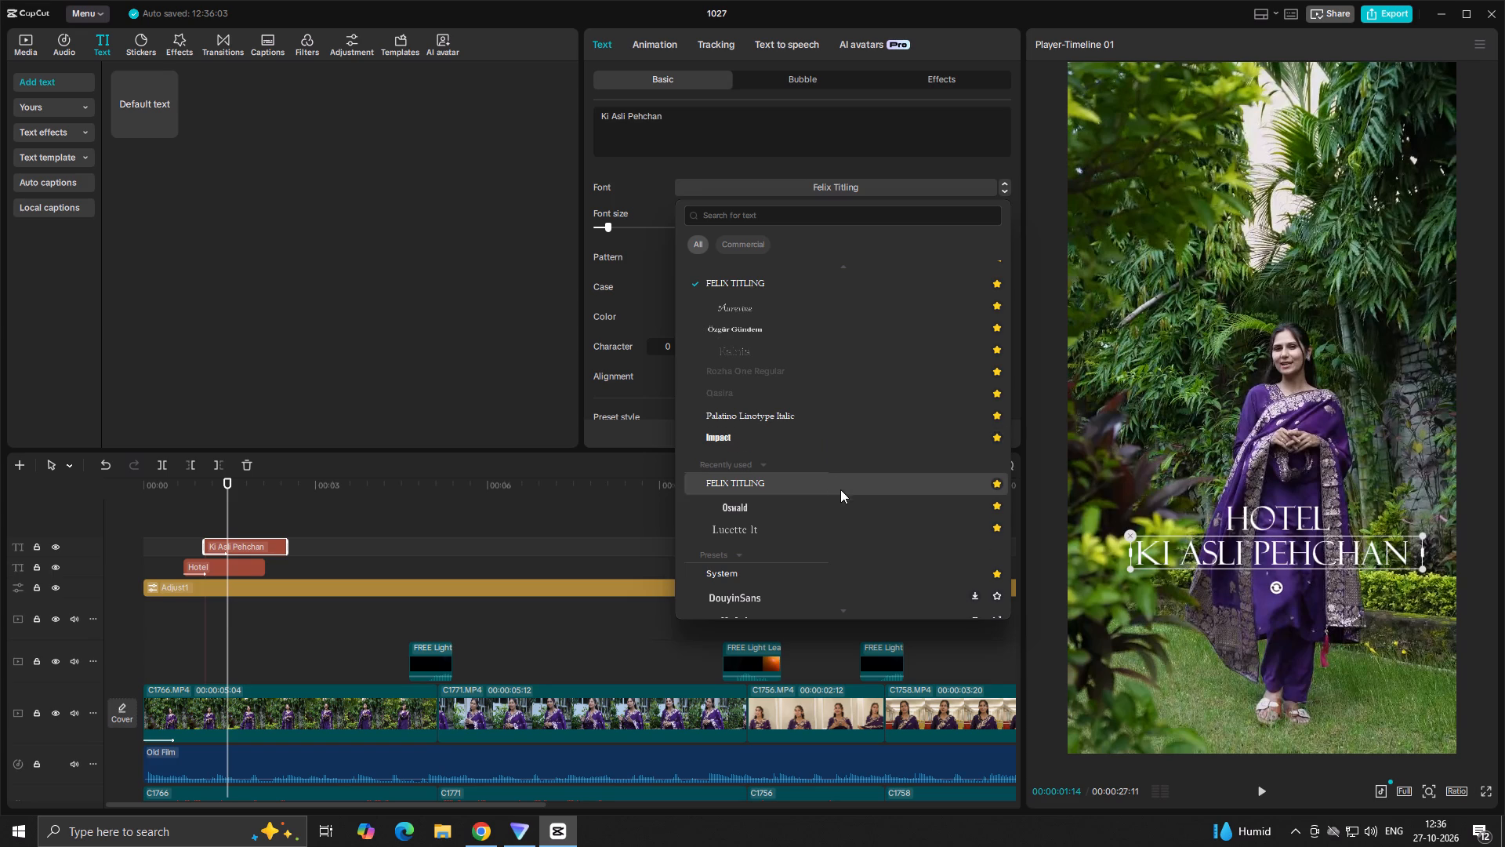
left_click(847, 515)
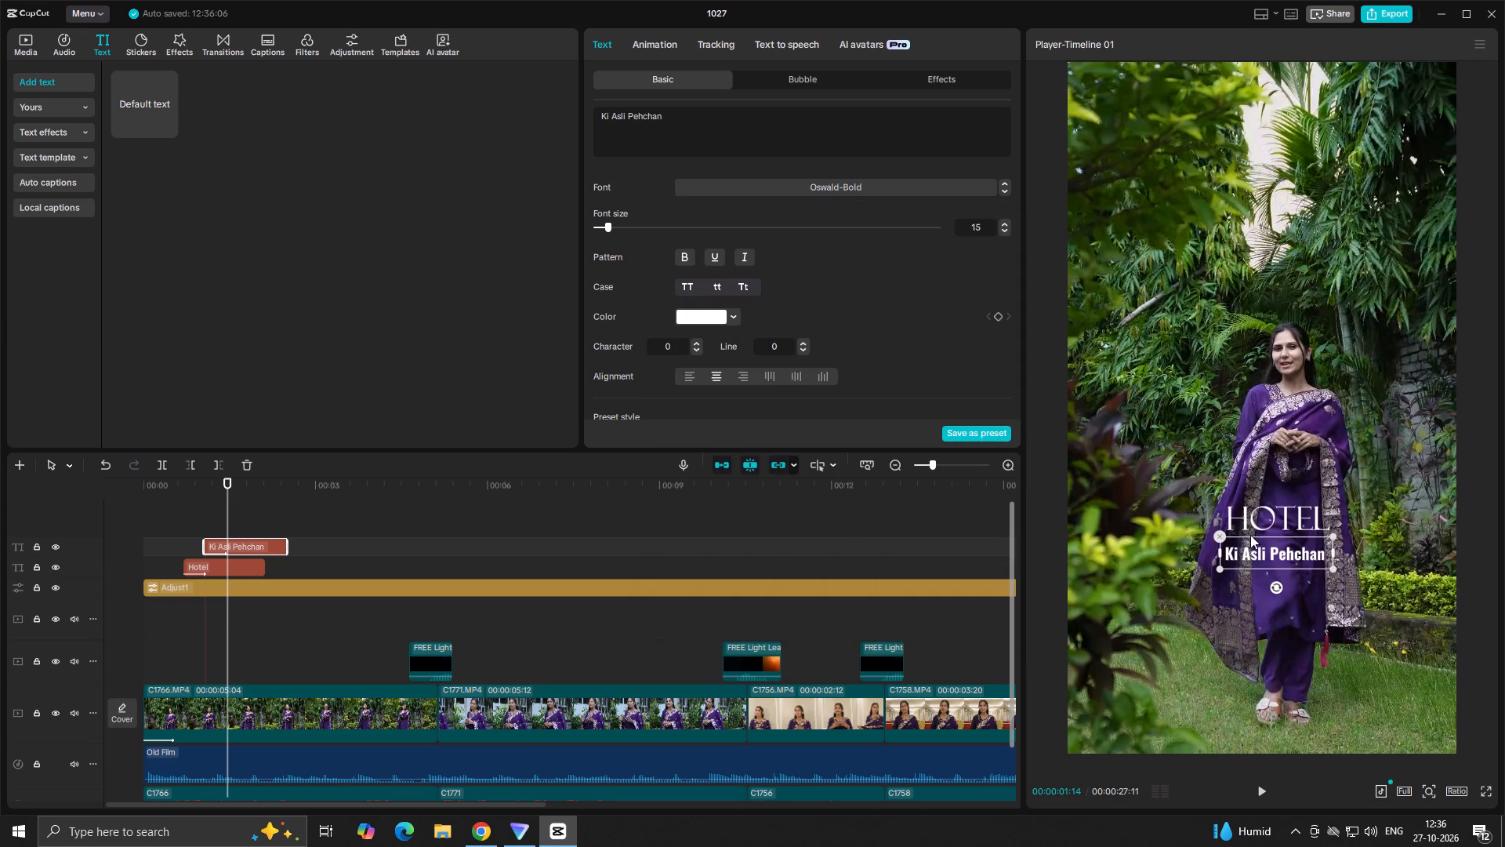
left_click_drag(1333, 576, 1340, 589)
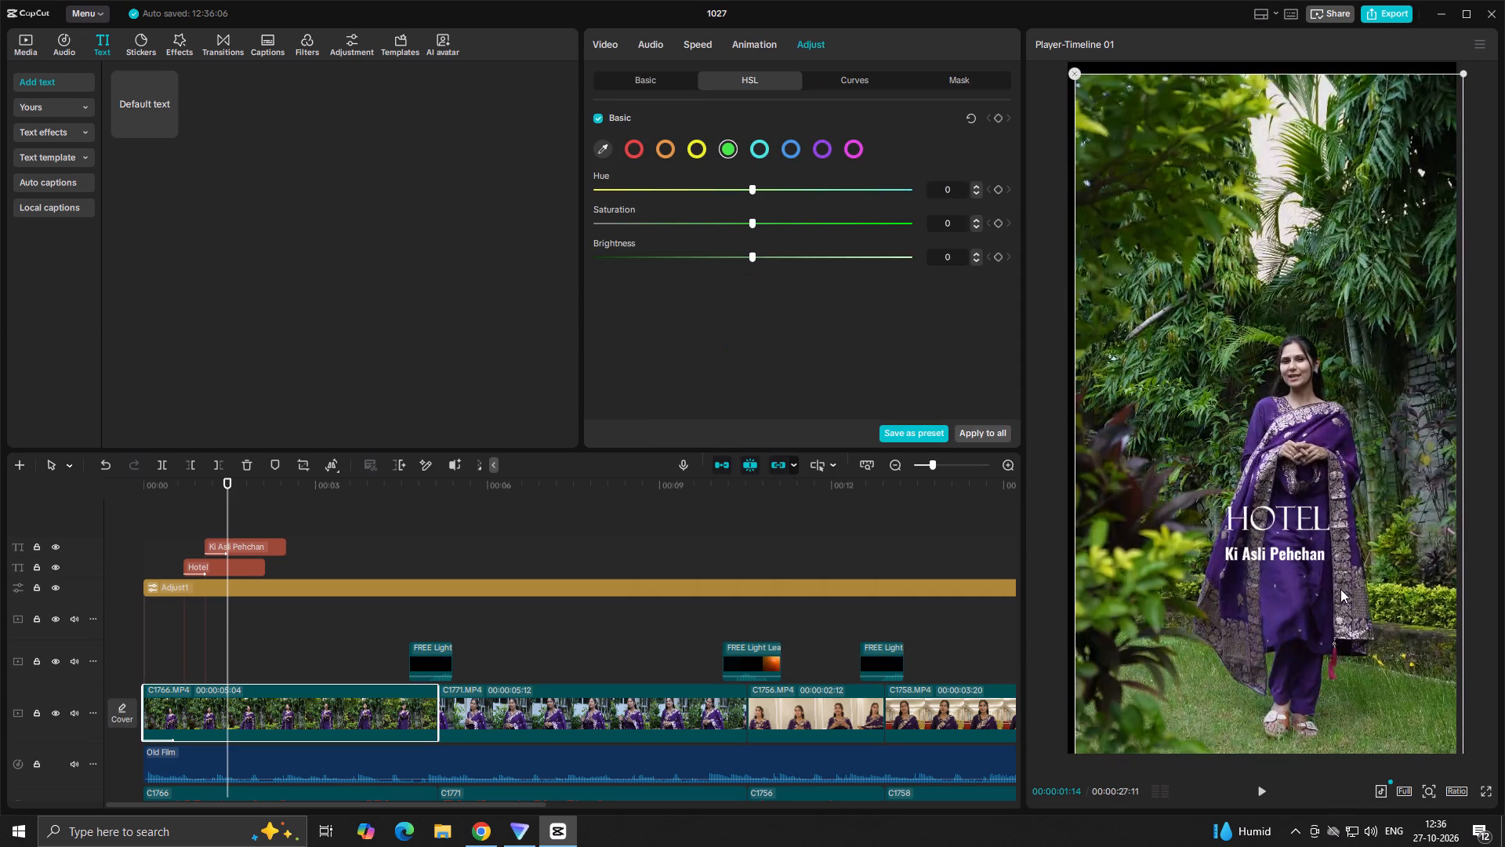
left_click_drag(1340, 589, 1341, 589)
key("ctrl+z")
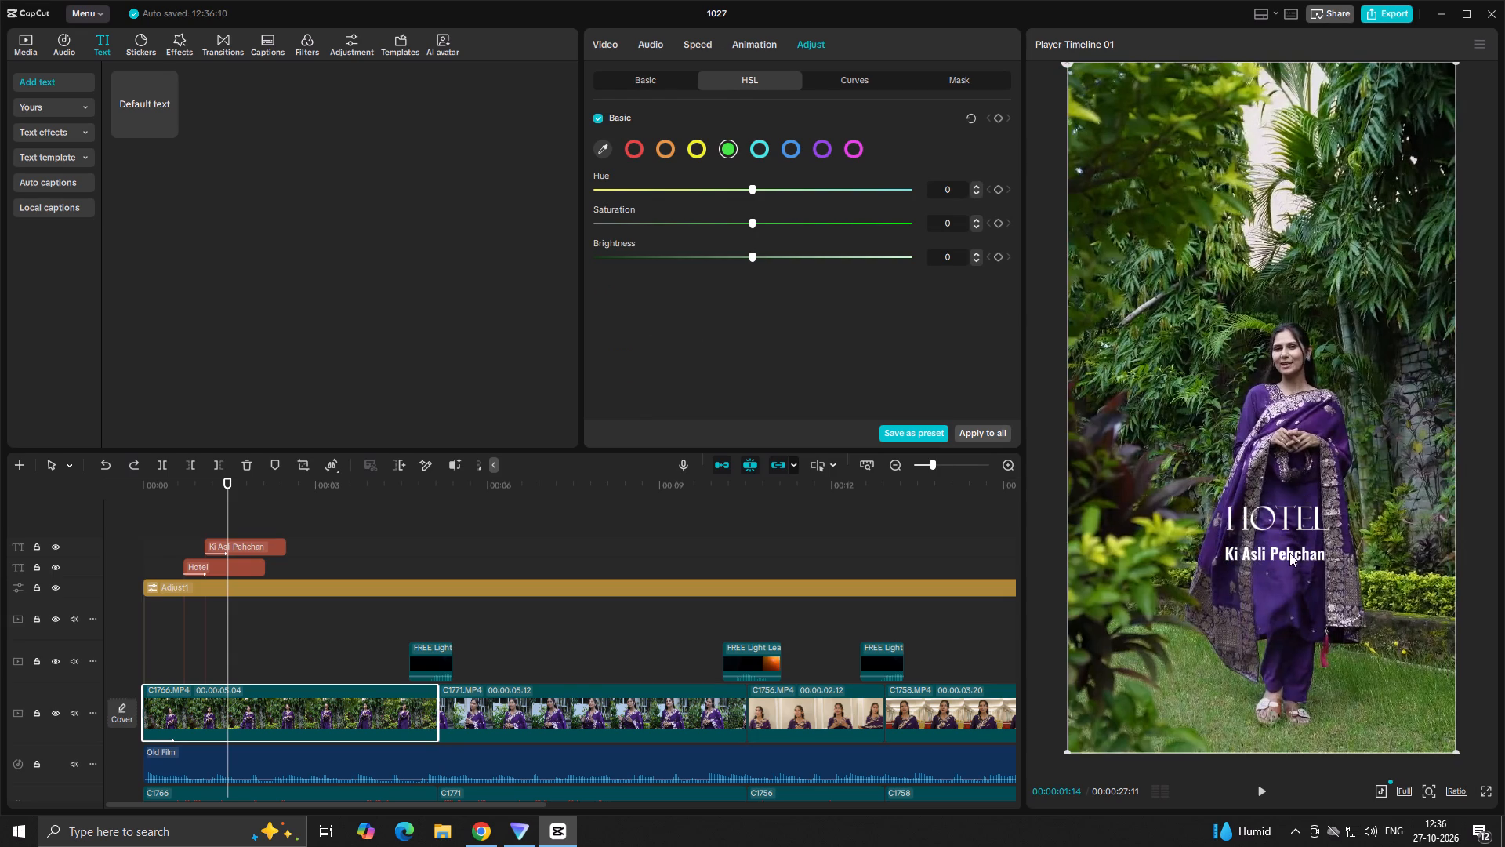
Enlarge the Ki Asli Pehchan text in the preview until it is slightly wider than the HOTEL title.
left_click(1288, 554)
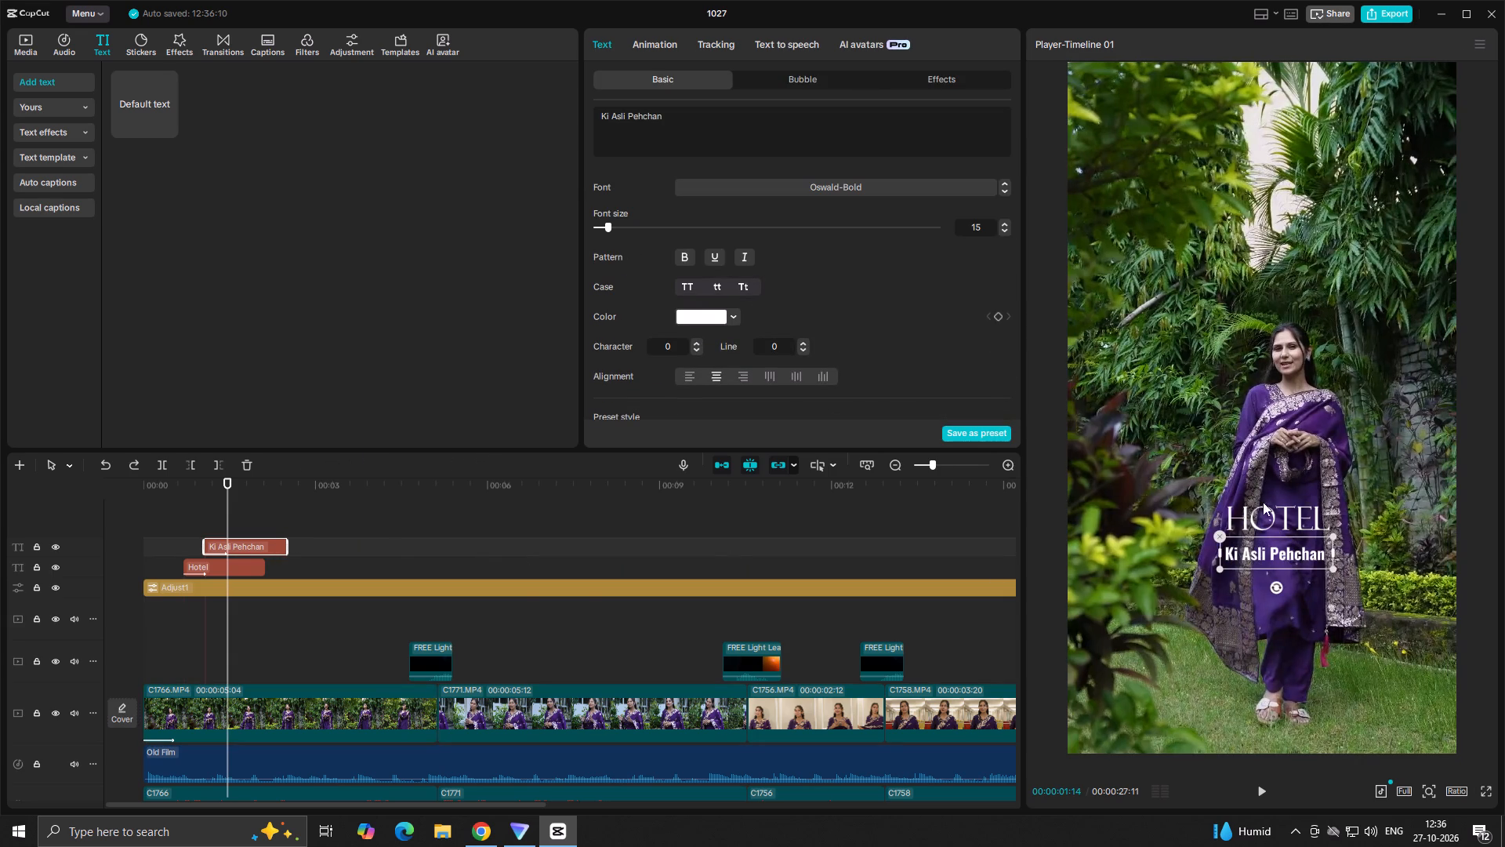
left_click_drag(1332, 570, 1362, 591)
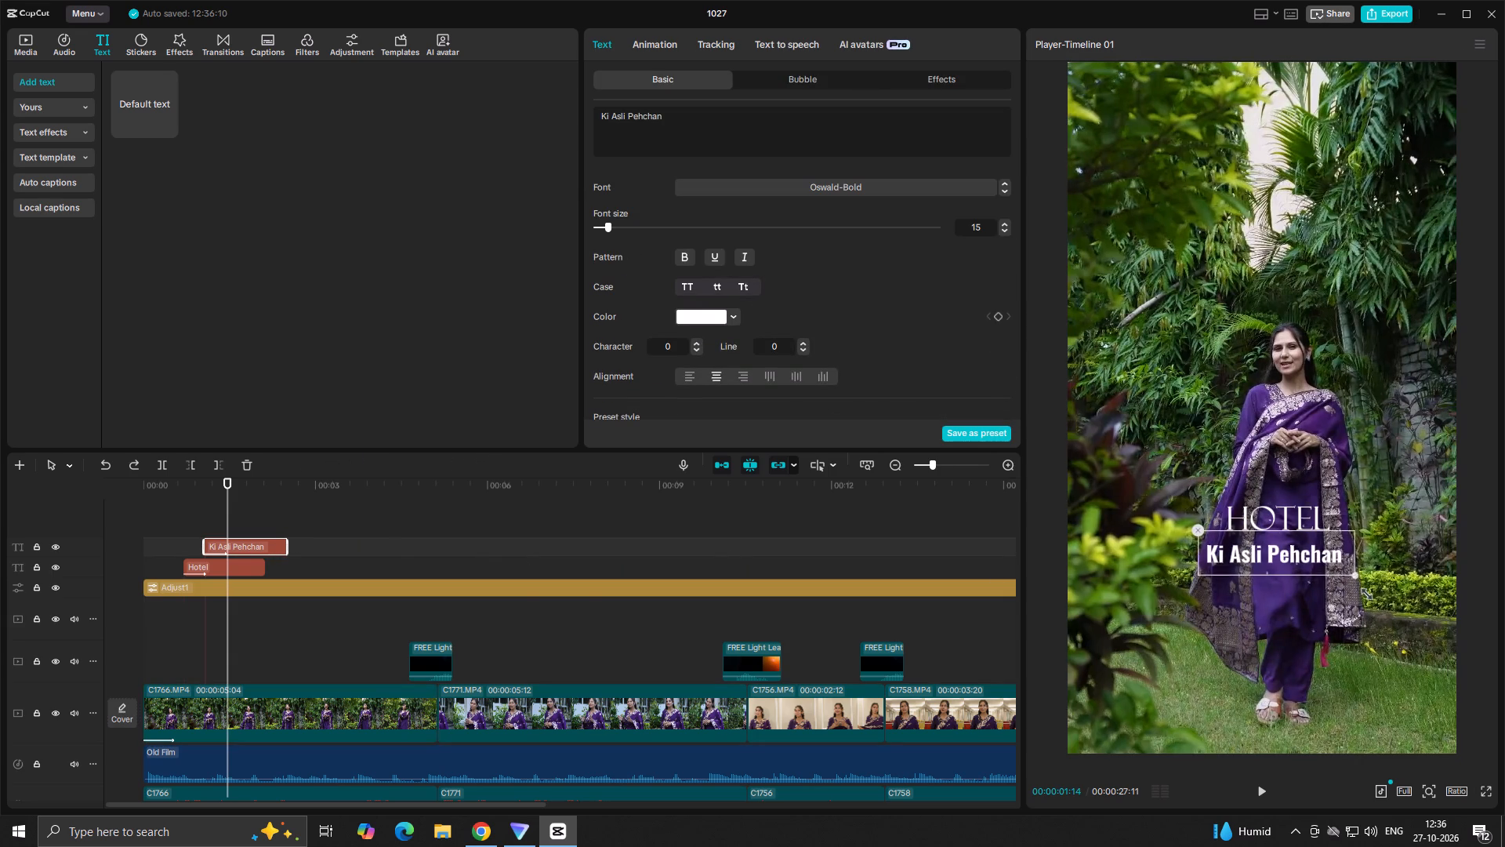
left_click_drag(1362, 591, 1363, 591)
Enlarge the HOTEL title in the preview until it extends well beyond both ends of the Ki Asli Pehchan line.
left_click(1286, 520)
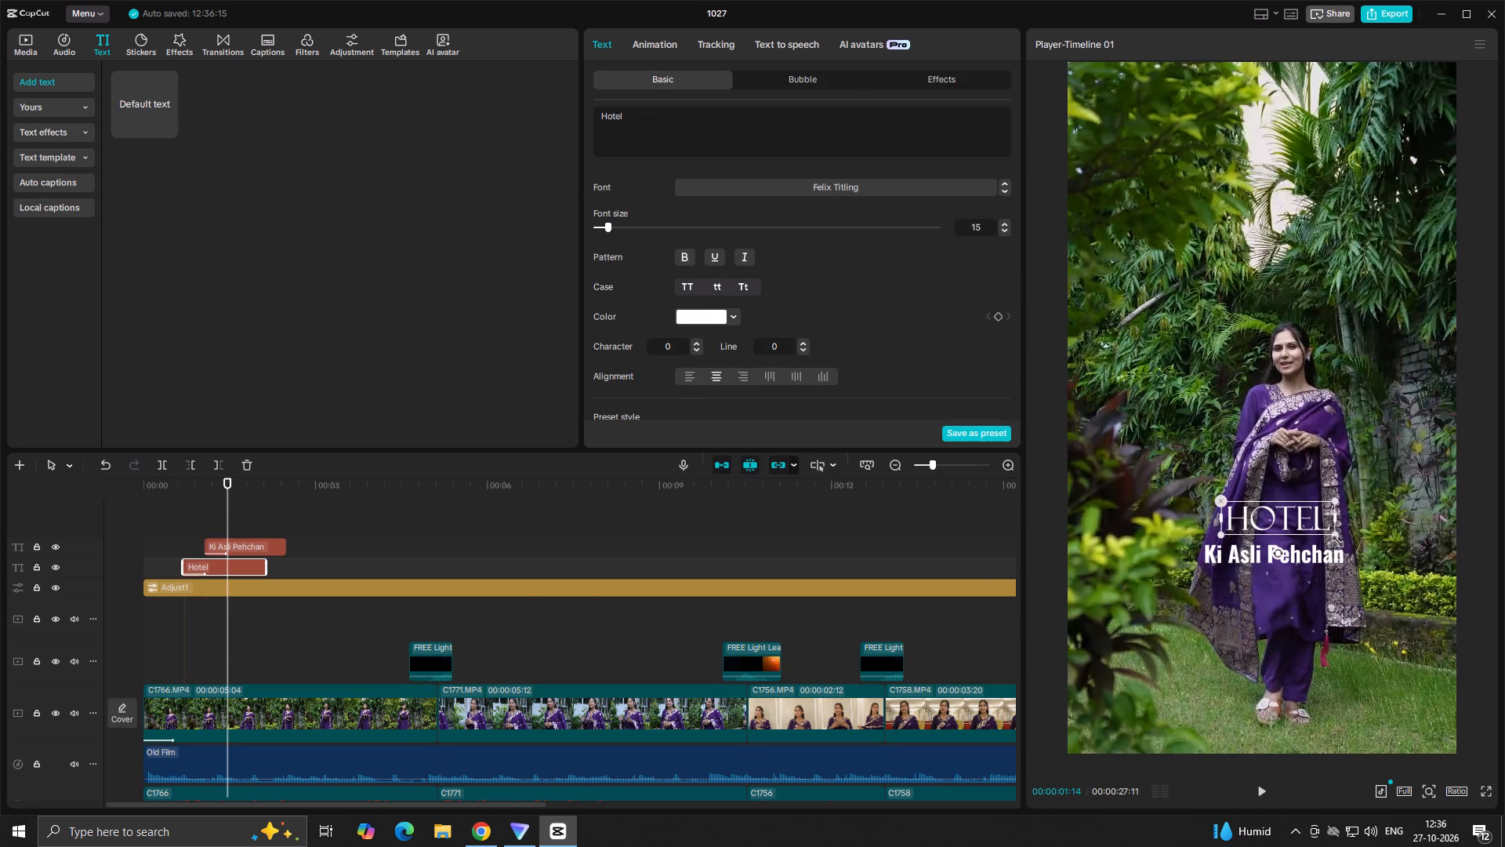
left_click_drag(1334, 539, 1412, 592)
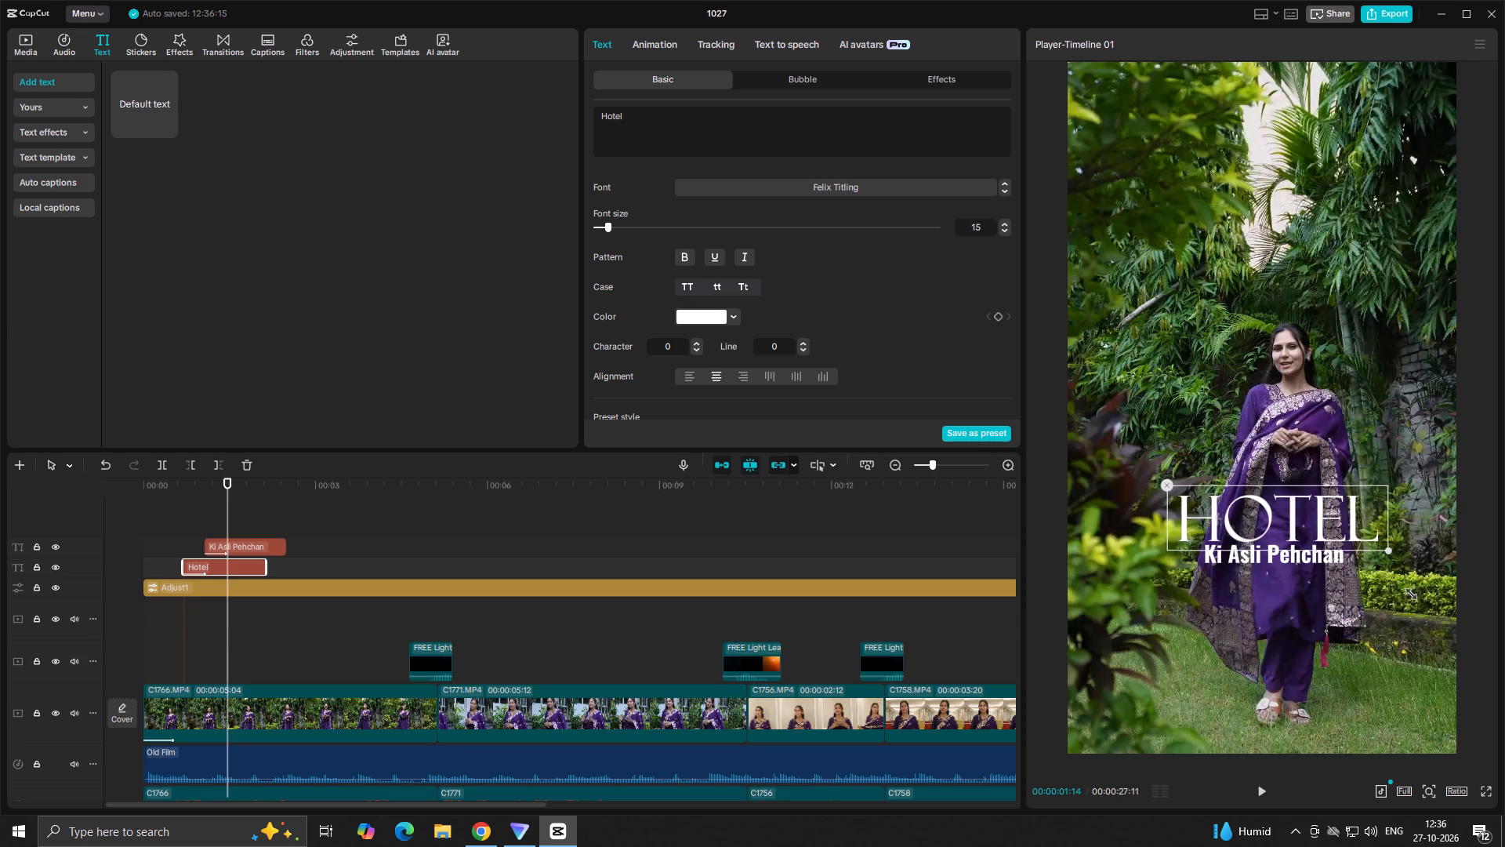
left_click_drag(1412, 592, 1415, 573)
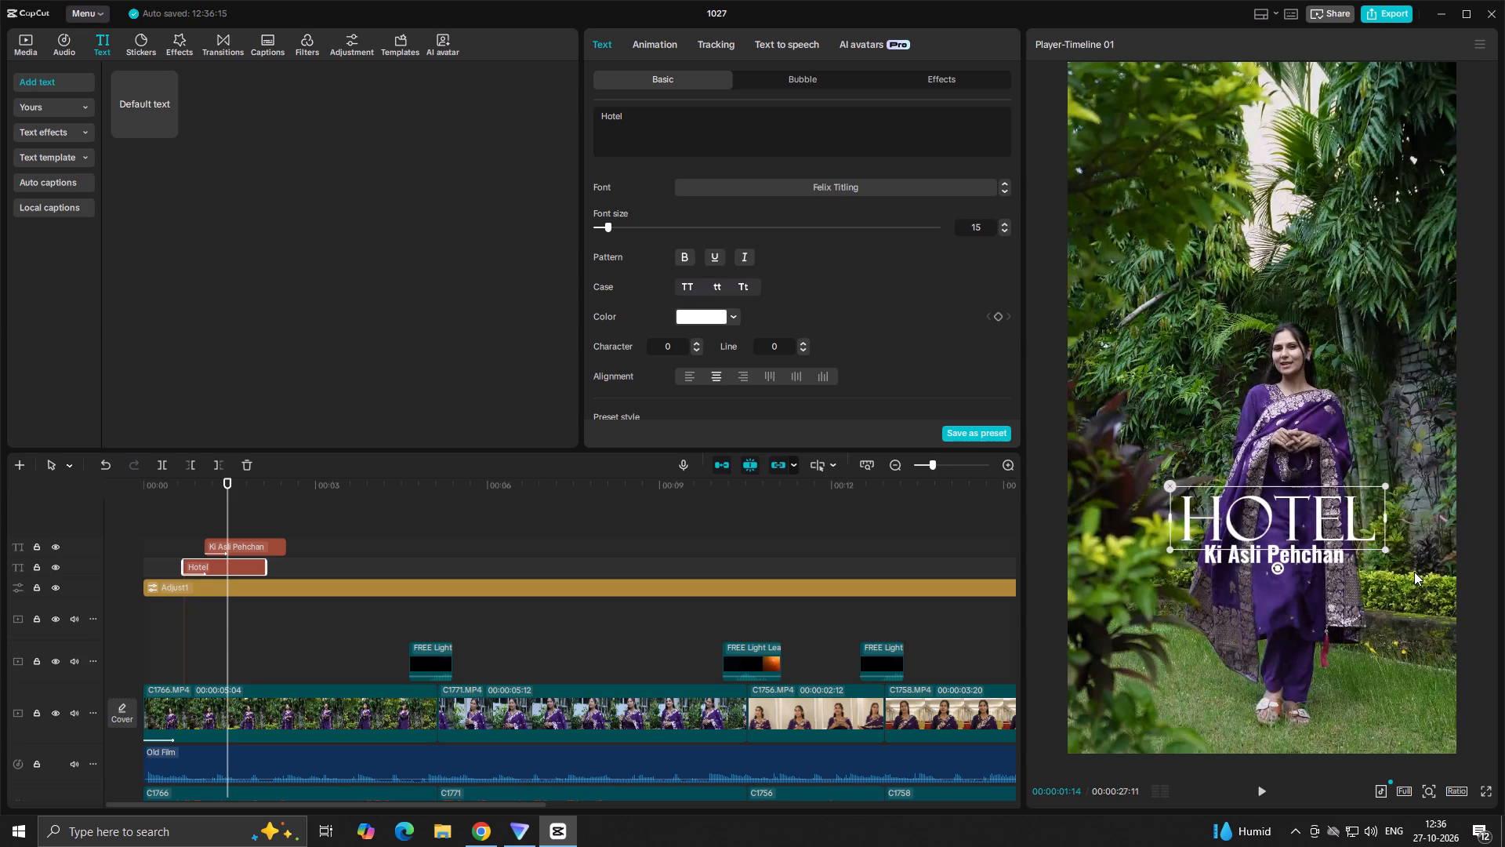
Check the Ki Asli Pehchan text at 00:00:02:07 and 00:00:01:22, and scale it down slightly beneath the enlarged HOTEL title.
left_click(1312, 558)
left_click_drag(1312, 558, 1312, 575)
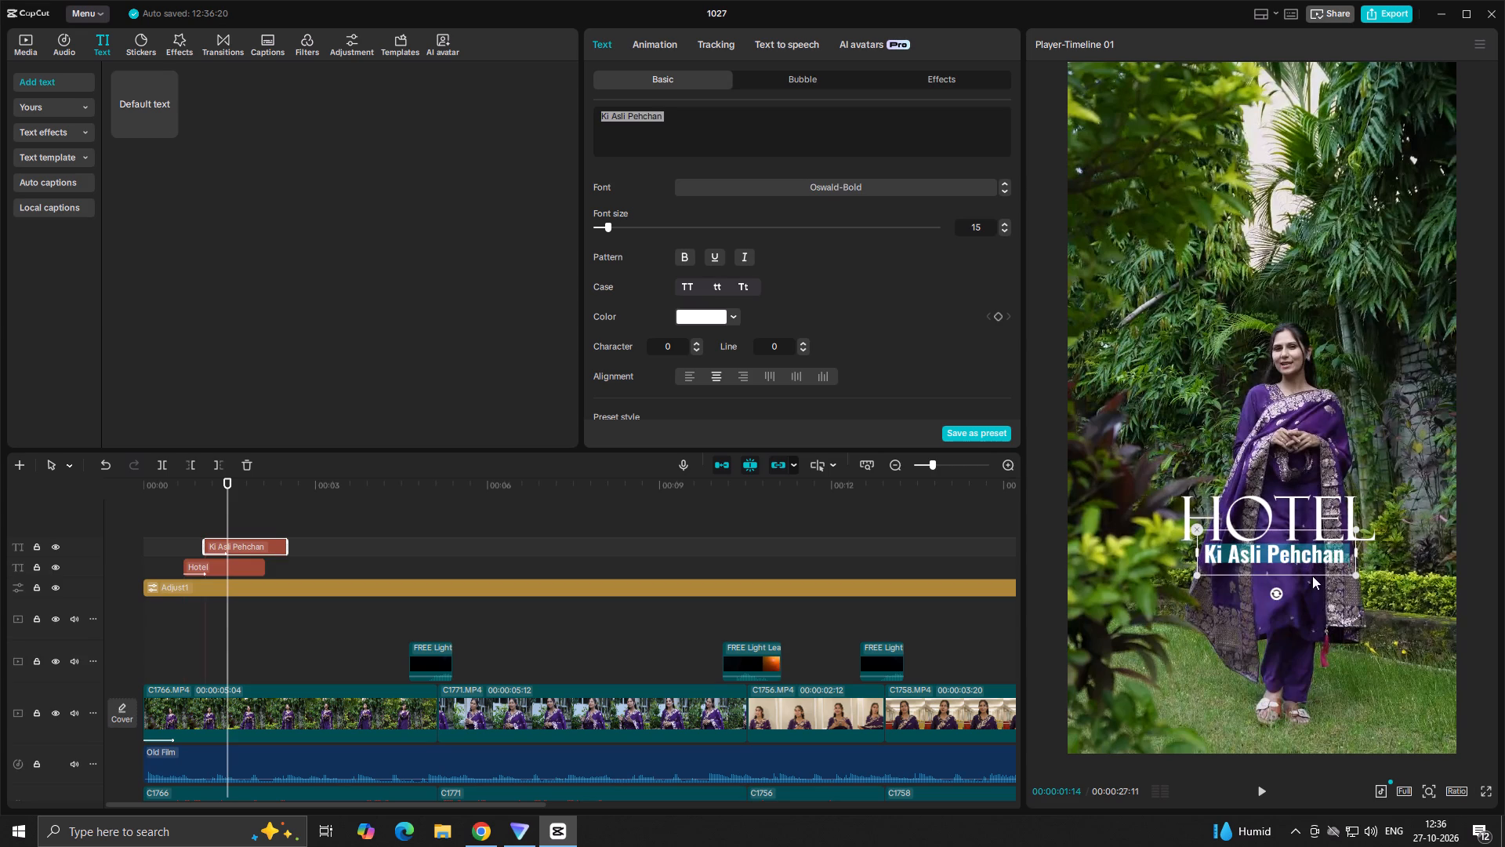
left_click(253, 512)
left_click(272, 536)
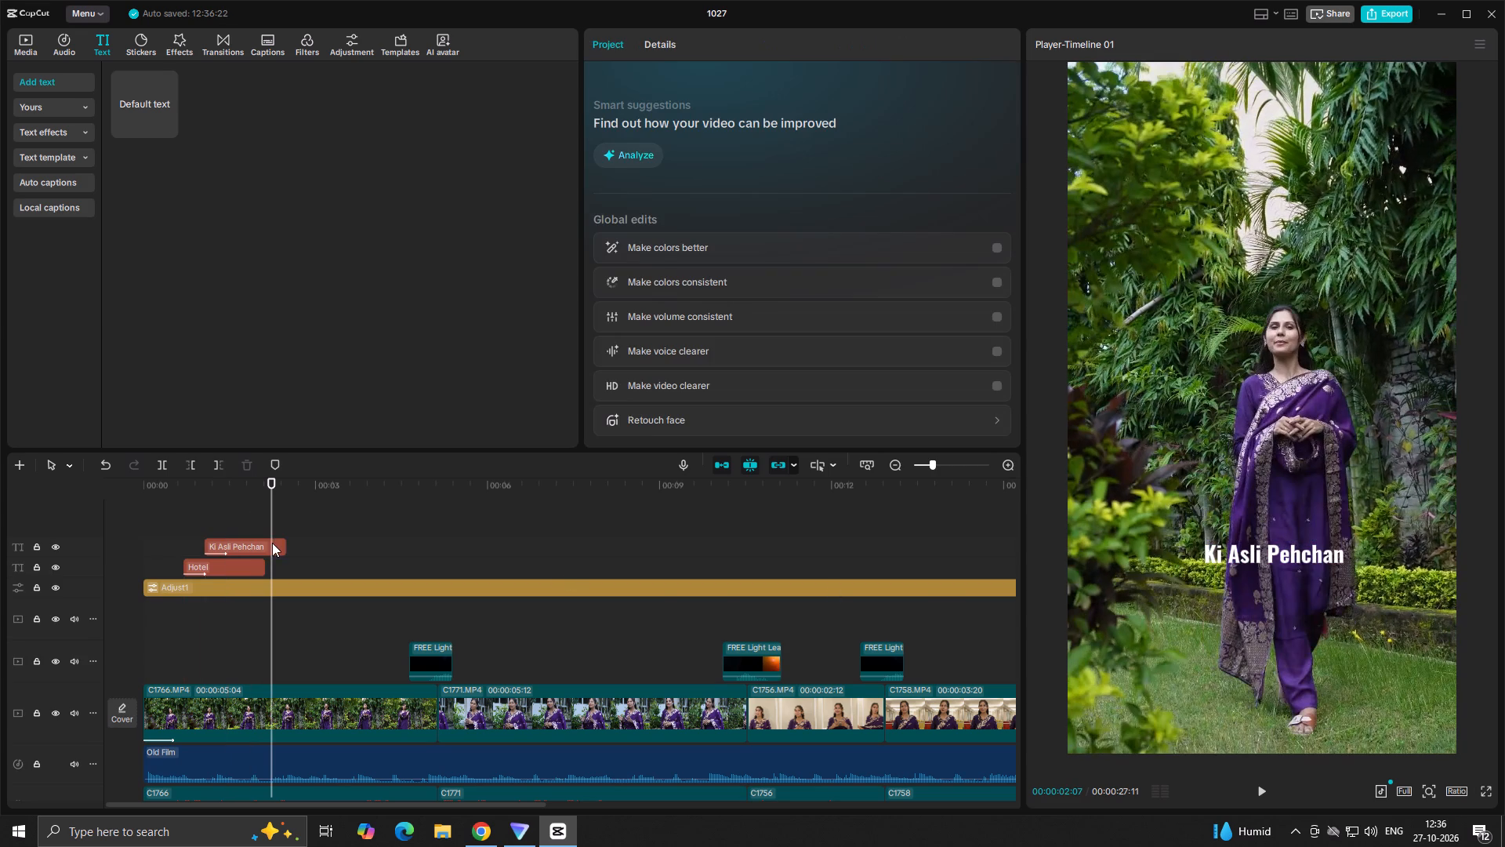
left_click(273, 543)
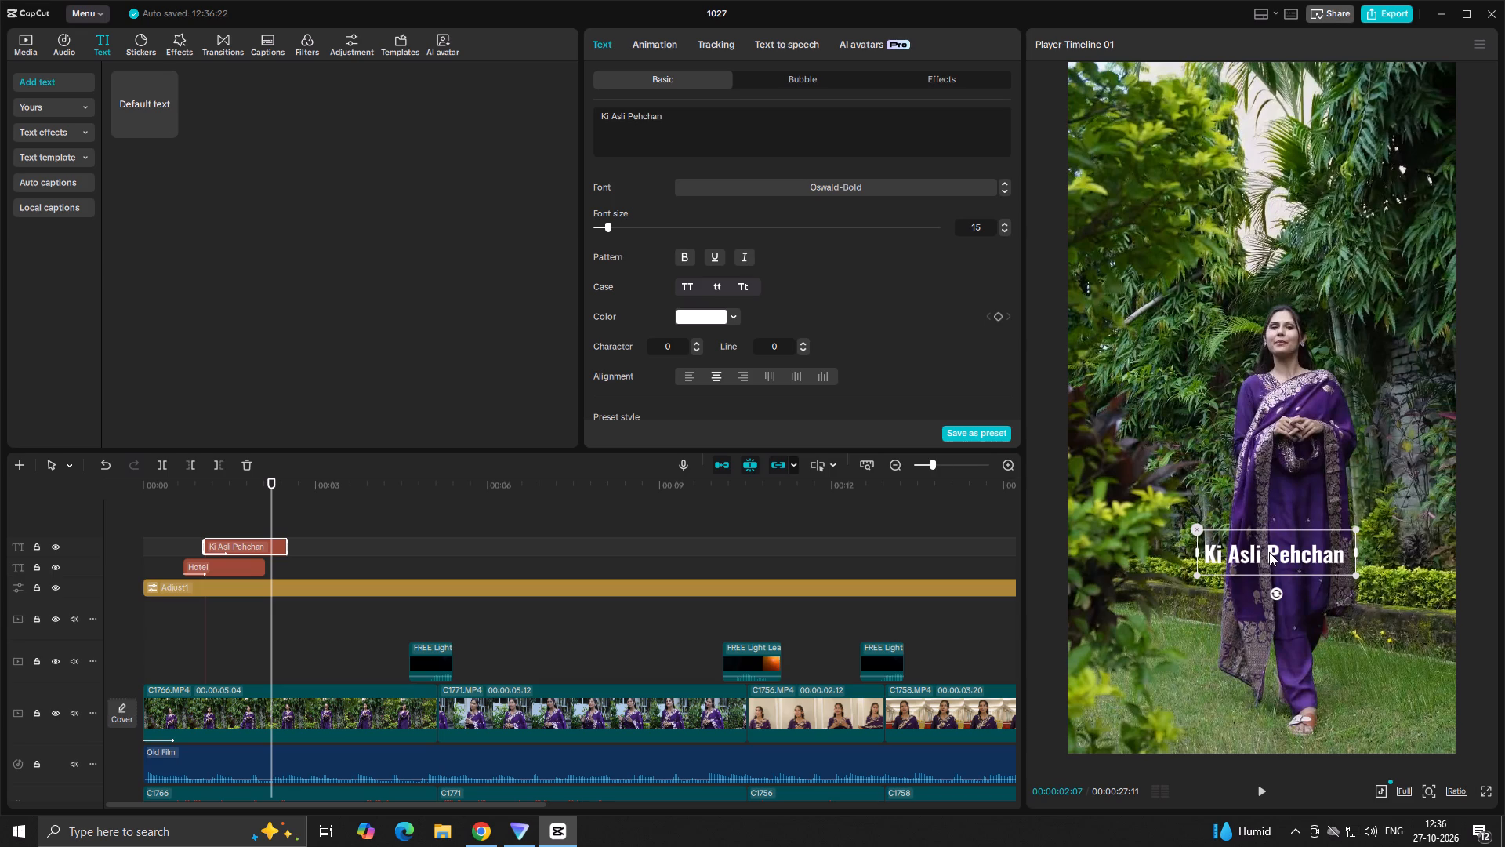
left_click(244, 524)
left_click(250, 547)
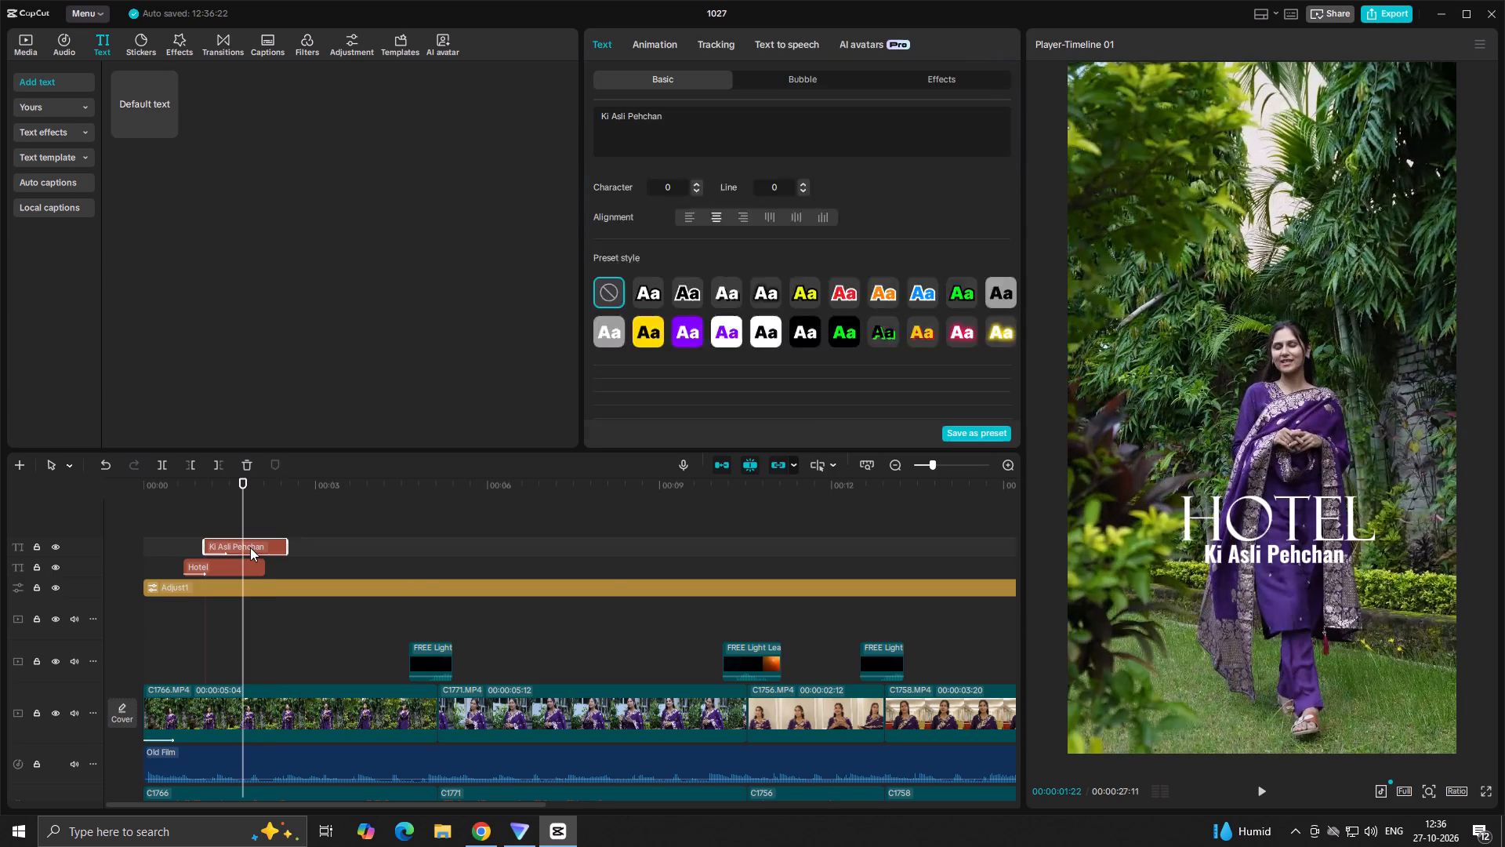
left_click_drag(1351, 573, 1356, 573)
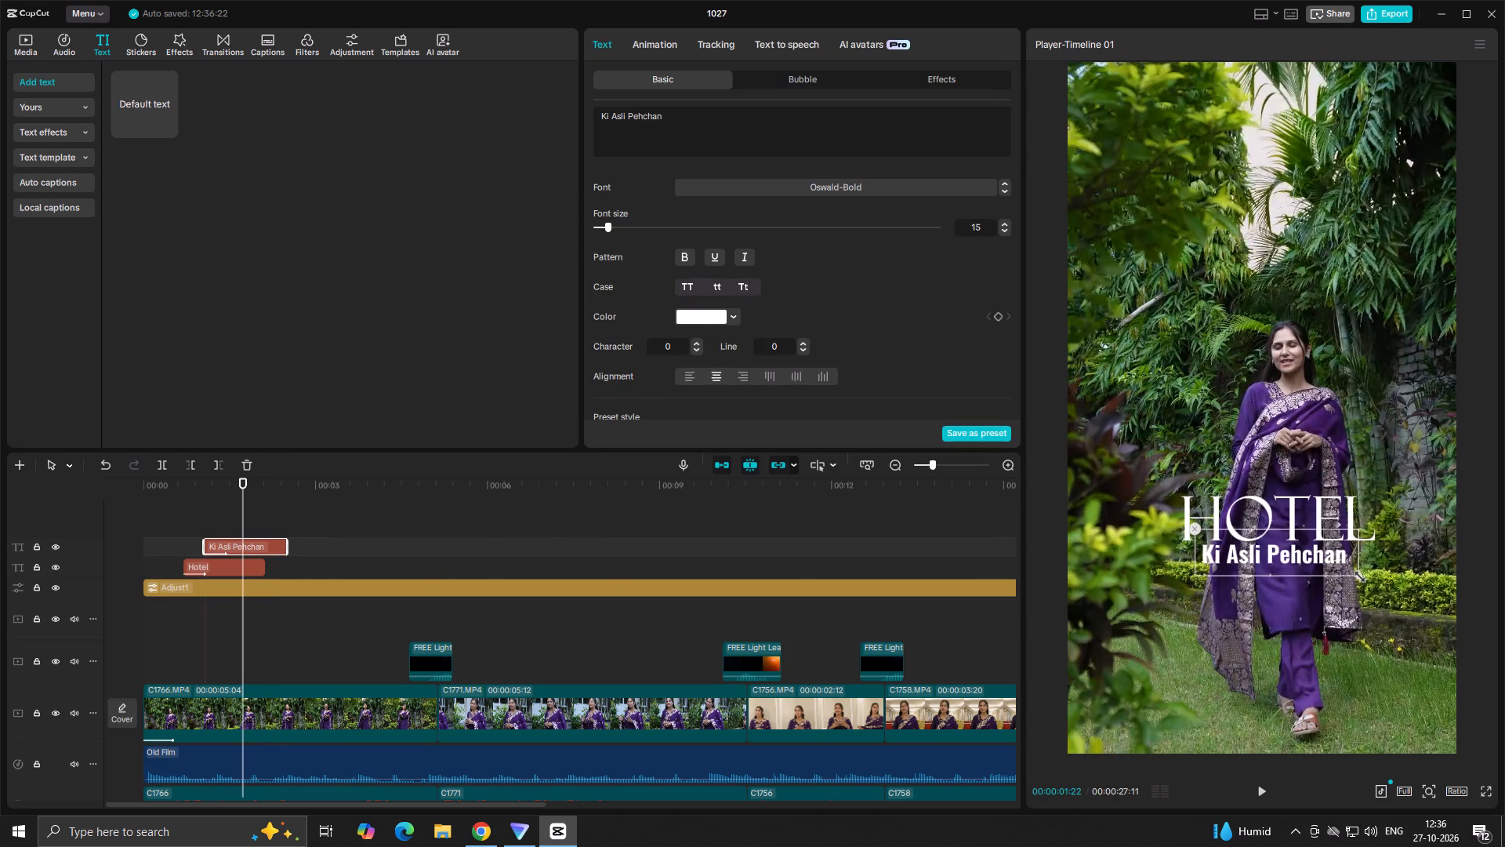
left_click_drag(1356, 573, 1338, 560)
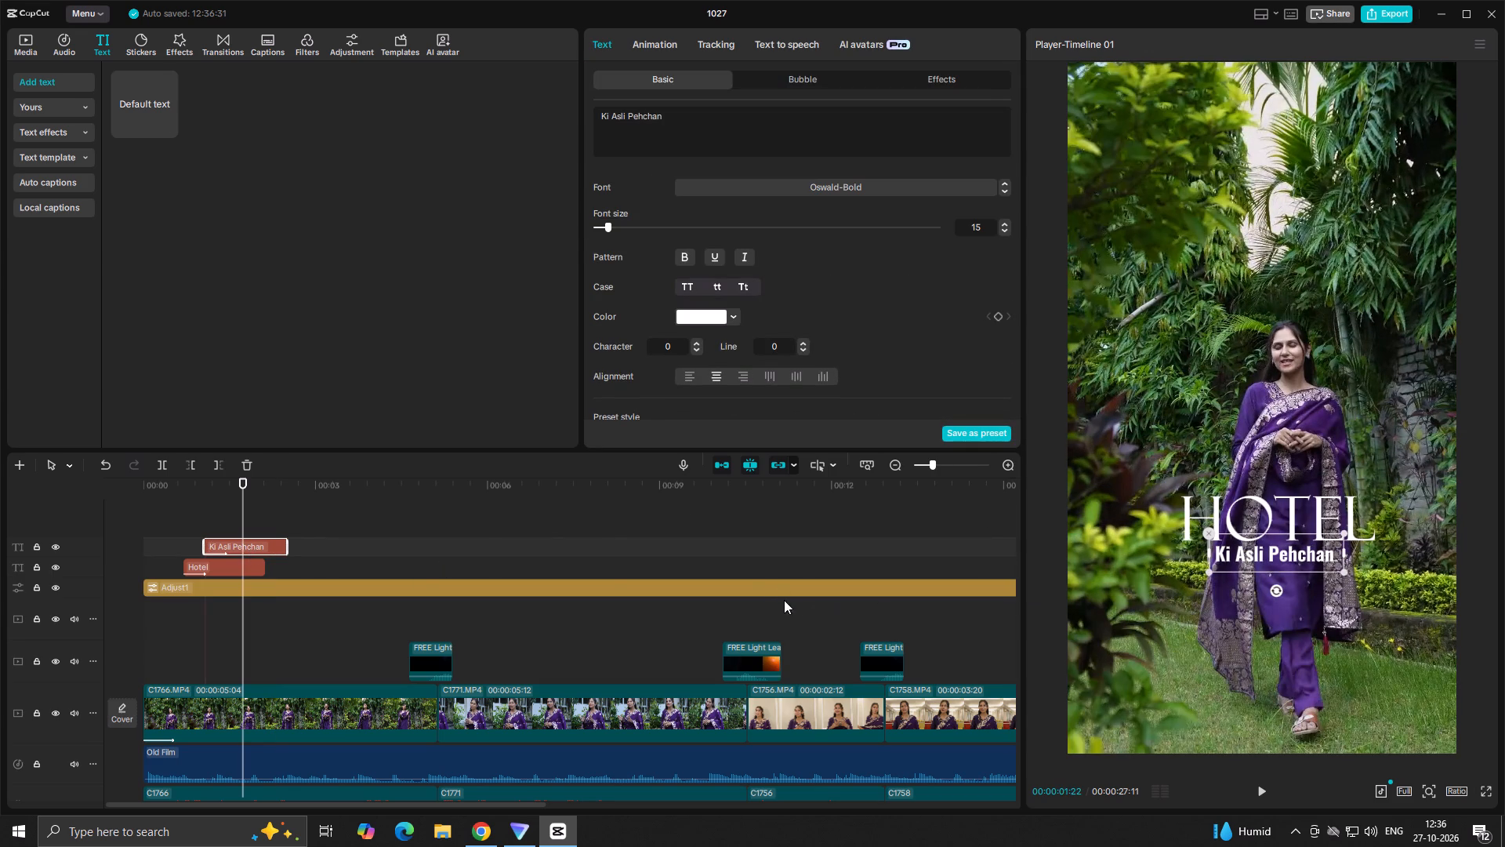
Play the opening from the start through both titles and replay the entrance of the Ki Asli Pehchan text to 00:00:01:06.
left_click(157, 532)
left_click_drag(155, 533, 56, 542)
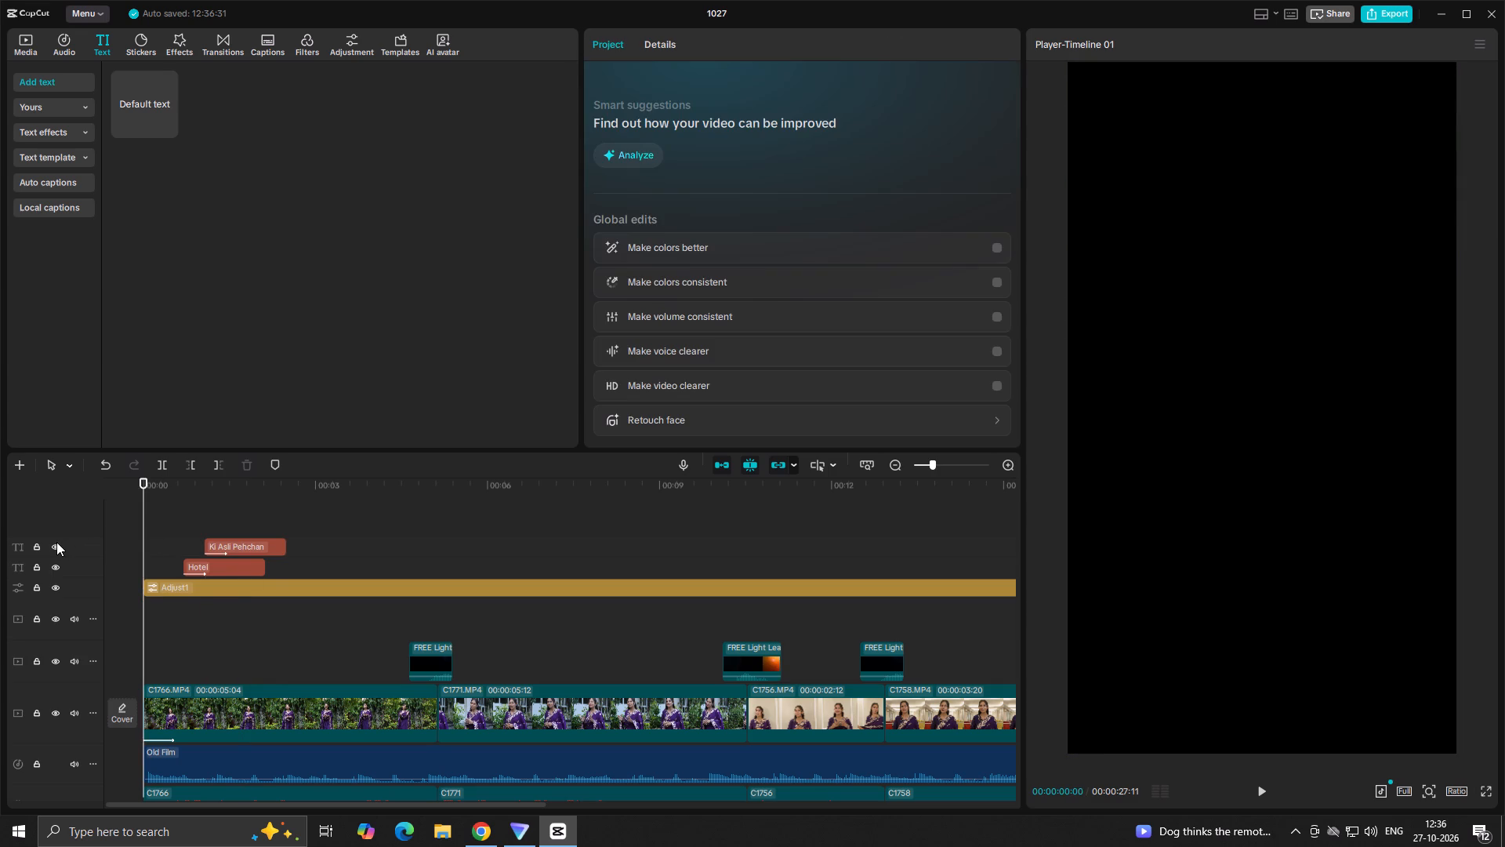
left_click_drag(56, 542, 64, 538)
key("space")
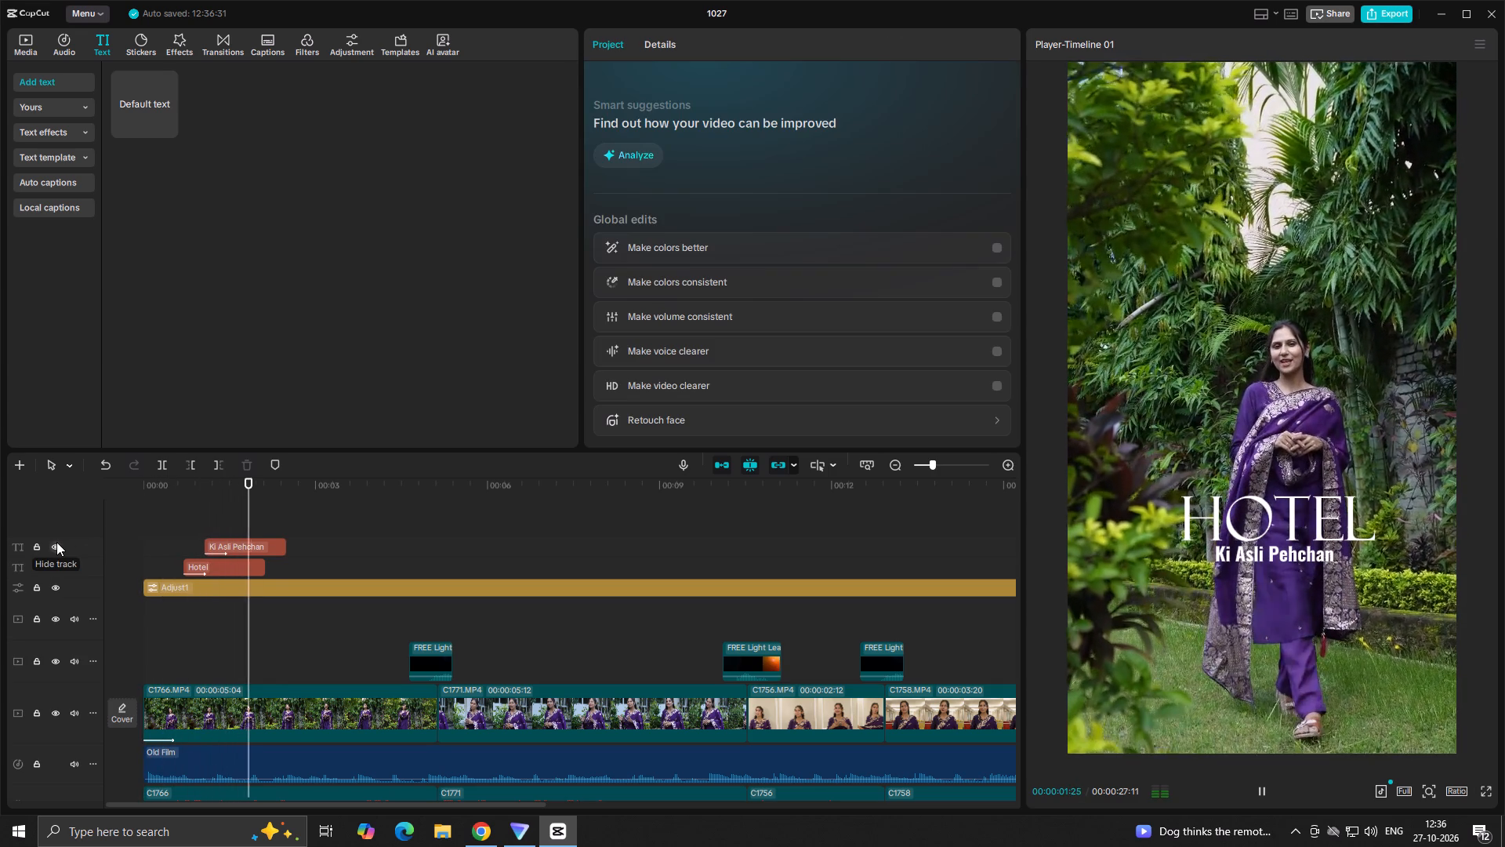
key("space")
left_click(189, 526)
key("space")
key("space")
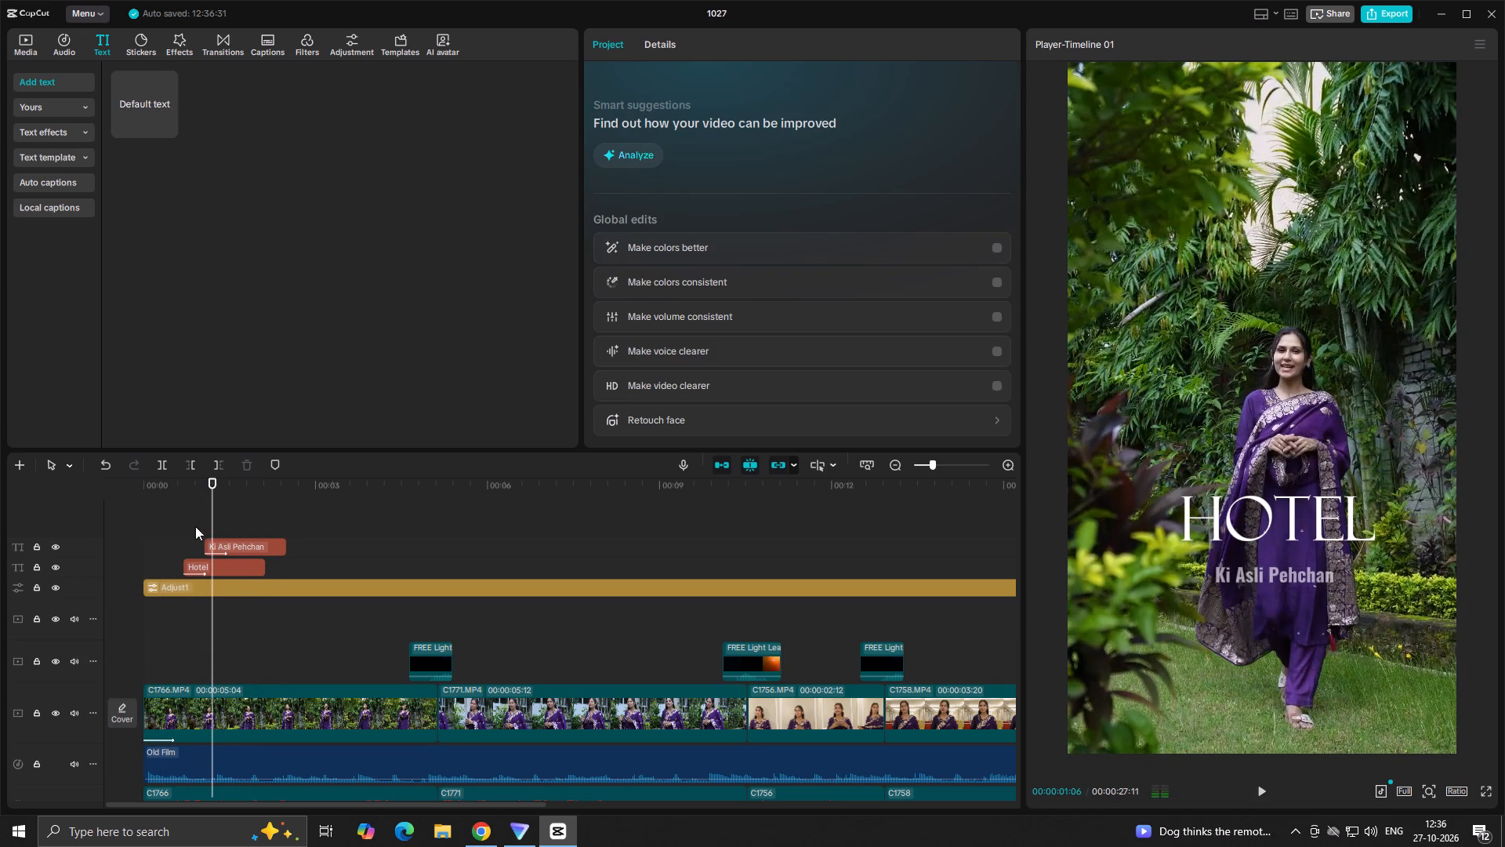
Search the entrance animations for "down", apply the first result to the Ki Asli Pehchan text, and play the opening to check it.
left_click(230, 546)
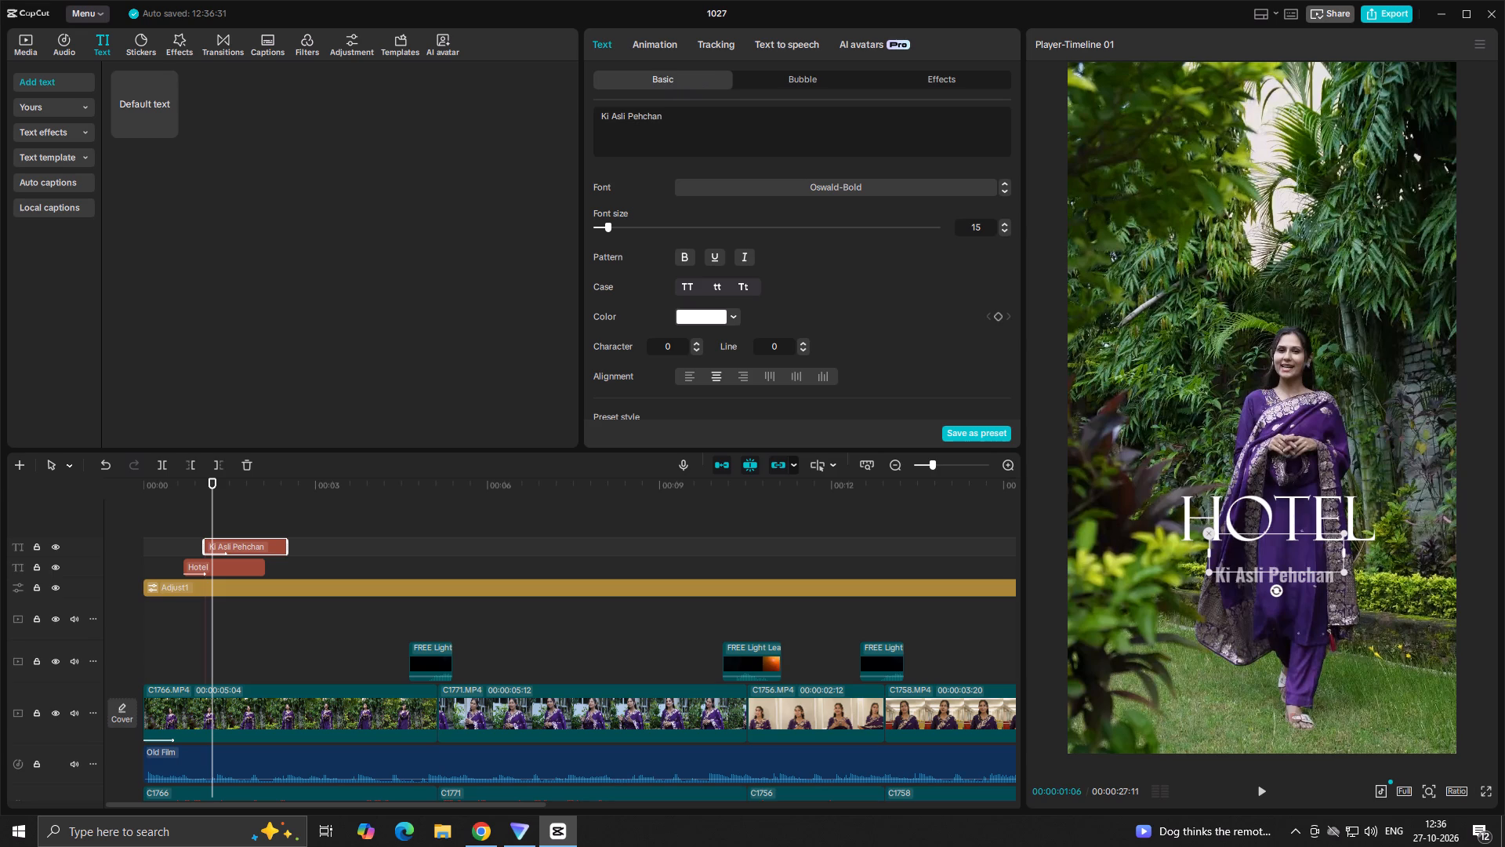
left_click(657, 42)
left_click_drag(647, 117, 473, 111)
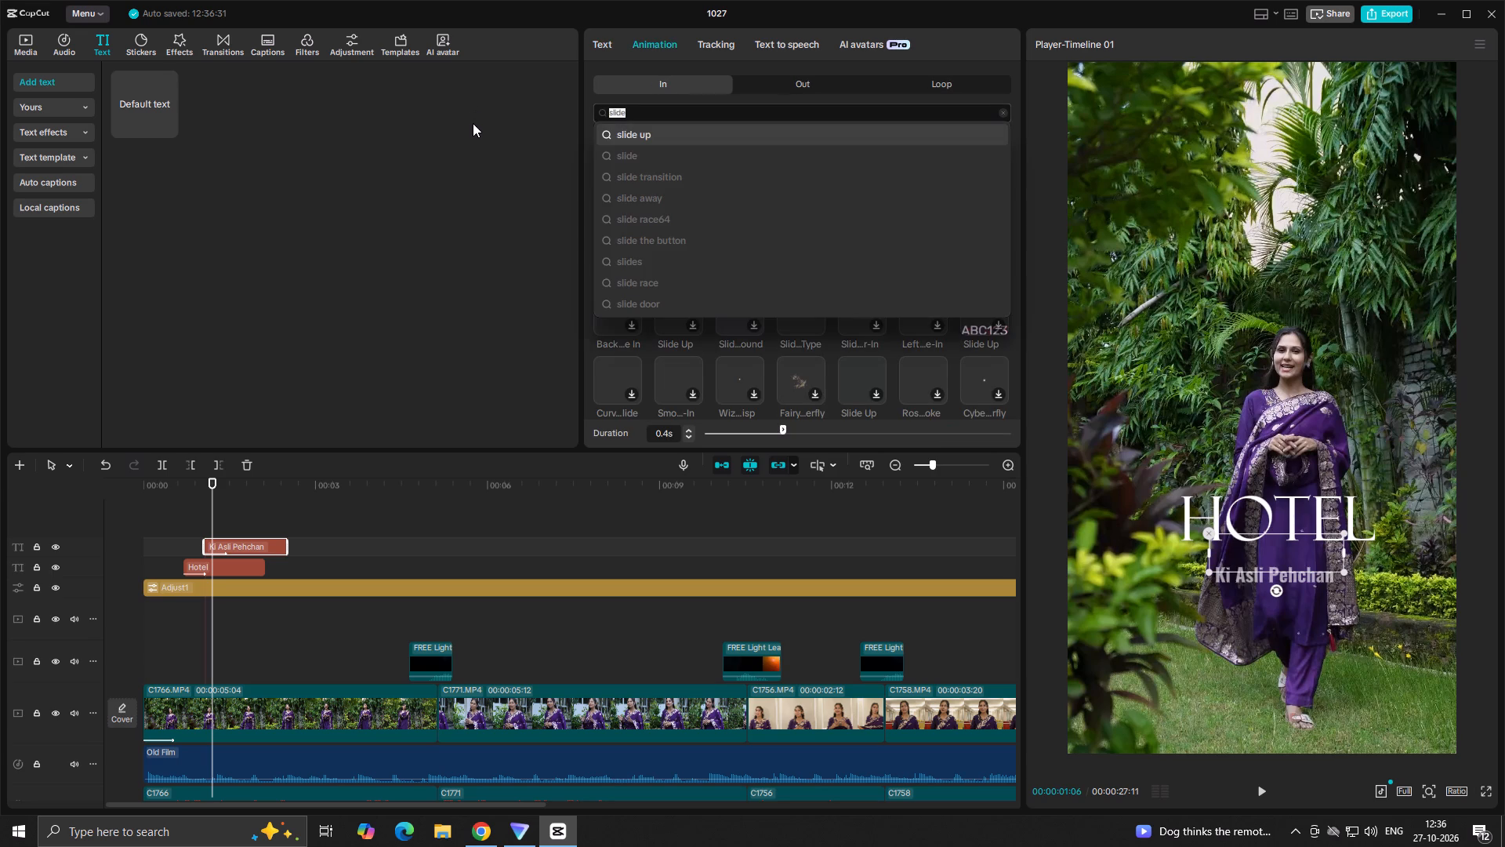
key("d")
type("ow")
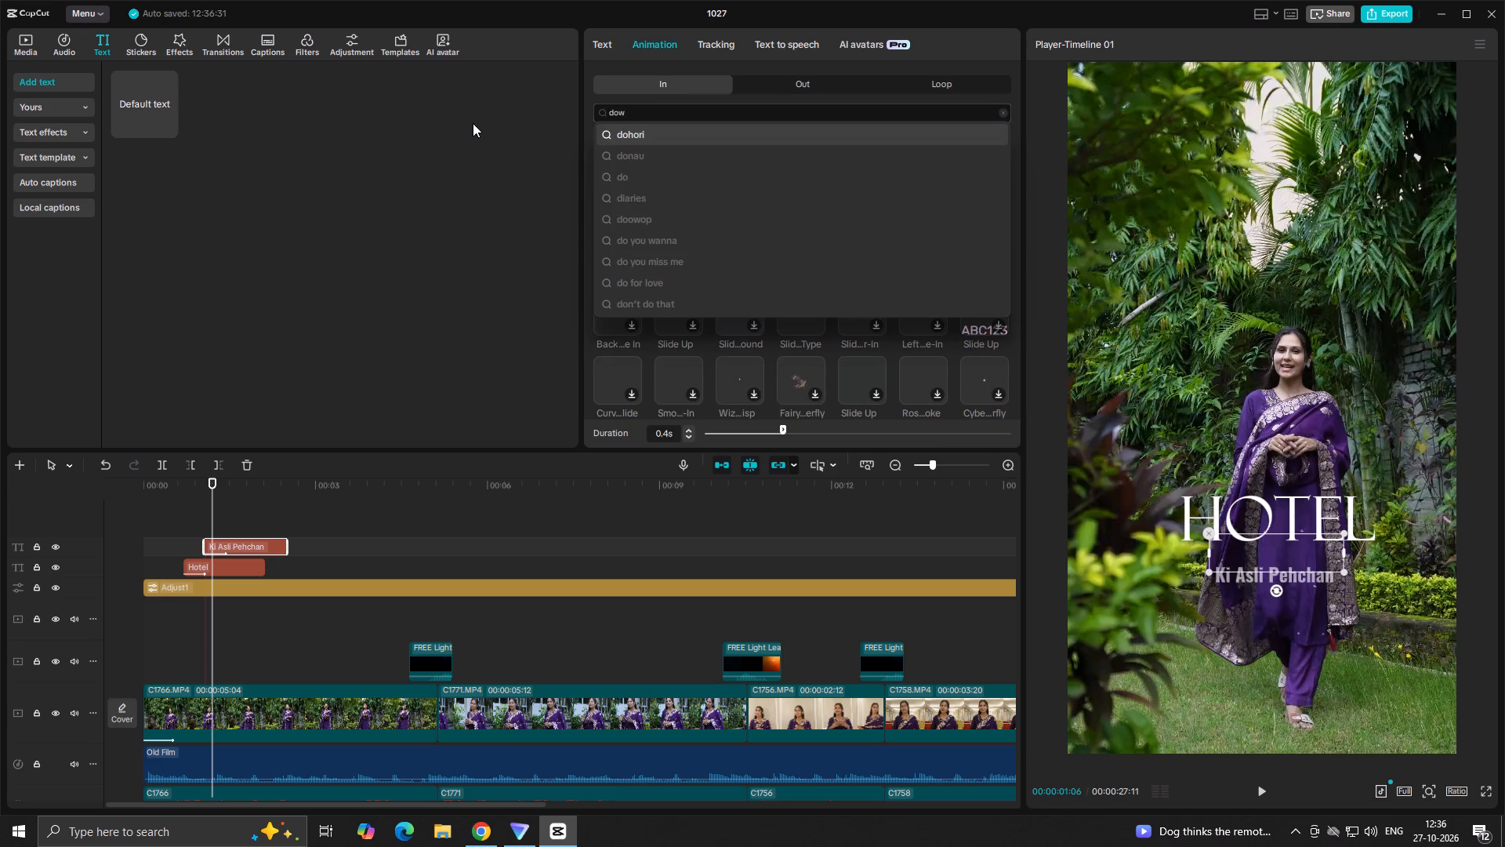
key("n")
key("Return")
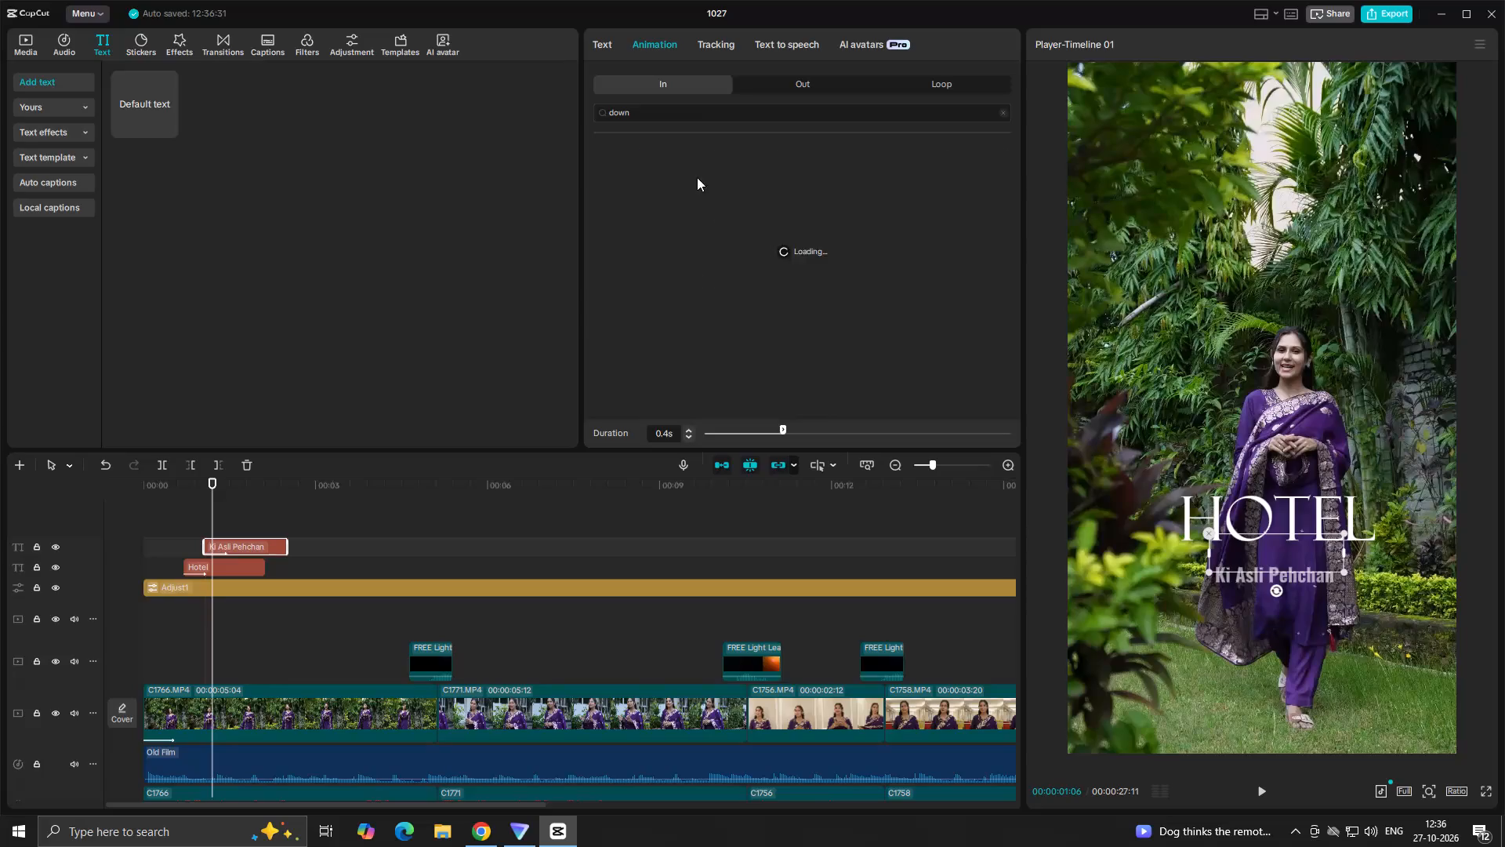
left_click(676, 177)
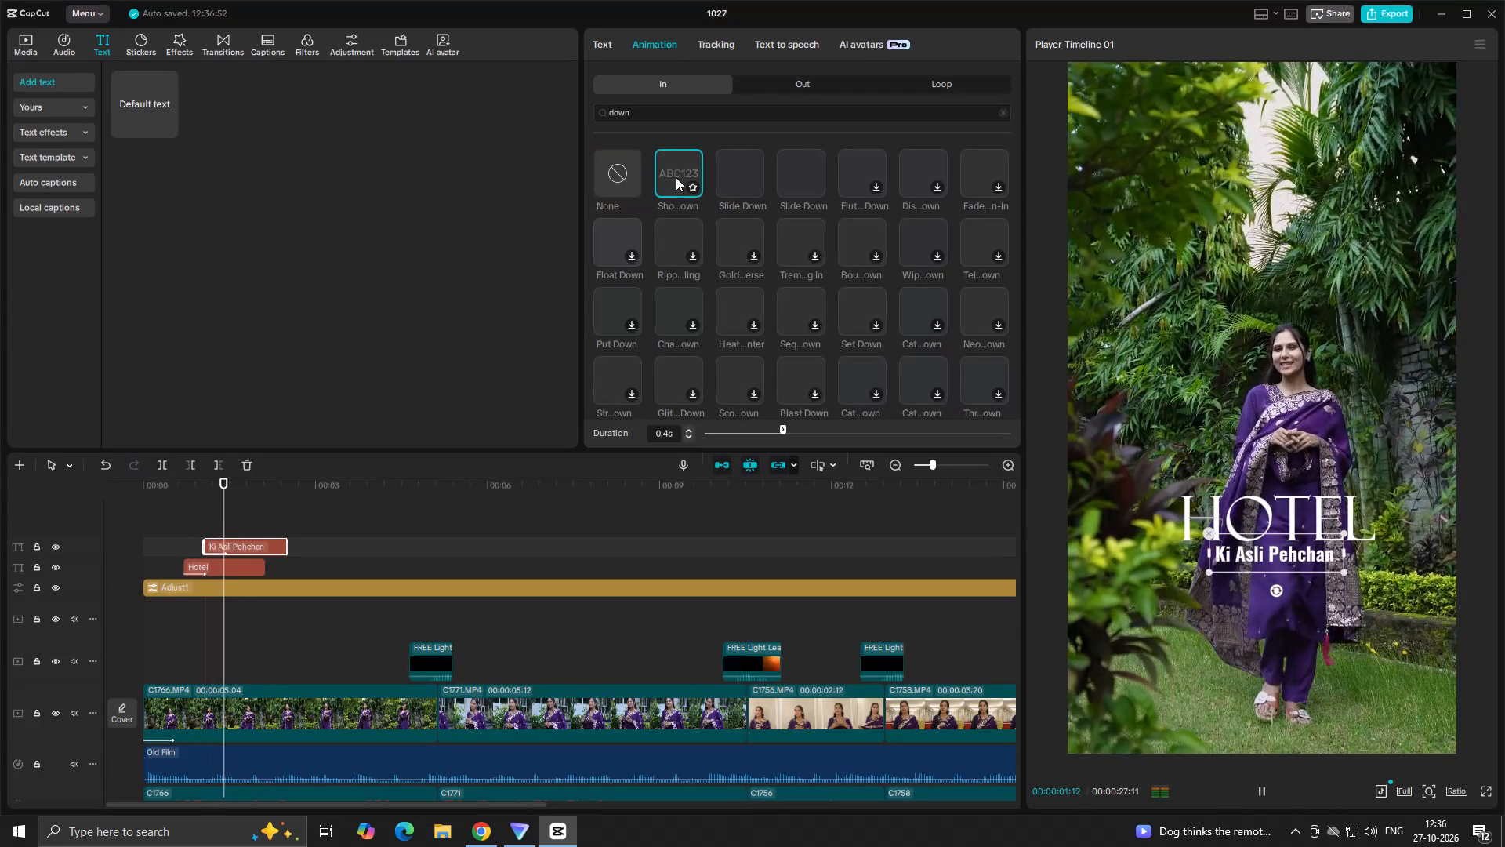
left_click(676, 177)
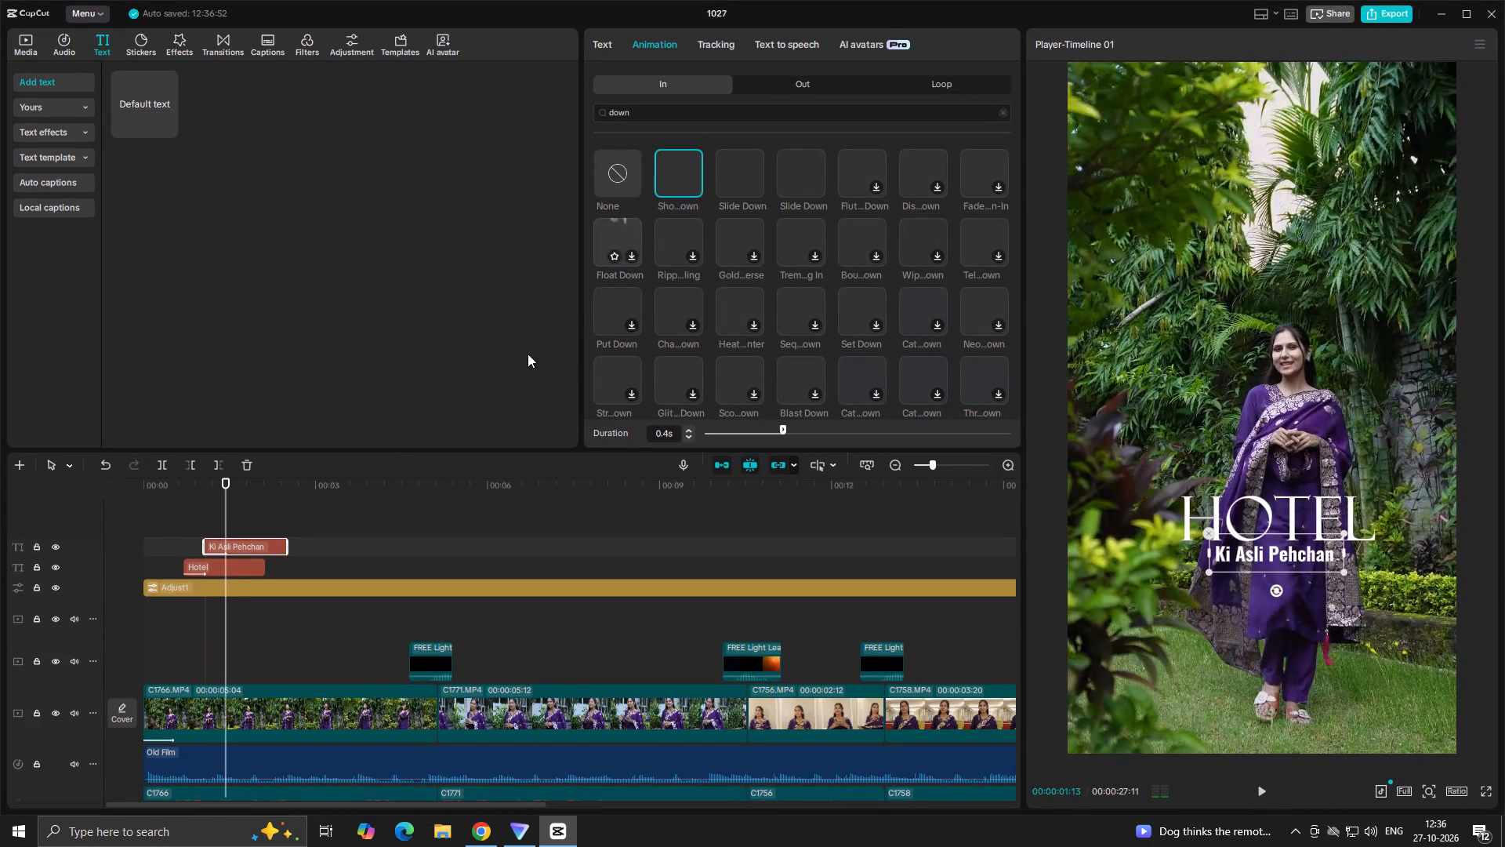
left_click(194, 507)
left_click_drag(194, 507, 0, 531)
key("space")
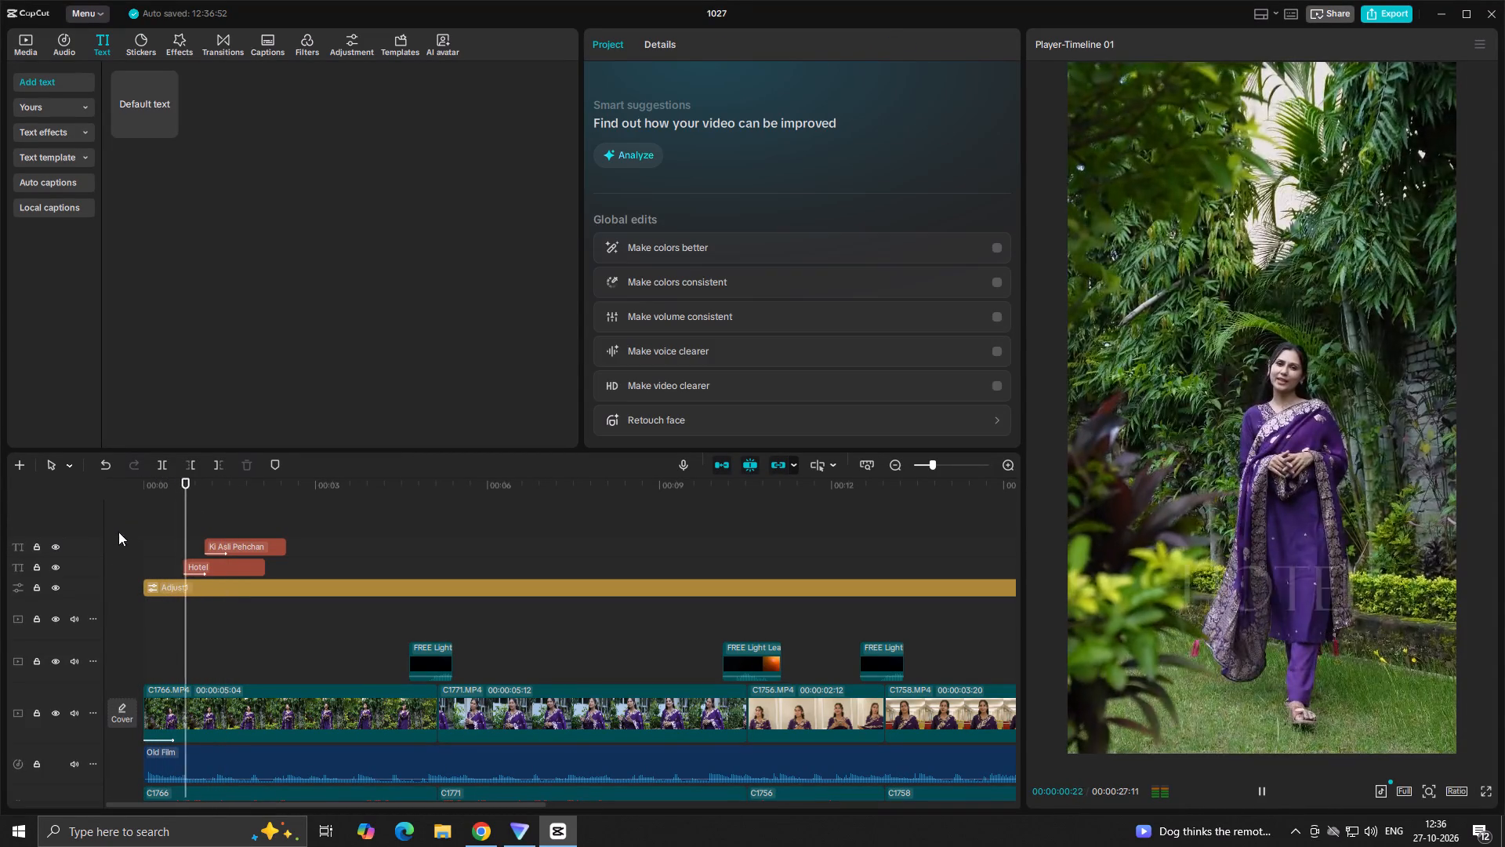
key("space")
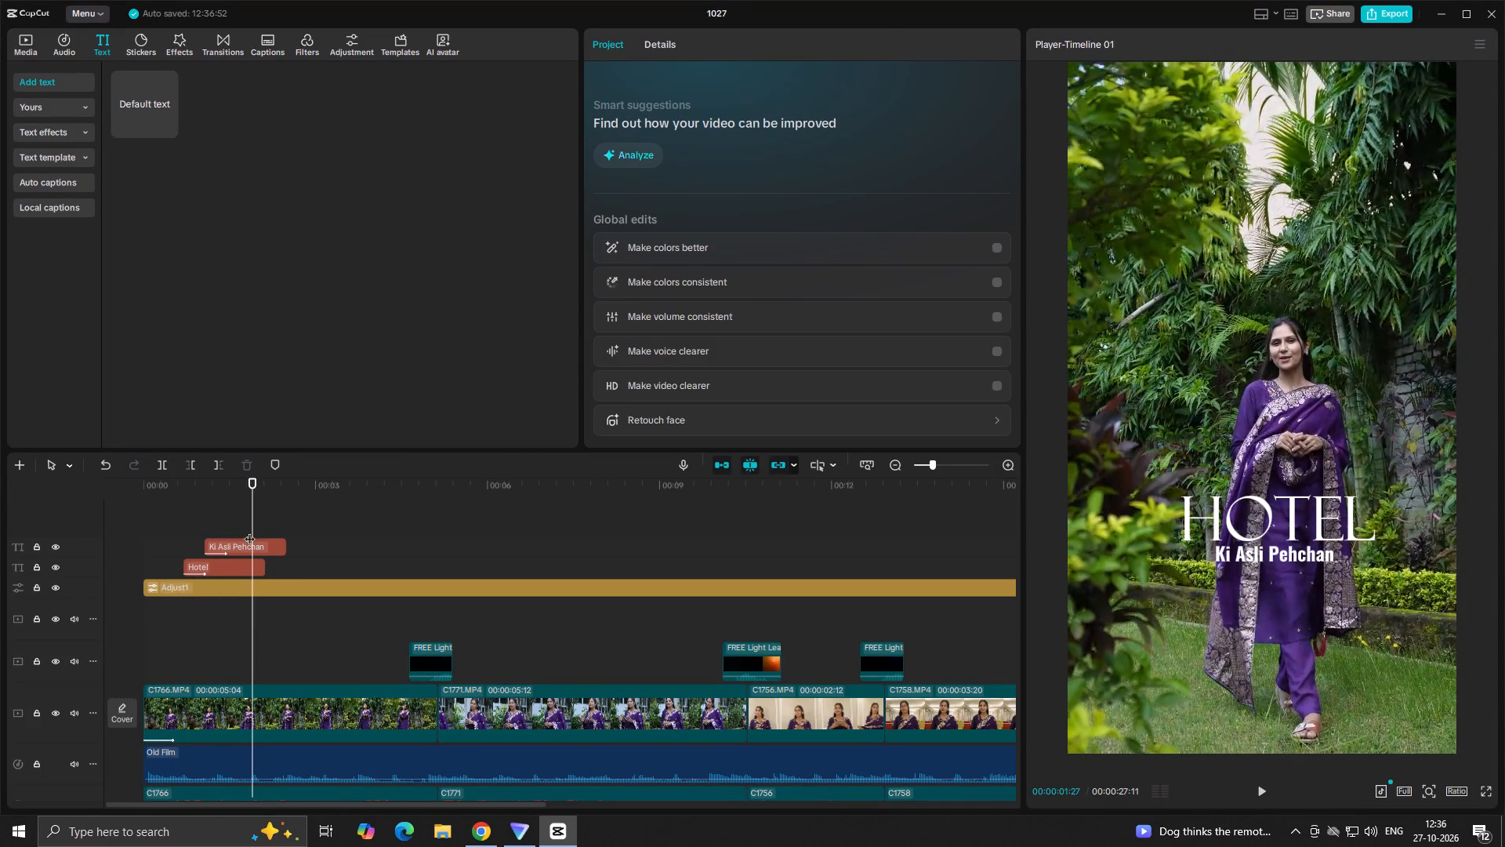
Move the Hotel title clip to the track above the Ki Asli Pehchan clip and preview its entrance.
left_click(222, 525)
left_click(220, 551)
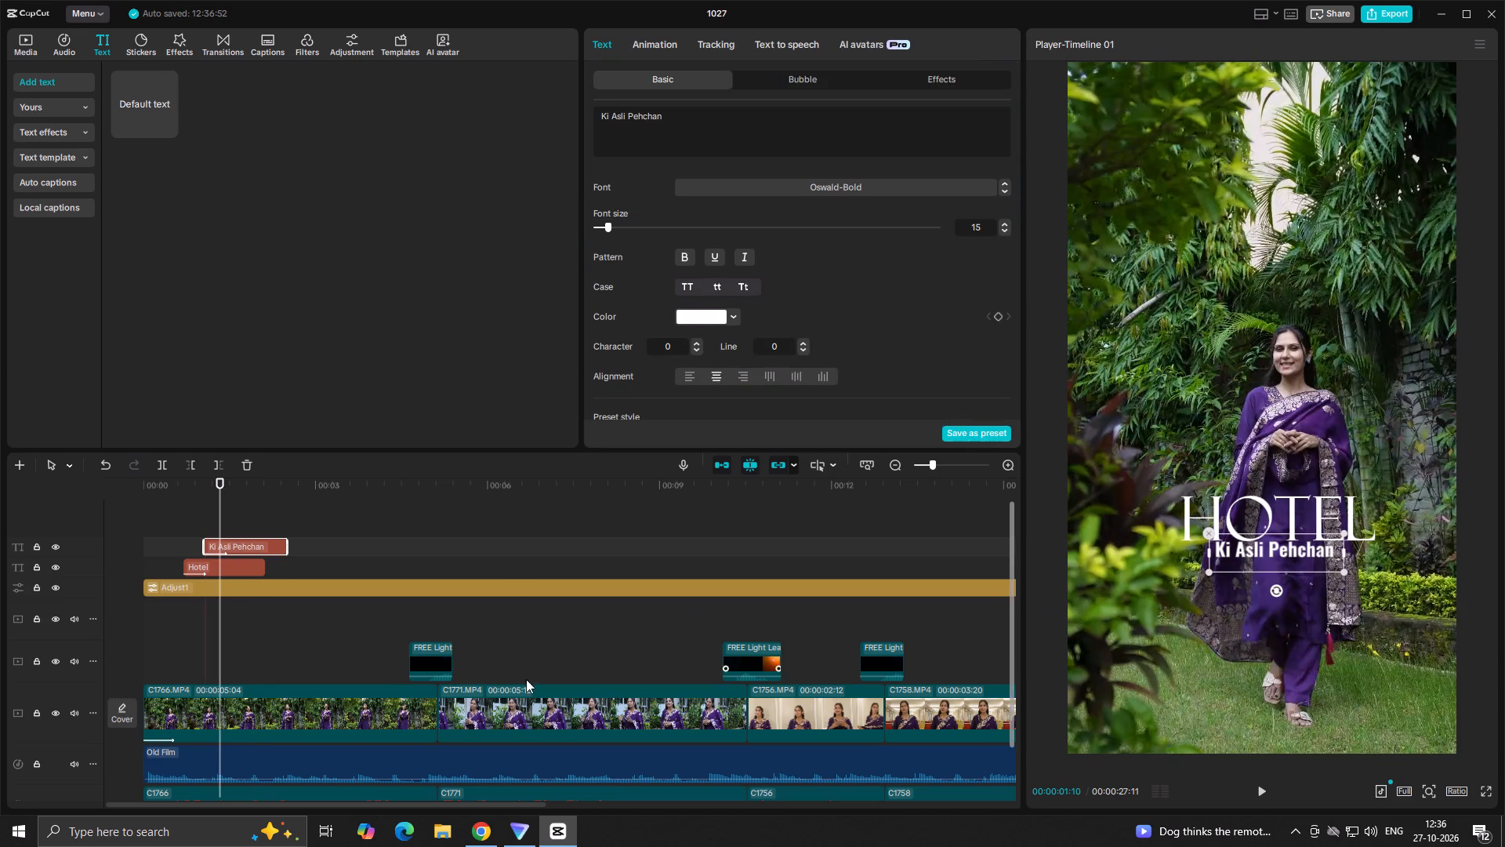
left_click_drag(197, 565, 201, 543)
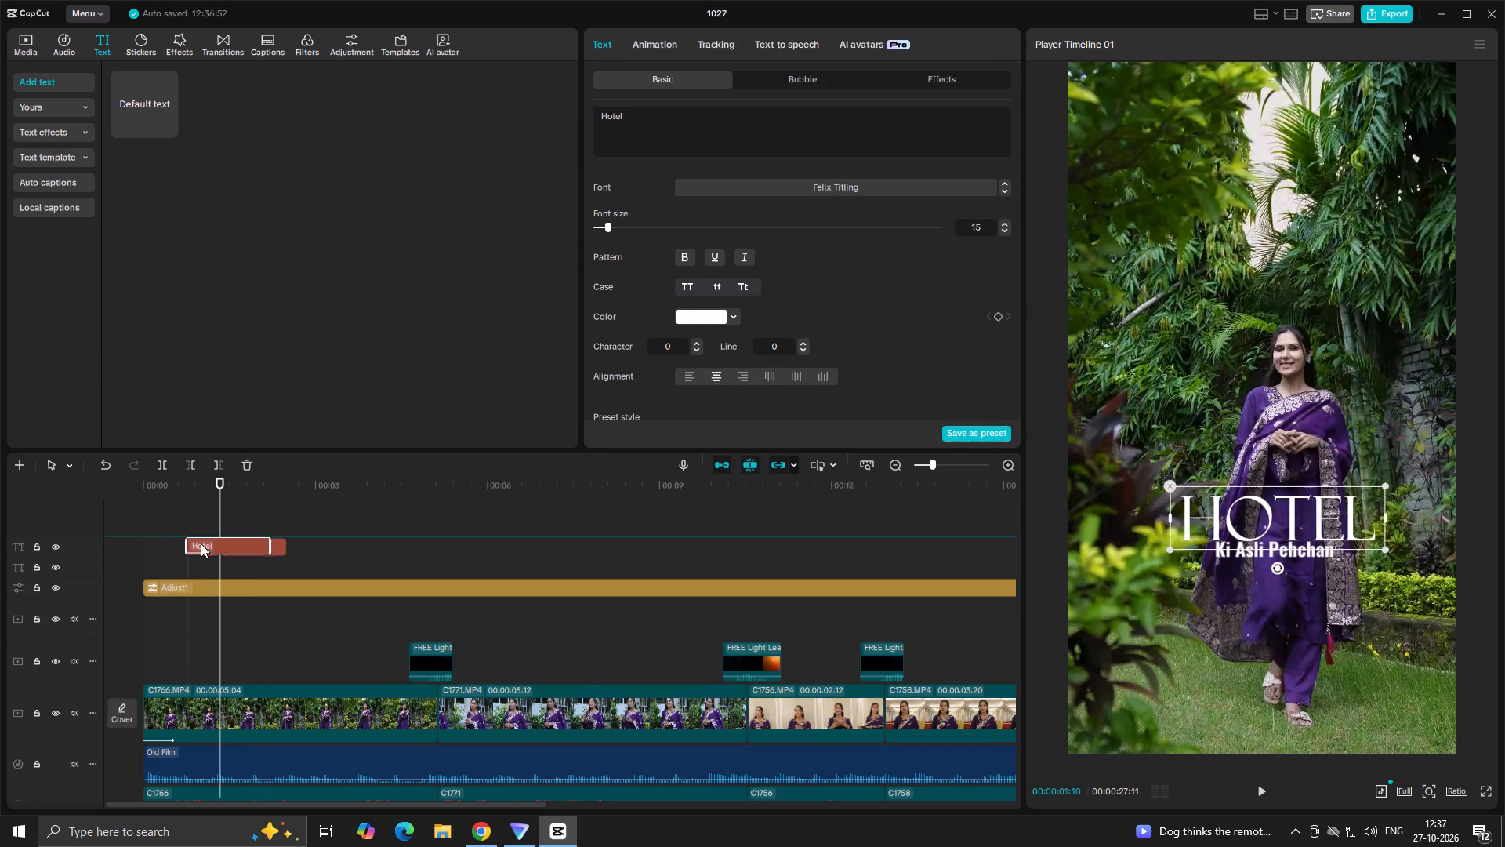
left_click_drag(201, 543, 205, 525)
left_click(169, 532)
key("space")
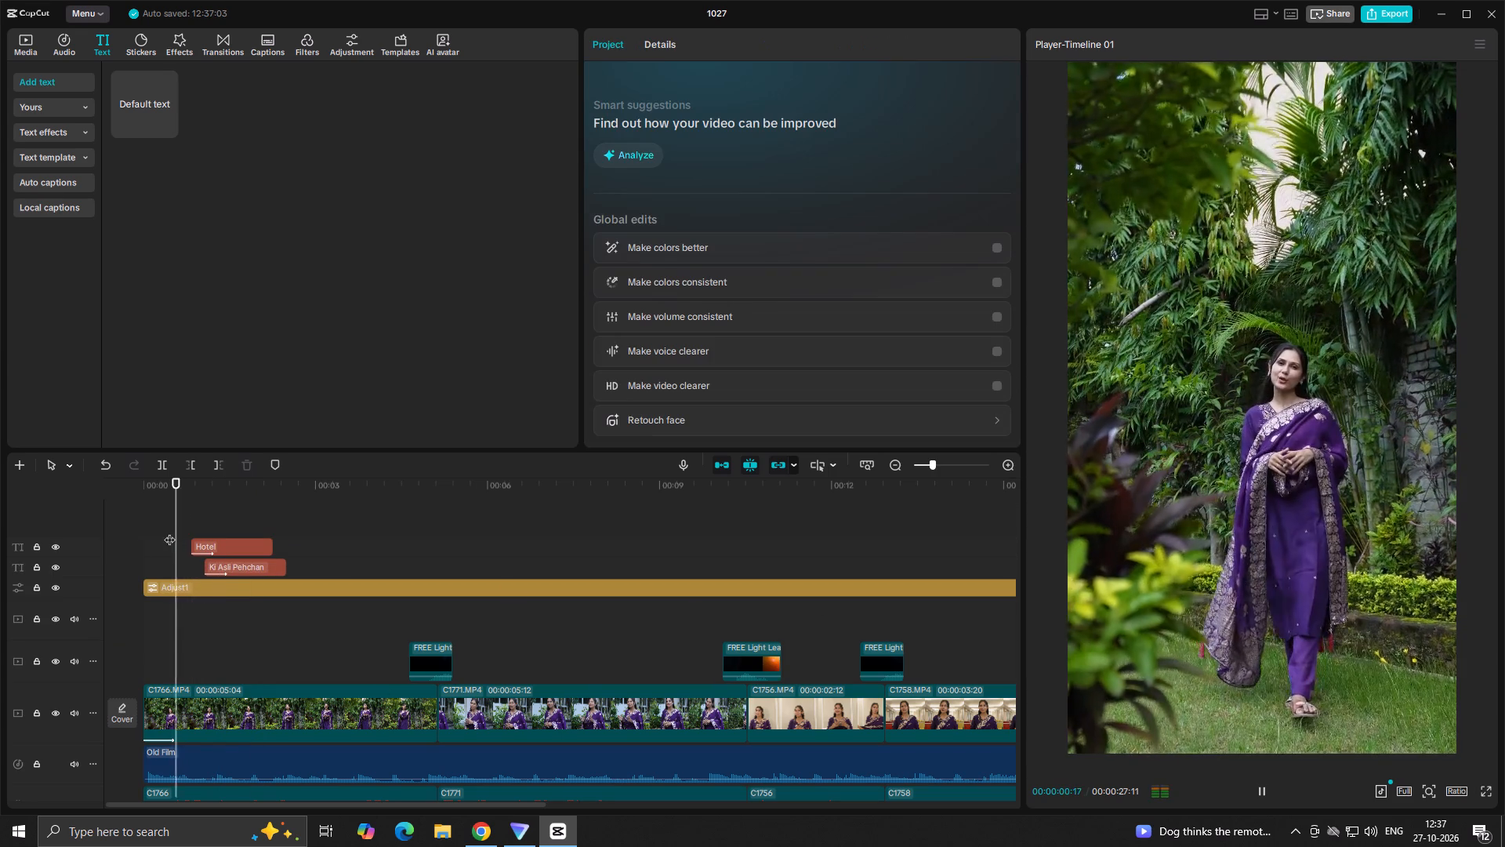
key("space")
Shift the Hotel title clip slightly earlier to start about 0.6 s into the timeline, and play the opening.
left_click(205, 545)
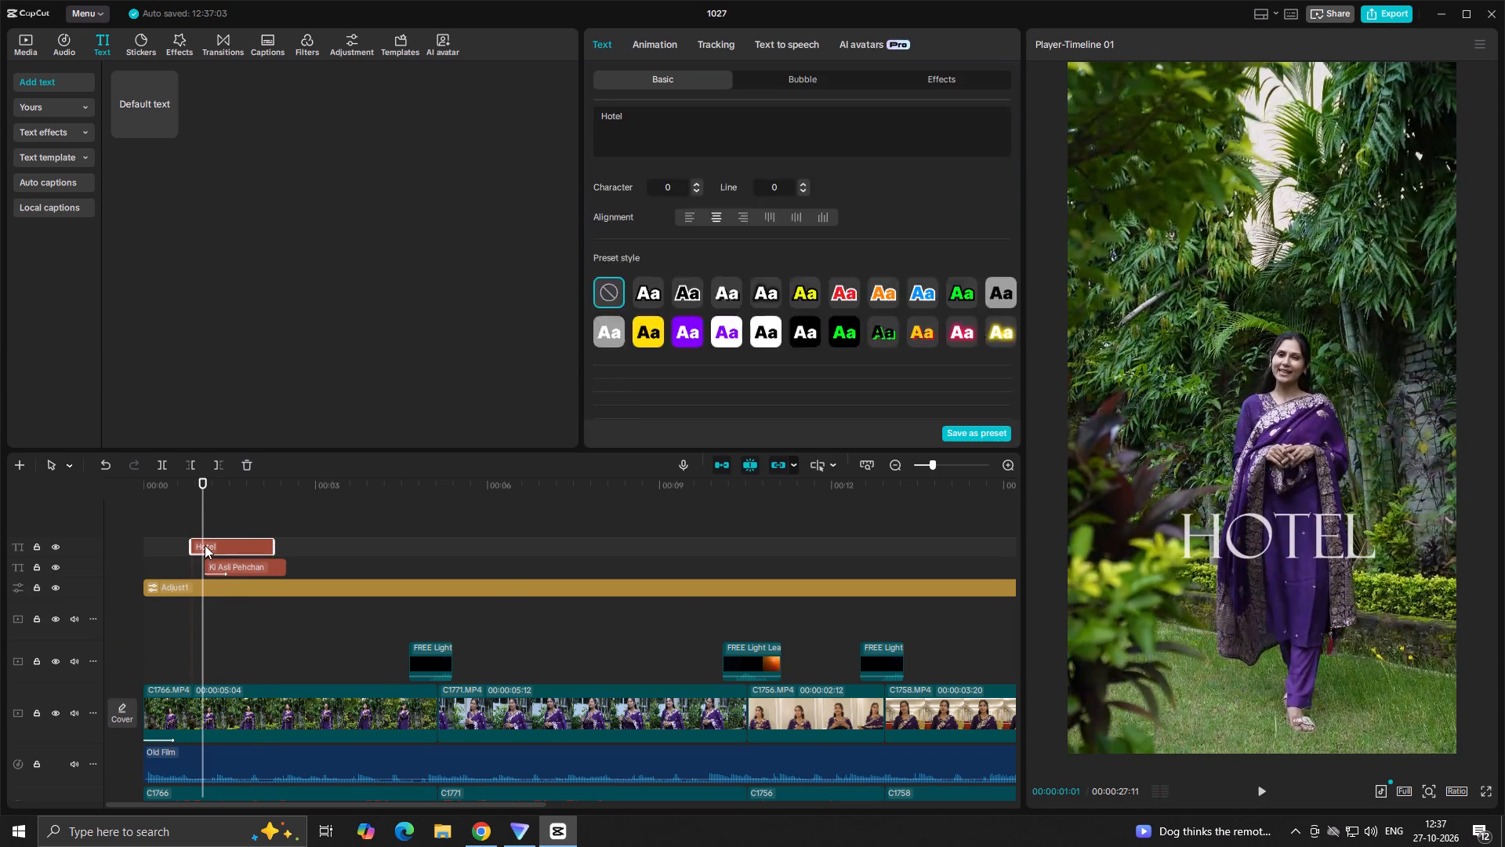
left_click_drag(205, 545, 193, 544)
left_click(169, 536)
left_click_drag(169, 536, 30, 544)
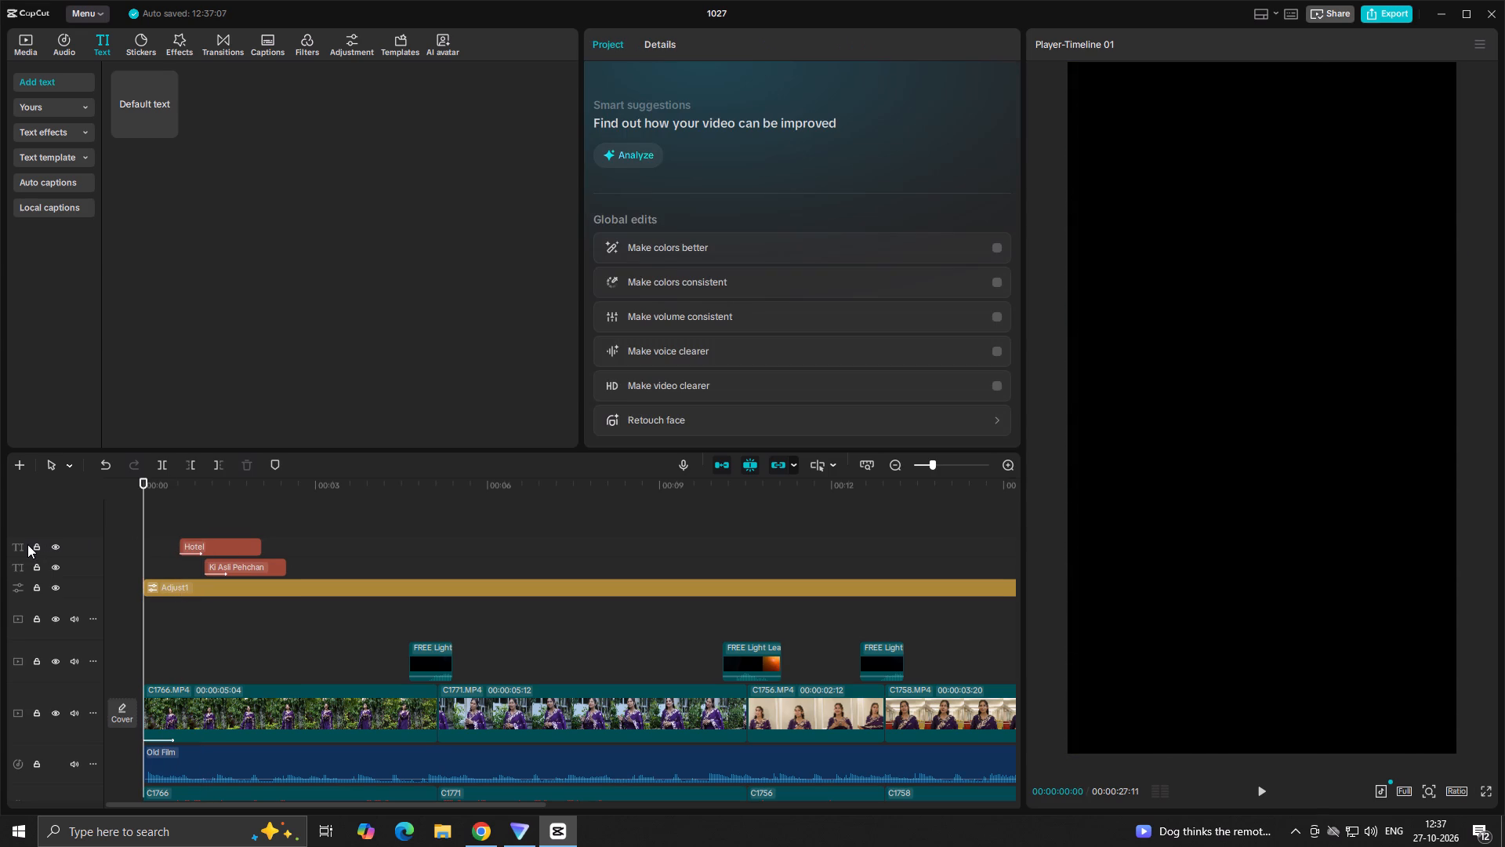
key("space")
key("space")
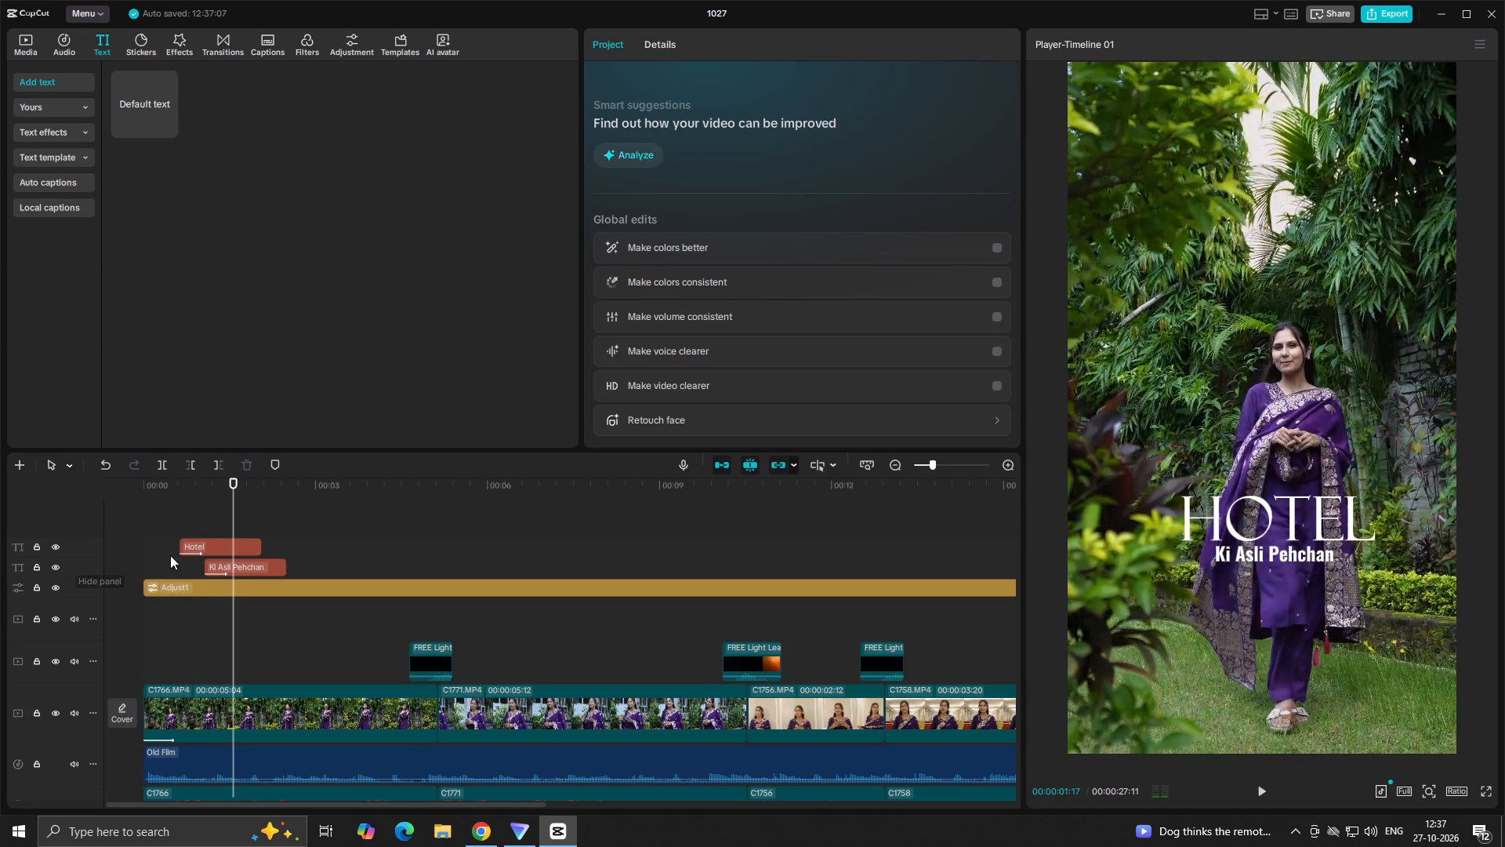
Replay both title entrances and the opening from the start to examine their timing and where each title ends.
left_click(195, 512)
key("space")
key("space")
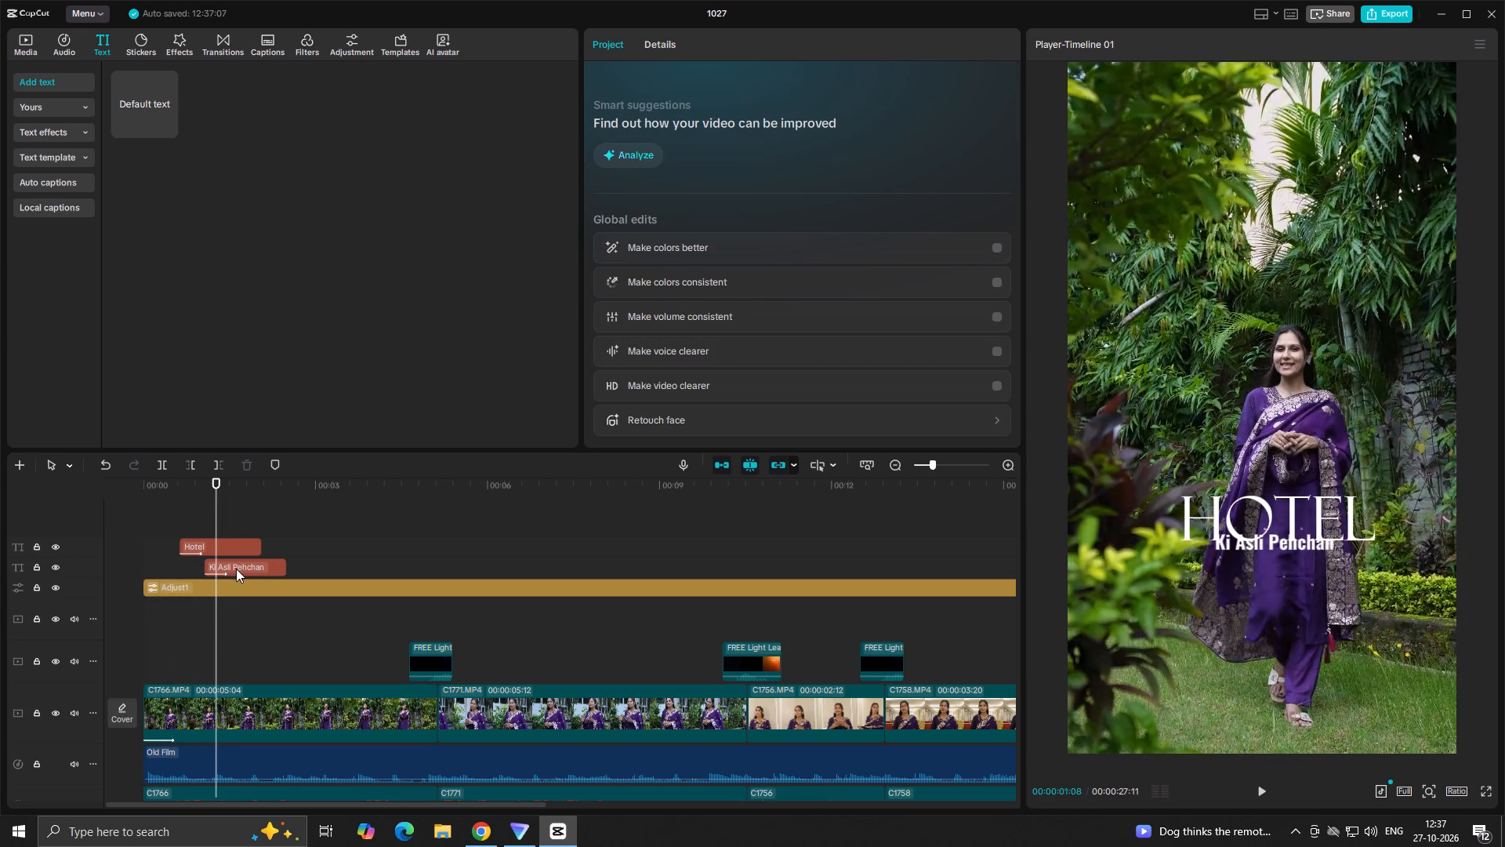
left_click(236, 568)
left_click(187, 514)
left_click_drag(187, 514, 56, 522)
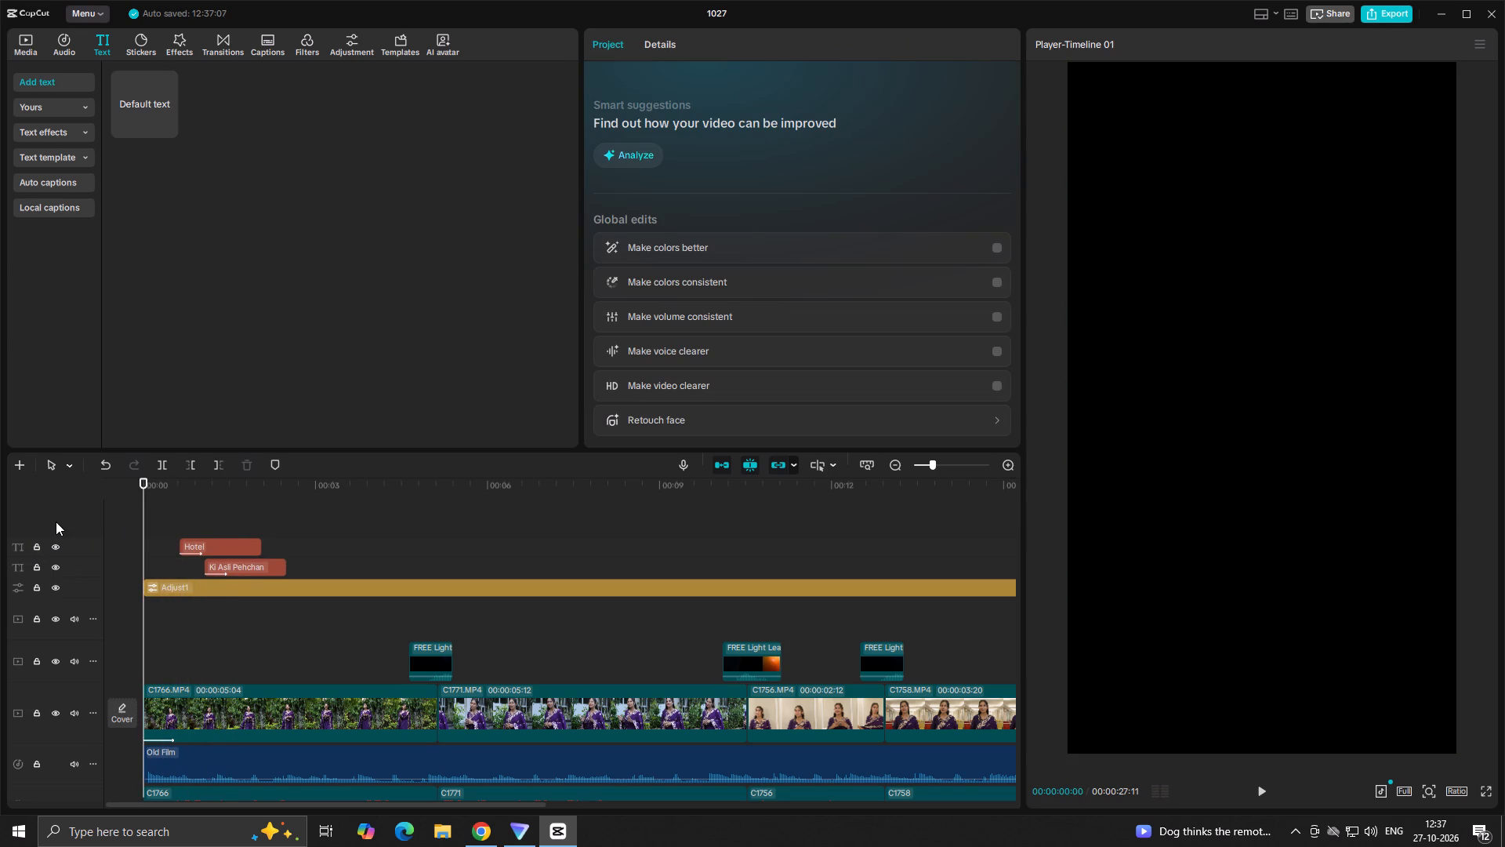
key("space")
key("space")
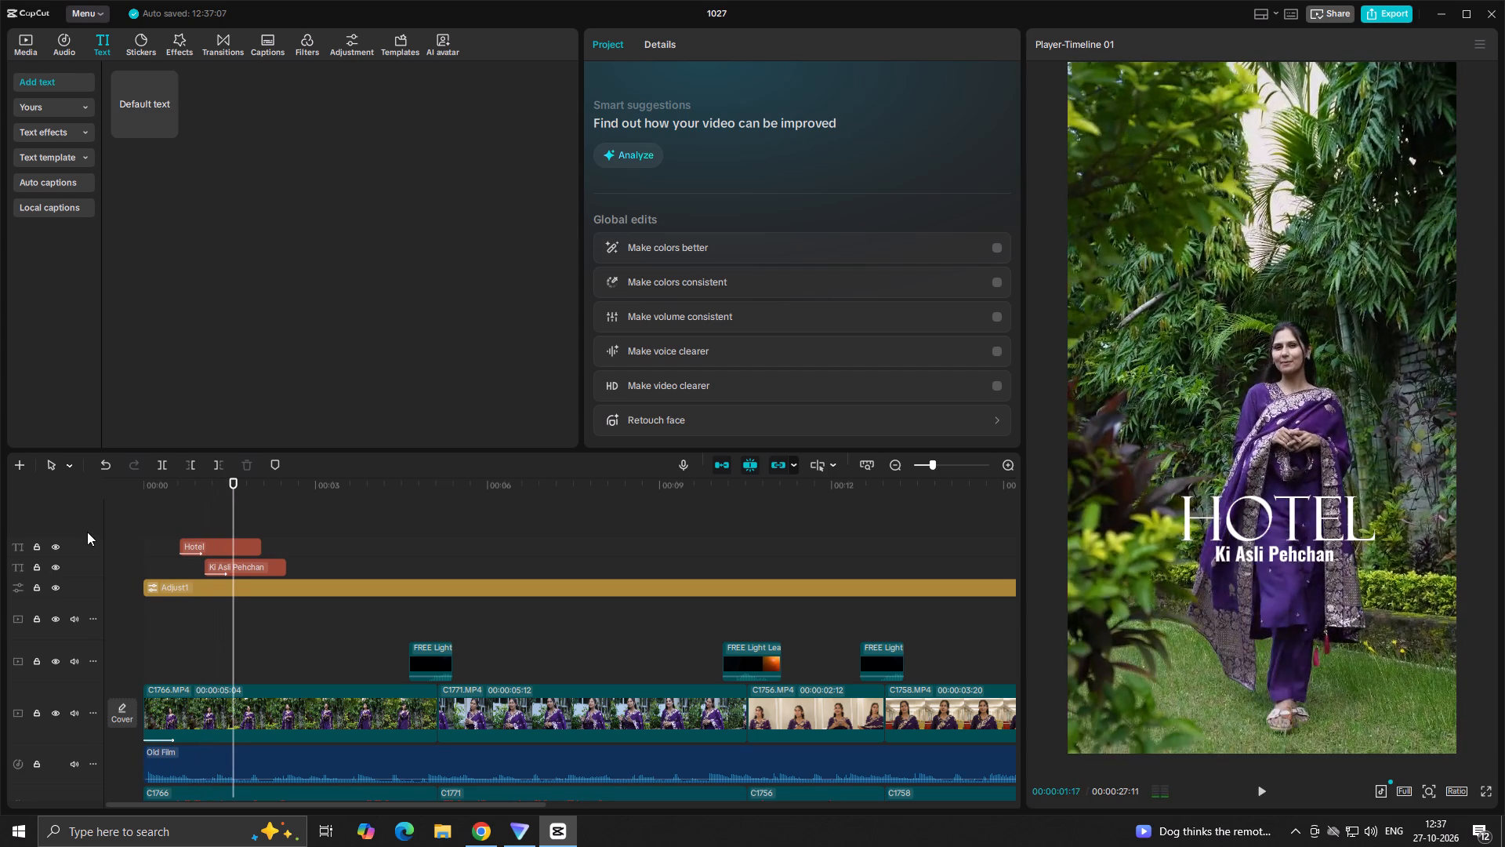
key("space")
key("space")
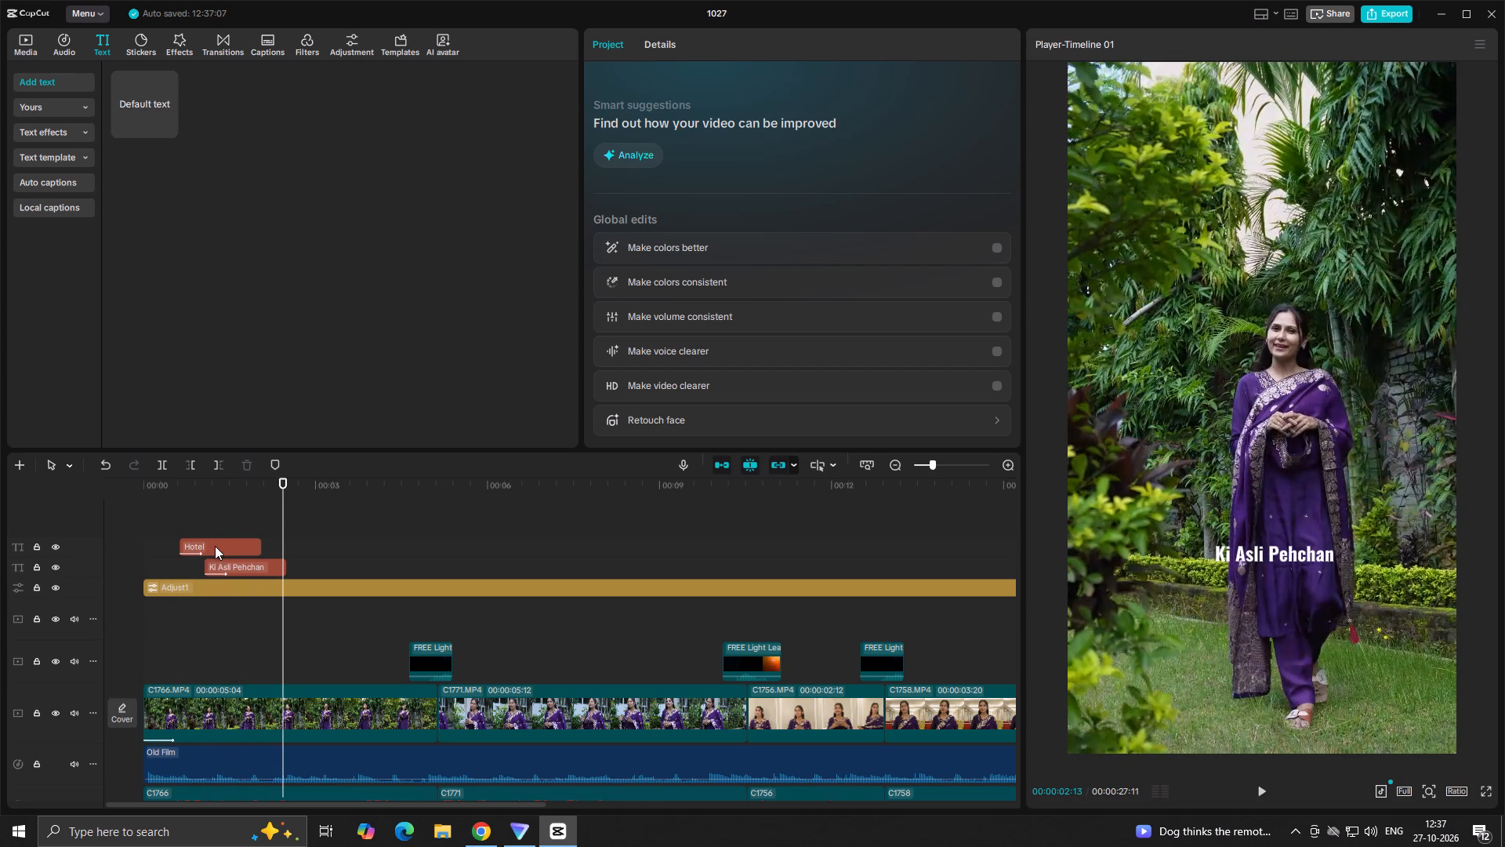
Extend the end of the Hotel title clip to line up with the end of Ki Asli Pehchan, and check the ending.
left_click(215, 546)
left_click_drag(264, 542, 284, 545)
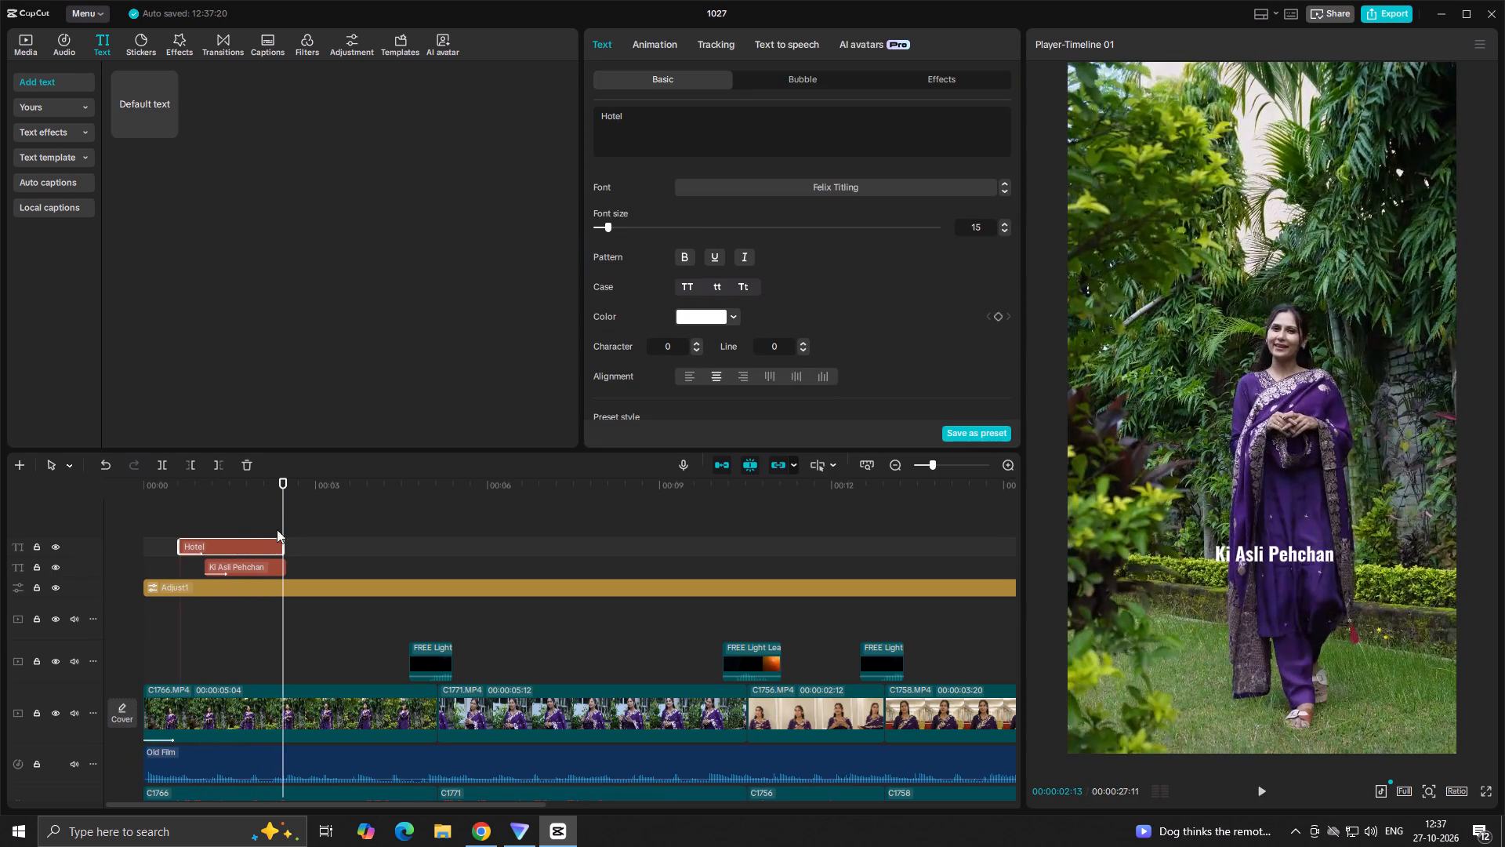
left_click(267, 523)
left_click(263, 548)
left_click_drag(285, 543, 282, 558)
left_click(238, 525)
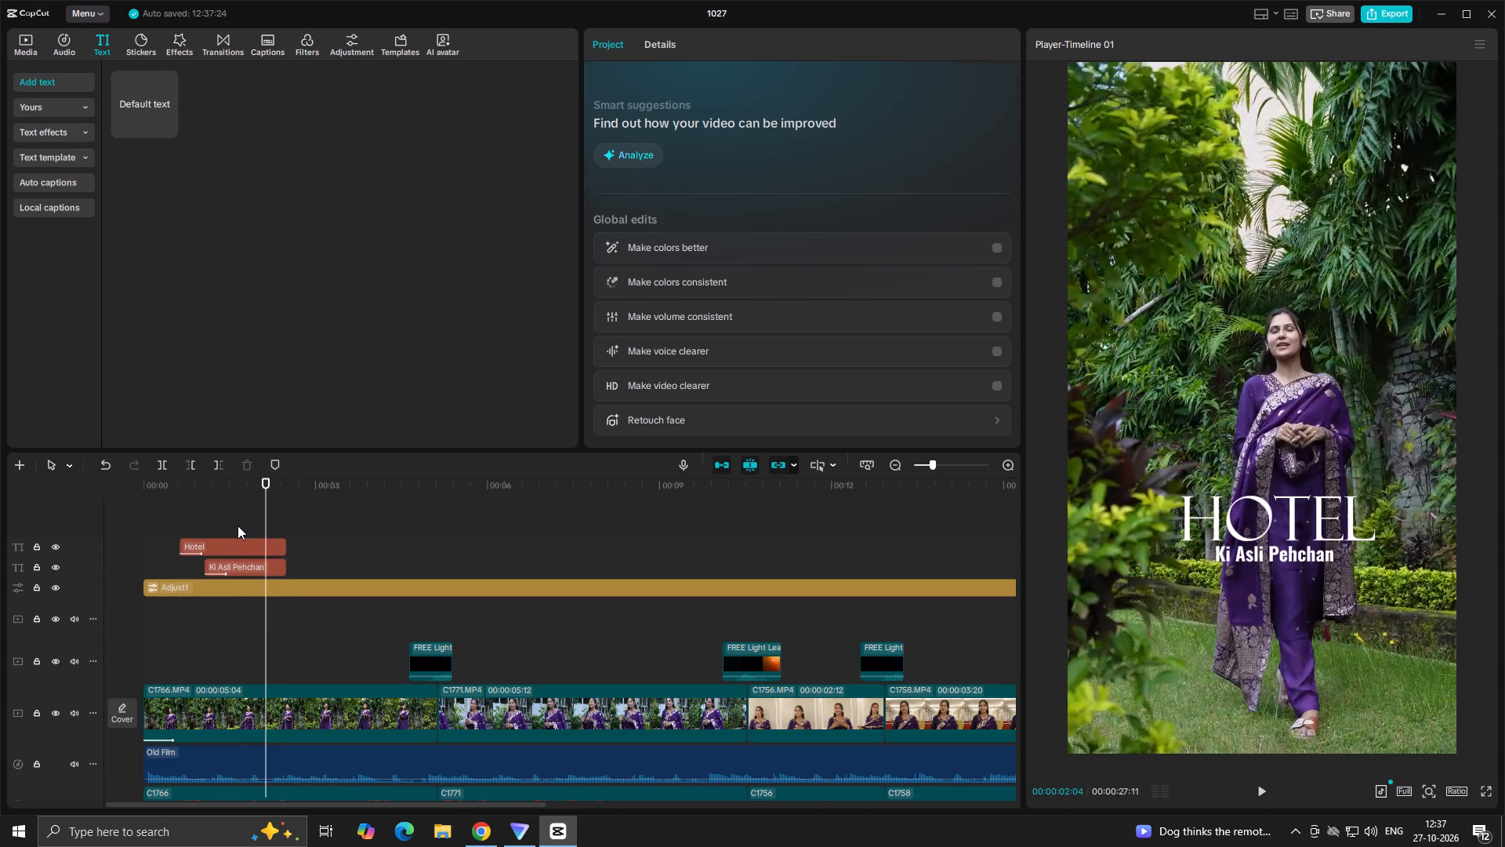
key("space")
key("space")
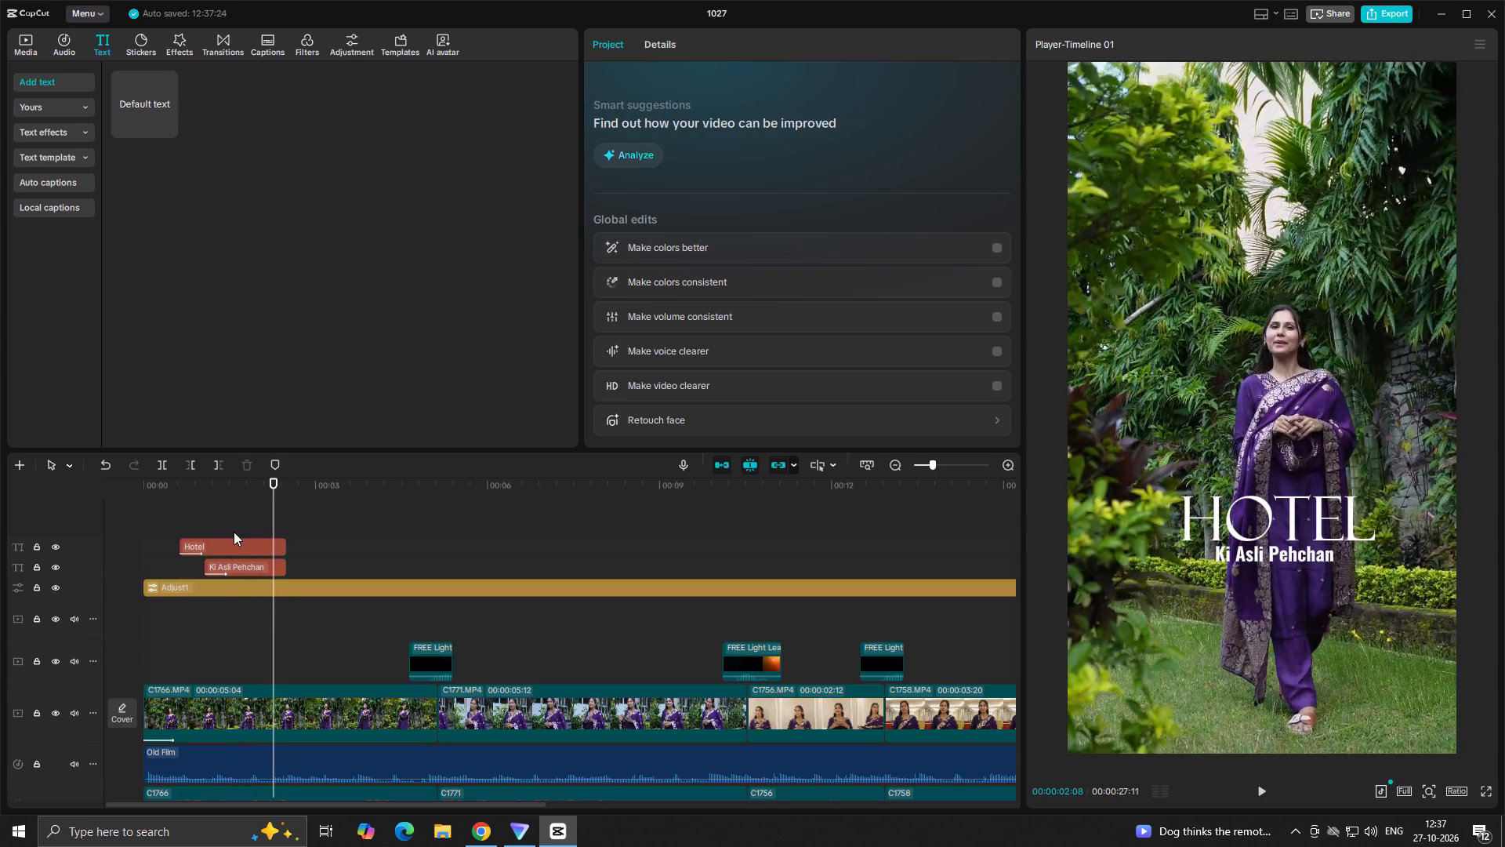
Play the opening from the start repeatedly to examine when the Hotel title comes in.
left_click(232, 527)
left_click_drag(232, 527, 0, 549)
key("space")
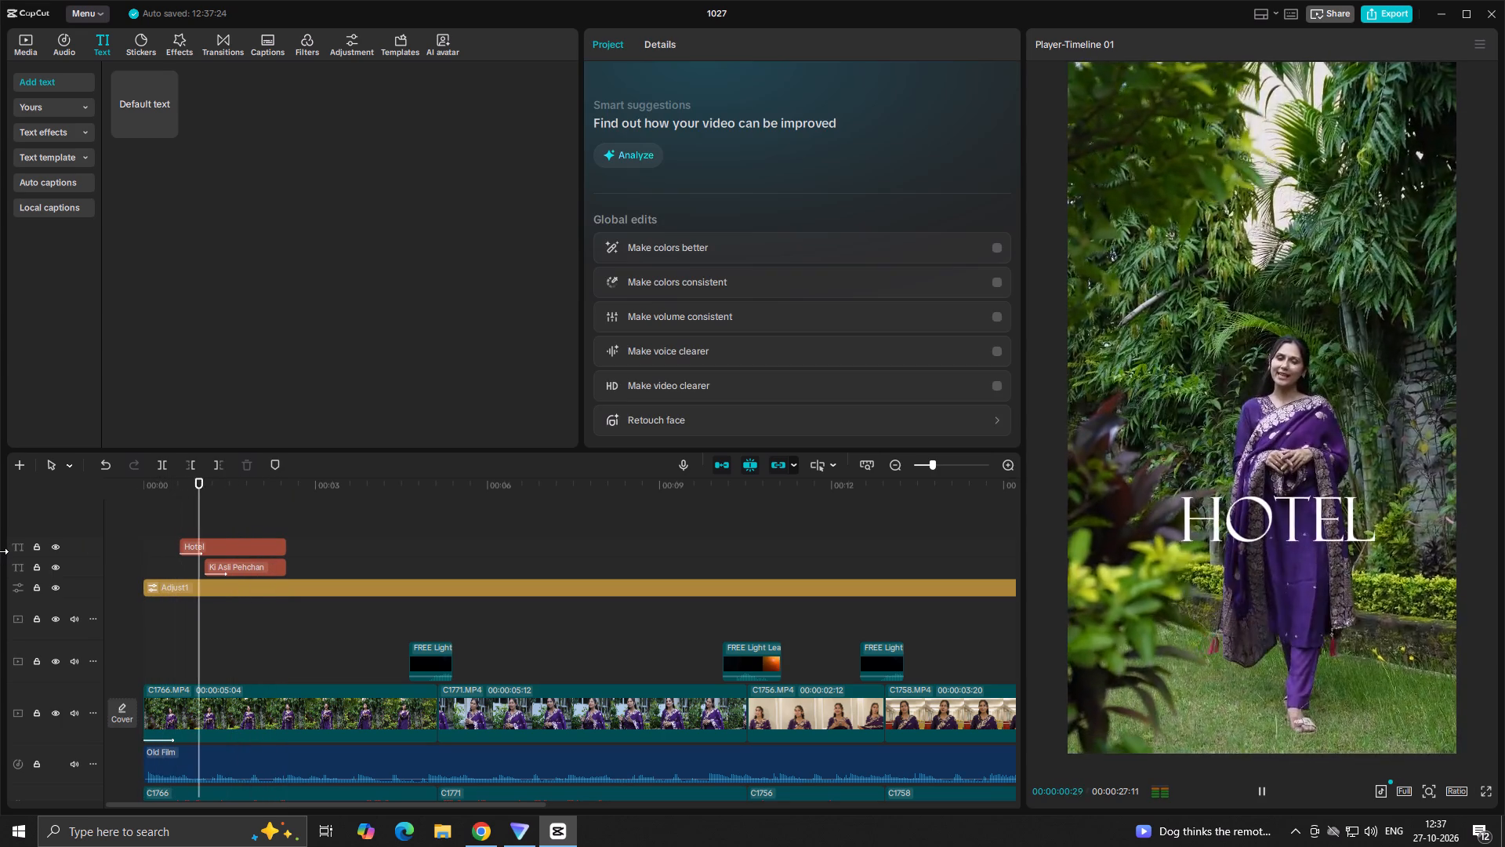
key("space")
left_click(194, 520)
left_click_drag(194, 520, 42, 519)
key("space")
key("space")
key("space")
key("space")
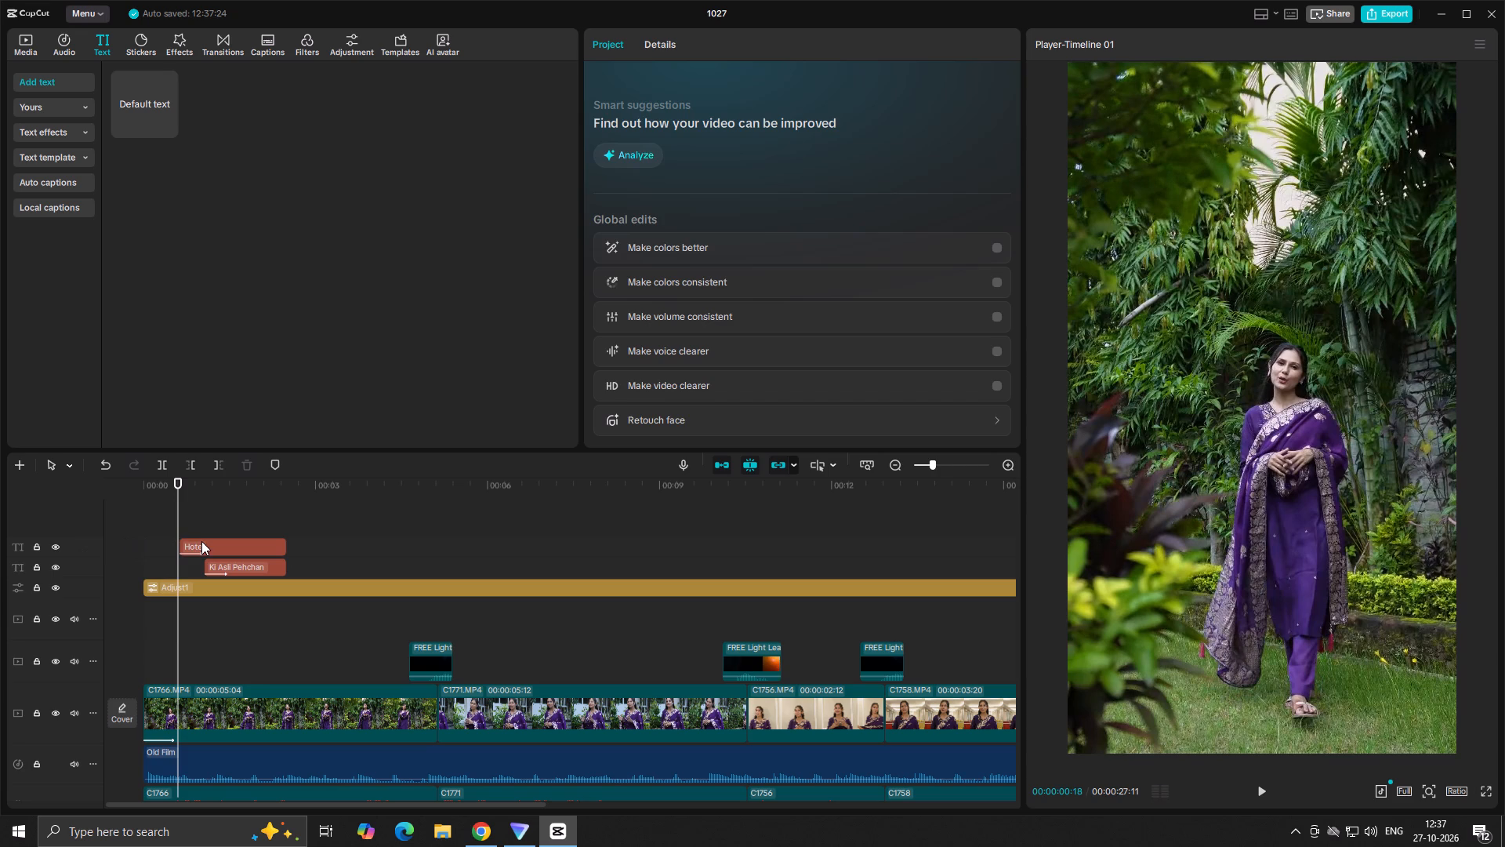
Move the Hotel title clip earlier to start about 0.5 s into the timeline, and replay the opening to check it.
left_click(201, 541)
left_click_drag(206, 544, 186, 545)
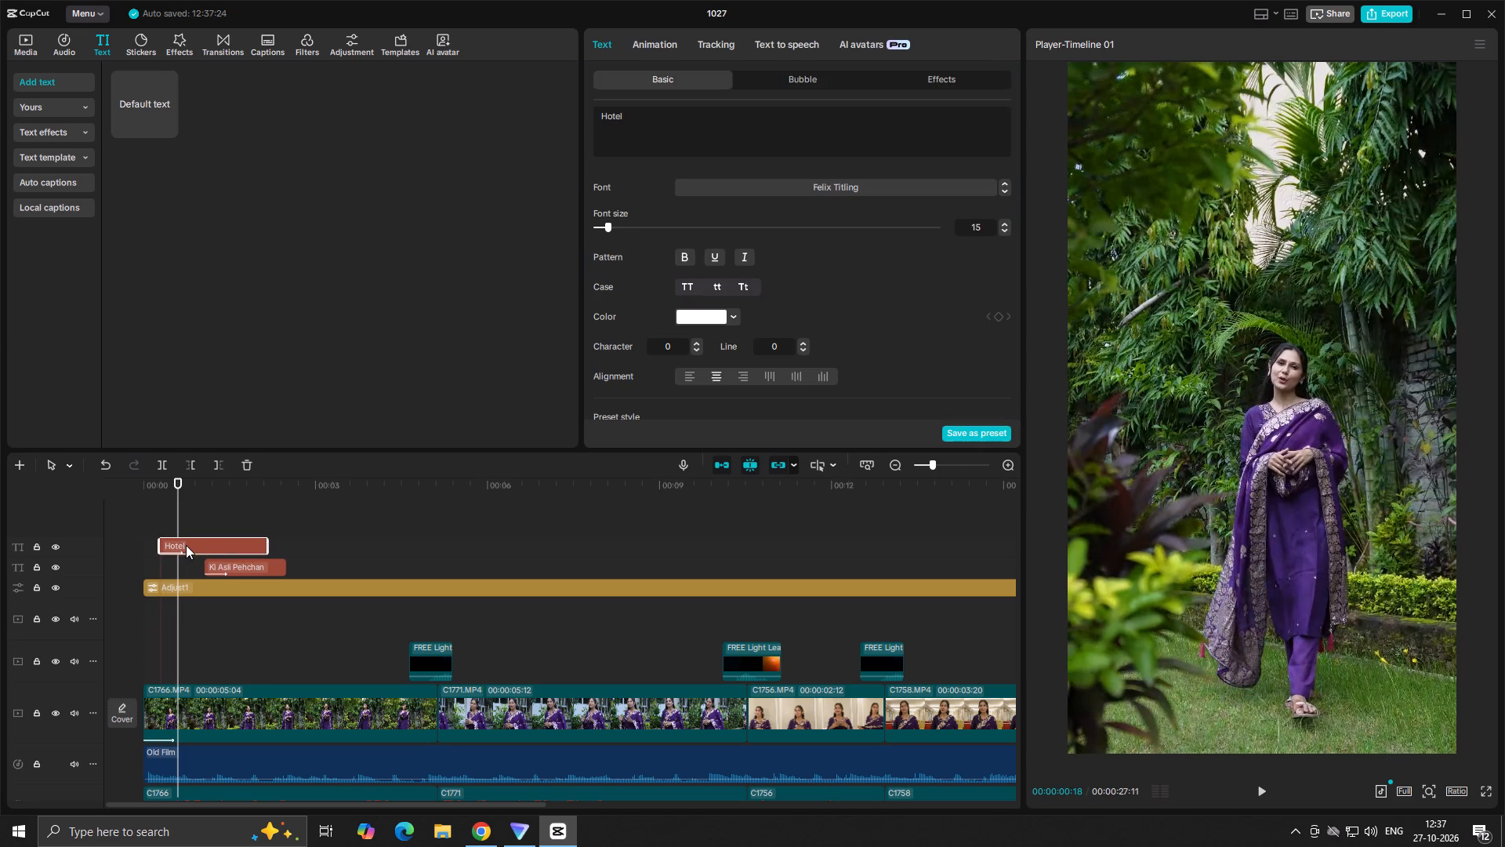
left_click_drag(186, 545, 196, 543)
left_click(182, 522)
left_click_drag(182, 522, 171, 522)
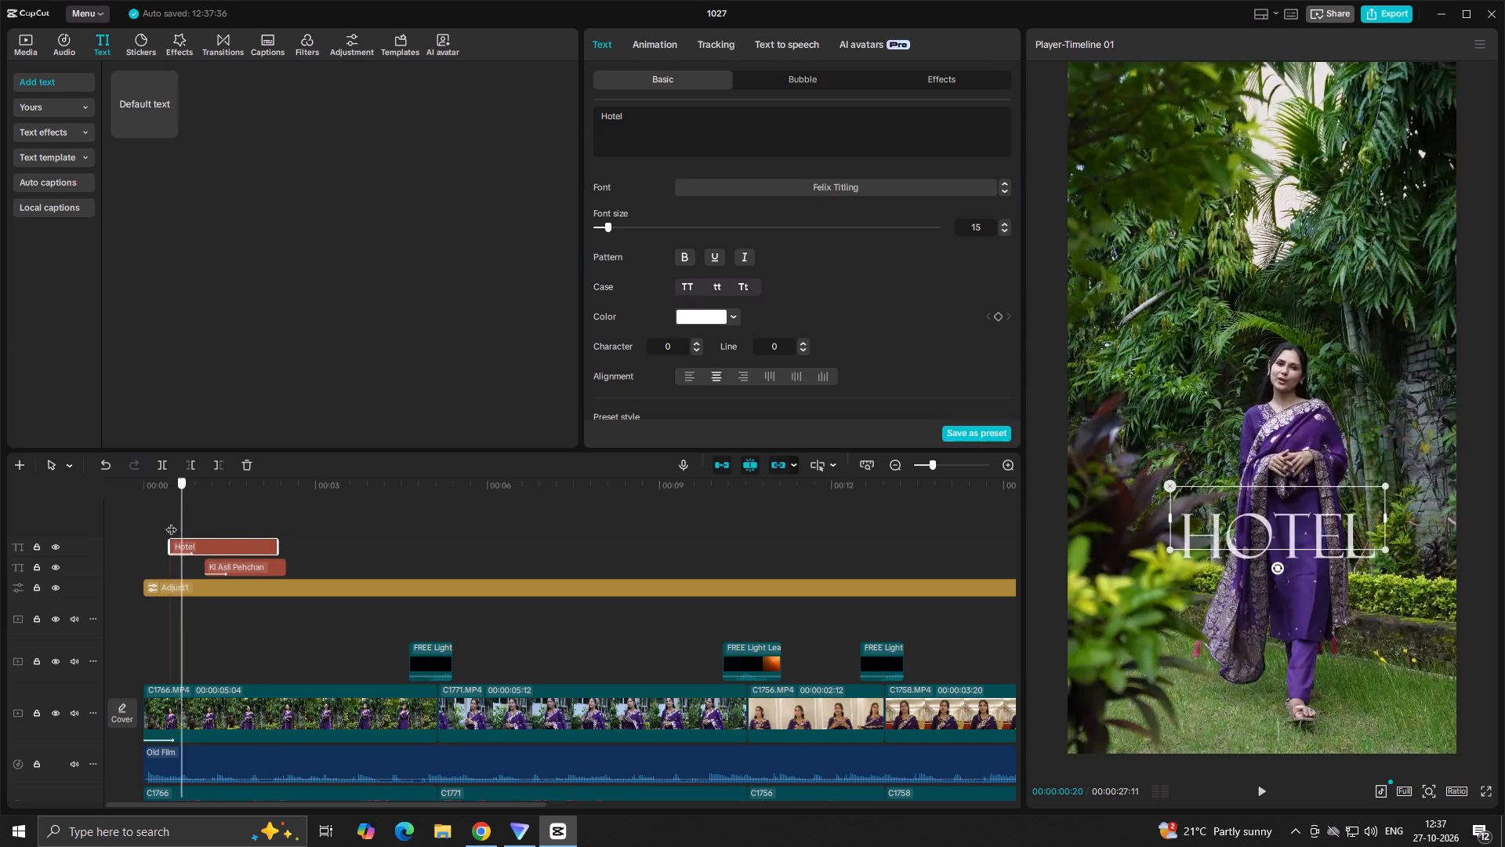
left_click_drag(171, 522, 41, 543)
key("space")
key("space")
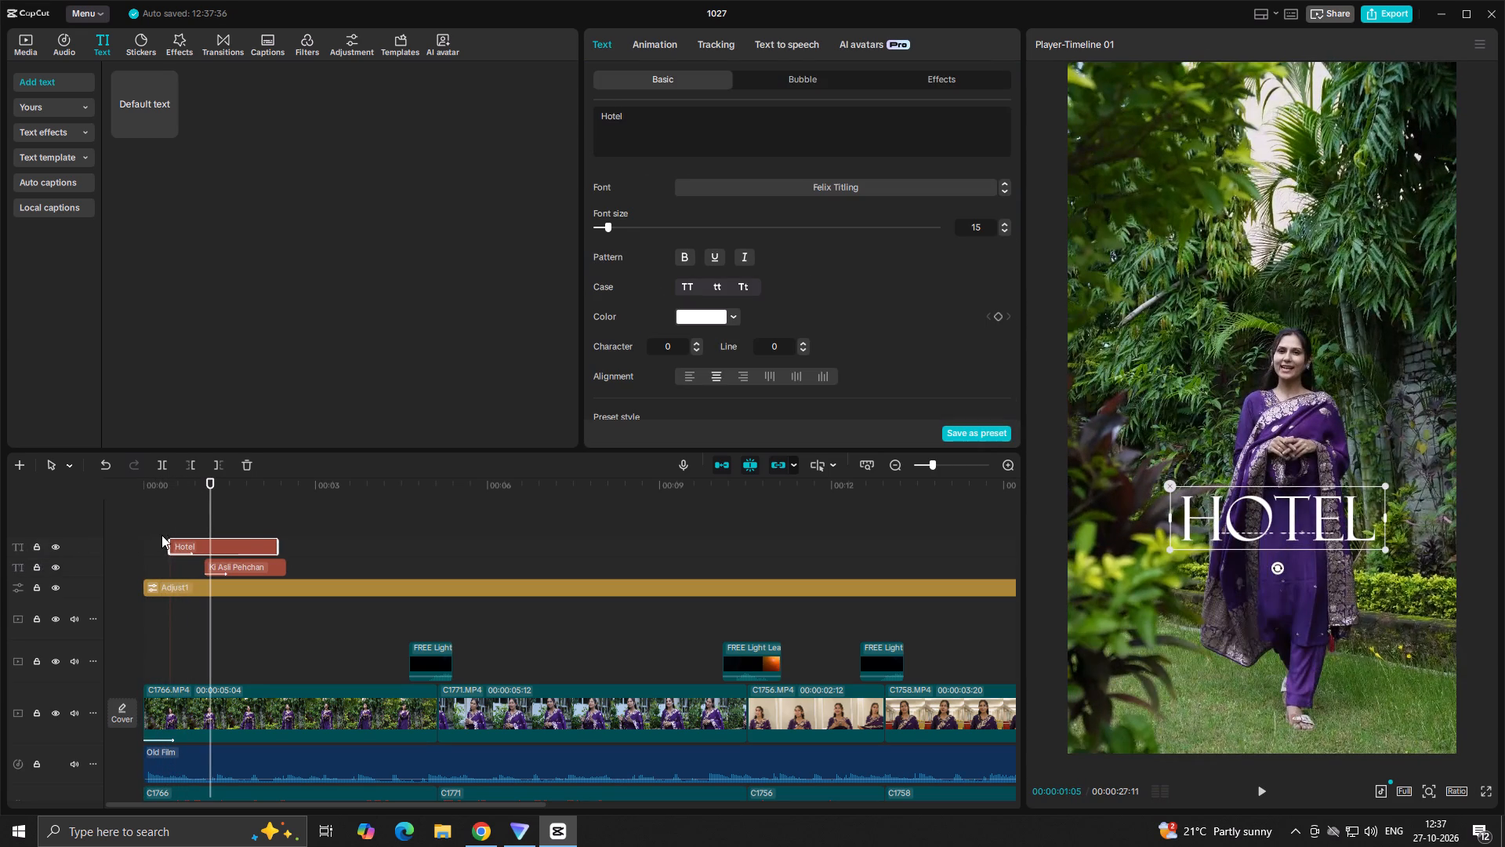
left_click(160, 515)
left_click_drag(160, 515, 39, 525)
key("space")
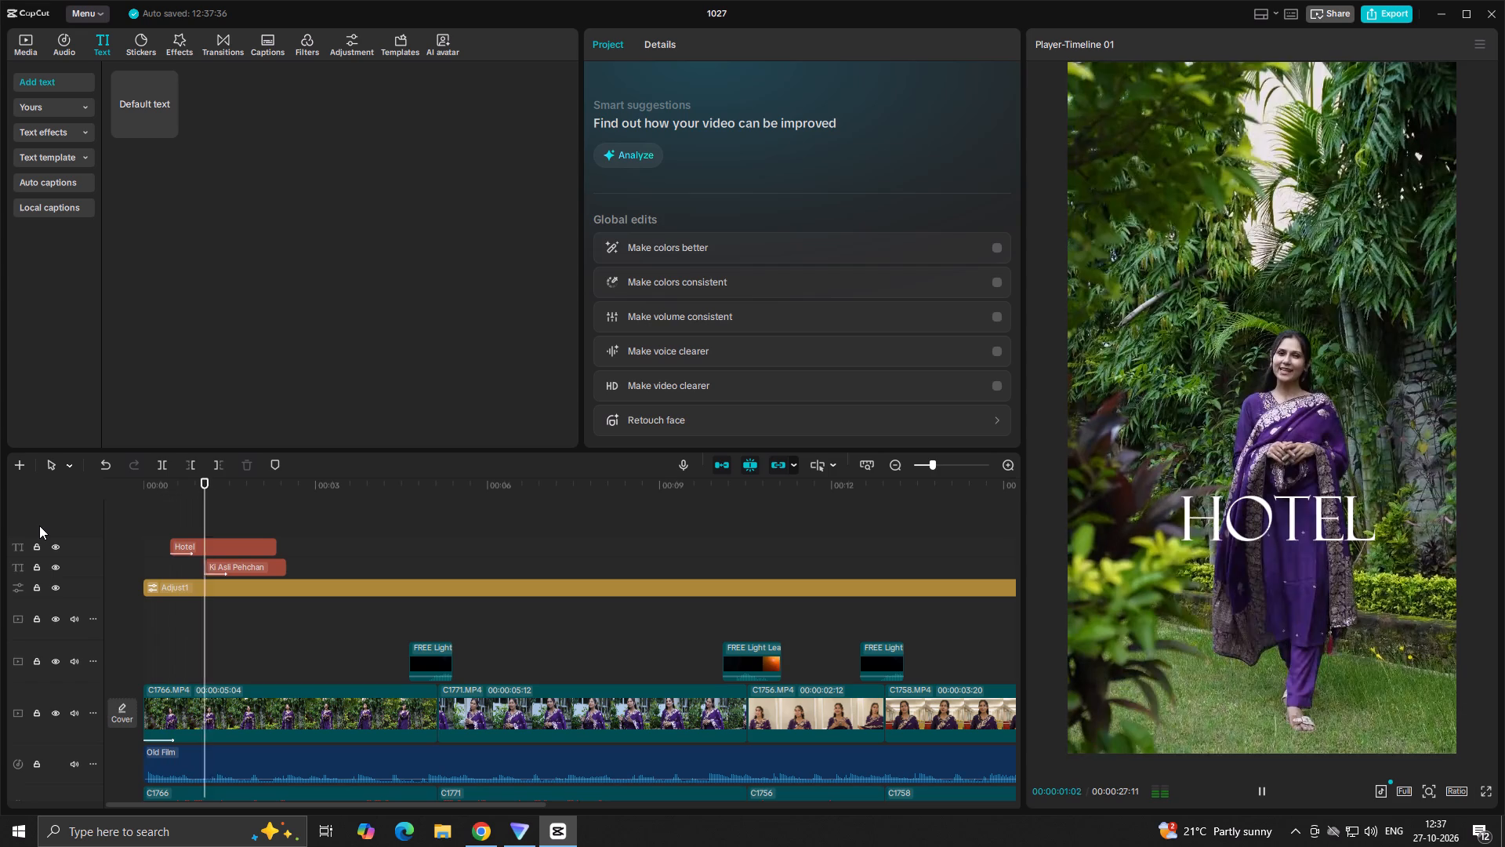
key("space")
Move the Ki Asli Pehchan clip slightly earlier so its end aligns with the Hotel clip's end, and play the opening.
left_click(218, 566)
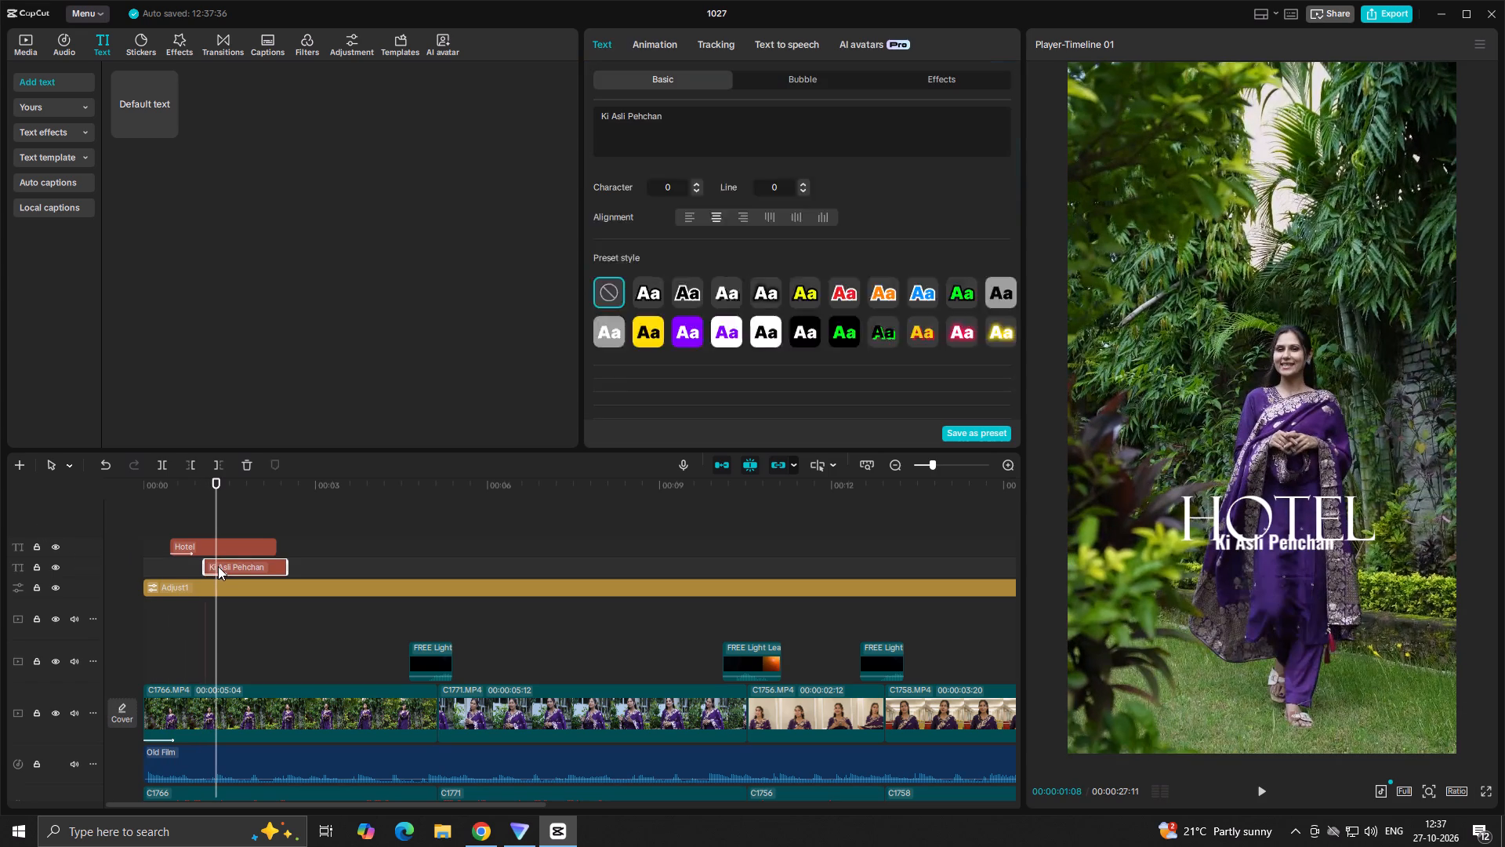
left_click_drag(218, 566, 210, 566)
left_click(179, 520)
left_click_drag(179, 520, 135, 529)
key("space")
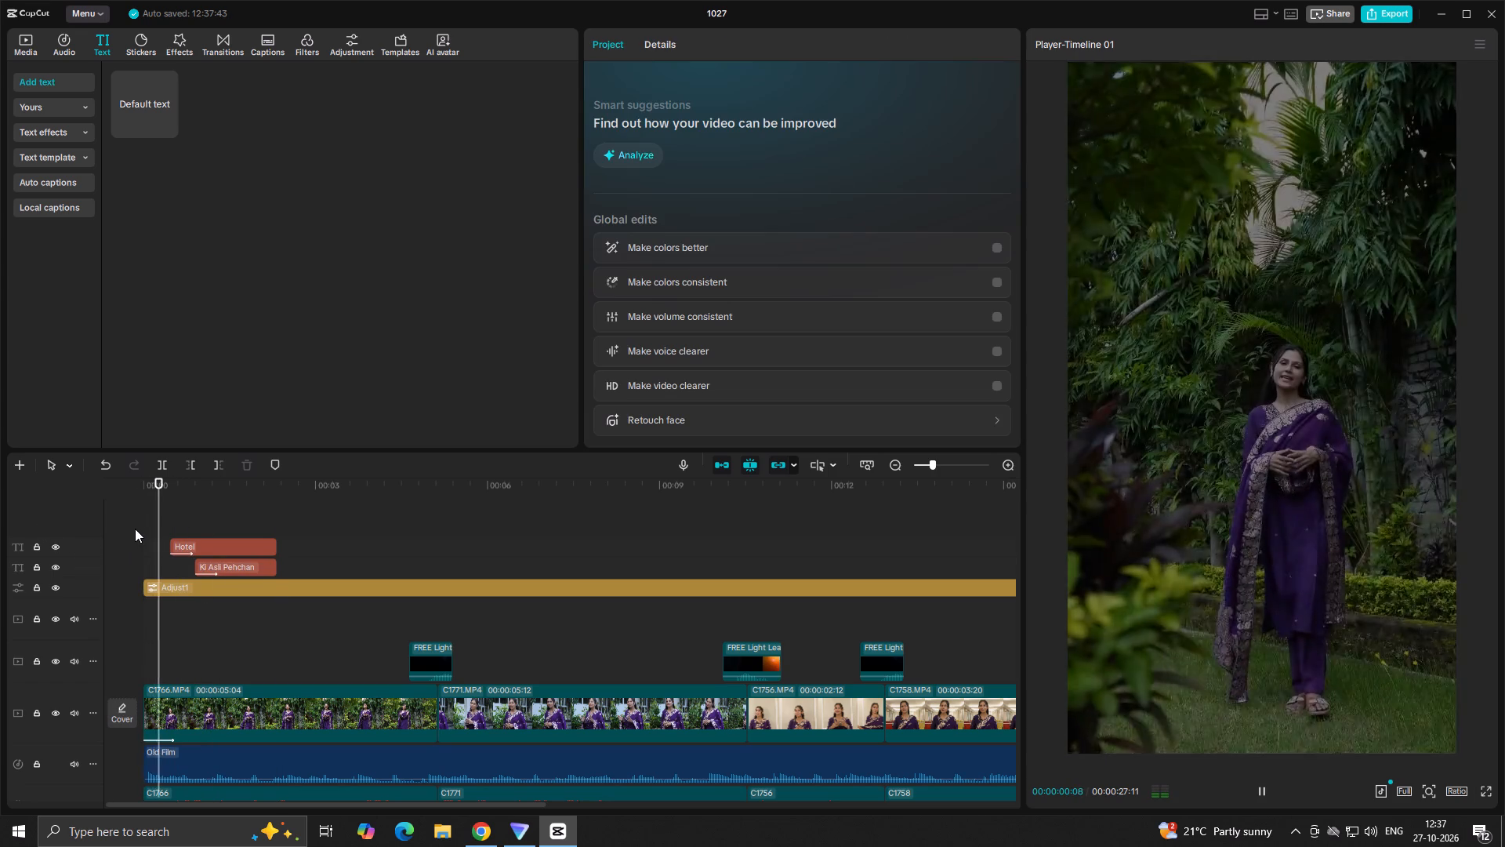
key("space")
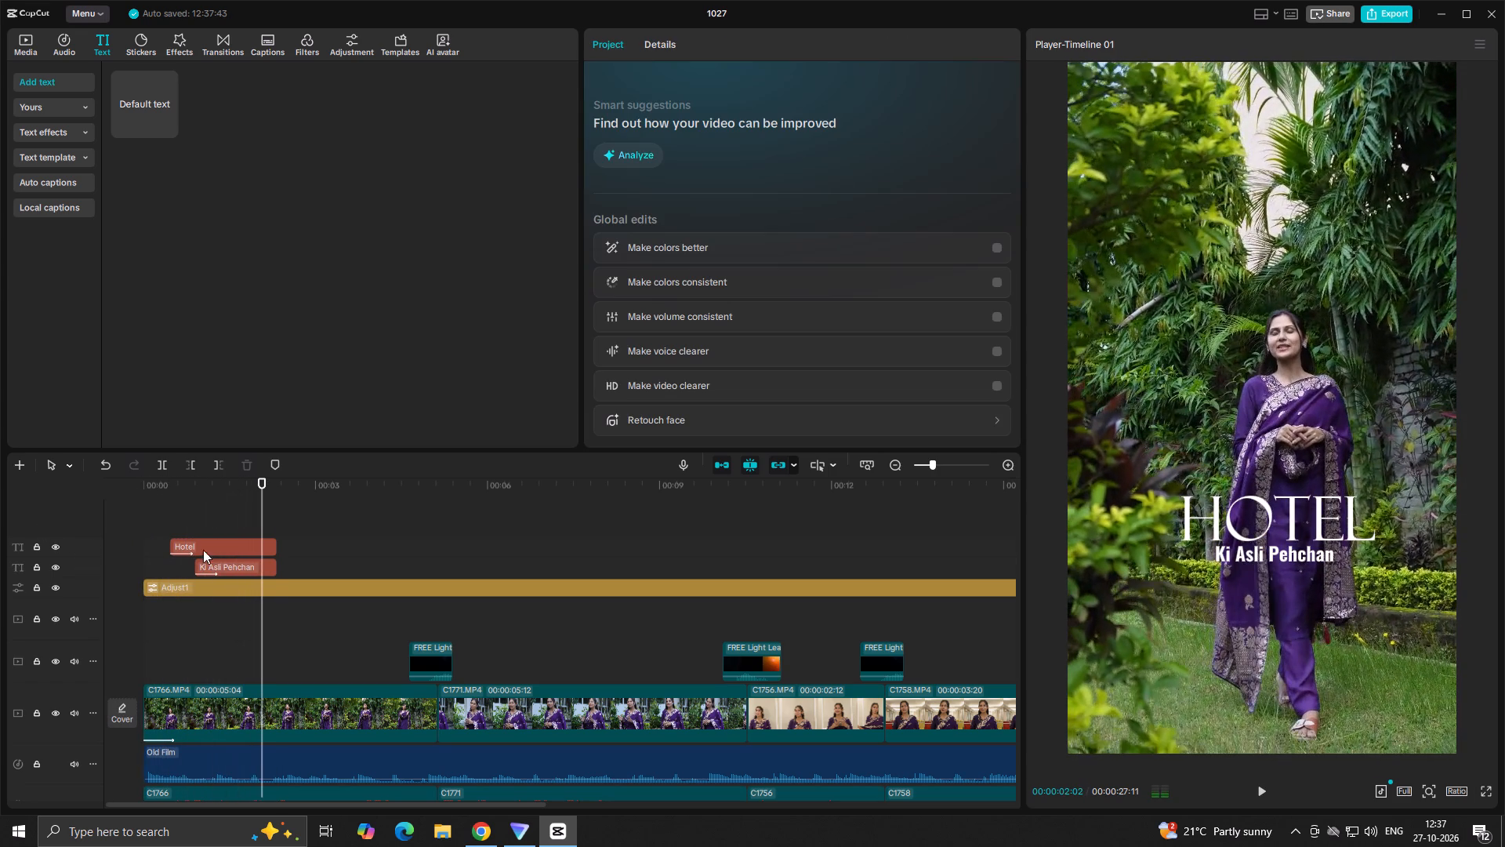
Trim the ends of both the Hotel and Ki Asli Pehchan clips together at 00:00:01:27.
left_click(250, 526)
left_click(252, 536)
left_click(257, 546)
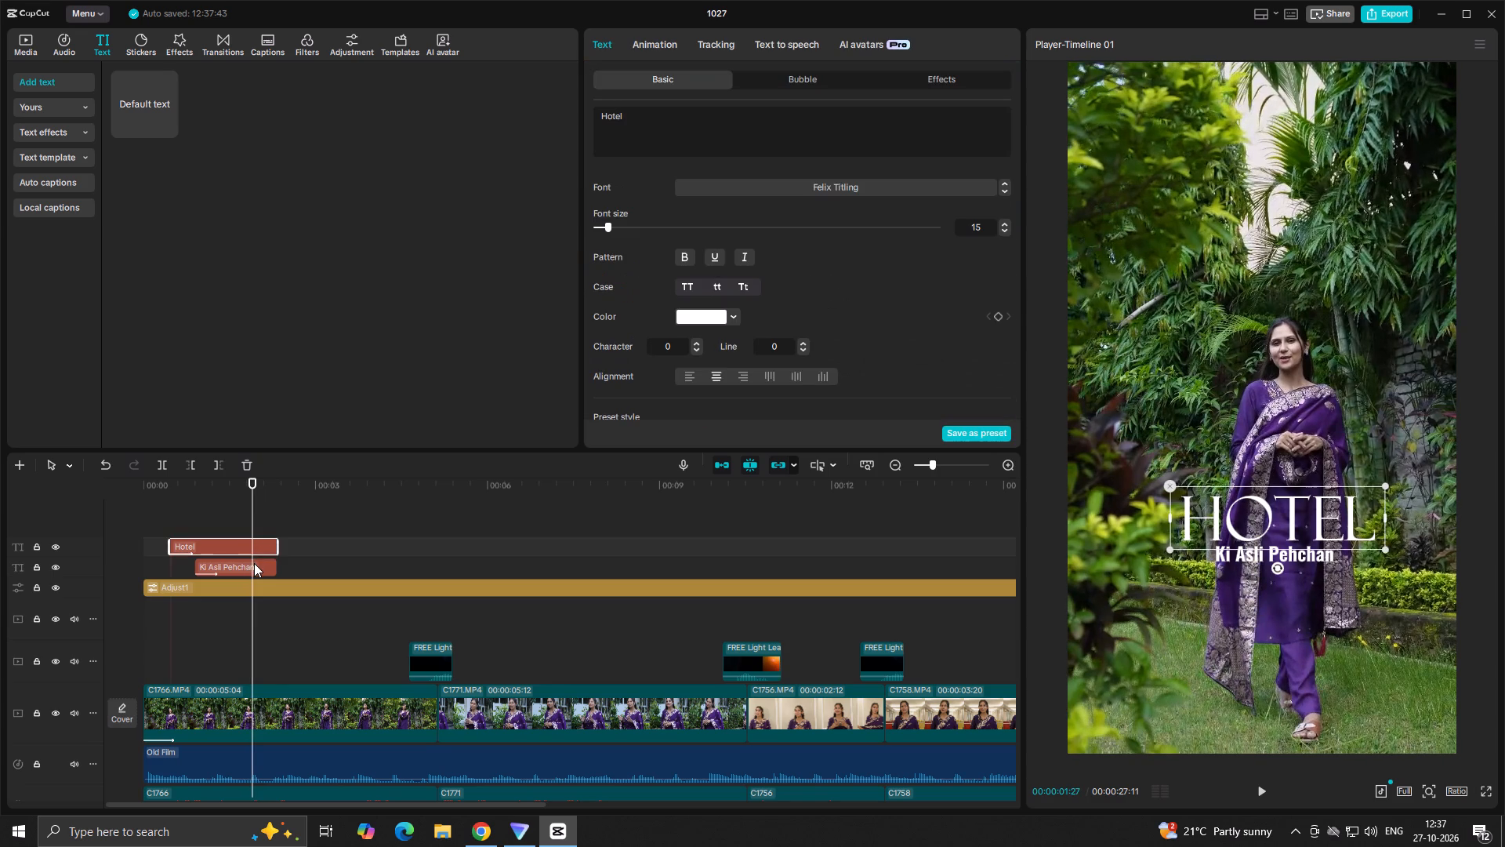
left_click(254, 563)
left_click(252, 547, "ctrl")
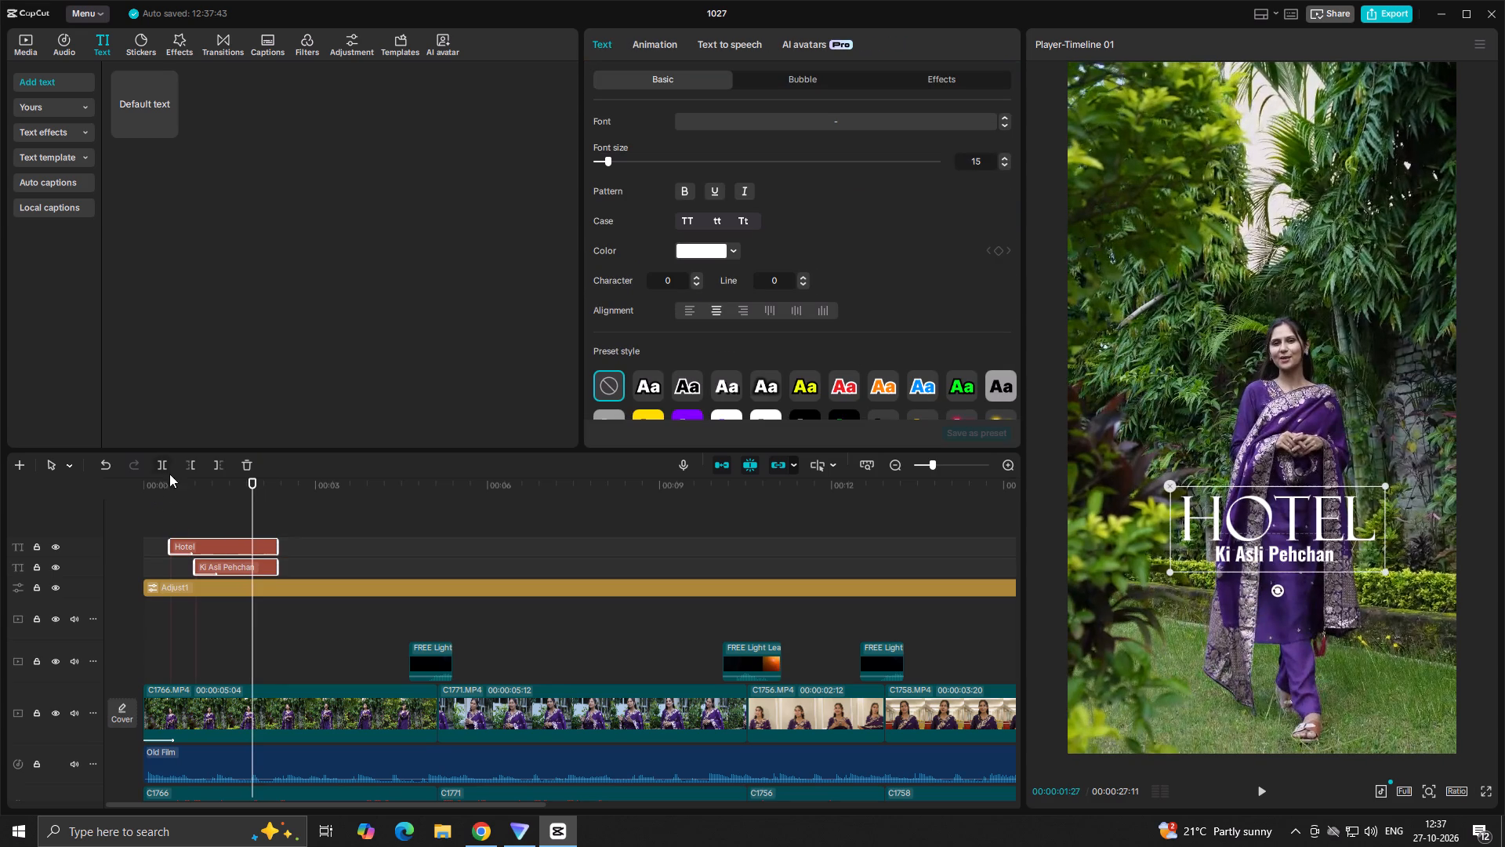
left_click(213, 467)
Play the video from the start to 00:00:08:25, and return to the cut between the first two clips at 00:00:05:04.
left_click(221, 513)
left_click_drag(221, 514, 0, 561)
key("space")
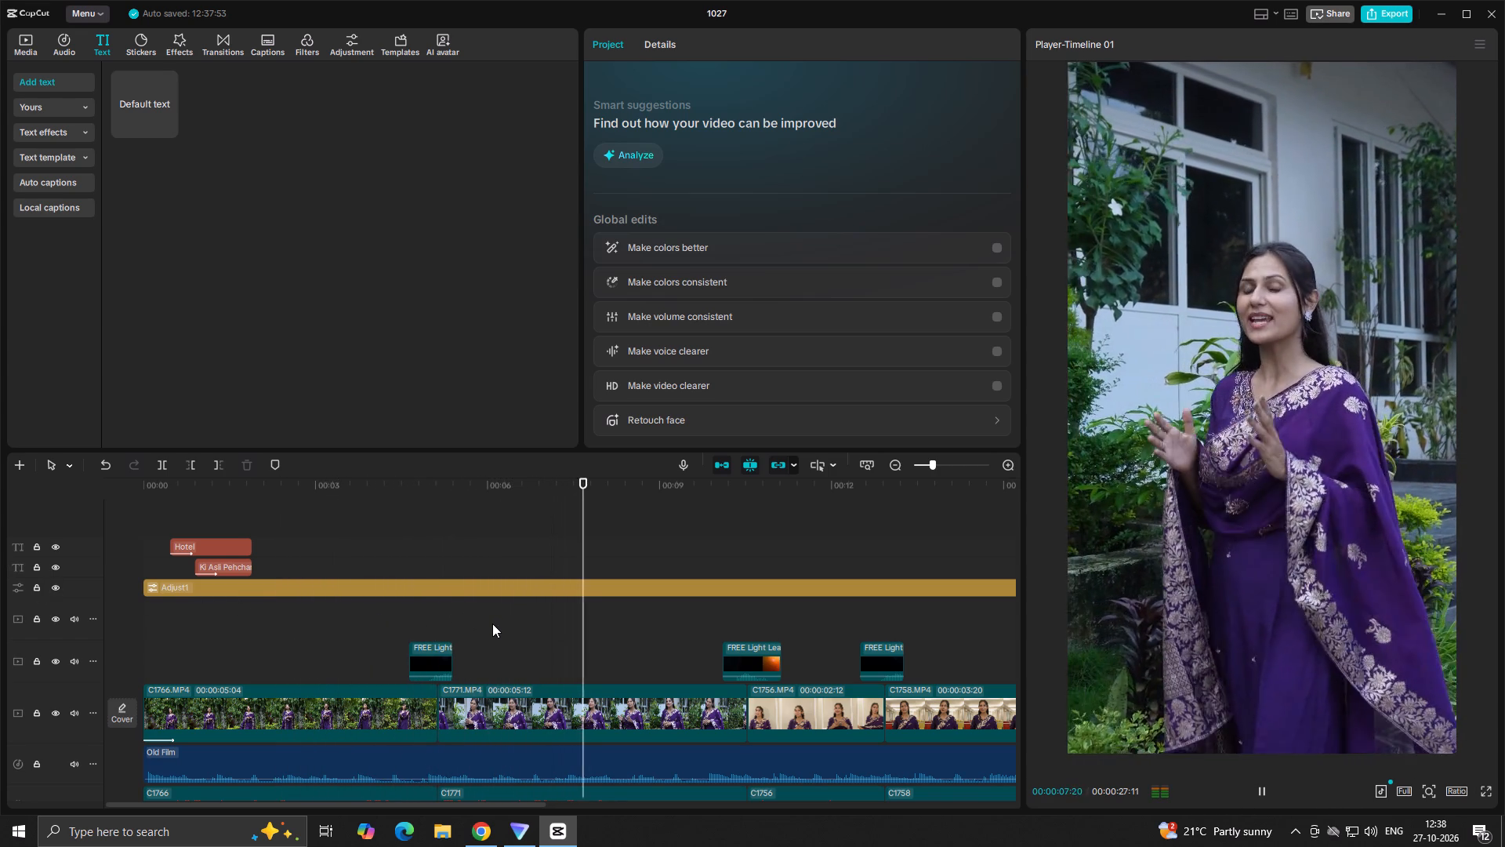
key("space")
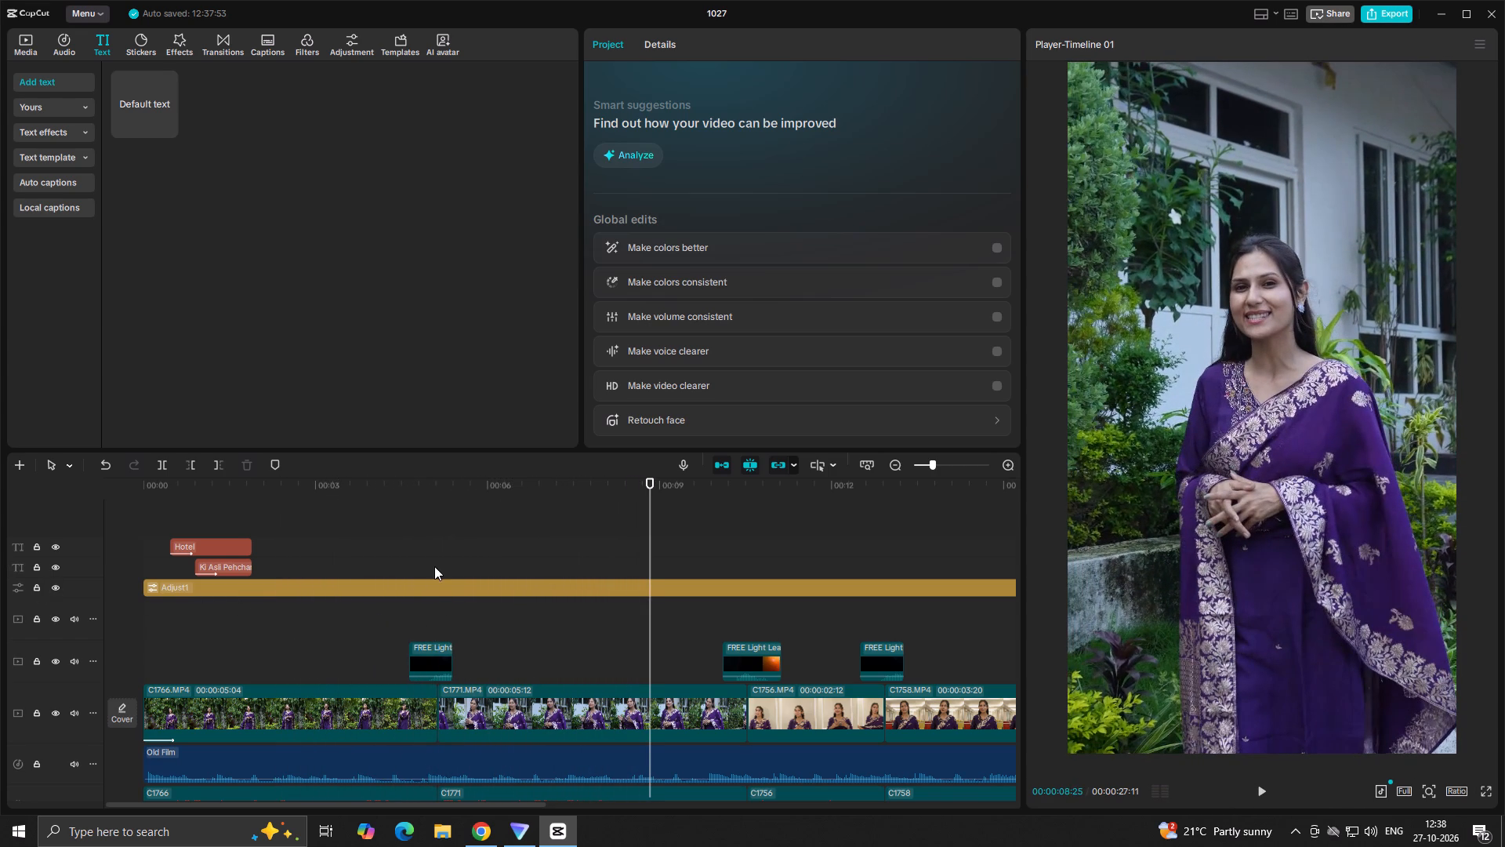
left_click(436, 565)
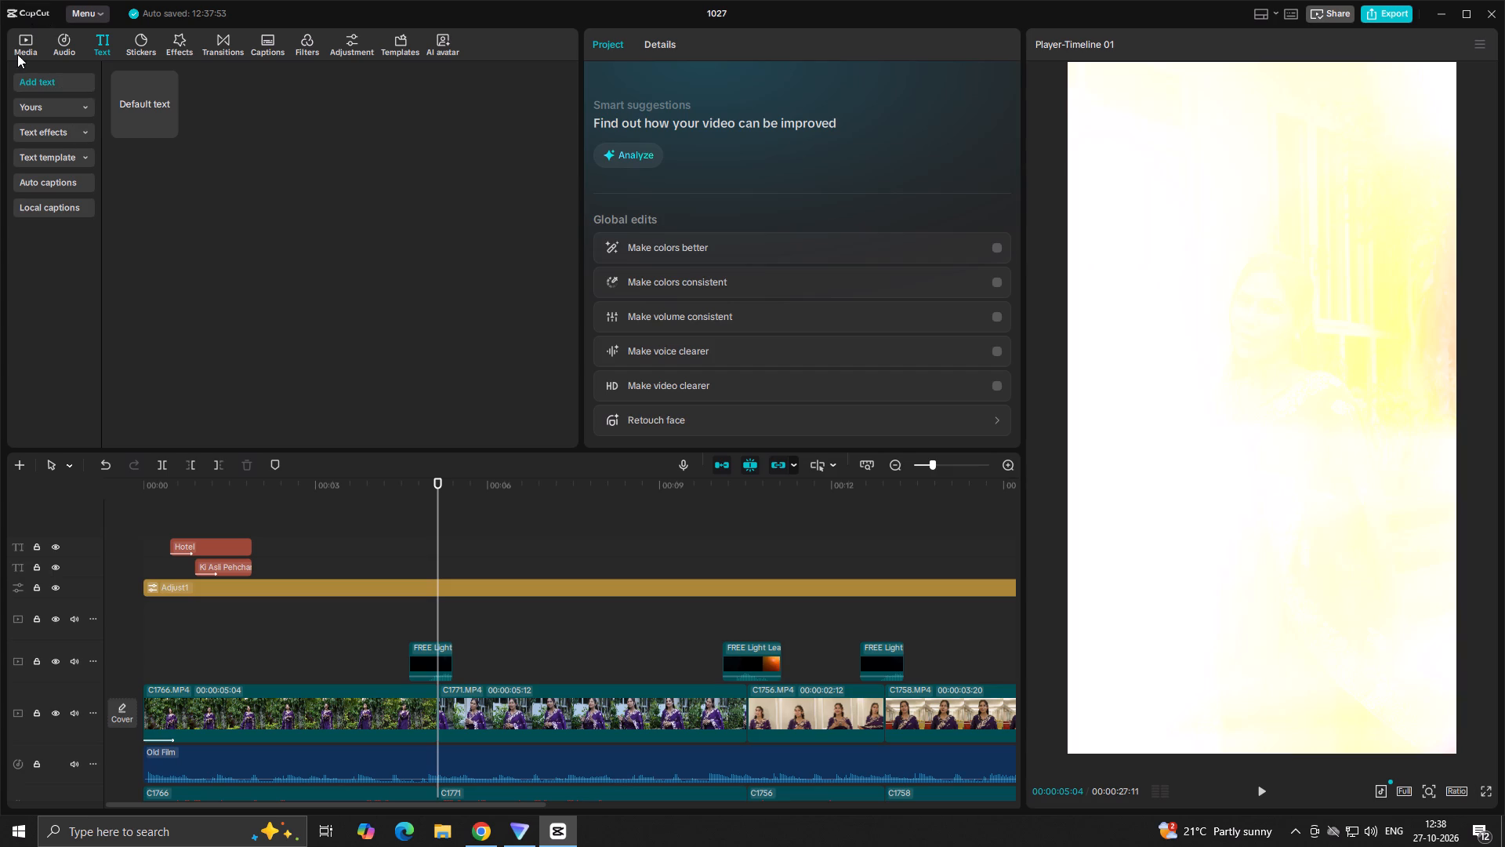
Preview C1703.MP4 and C1700.MP4 in the project media, place C1700.MP4 on the overlay track just after the cut to C1771, and play it.
left_click(17, 54)
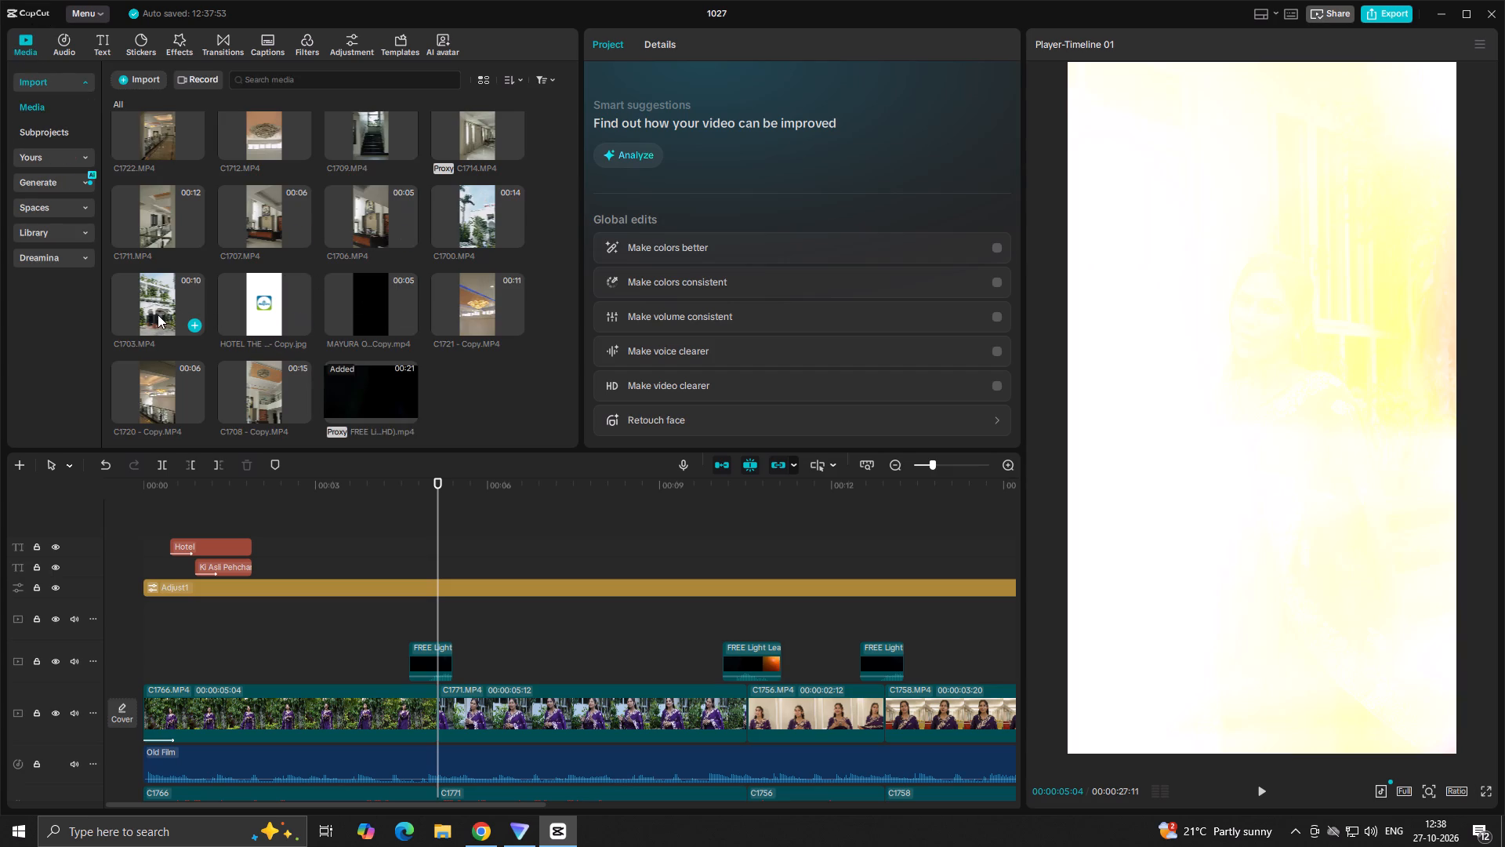
left_click(150, 314)
key("space")
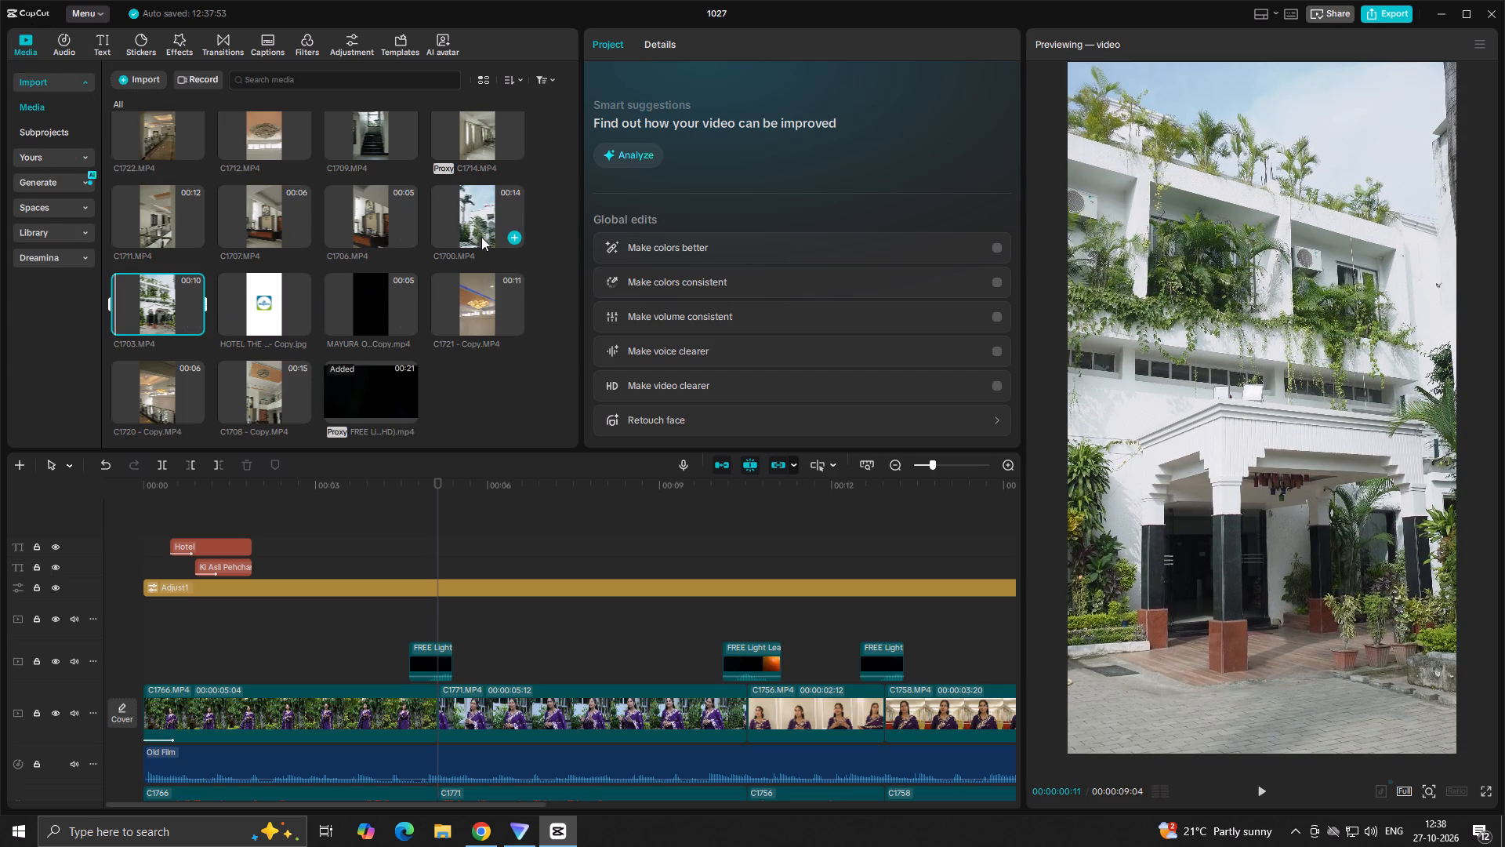
left_click(477, 220)
key("space")
left_click_drag(477, 220, 488, 536)
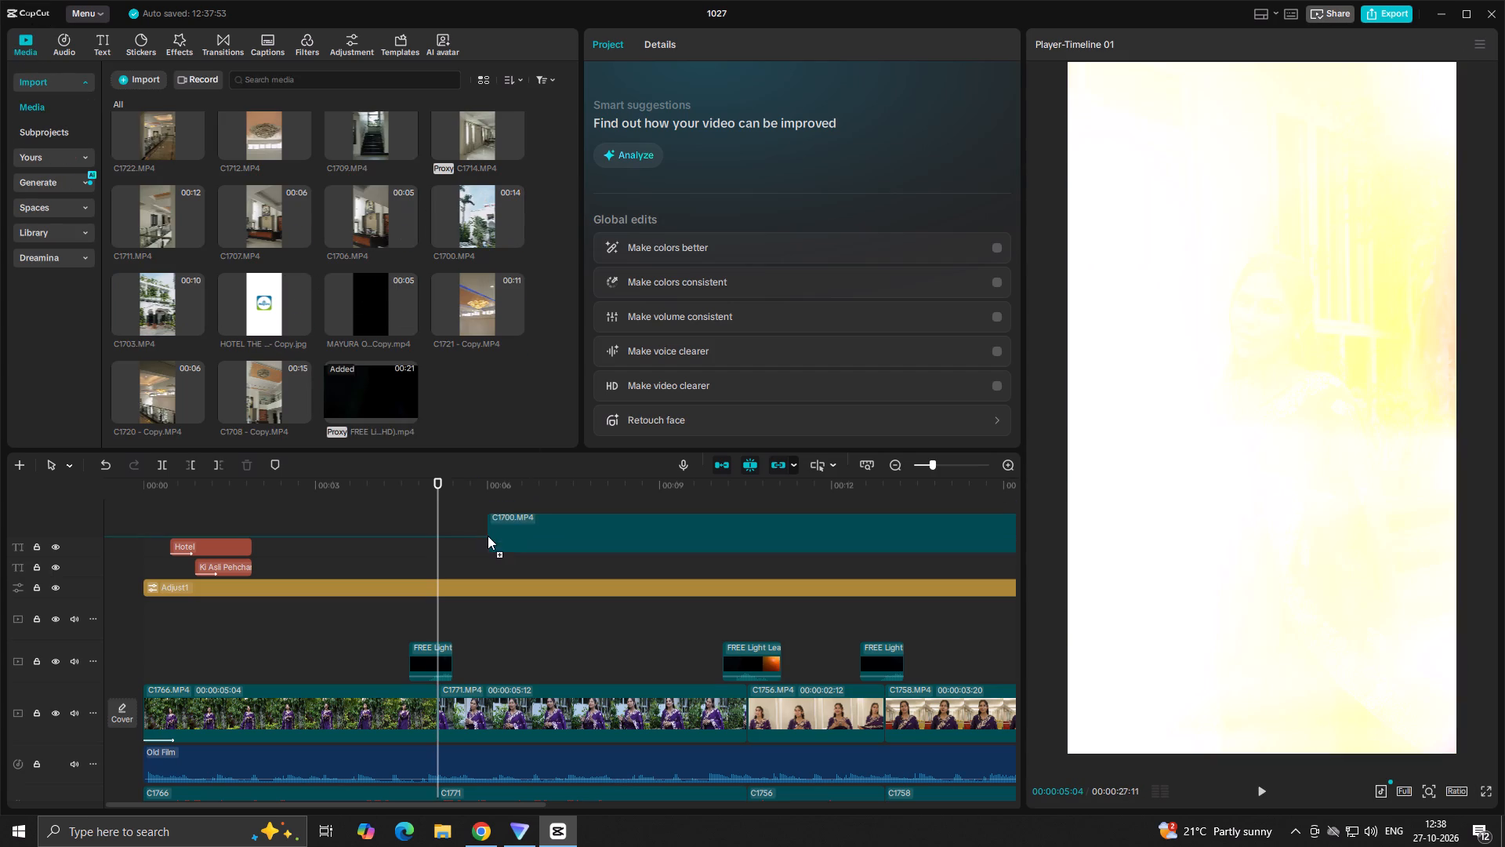
left_click_drag(488, 536, 448, 620)
left_click(440, 627)
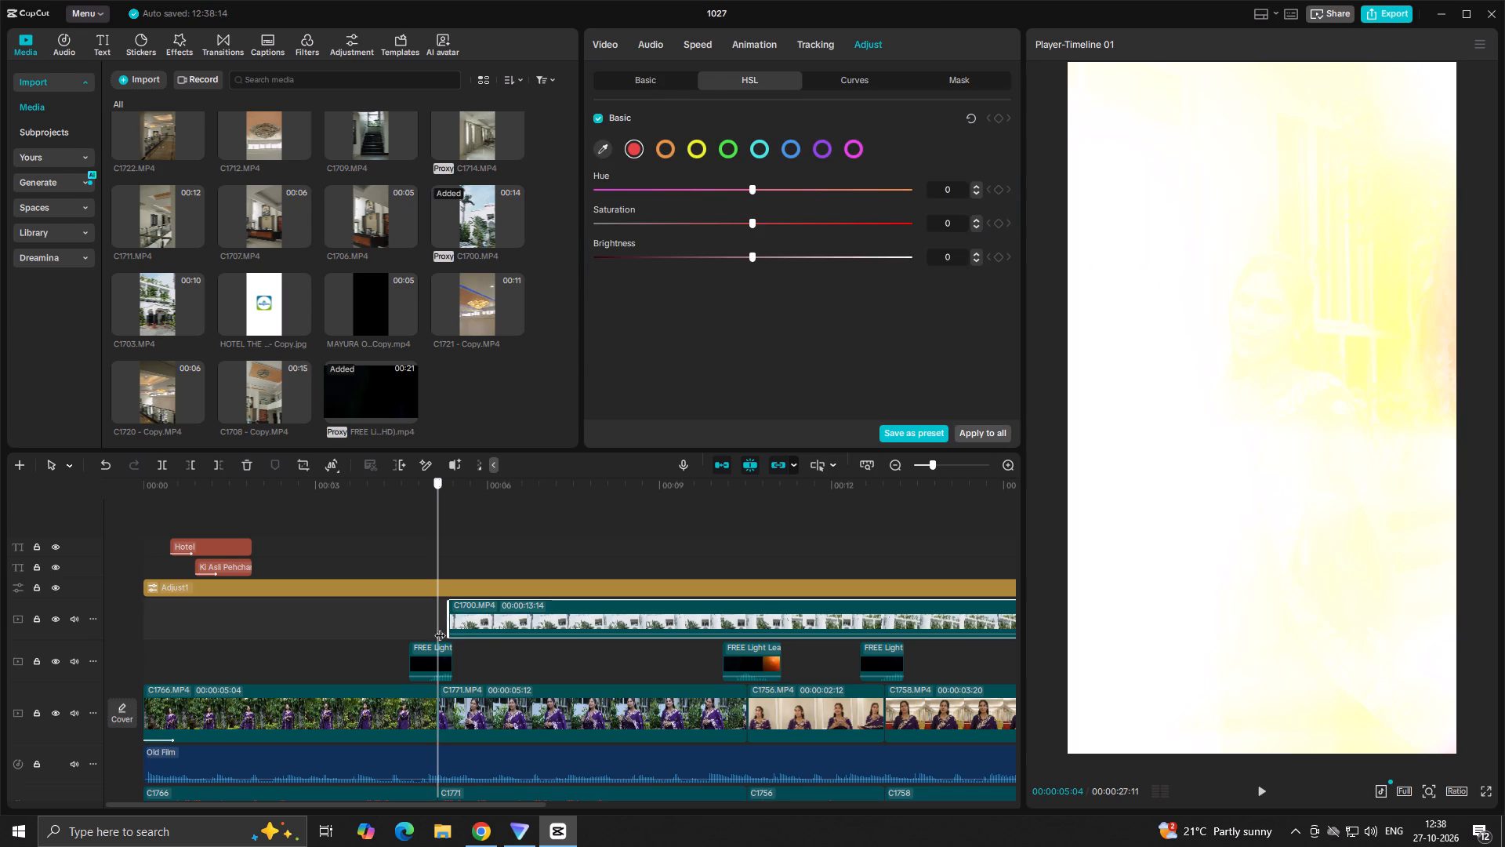
key("space")
key("space")
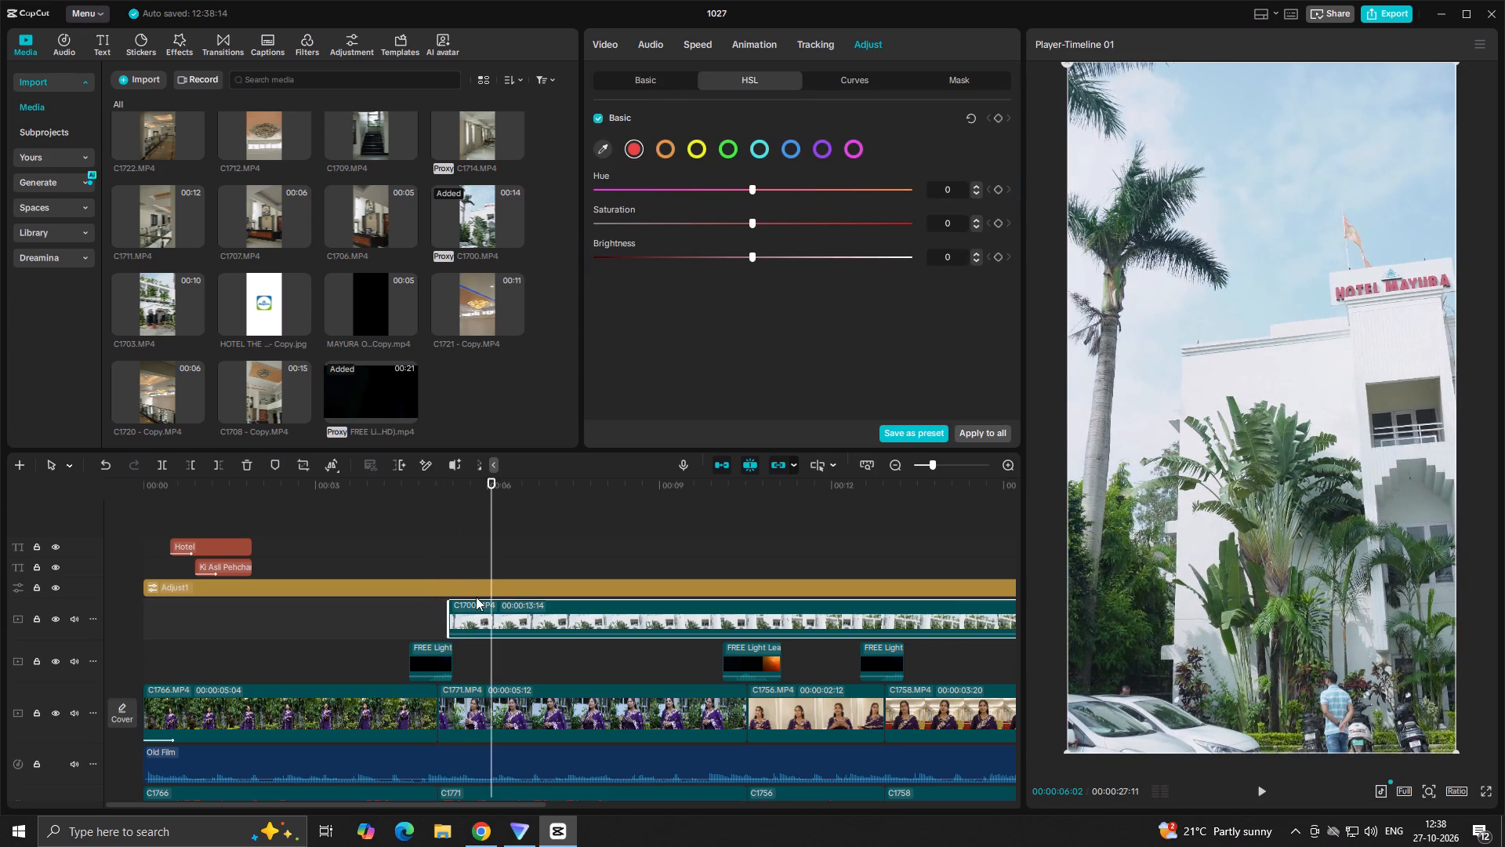
Mute the overlay track that holds the C1700.MP4 clip.
left_click(76, 616)
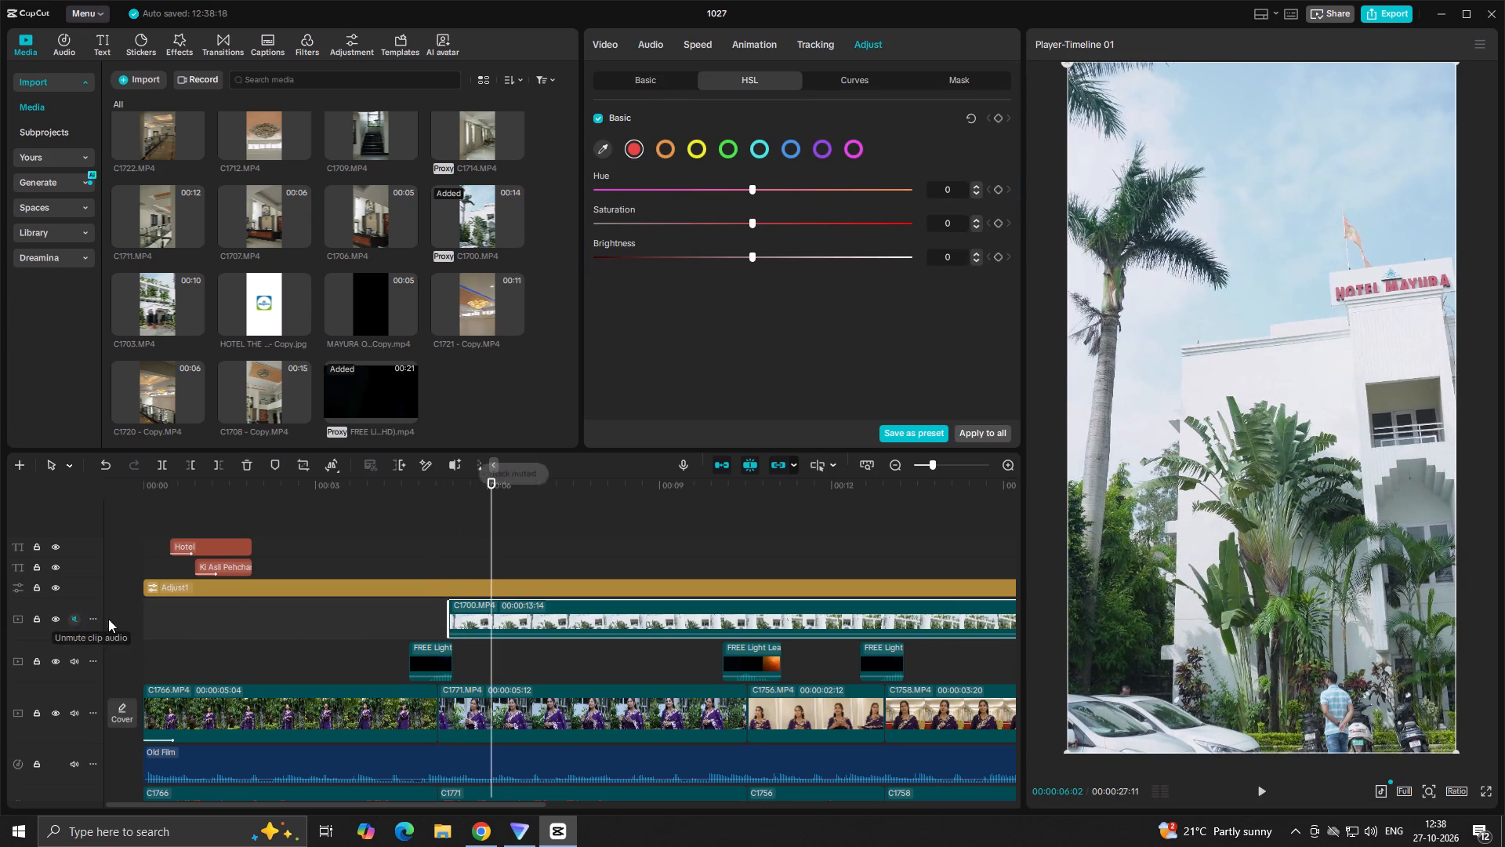
Play the C1700.MP4 overlay up to 00:00:07:14 and trim away everything in the clip before that point.
left_click(429, 606)
key("space")
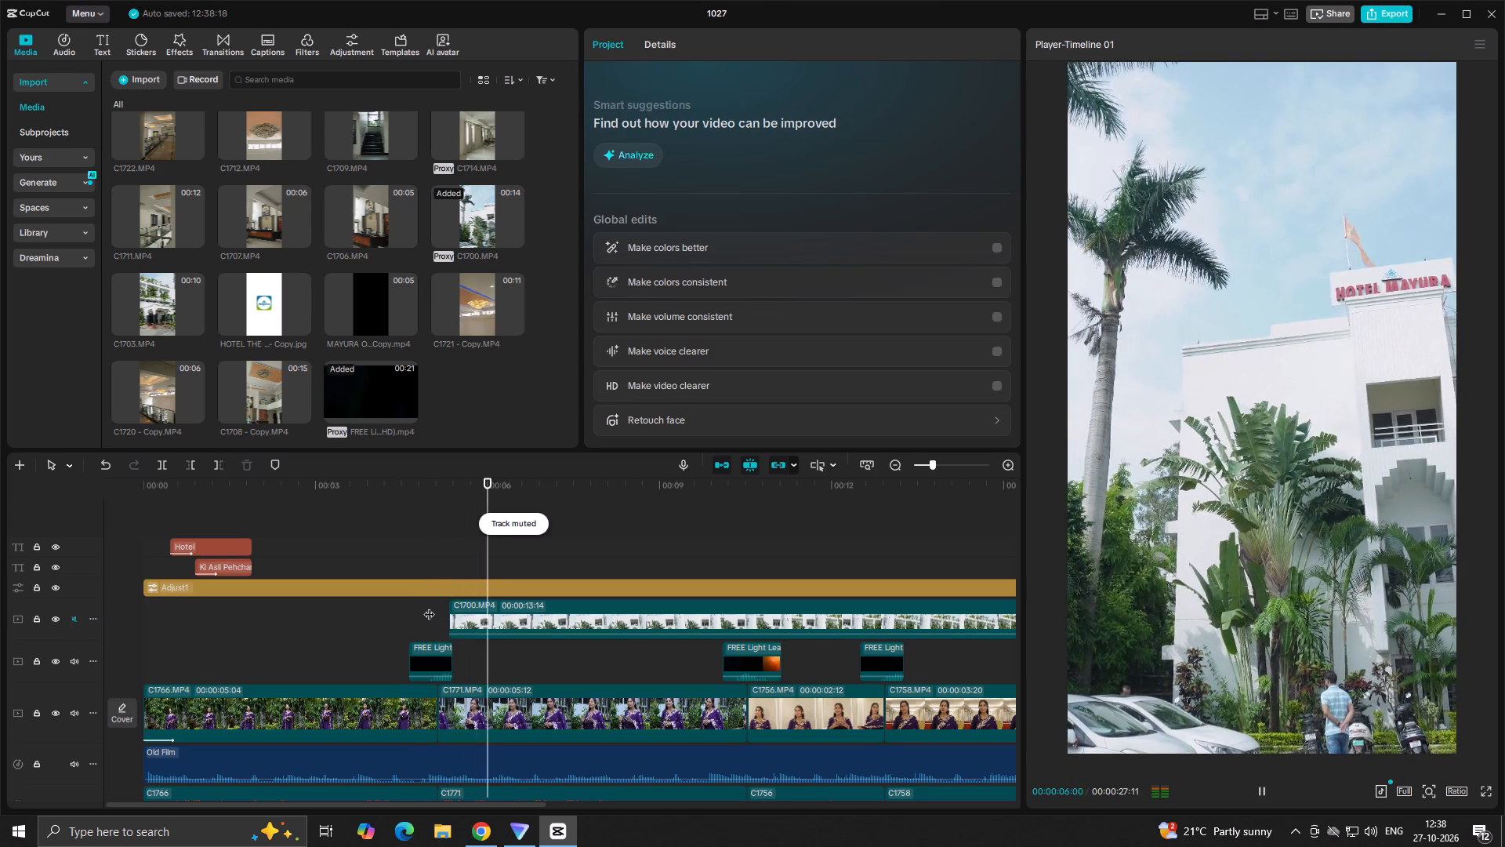
key("space")
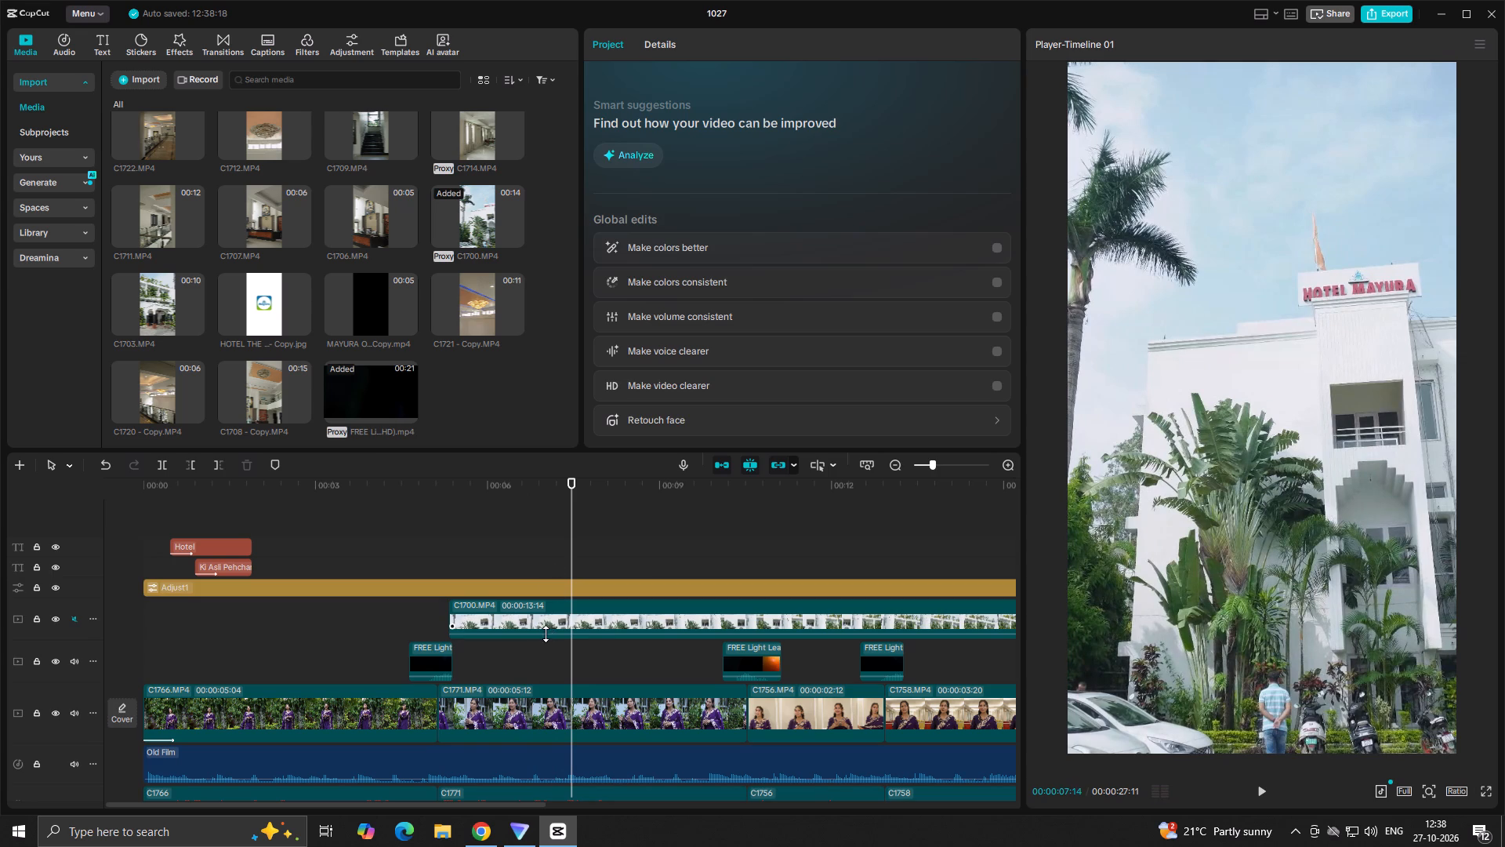
left_click(550, 617)
left_click(194, 469)
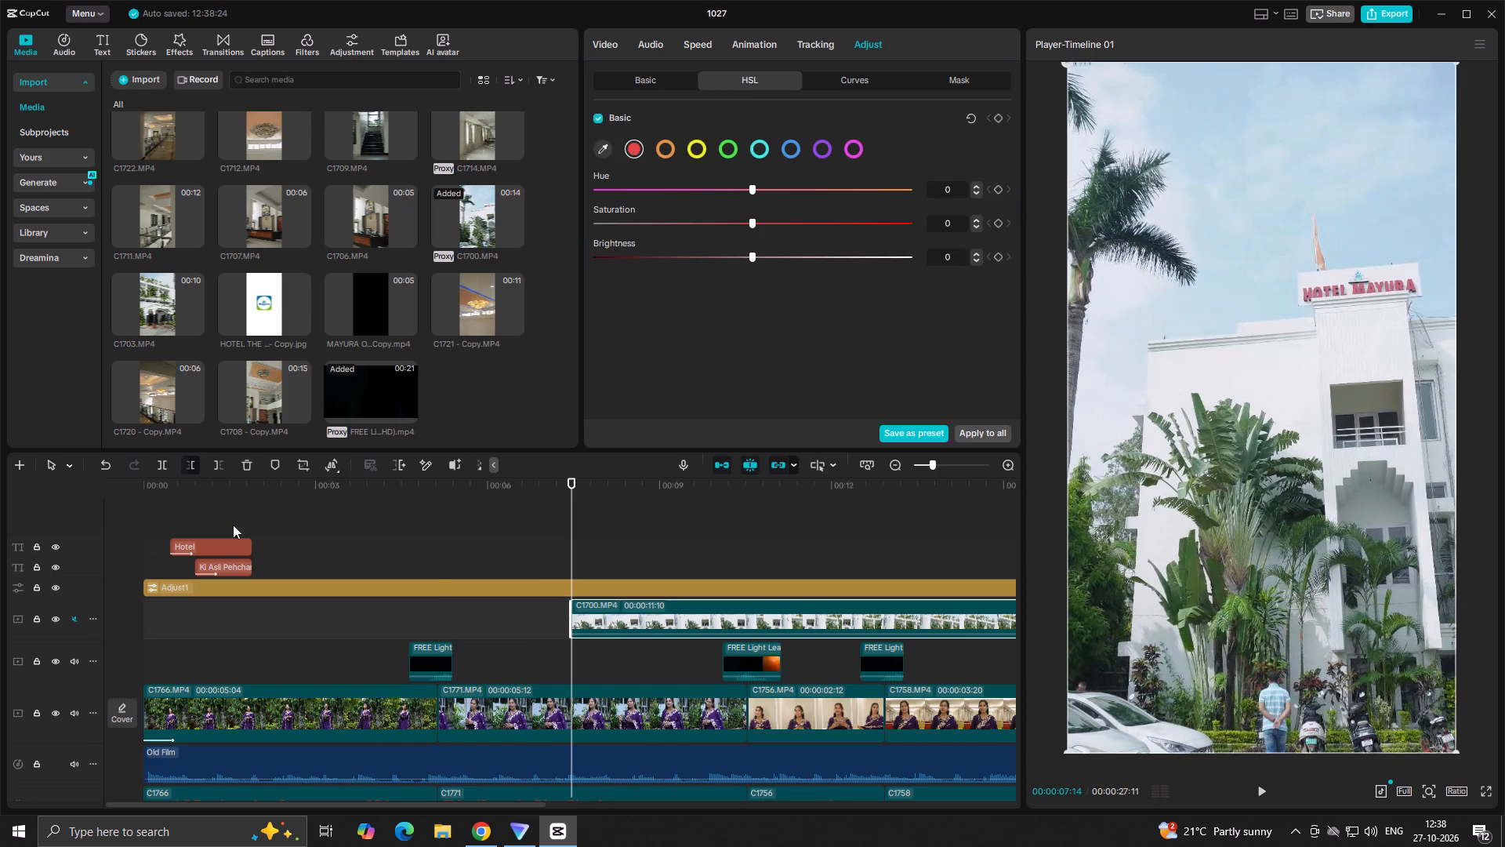
Move the trimmed C1700.MP4 overlay earlier to start at about 5.4 s, and replay the section around its start.
left_click_drag(604, 610, 488, 619)
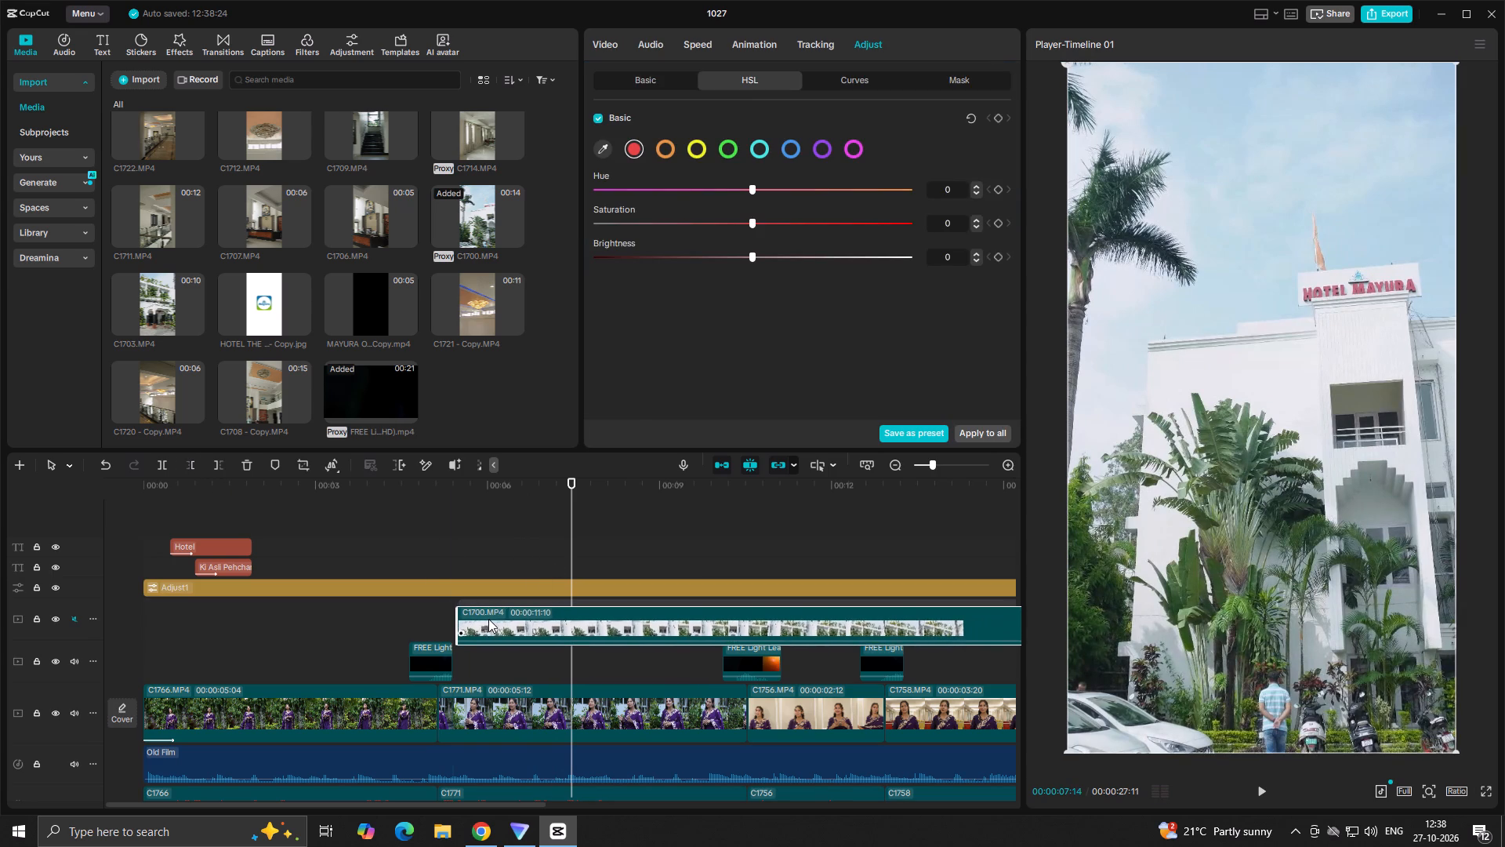
left_click_drag(488, 619, 481, 619)
left_click_drag(481, 619, 491, 620)
left_click(426, 552)
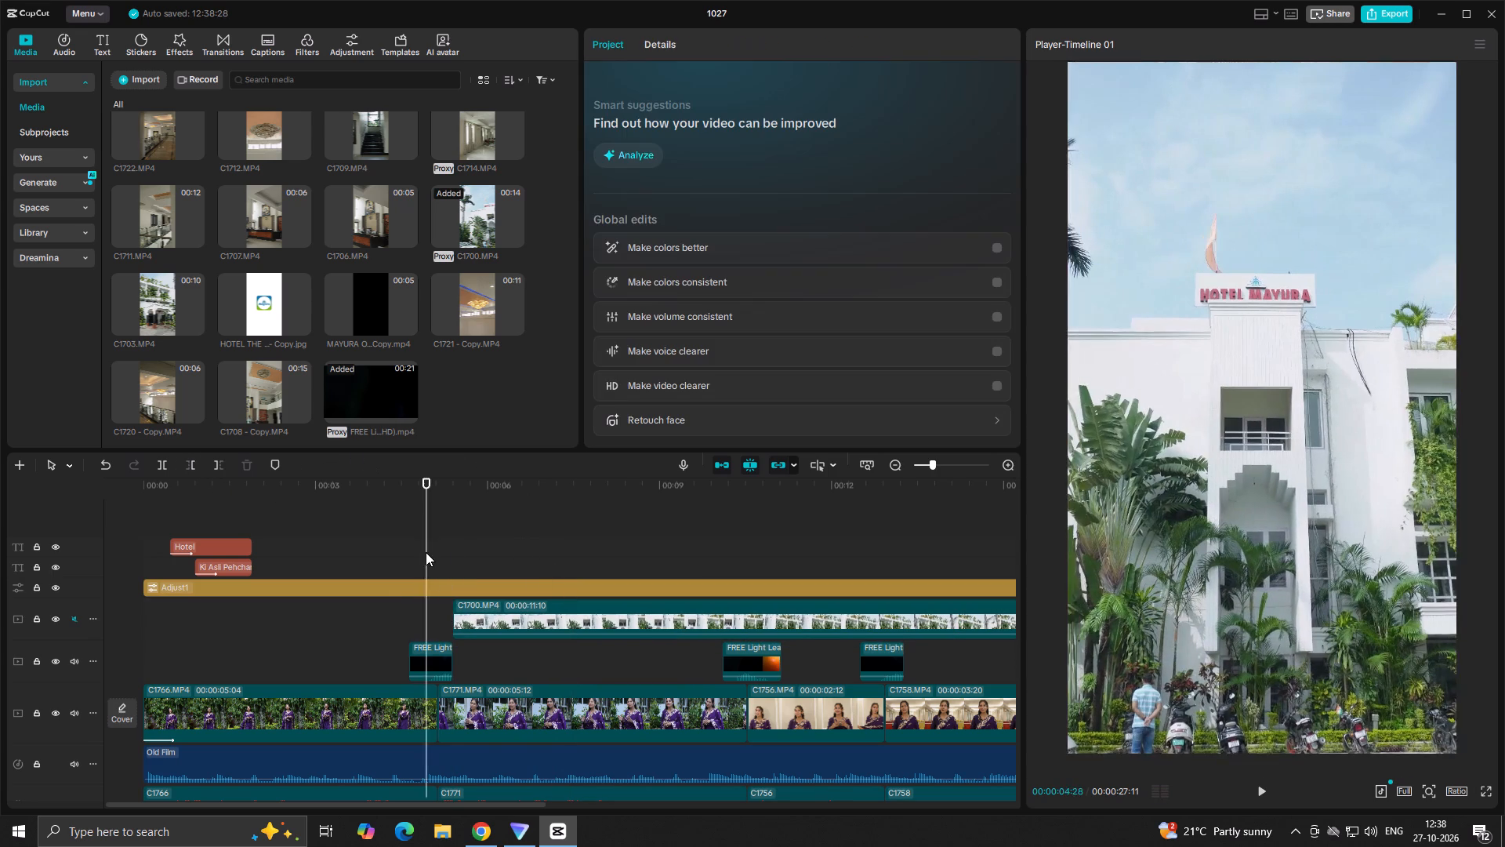
key("space")
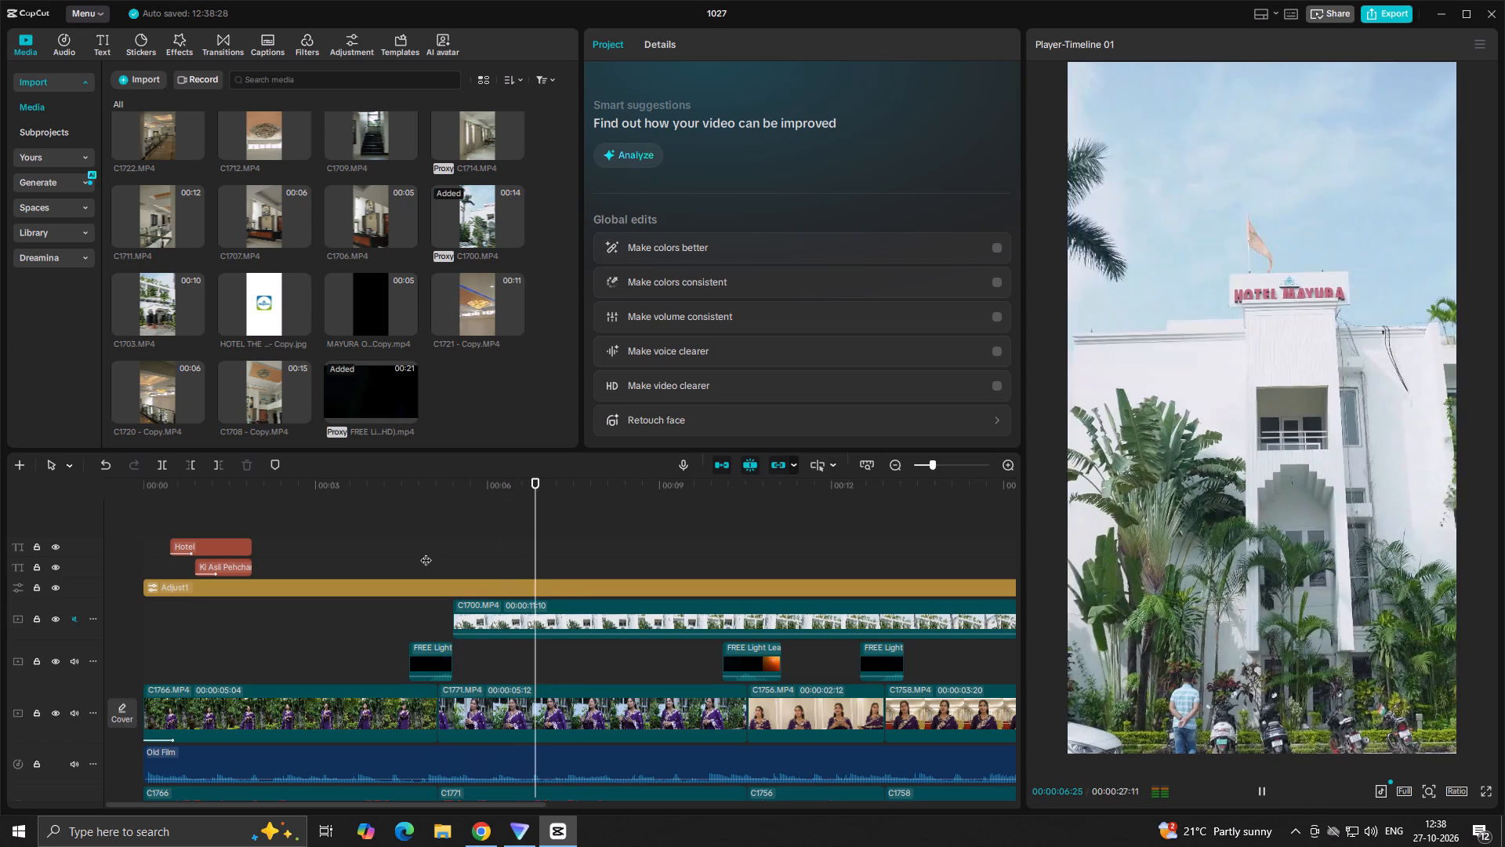
key("space")
left_click(445, 537)
key("space")
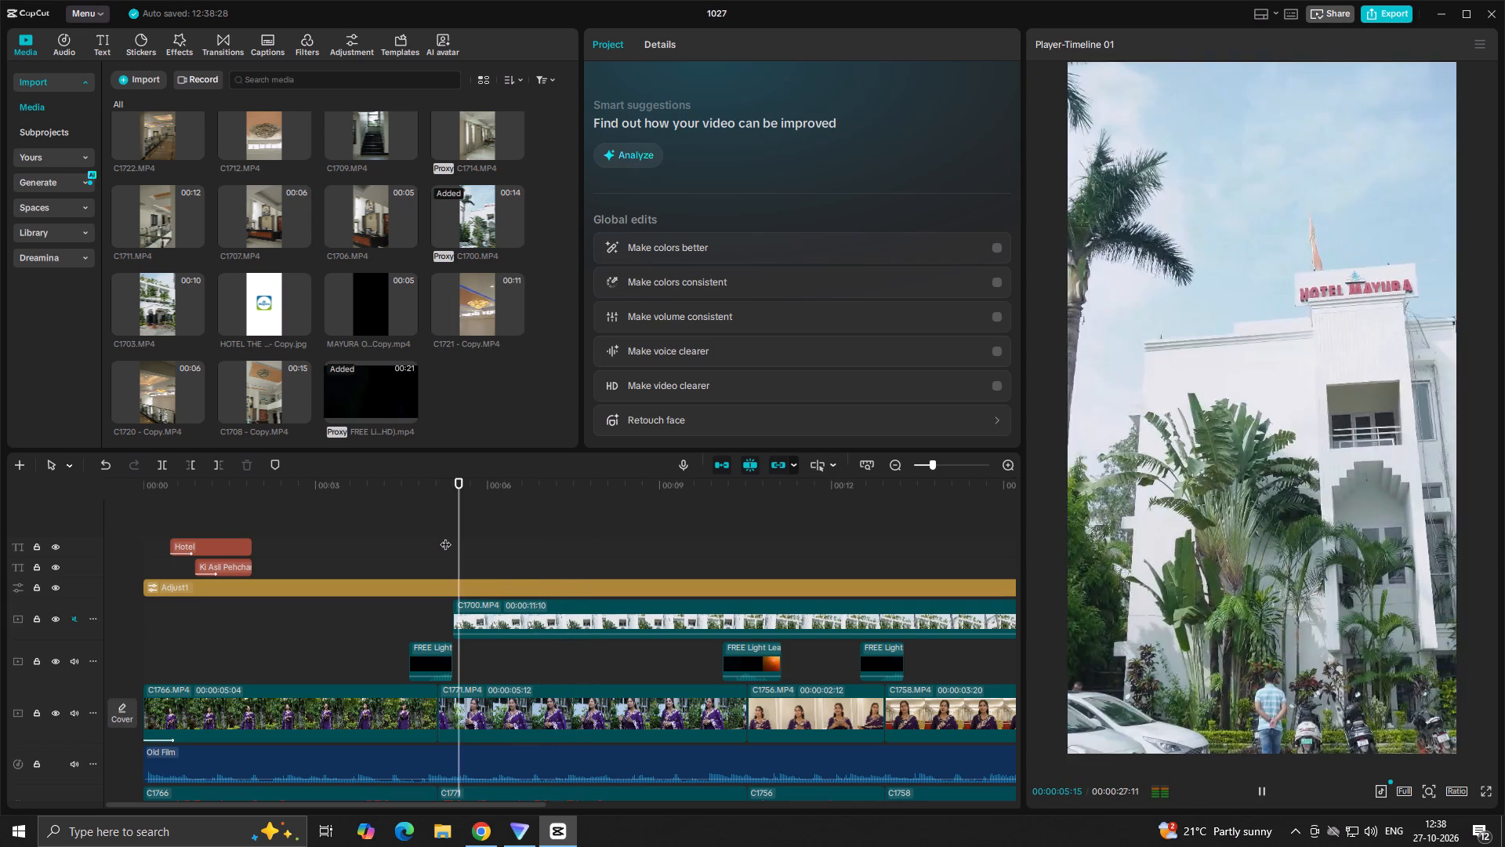
key("space")
left_click(410, 540)
key("space")
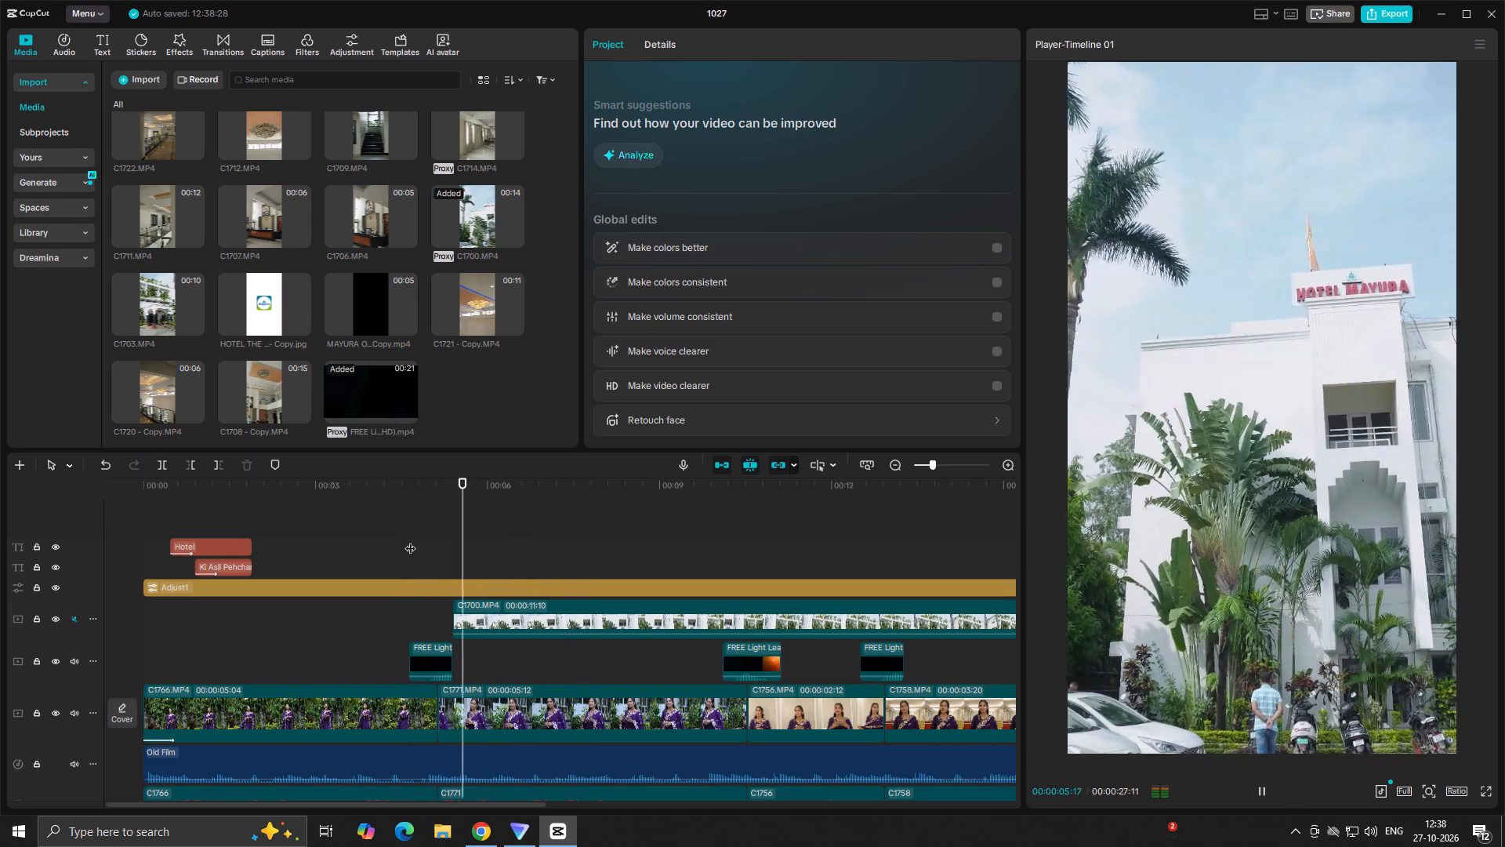
key("space")
Move the C1700.MP4 overlay later to start at about 6 s, and play through to 00:00:10:28.
left_click(474, 611)
left_click_drag(475, 610, 477, 609)
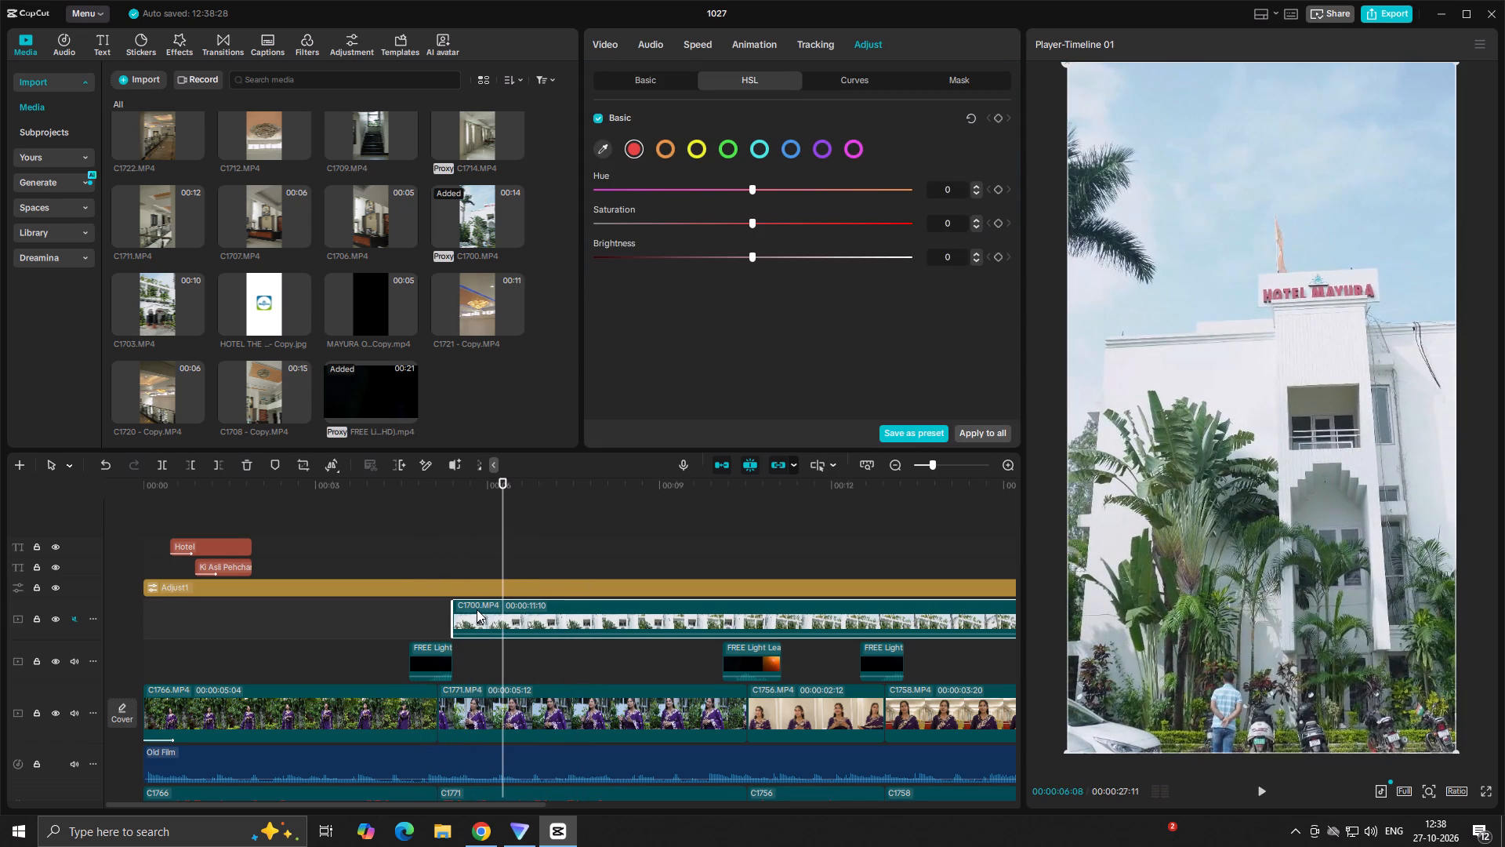
left_click_drag(477, 609, 514, 612)
left_click(441, 525)
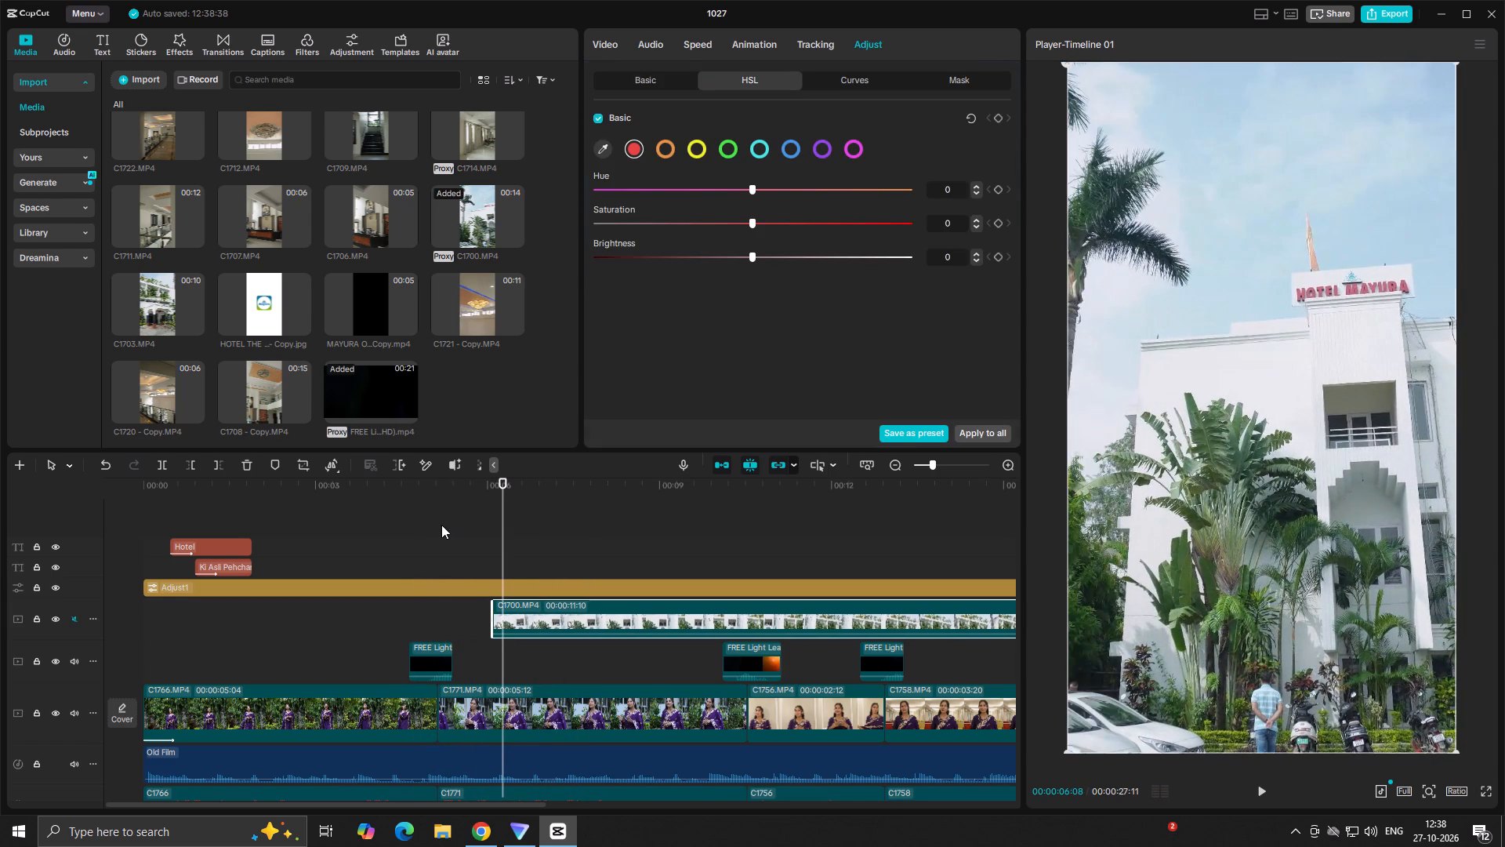
key("space")
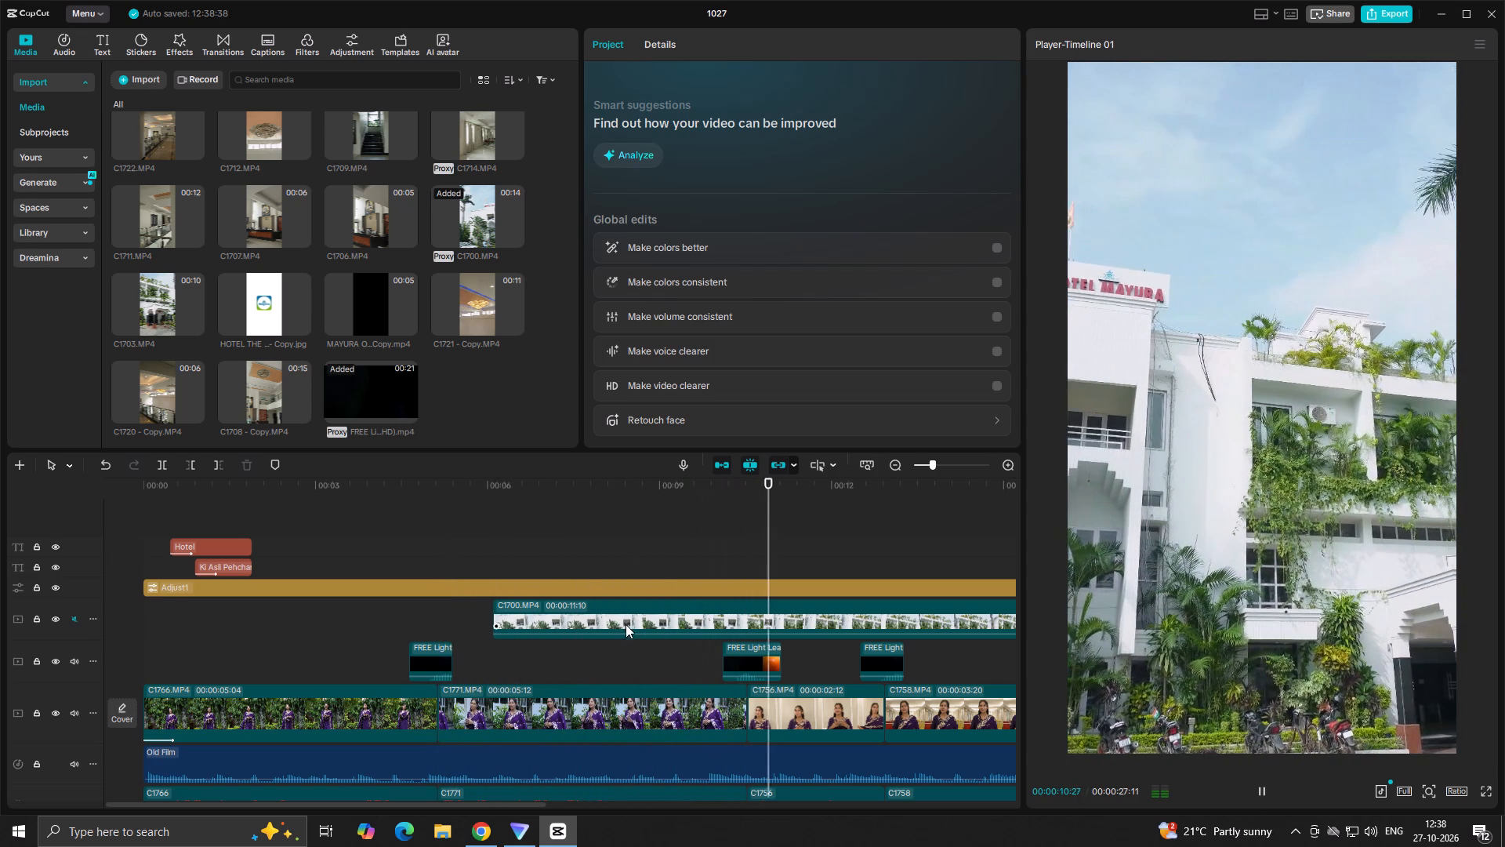
key("space")
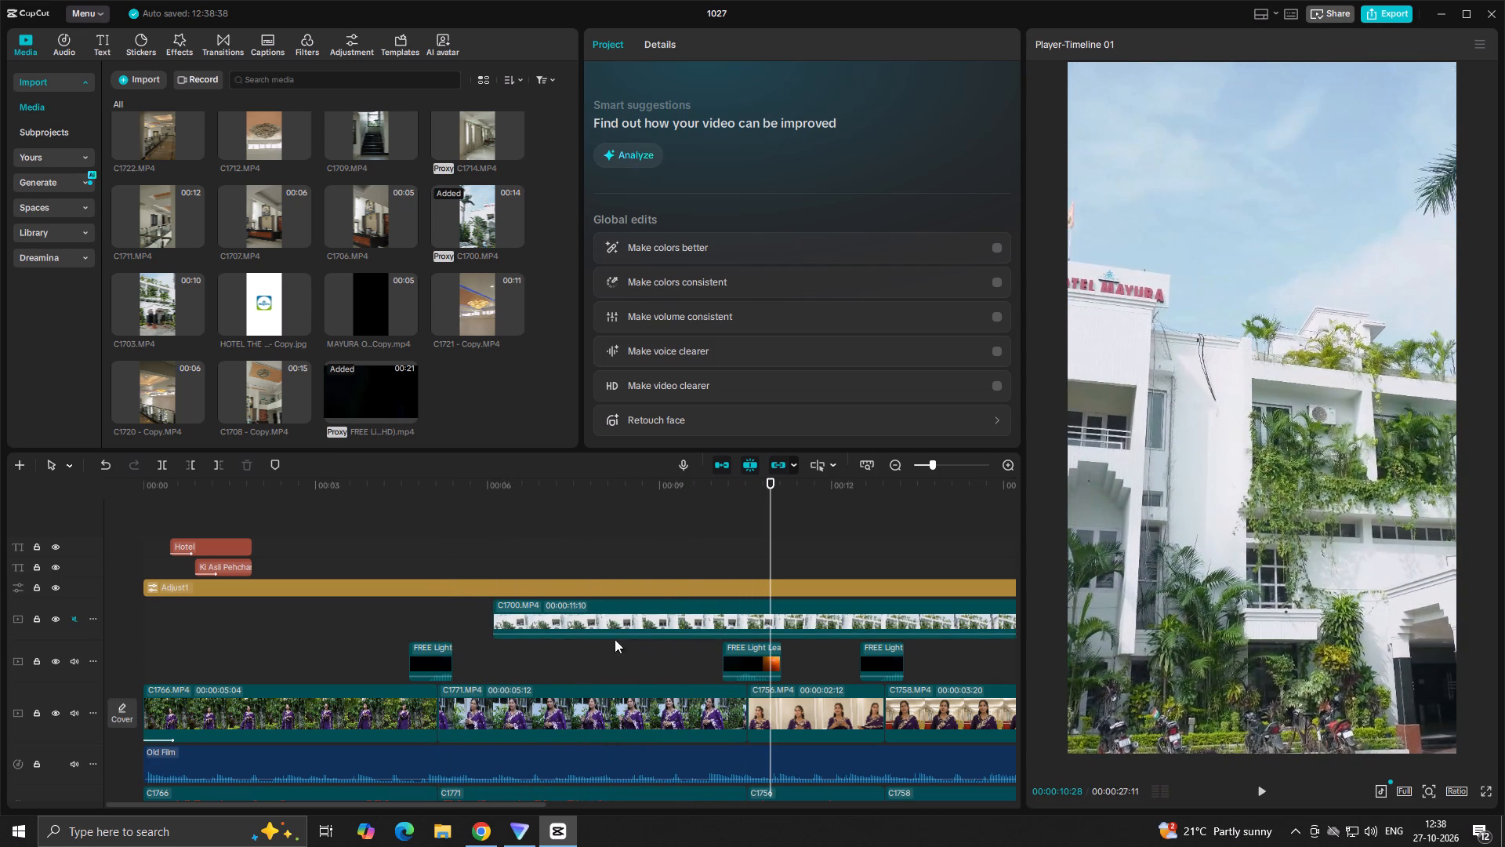
Move the light leak at the C1771 to C1756 cut onto a track above C1700.MP4, starting at about 10 s, and replay it.
left_click_drag(582, 615, 582, 658)
left_click_drag(745, 660, 739, 619)
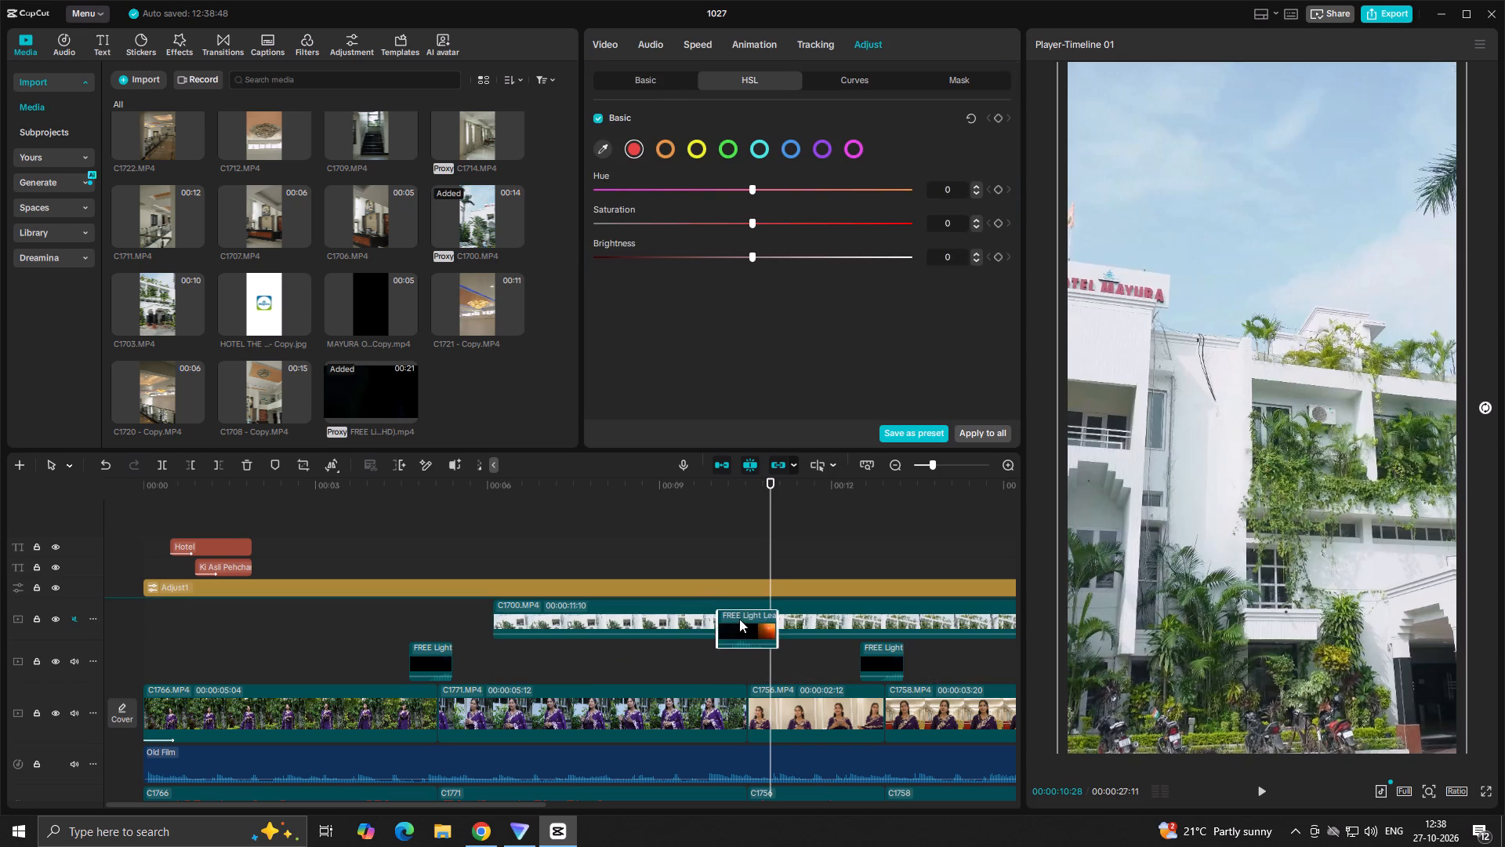
left_click_drag(739, 619, 738, 601)
left_click(689, 616)
key("space")
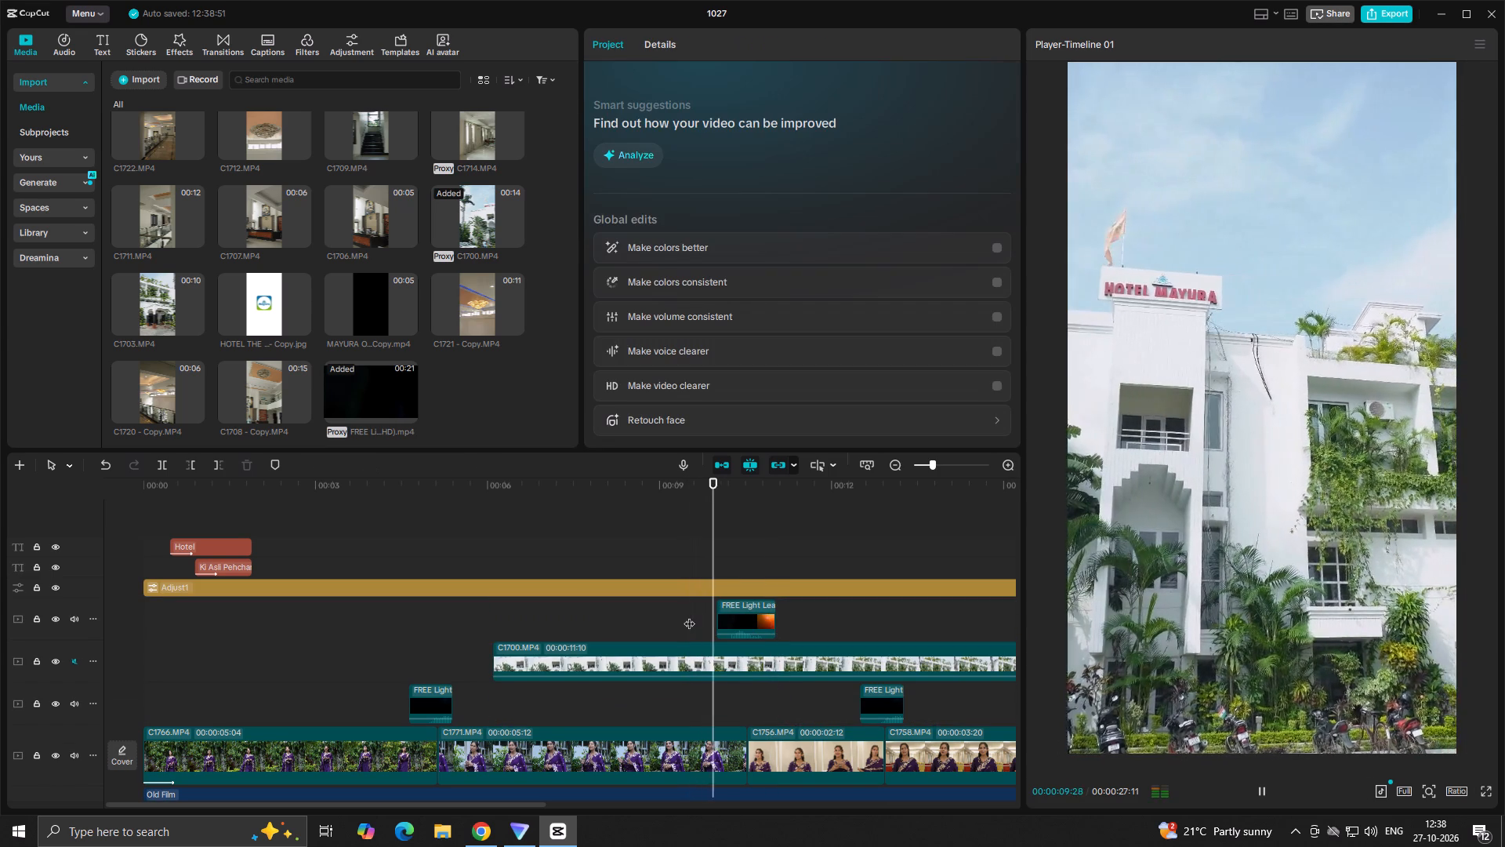
key("space")
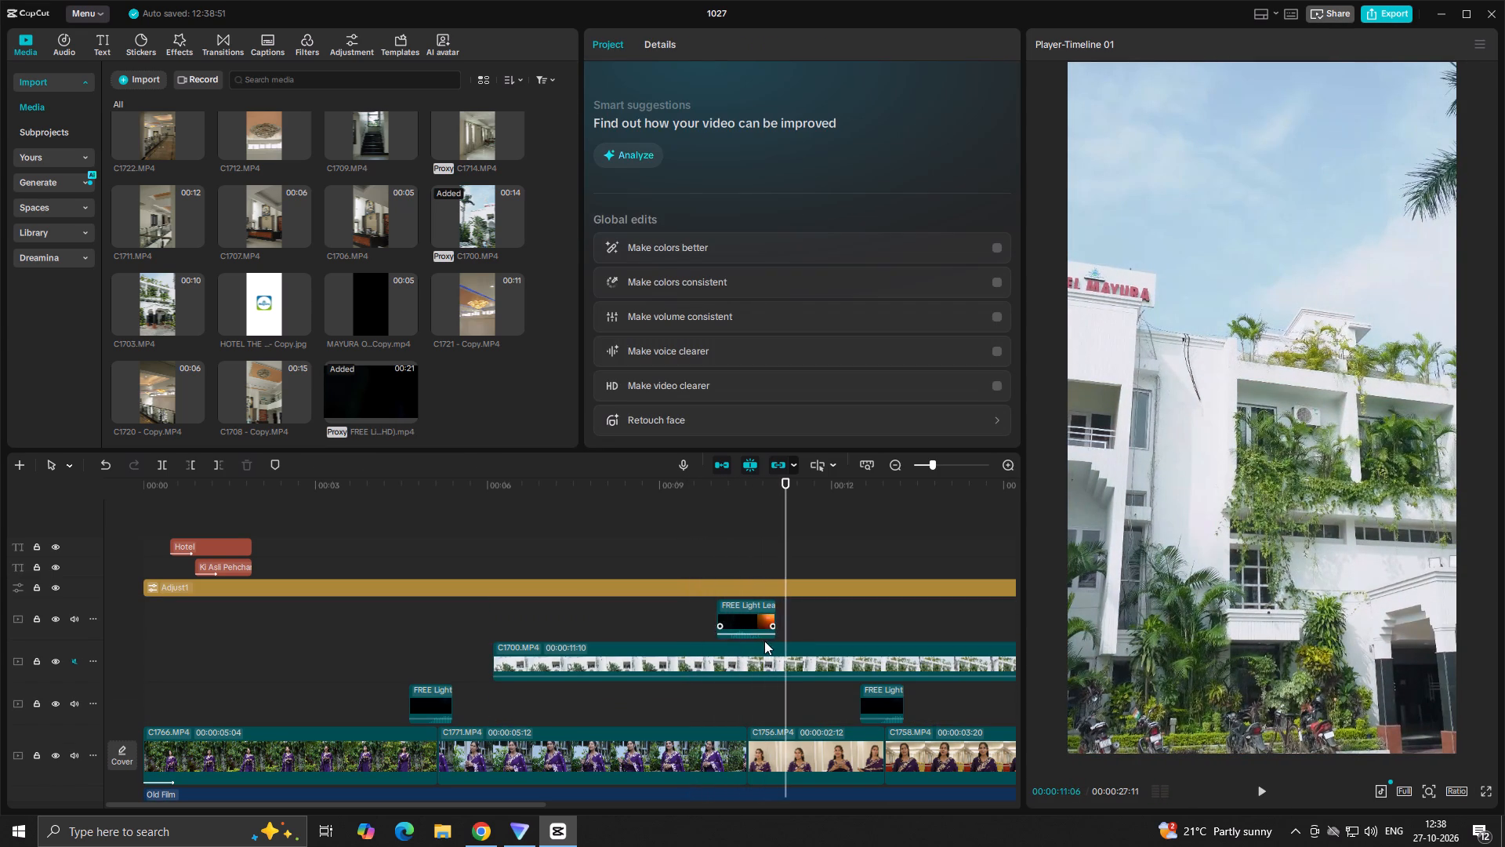
left_click_drag(784, 638, 770, 641)
left_click_drag(770, 641, 769, 642)
Replay the start of the C1700.MP4 overlay, move the clip later to start at about 6.5 s, and play through the light leak.
left_click(488, 626)
key("space")
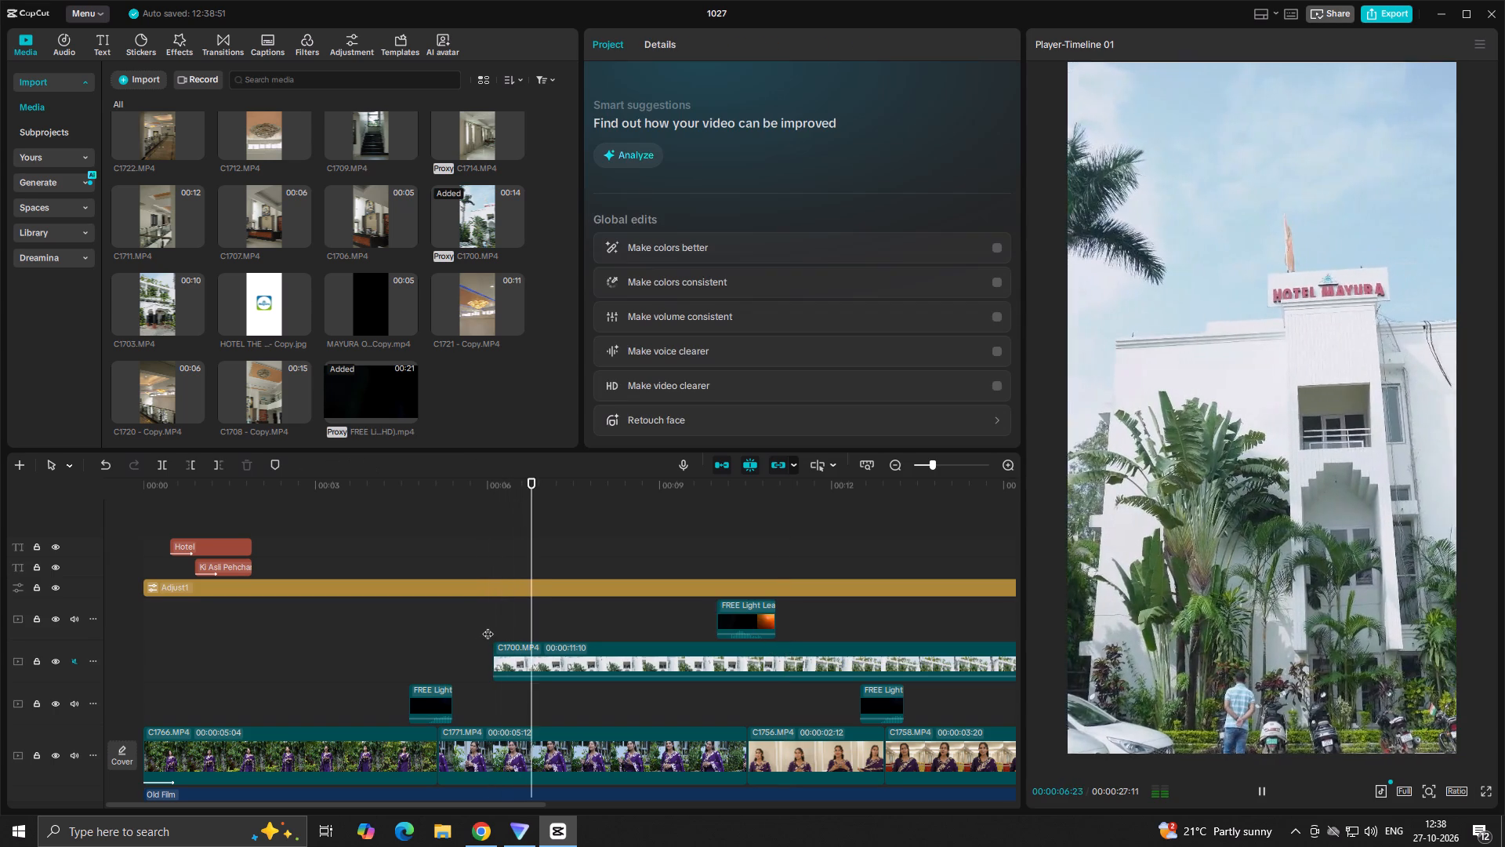
key("space")
left_click(433, 632)
key("space")
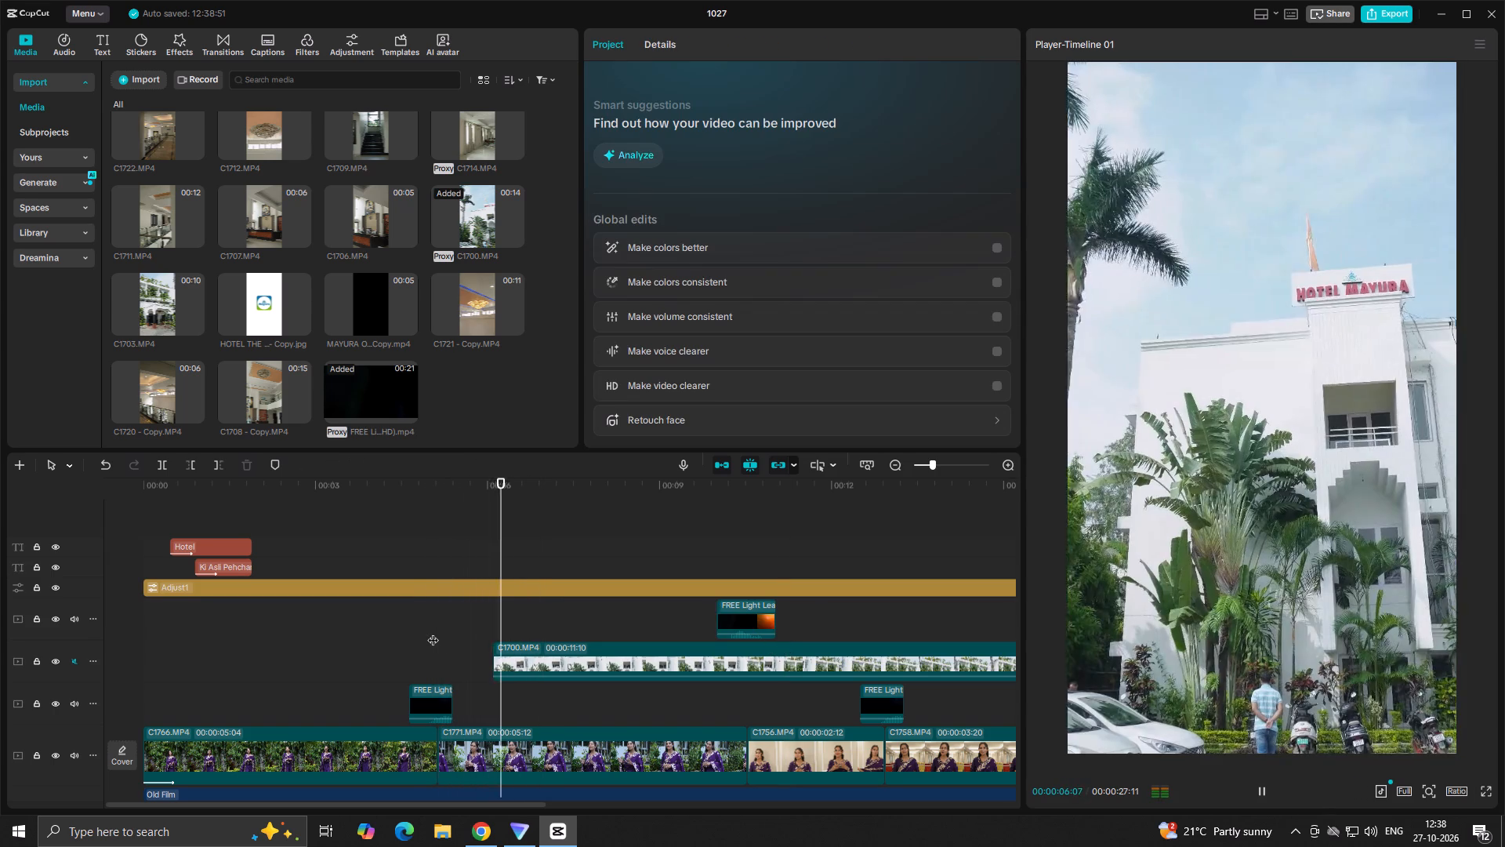
key("space")
left_click_drag(542, 656, 565, 659)
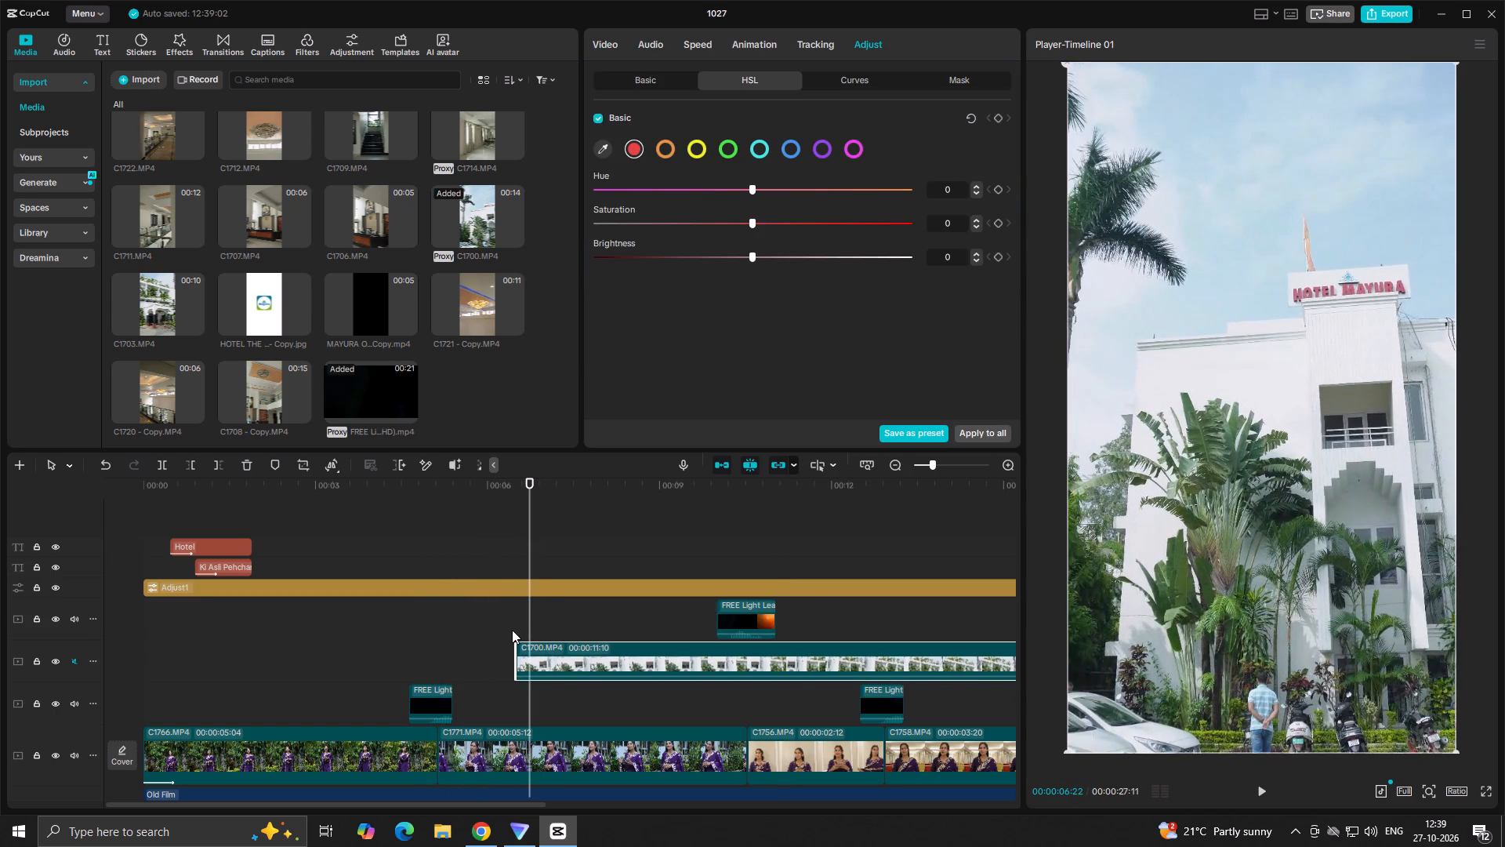
left_click(502, 630)
left_click_drag(501, 630, 441, 647)
key("space")
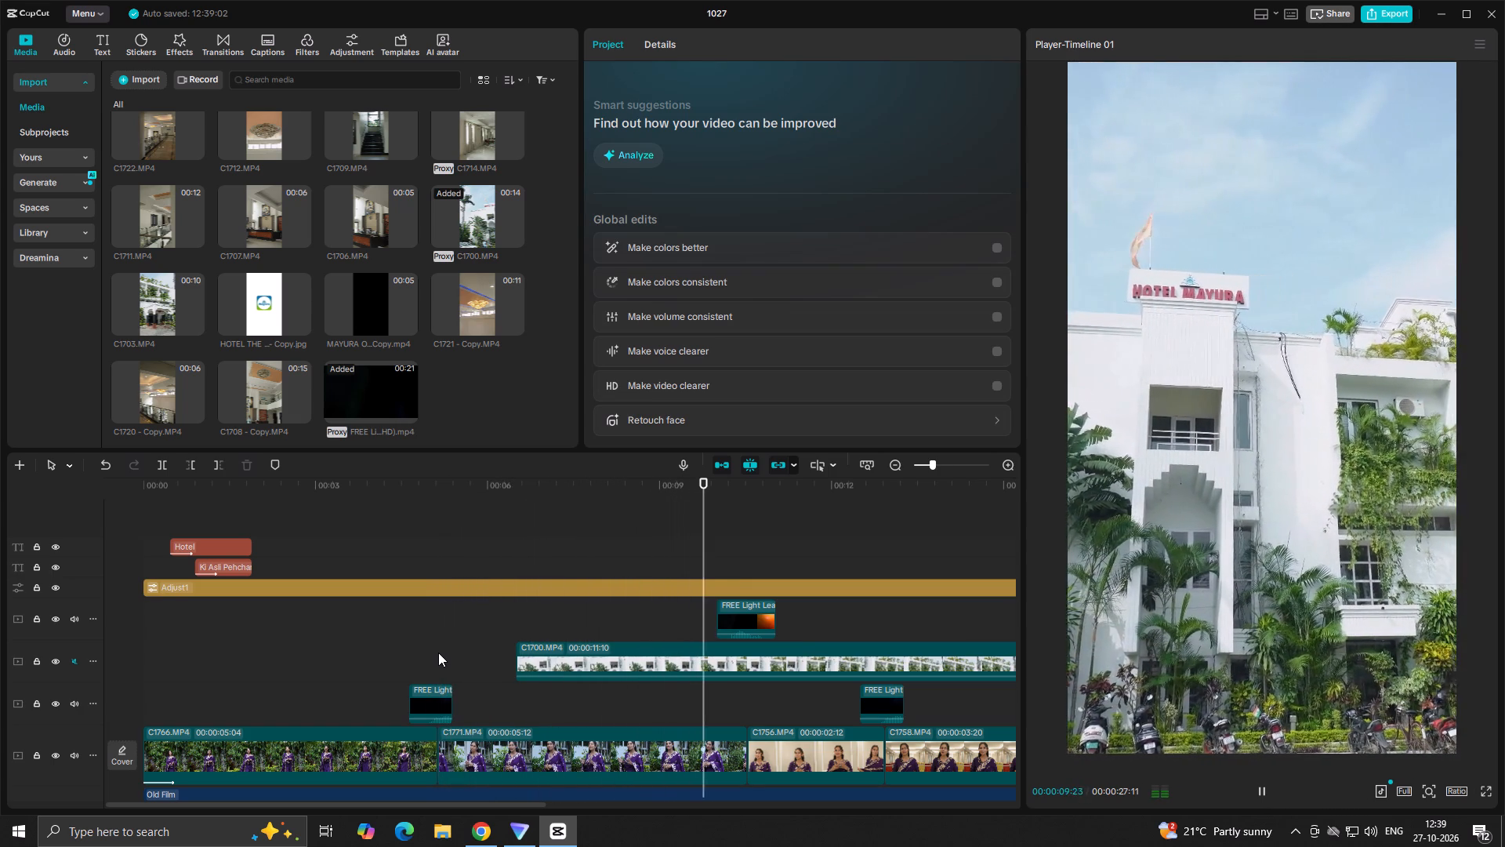
key("space")
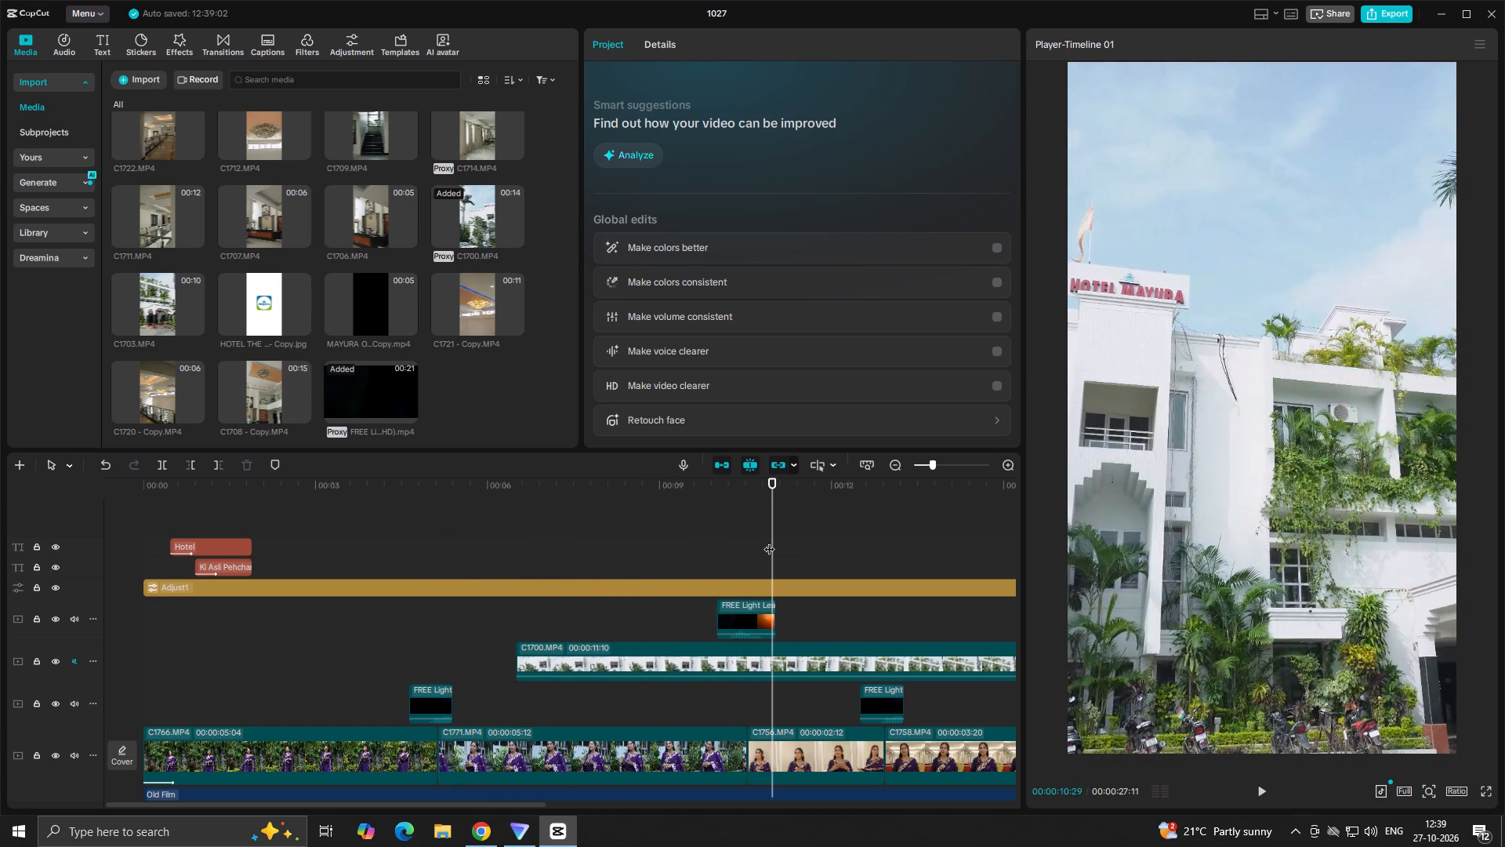
Trim the end of the C1700.MP4 overlay at 00:00:10:16, the cut between C1771 and C1756, and replay the light leak transition.
left_click_drag(769, 541, 750, 559)
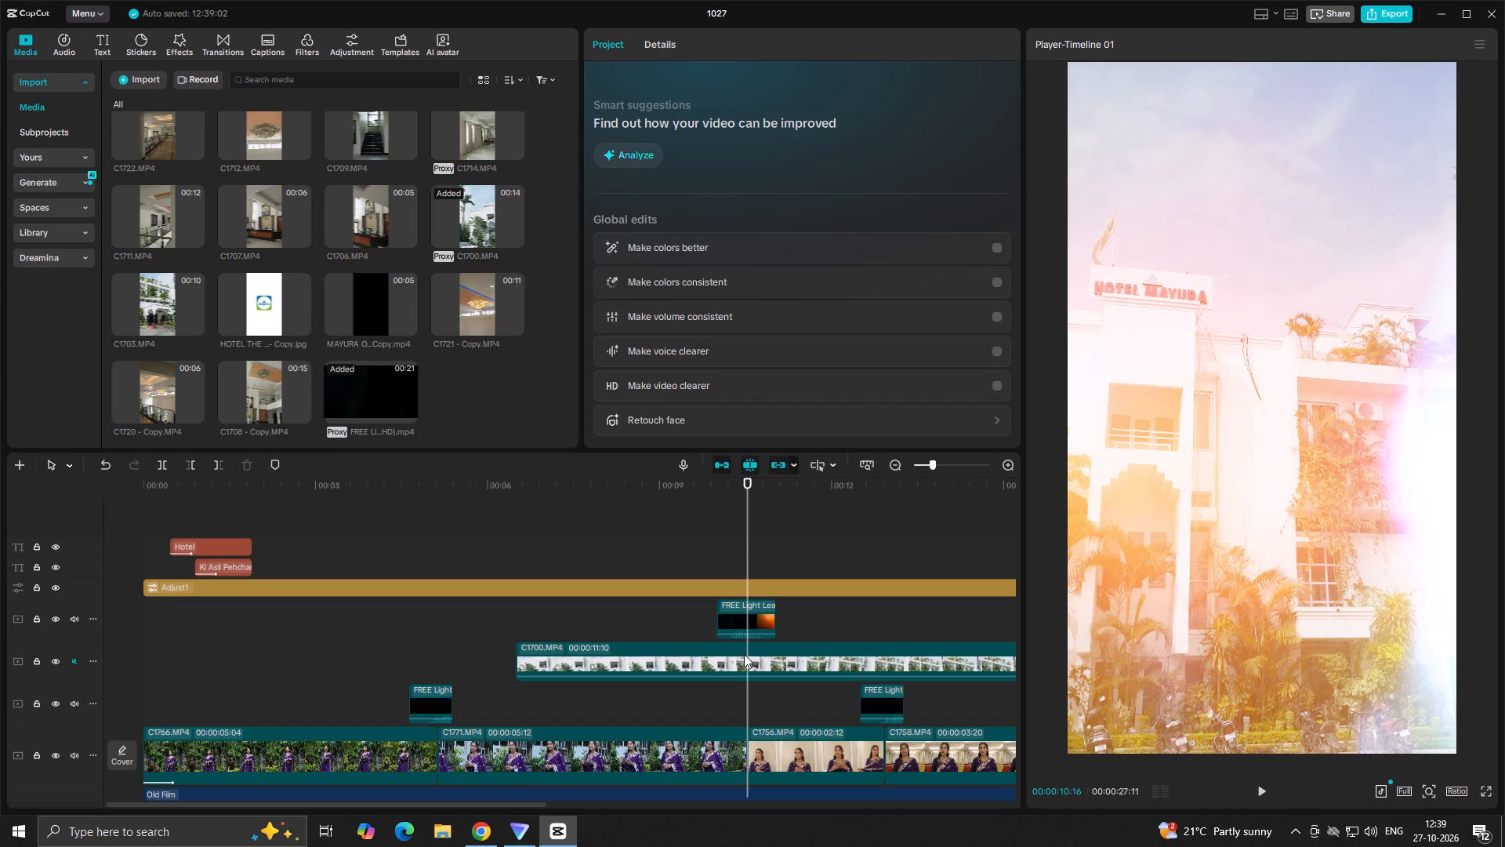
left_click(745, 655)
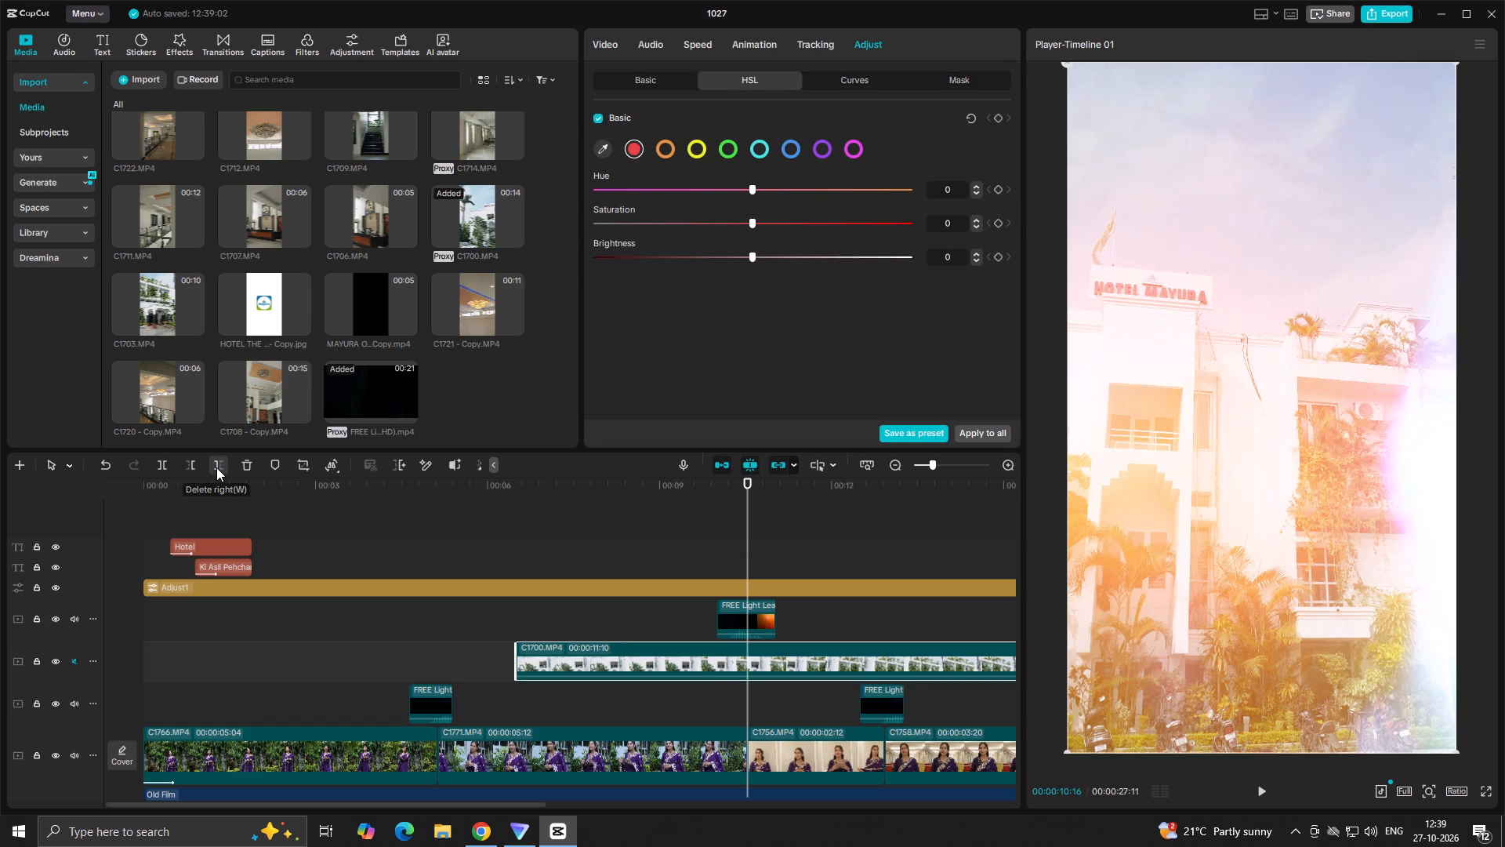
left_click(216, 467)
left_click(693, 548)
key("space")
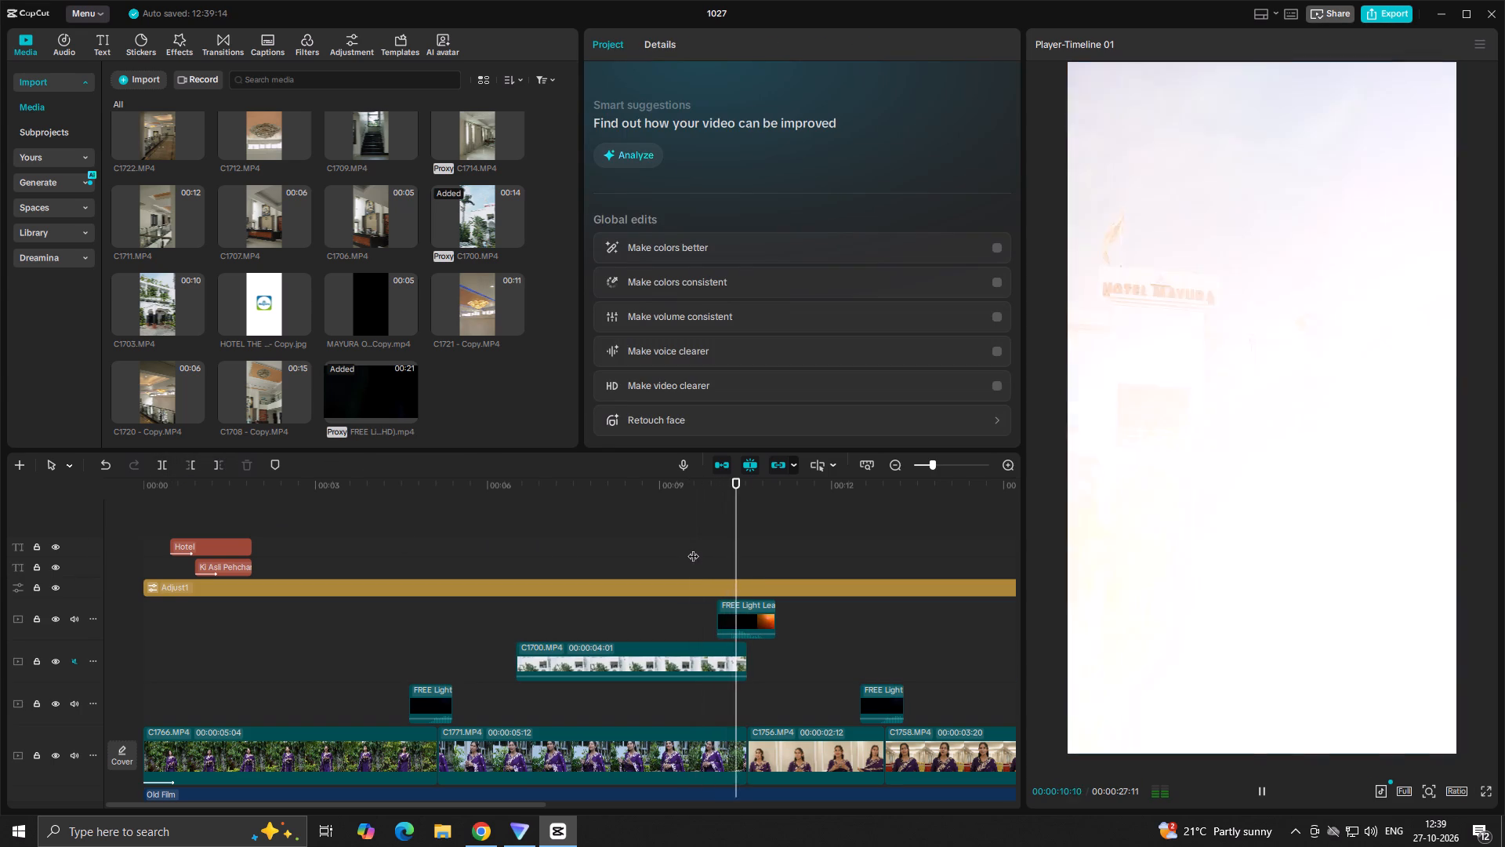
key("space")
left_click(717, 550)
key("space")
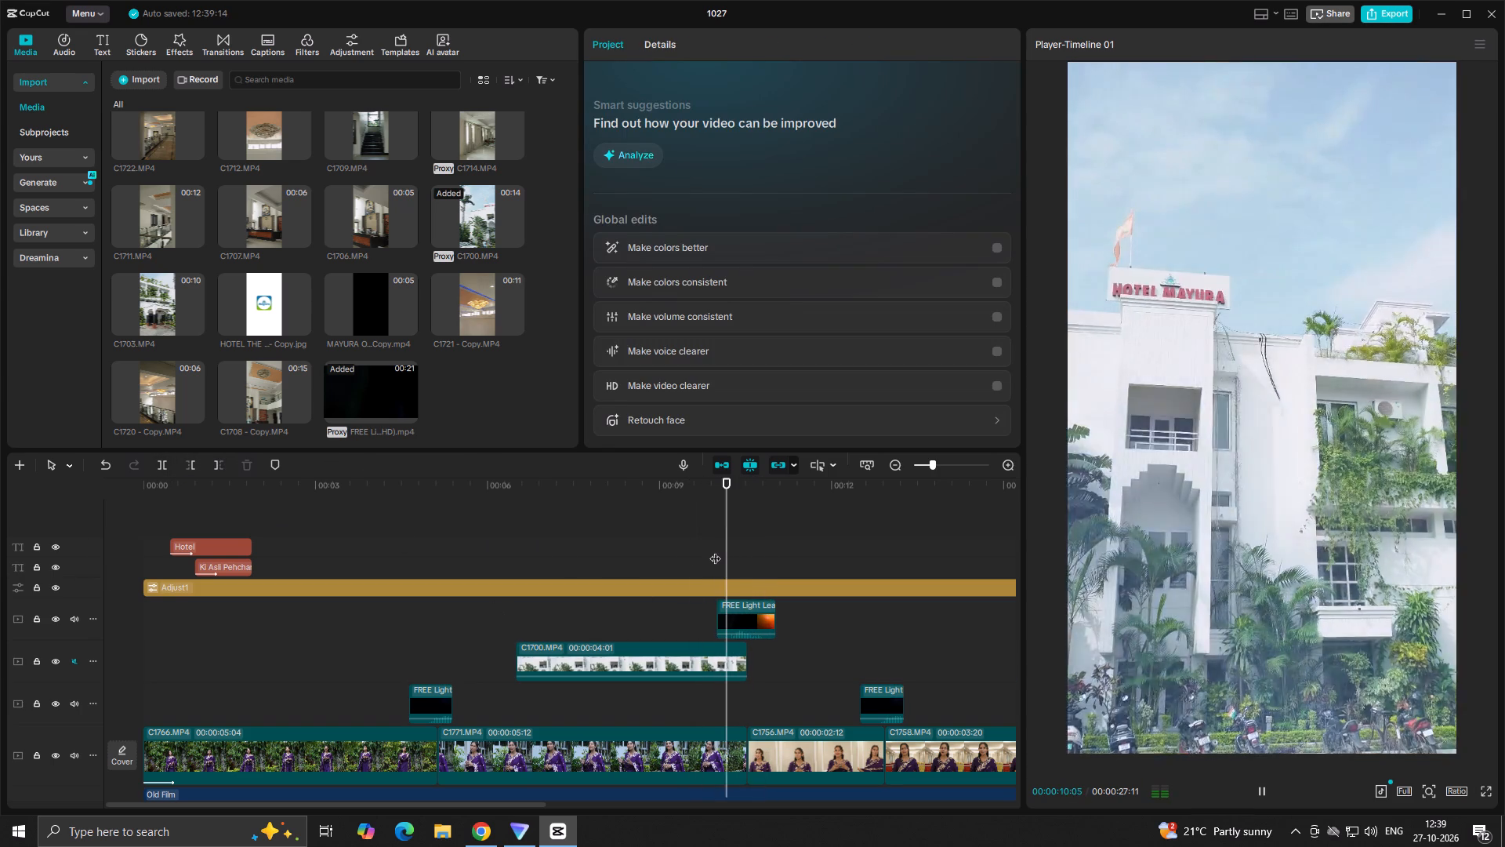
key("space")
Replay the transition, shorten the end of the C1700.MP4 overlay to a duration of 00:00:03:25, and play the transition again.
left_click(686, 551)
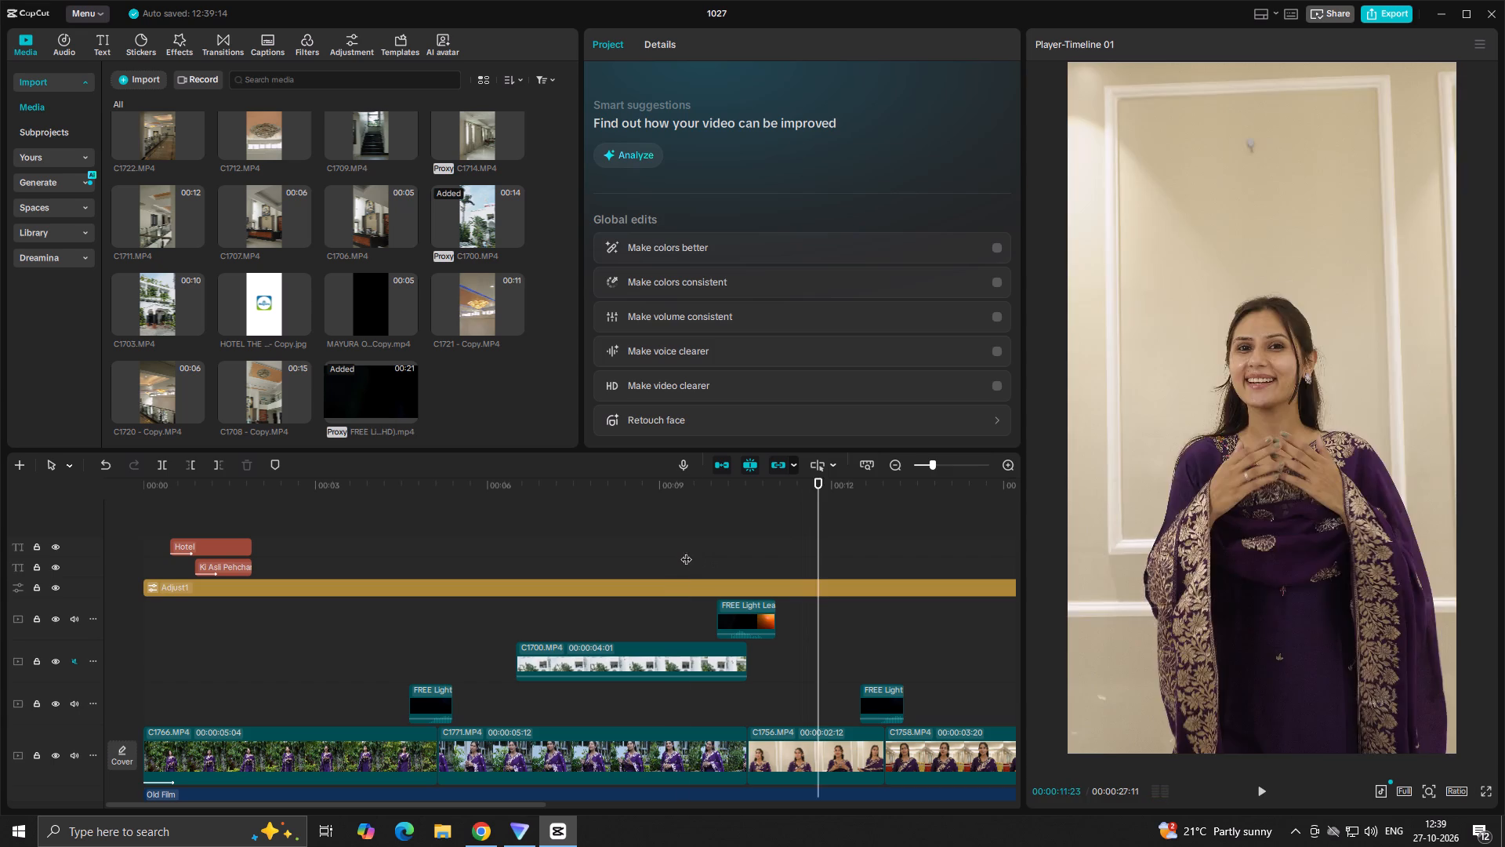
key("space")
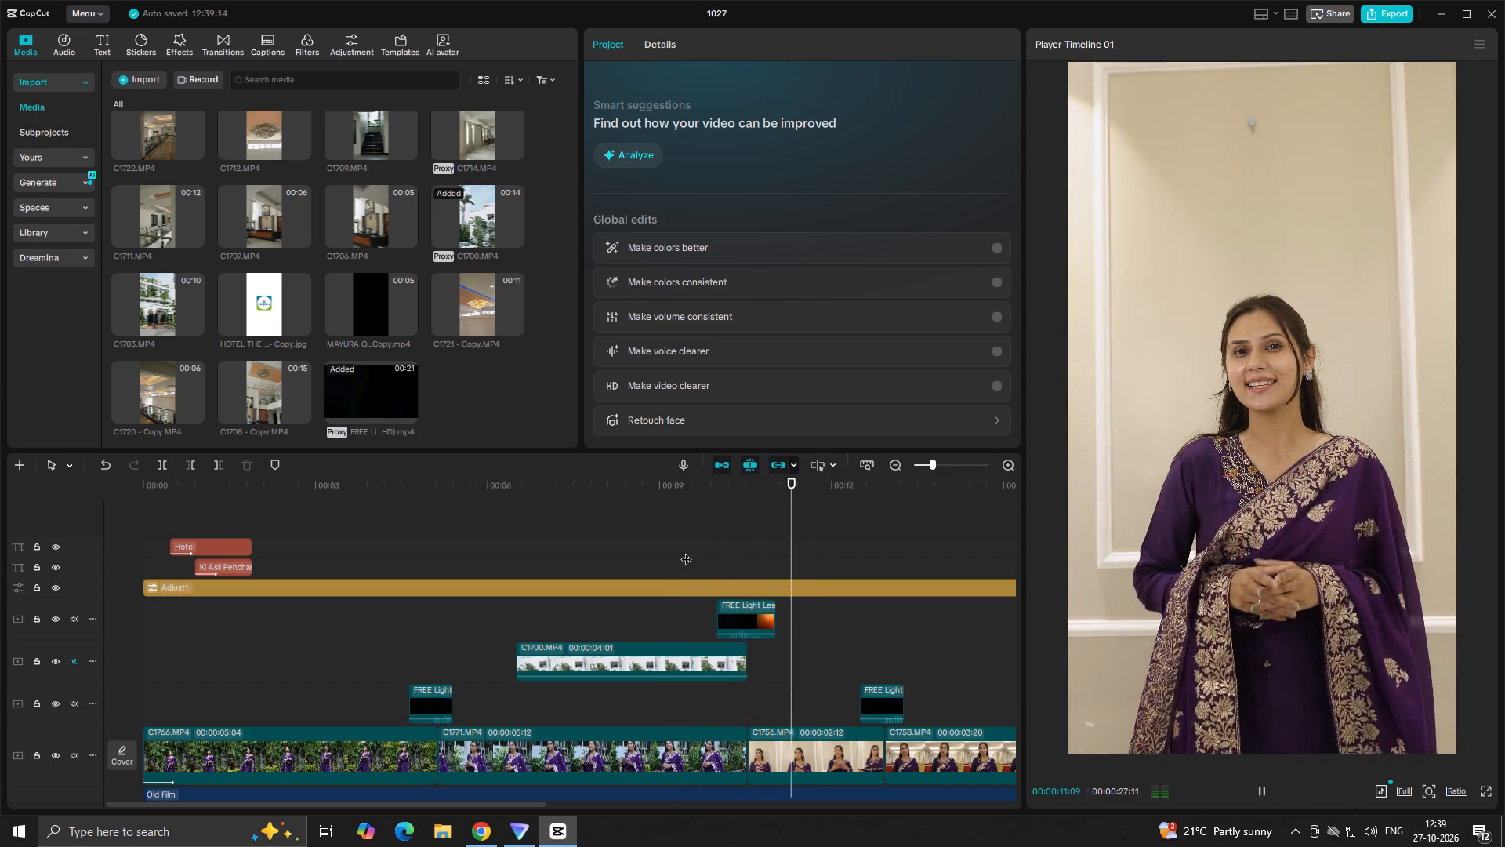
key("space")
left_click(715, 661)
left_click_drag(745, 657, 734, 663)
left_click(719, 555)
key("space")
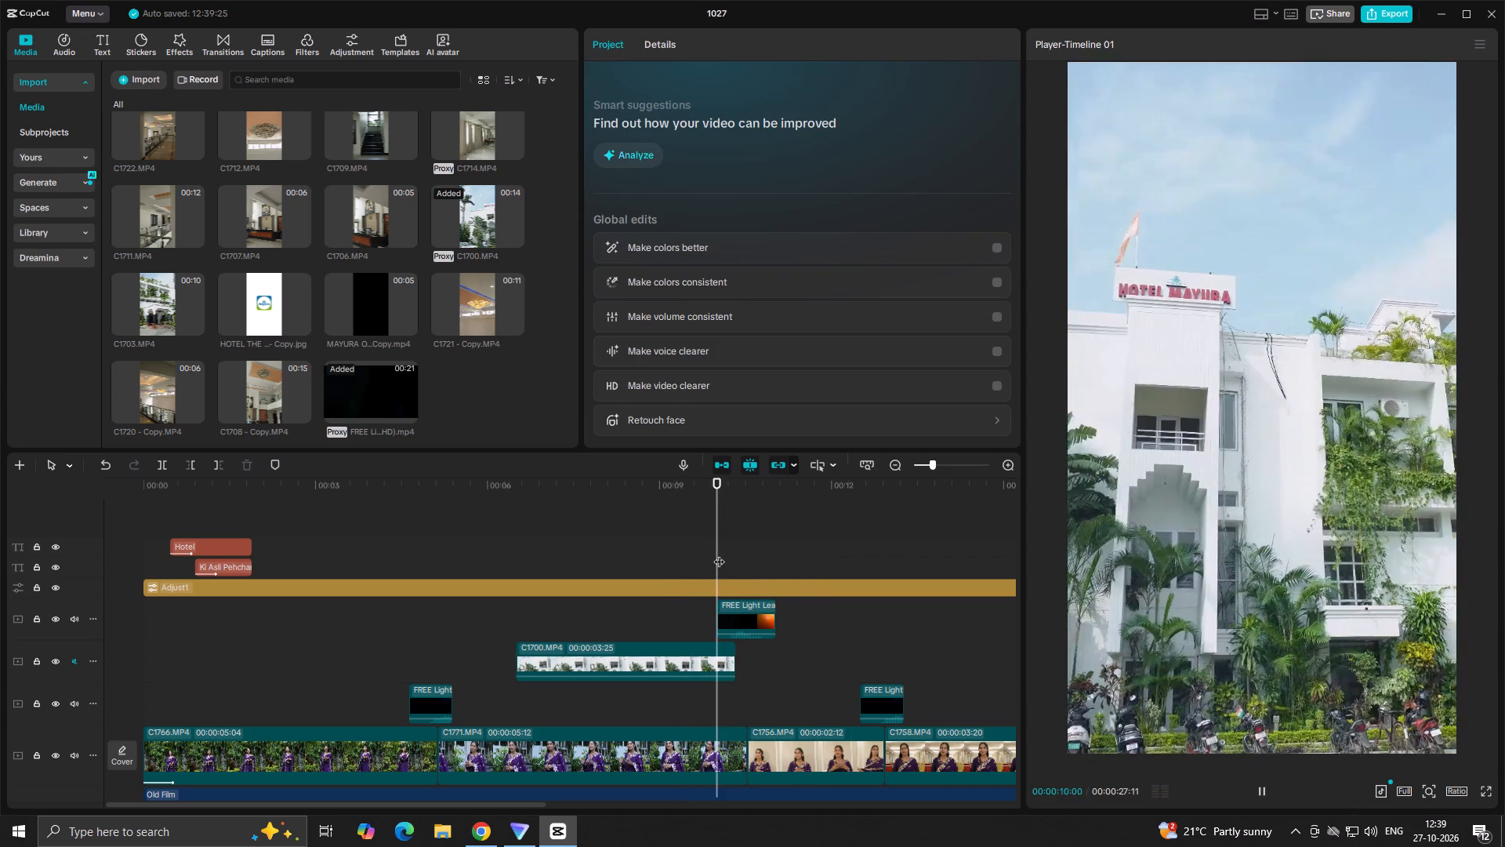
key("space")
Extend the end of the C1700.MP4 overlay to a duration of 00:00:04:01 and replay the light leak transition and the overlay's start.
left_click(713, 664)
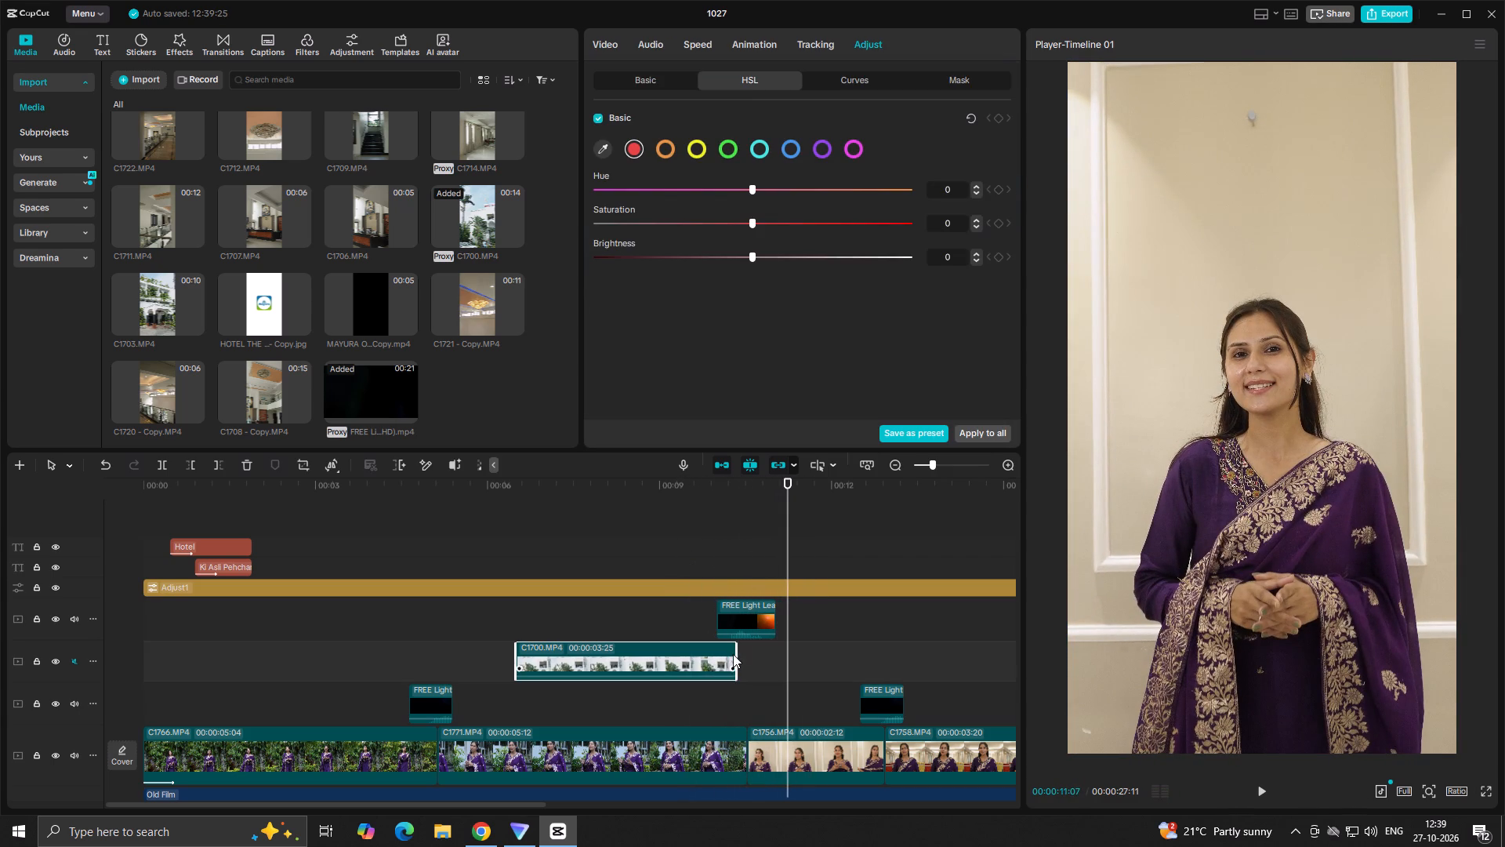
left_click(736, 652)
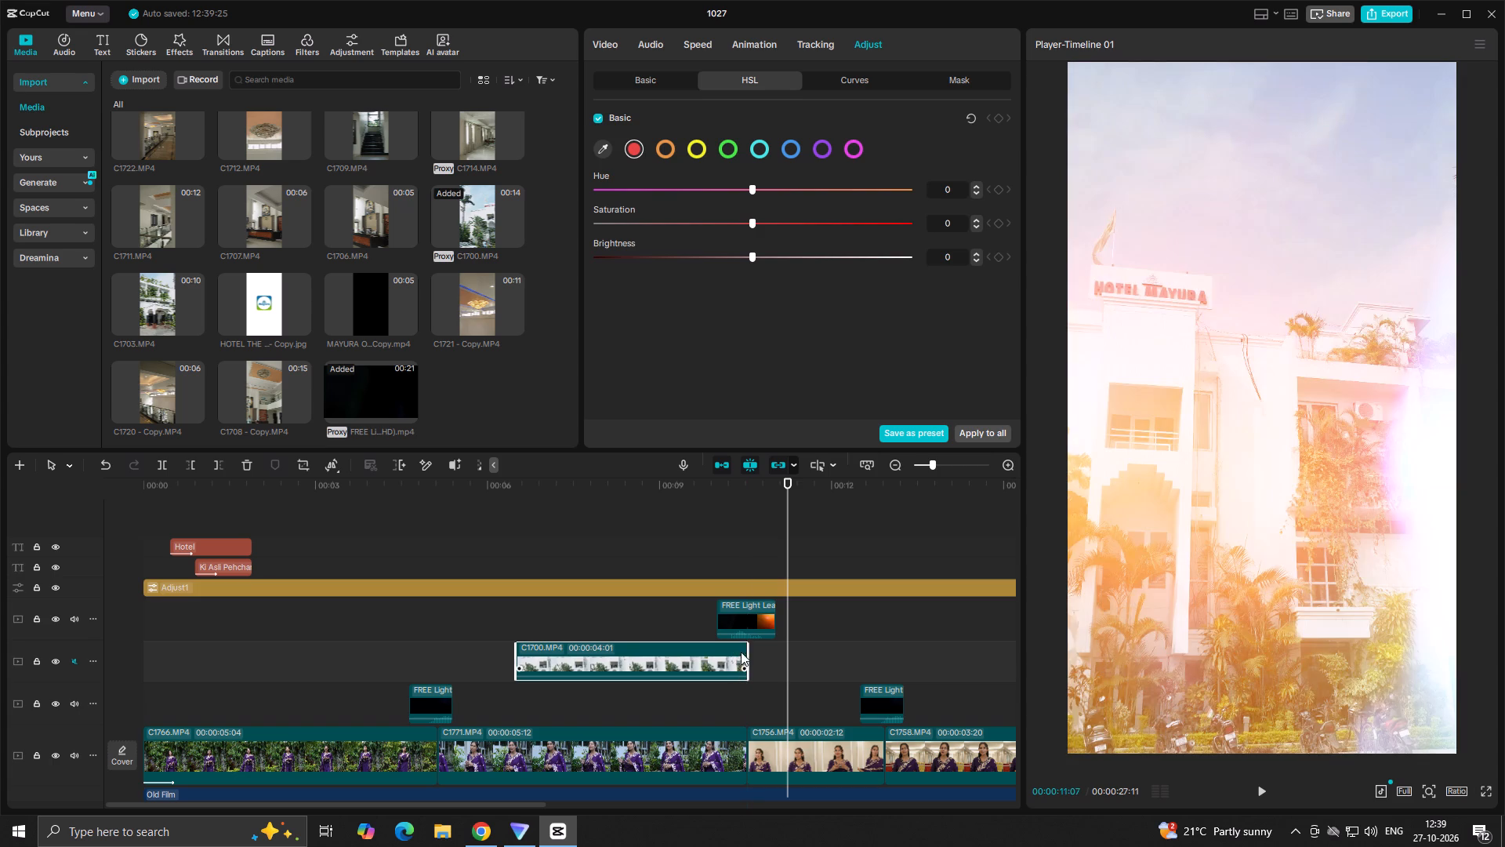
left_click(716, 551)
key("space")
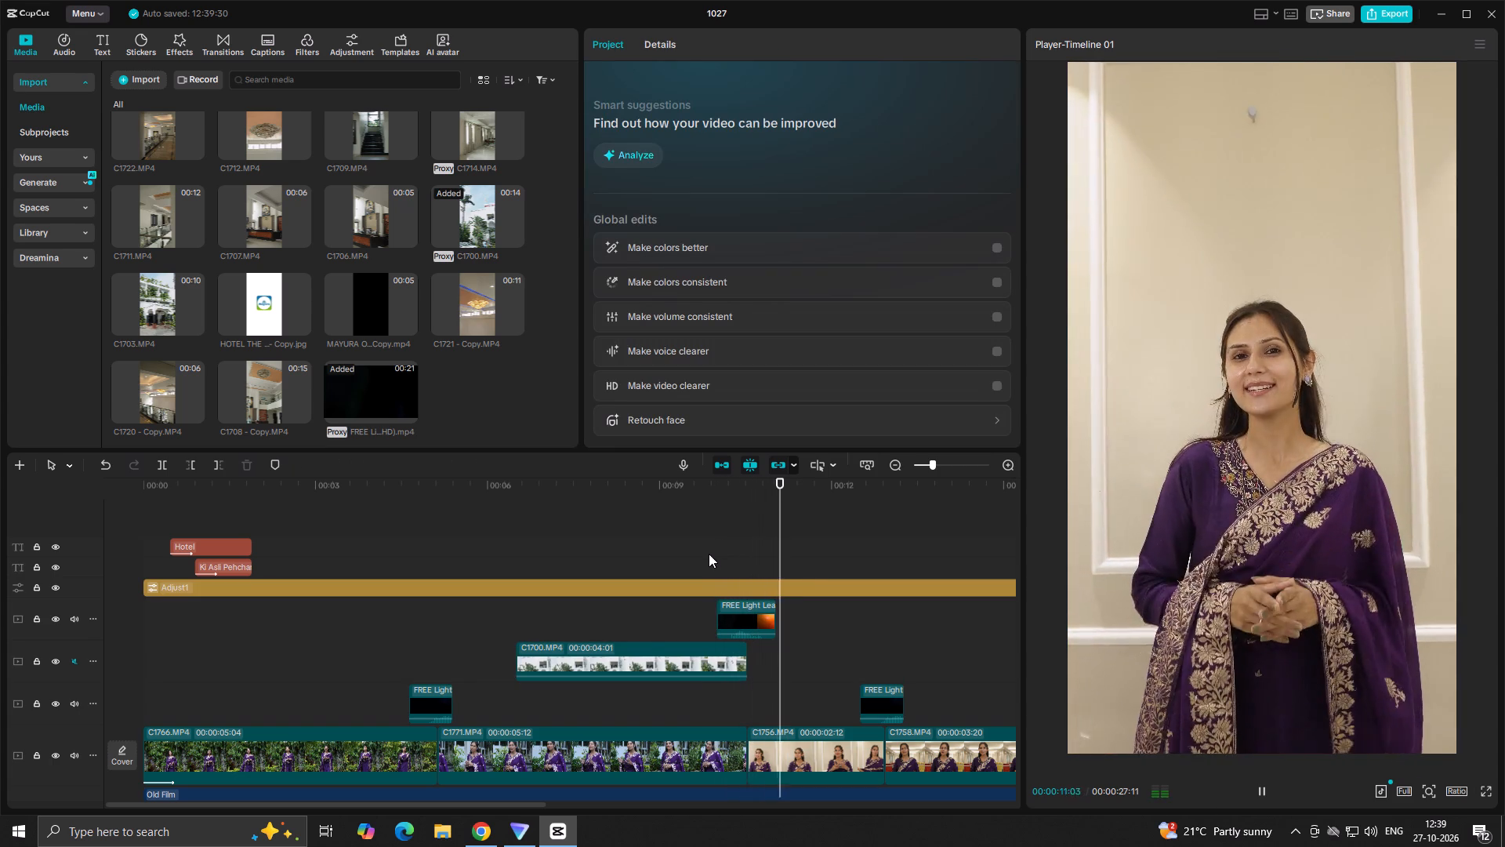
left_click(499, 621)
key("space")
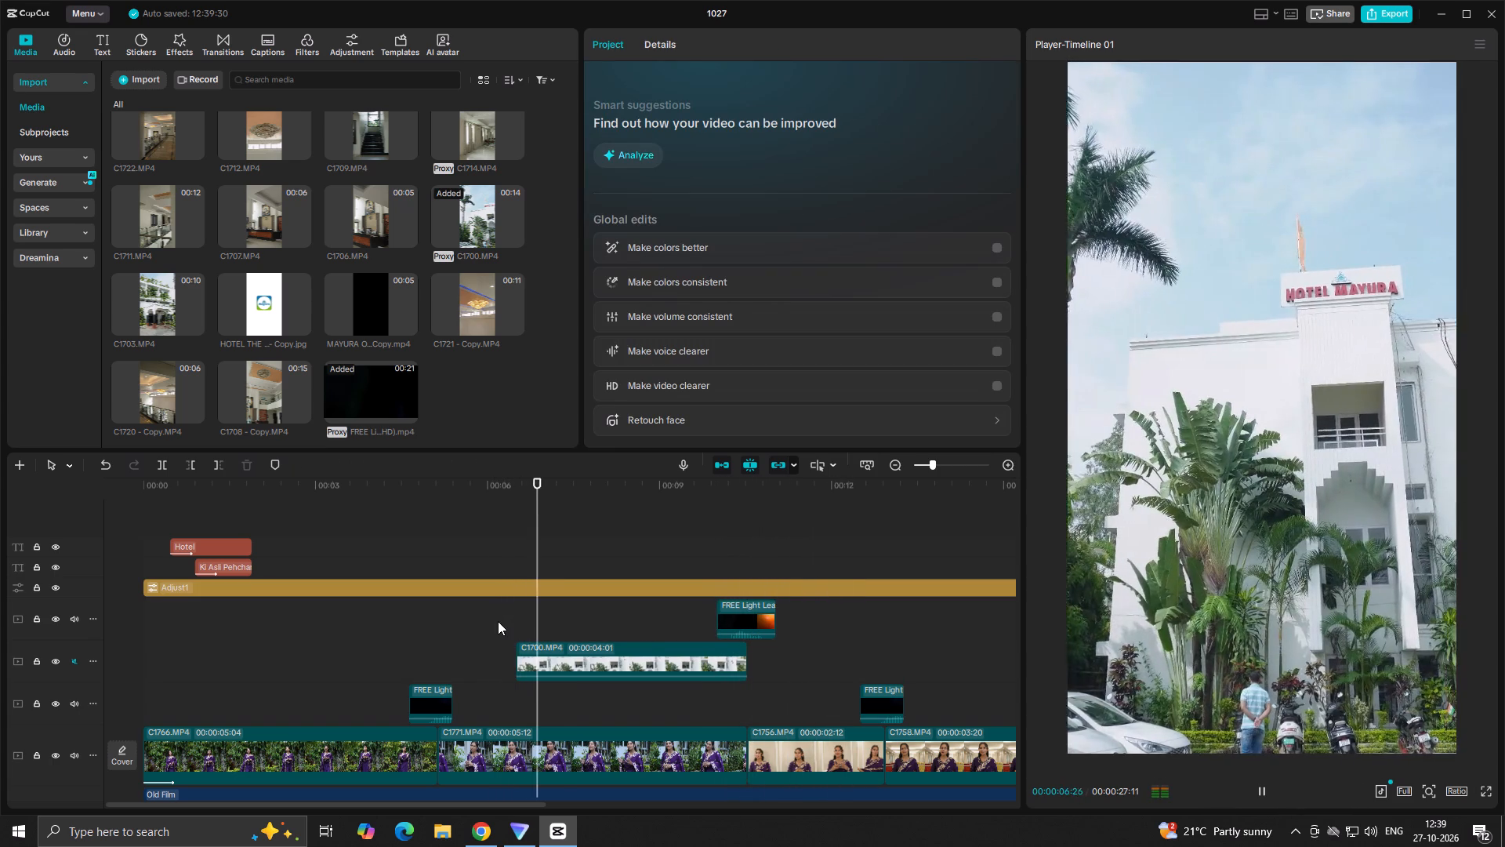
key("space")
left_click(468, 630)
key("space")
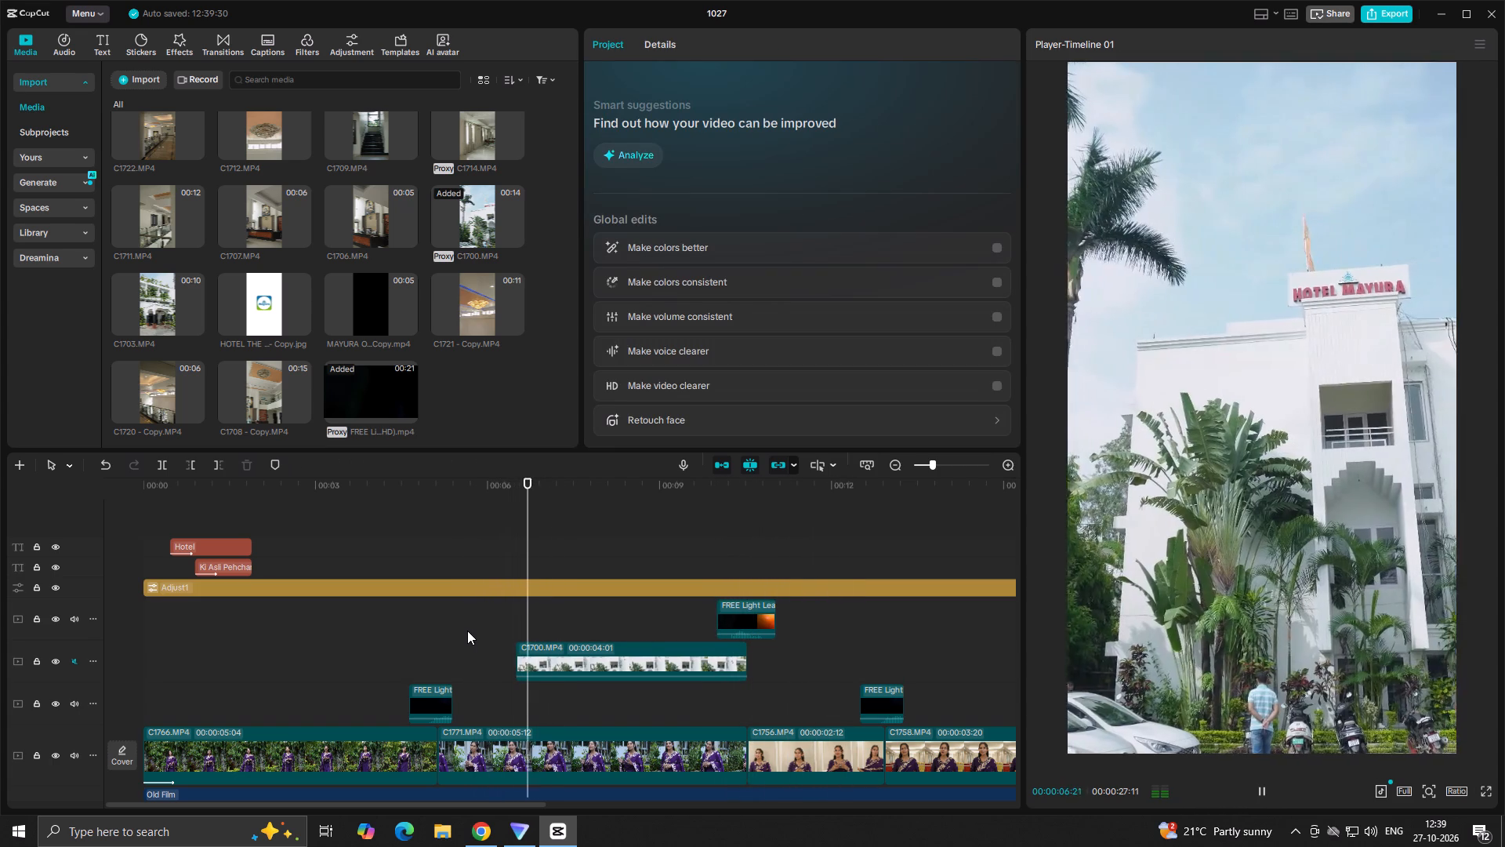
key("space")
Boost the C1700.MP4 overlay's HSL saturation to 65 for green and 64 for cyan, and play back the result.
left_click(546, 662)
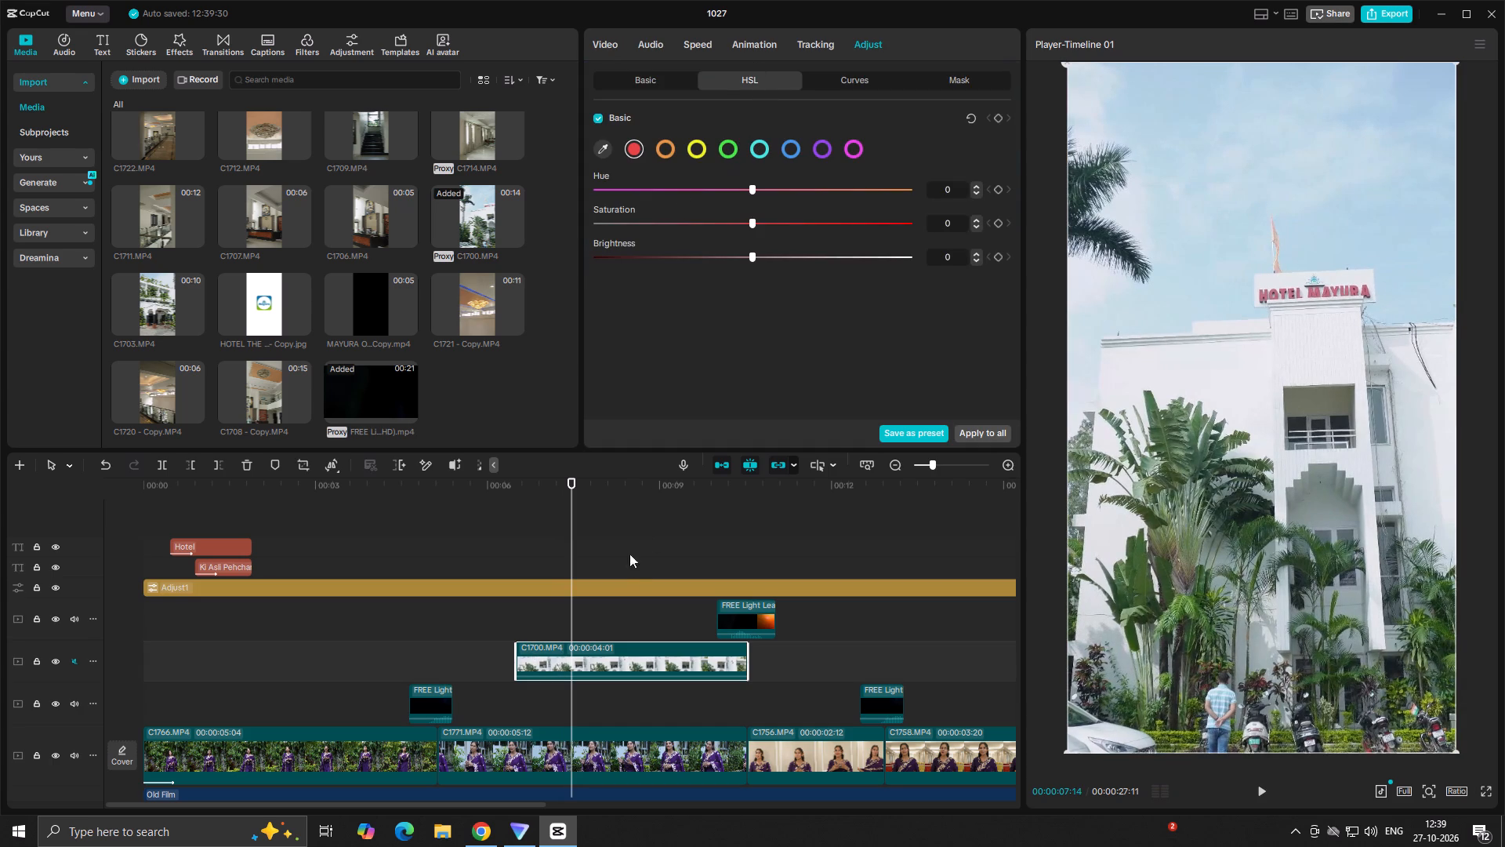
left_click(617, 586)
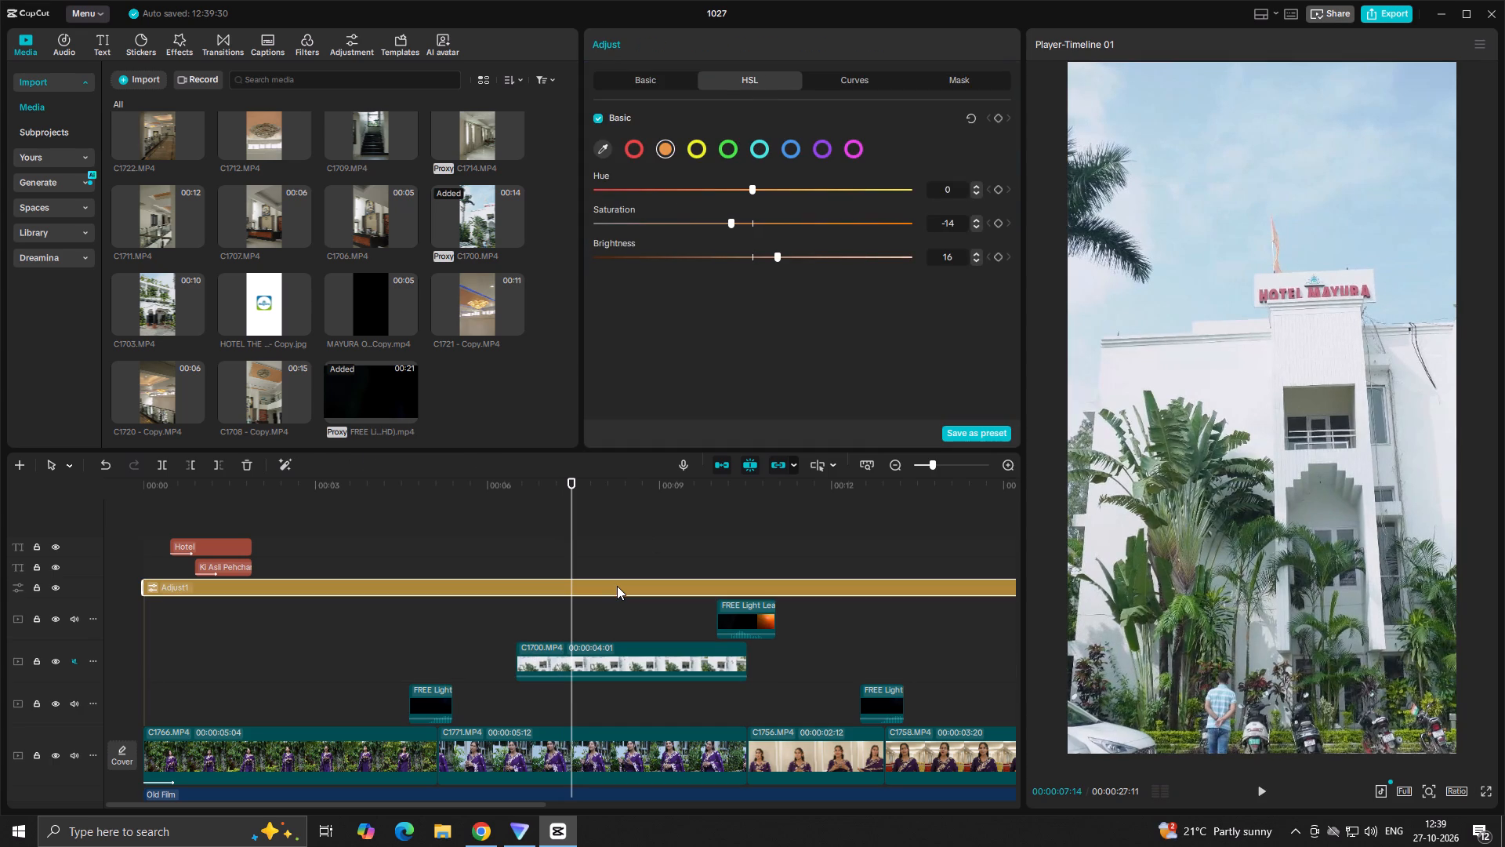
left_click(585, 655)
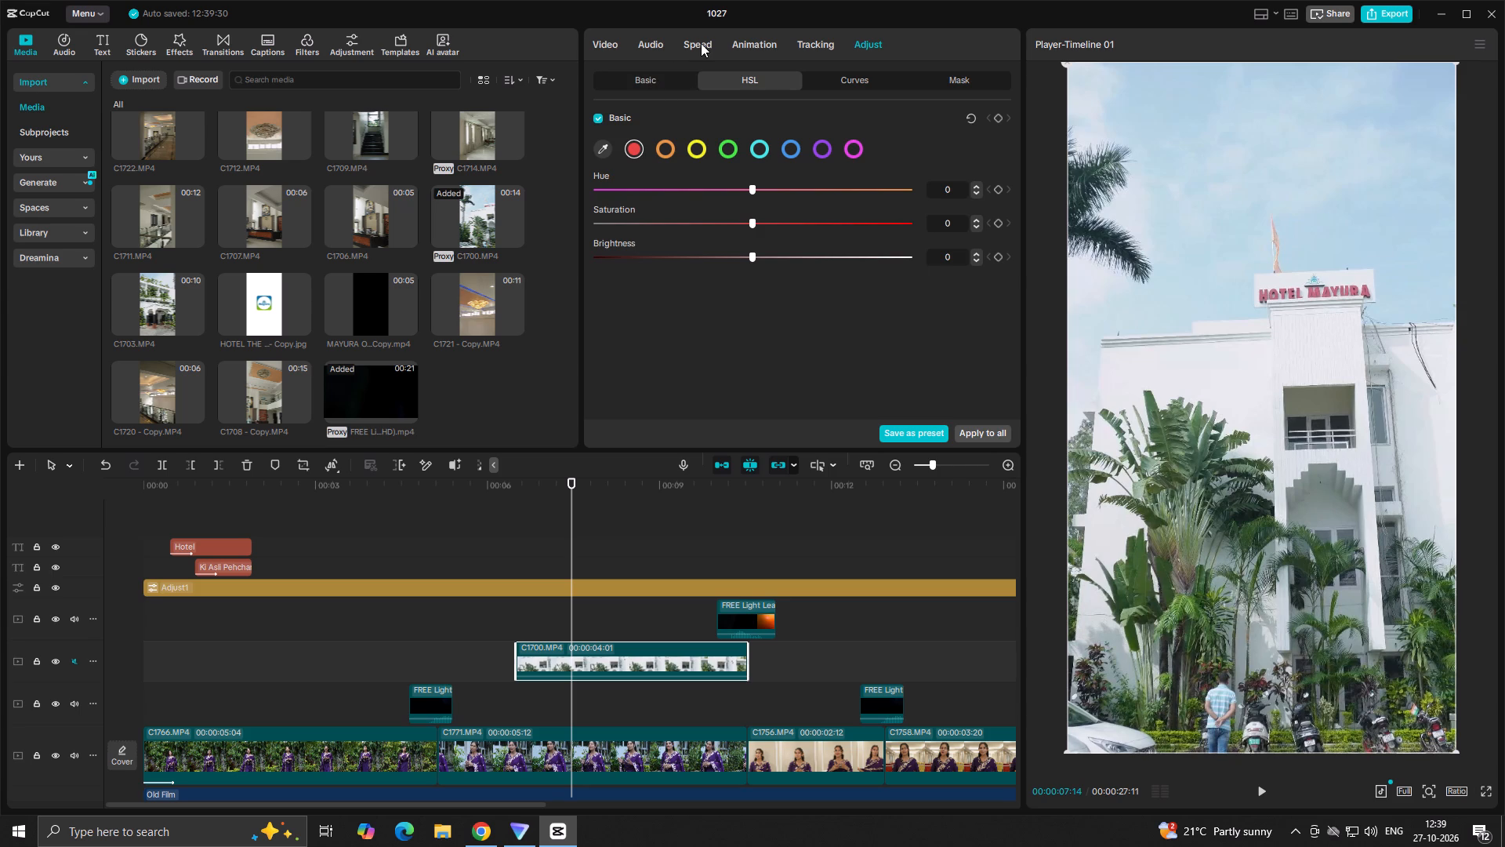
left_click(732, 158)
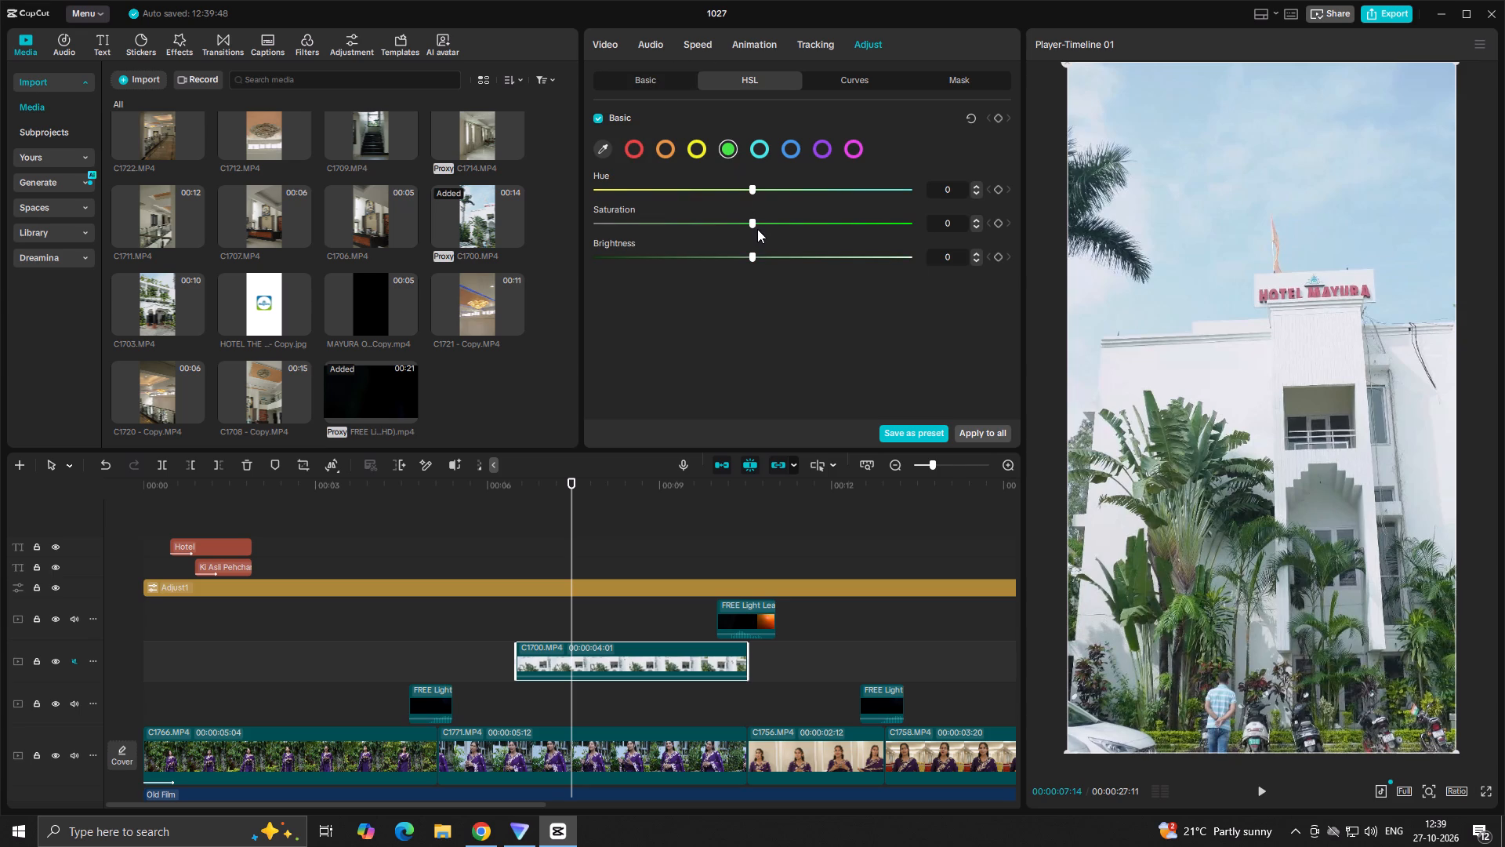
left_click_drag(748, 220, 852, 225)
left_click(795, 148)
left_click(762, 151)
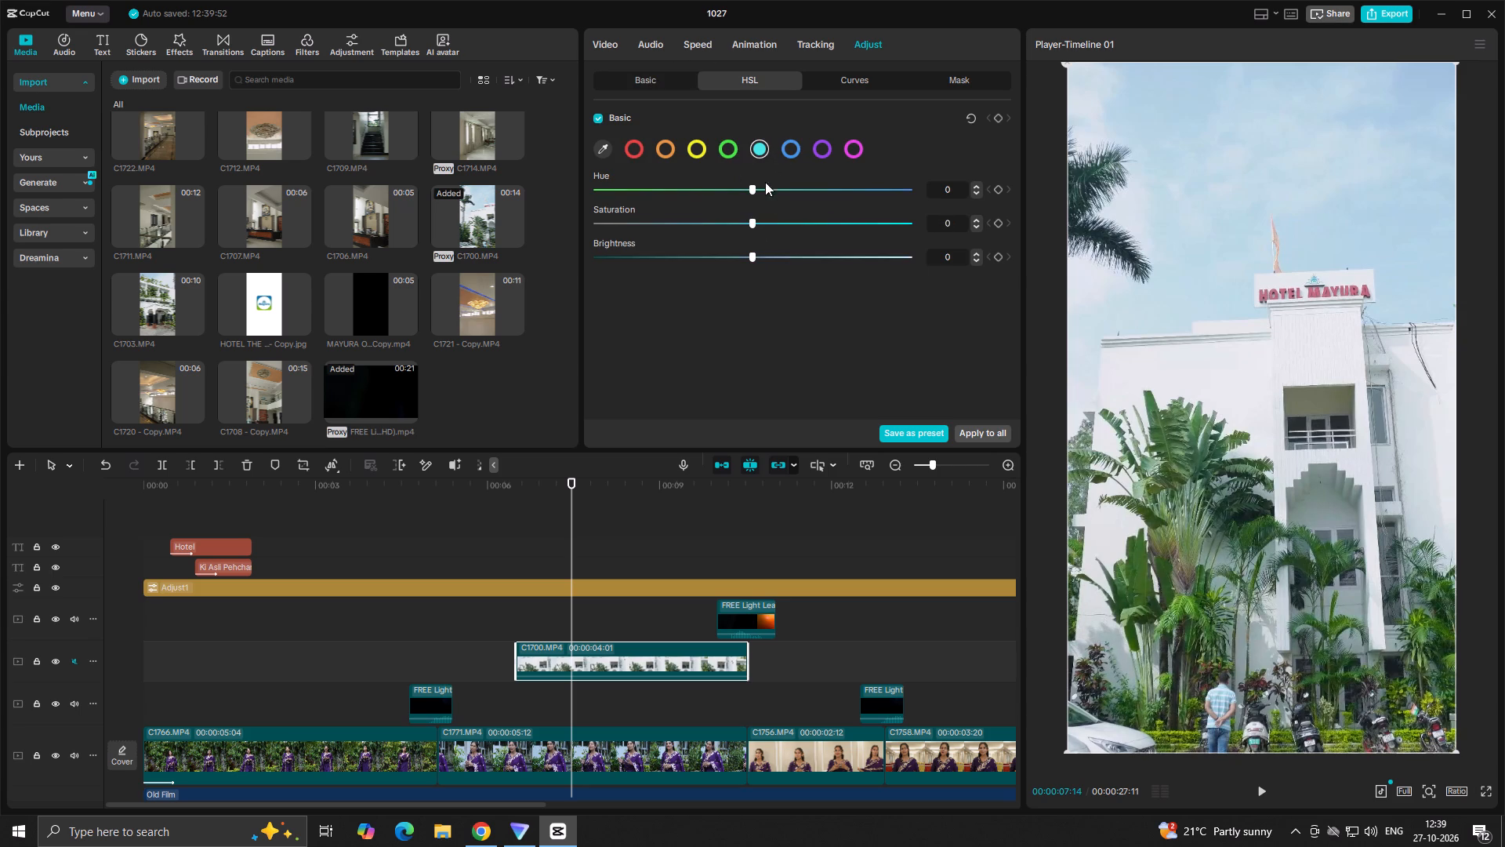
left_click_drag(755, 220, 710, 228)
left_click_drag(710, 228, 850, 240)
left_click(506, 547)
key("space")
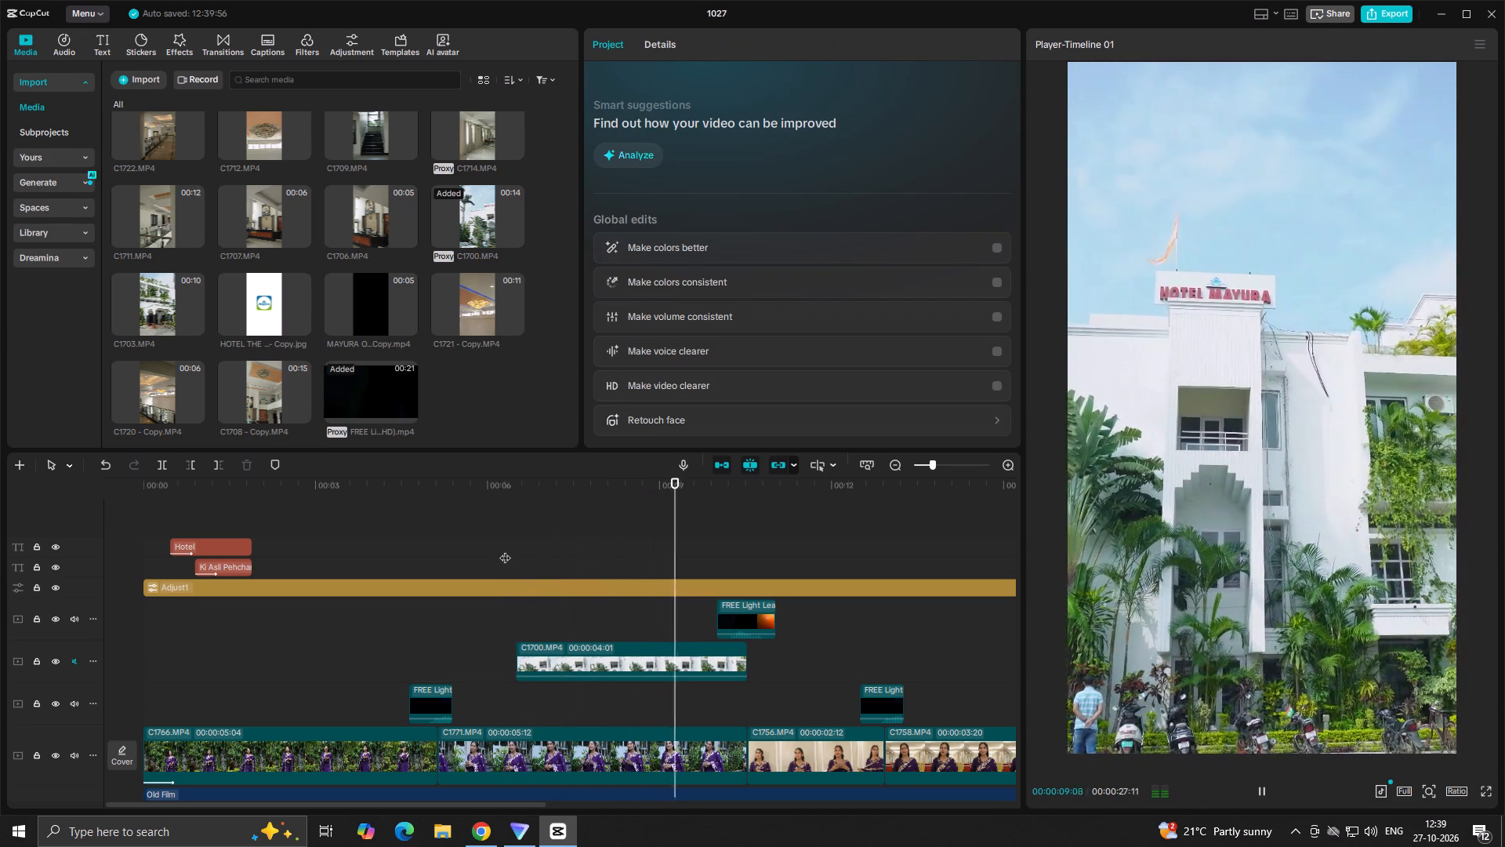
key("space")
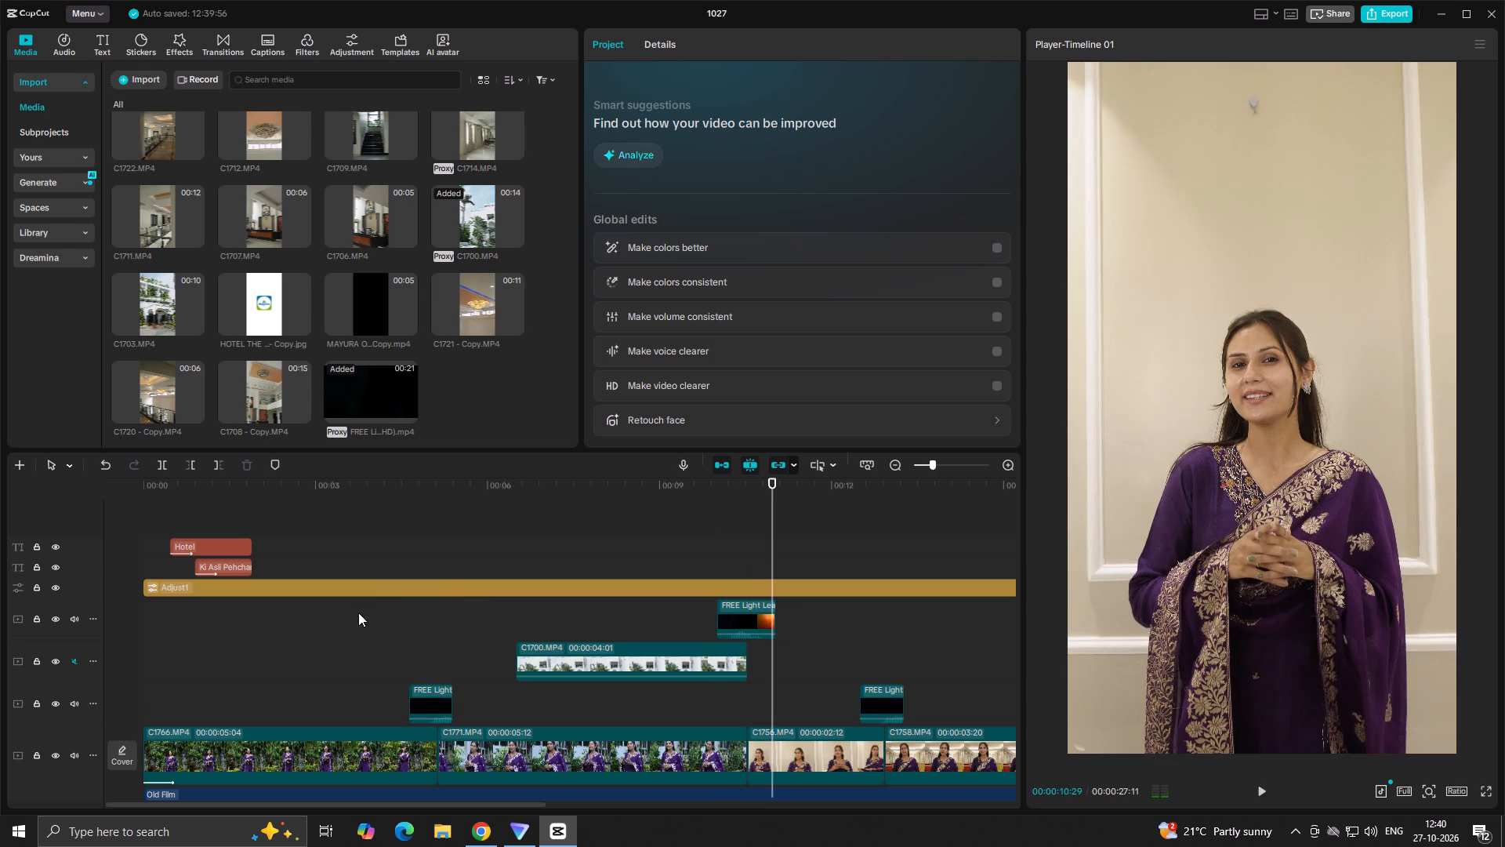
Replay the opening, add the 22-second black clip from the trending library at the timeline start, and place it between the titles and the adjustment layer.
left_click(358, 613)
left_click_drag(357, 614, 0, 662)
key("space")
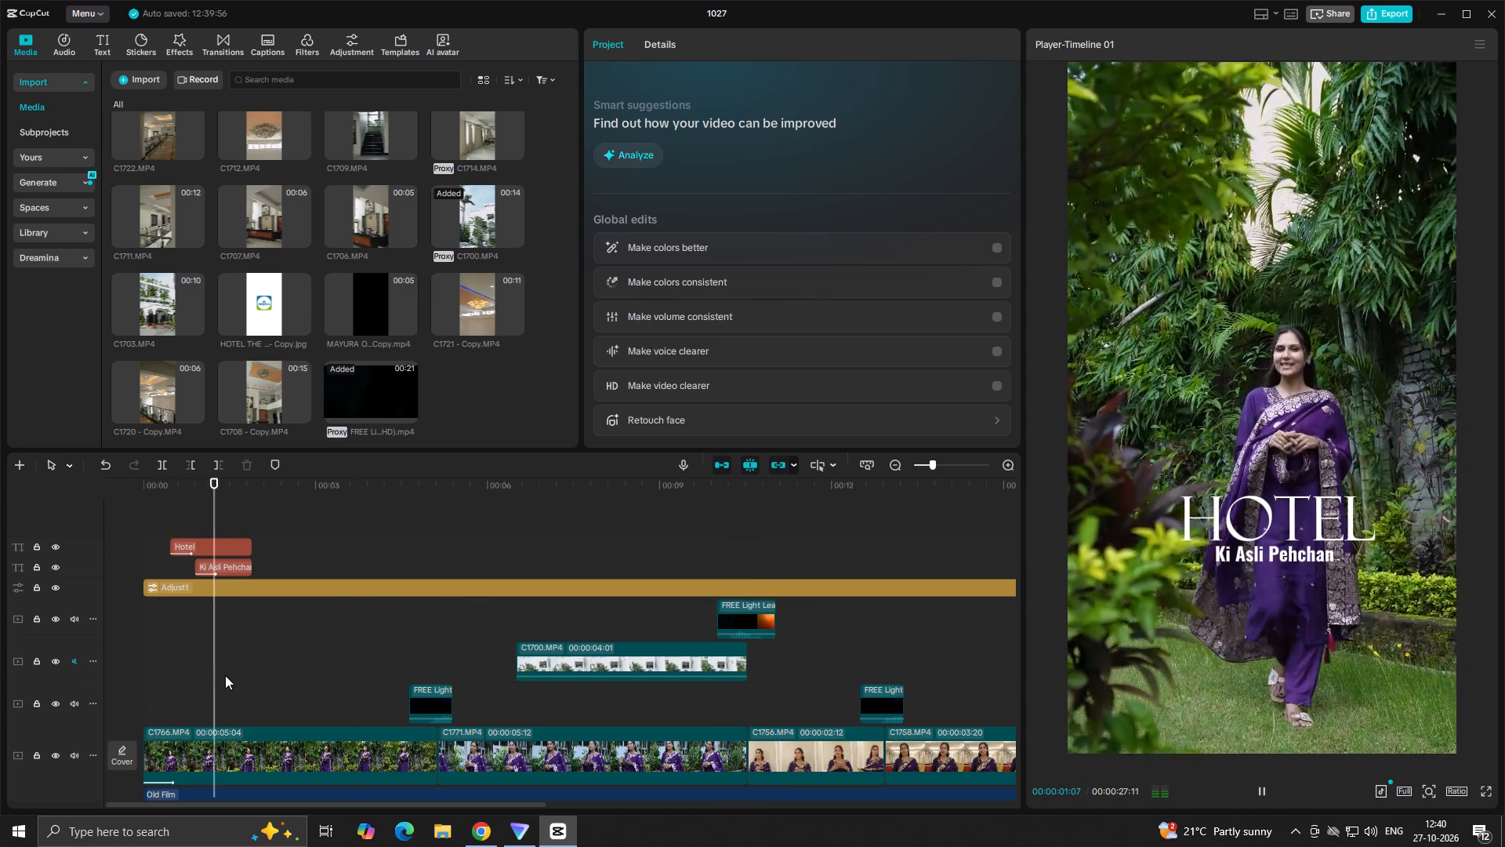
key("space")
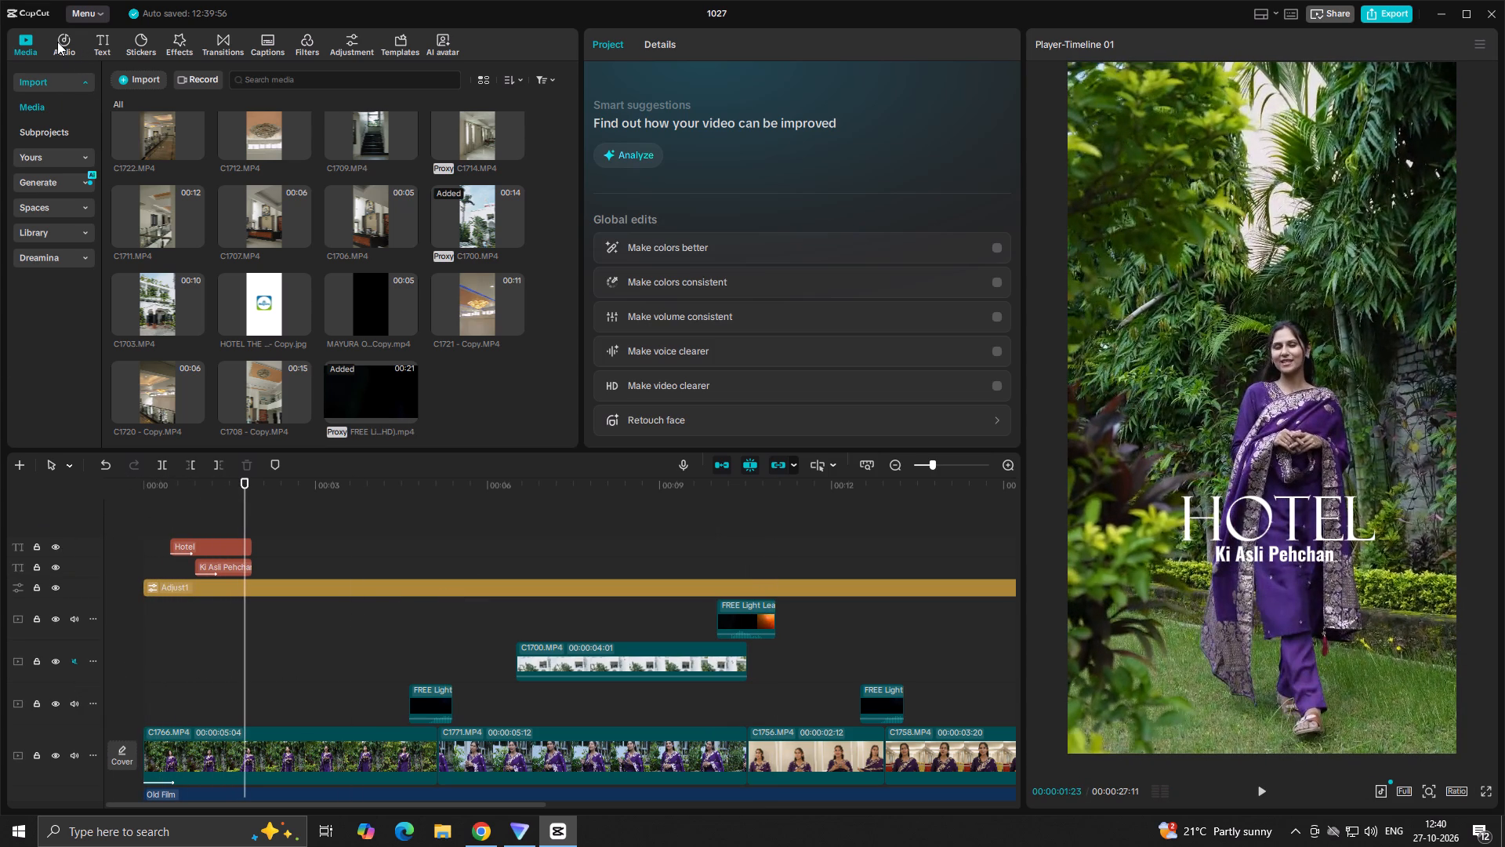
left_click(50, 234)
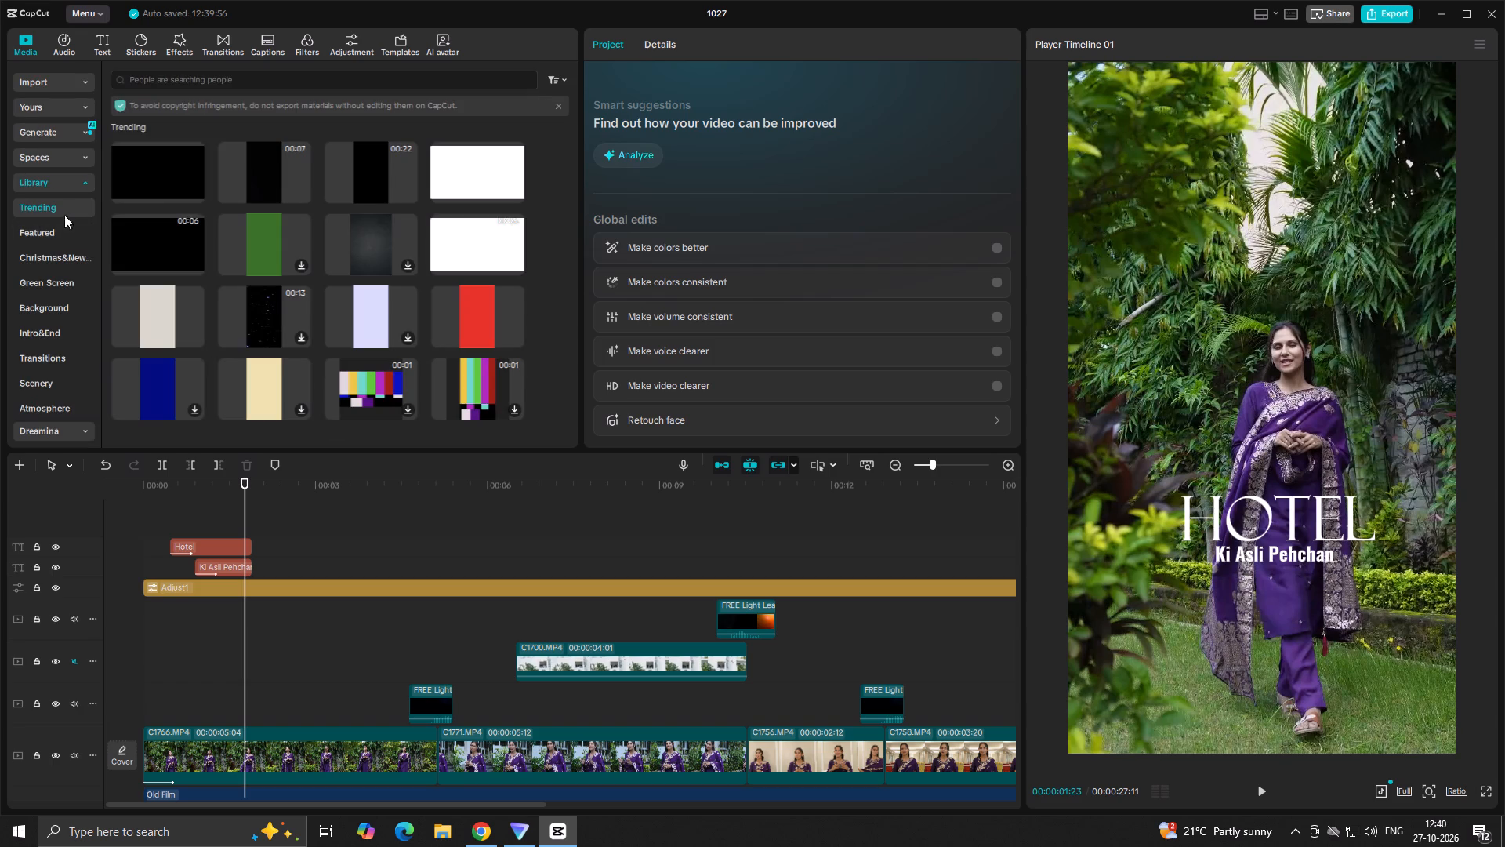
scroll(273, 289, "down", 1)
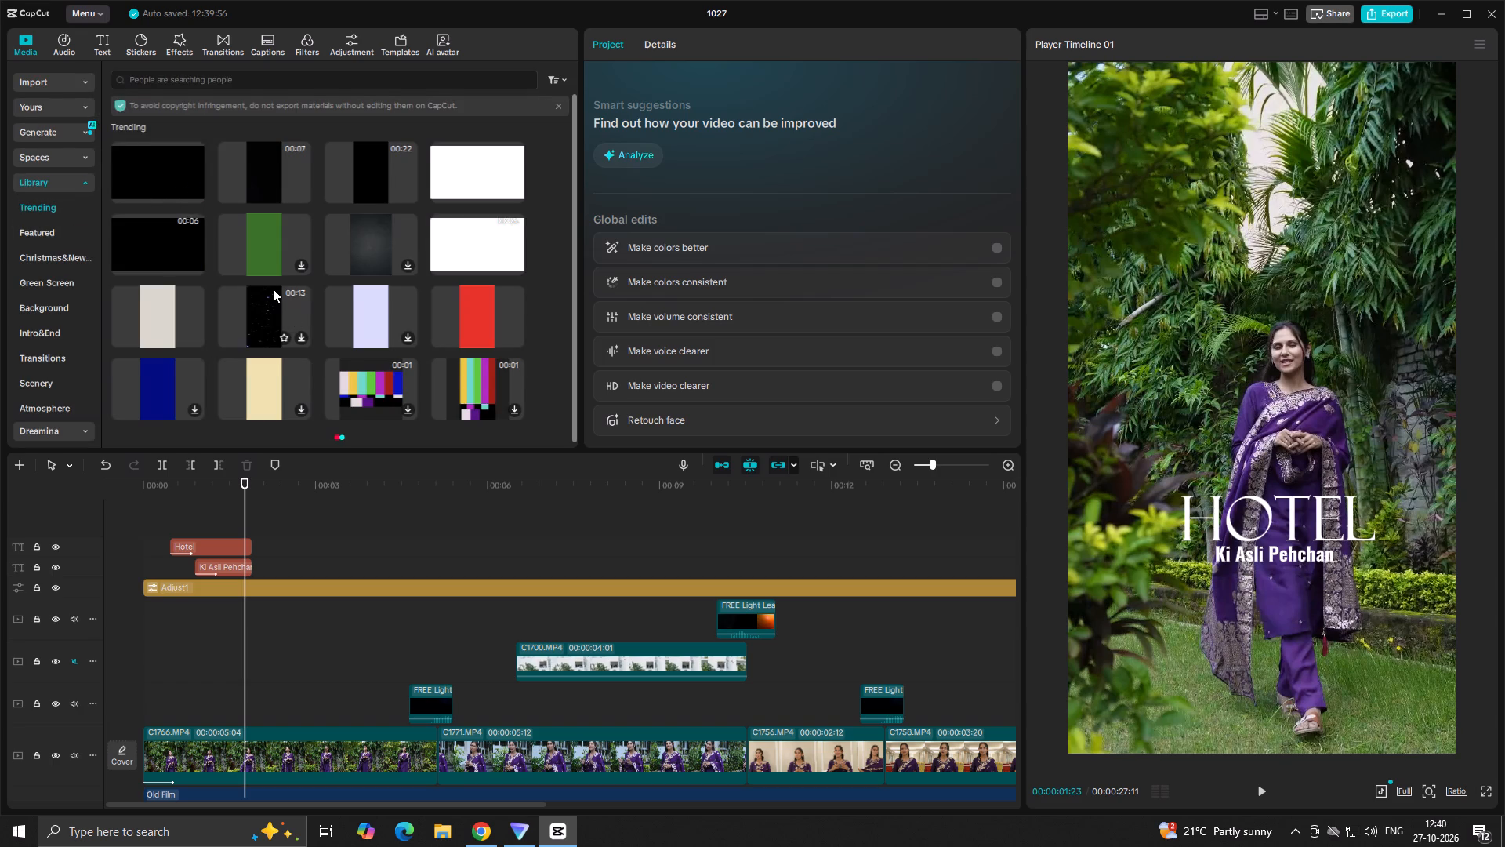
scroll(273, 289, "down", 1)
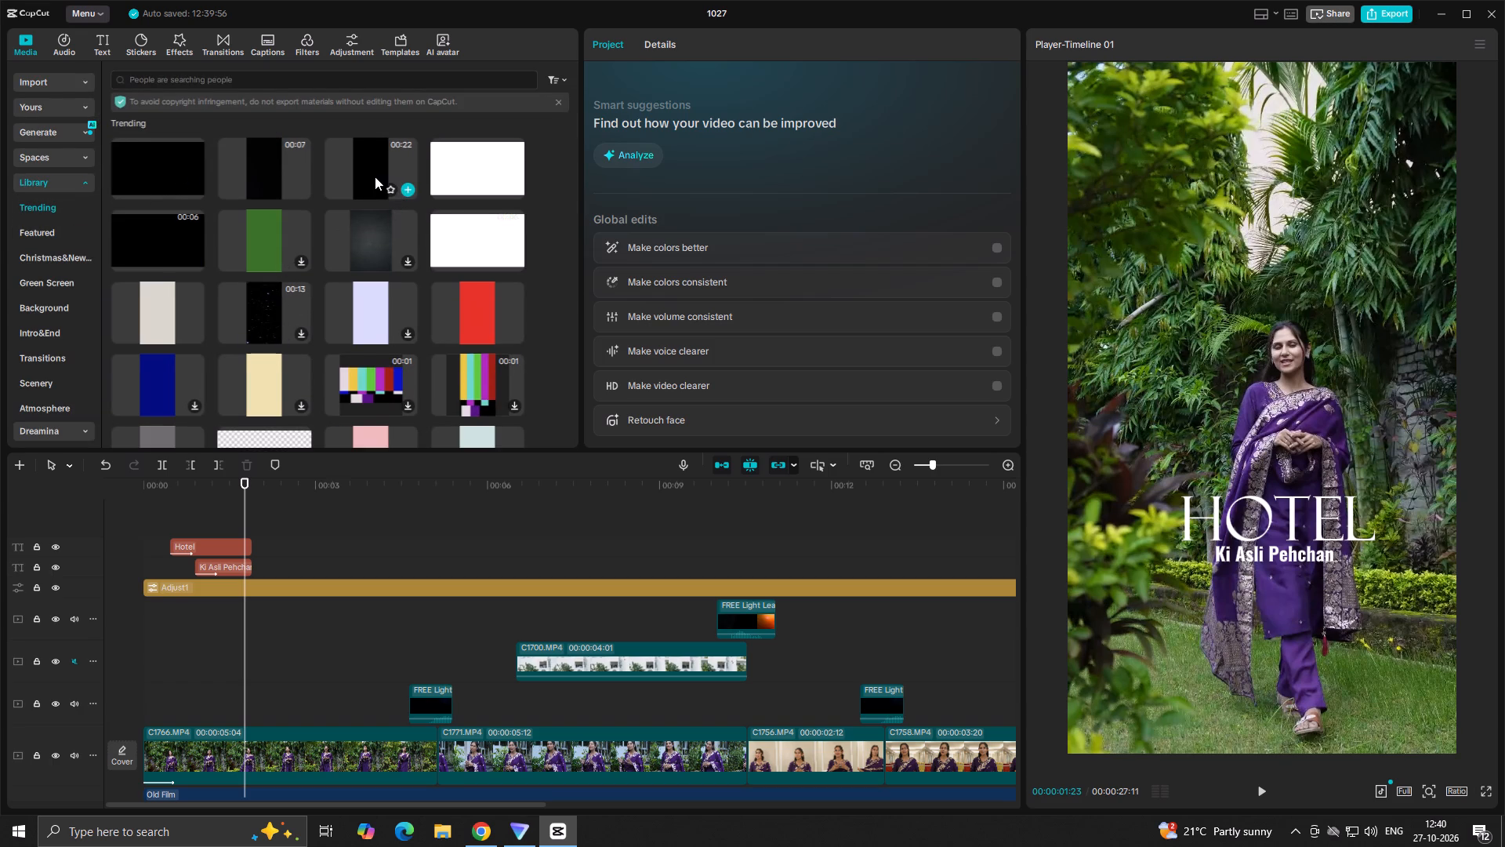
left_click_drag(375, 172, 137, 517)
left_click_drag(198, 547, 205, 607)
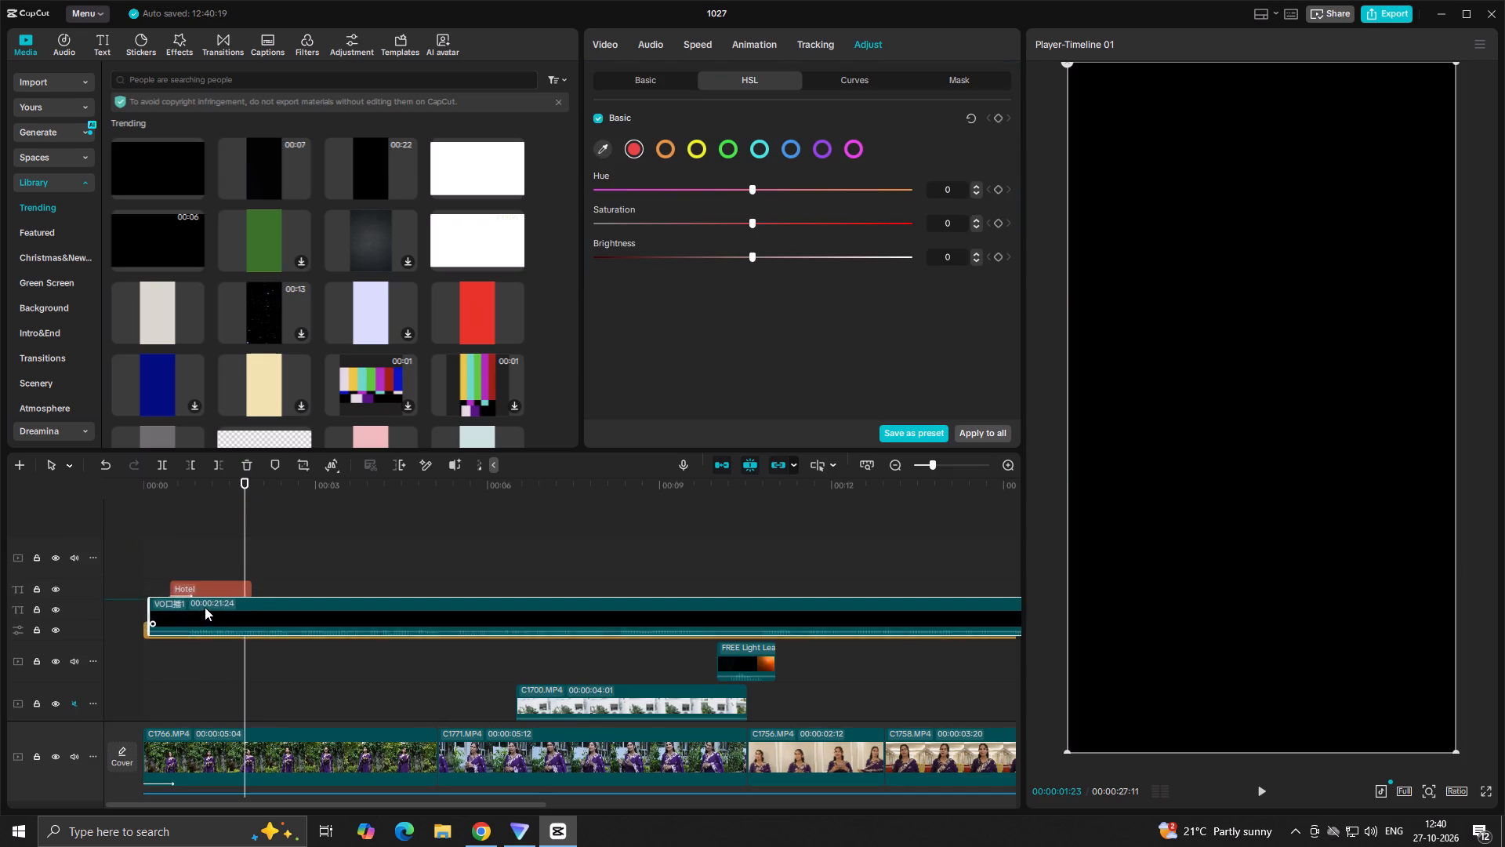
left_click_drag(205, 607, 201, 611)
left_click_drag(221, 580, 190, 616)
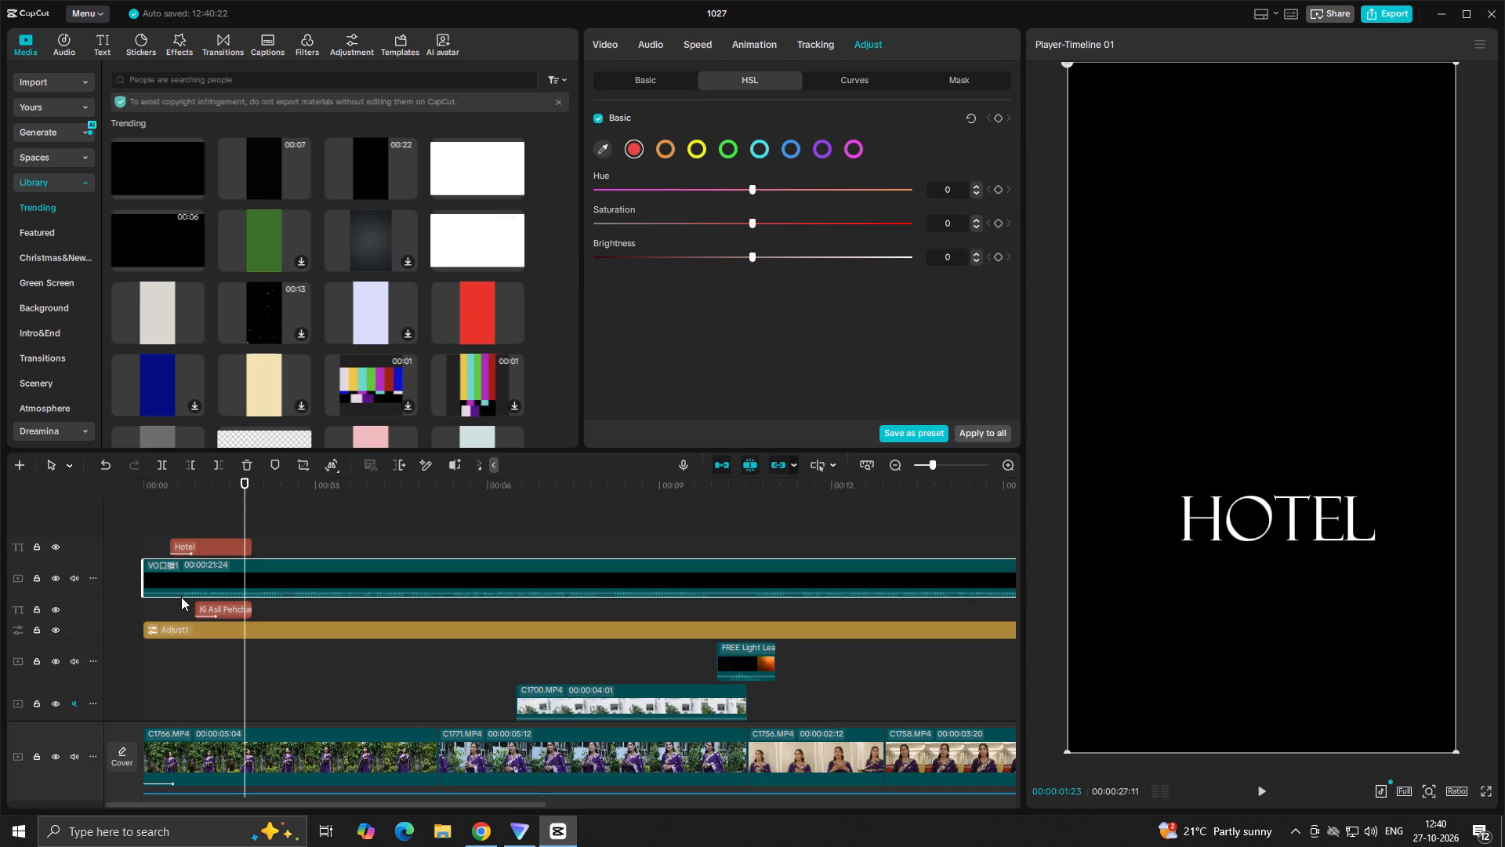
left_click_drag(183, 586, 183, 634)
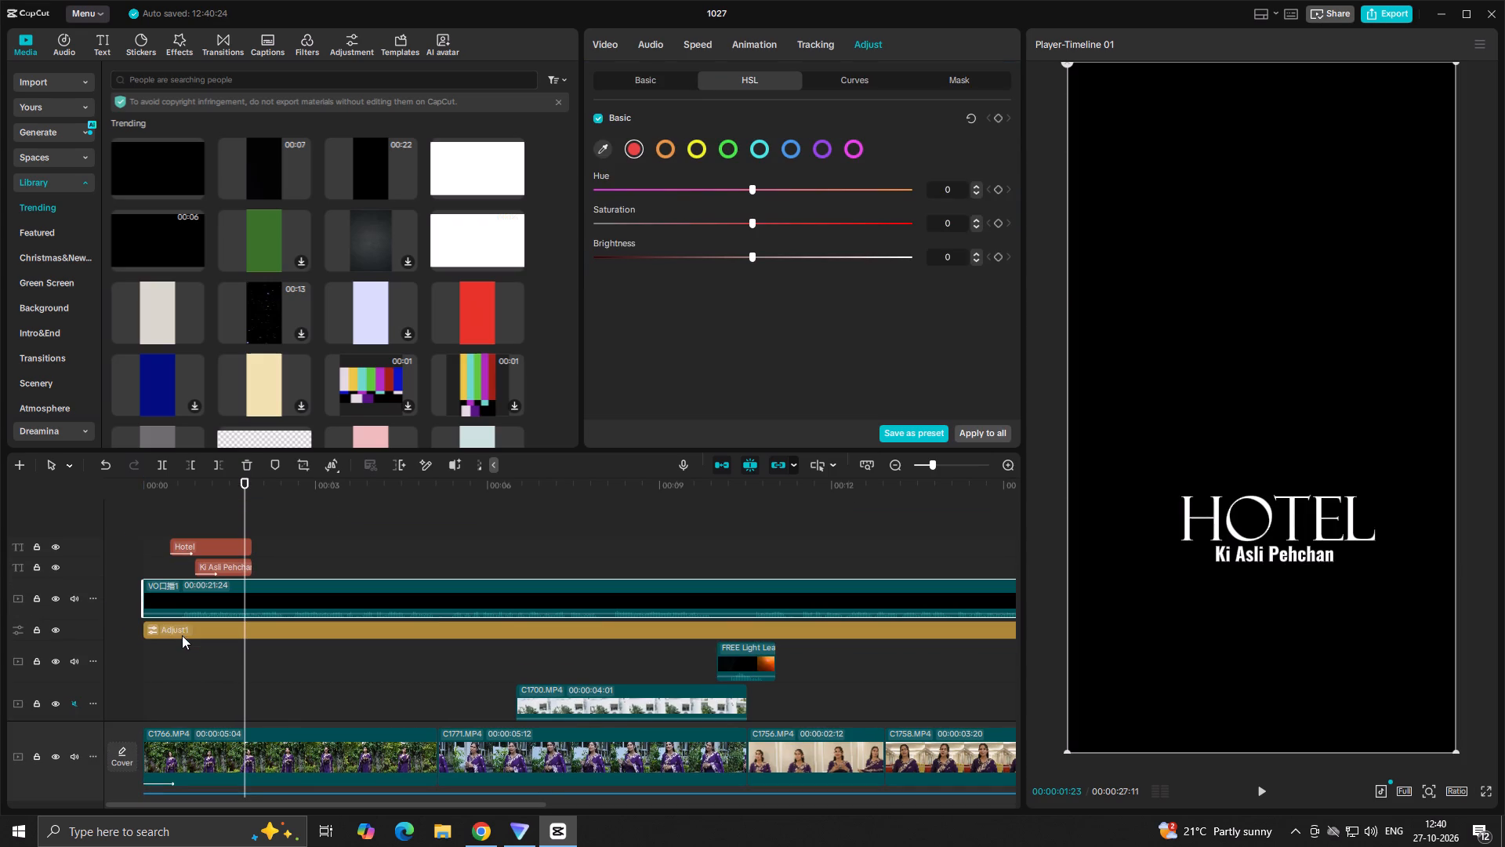
left_click_drag(179, 600, 153, 592)
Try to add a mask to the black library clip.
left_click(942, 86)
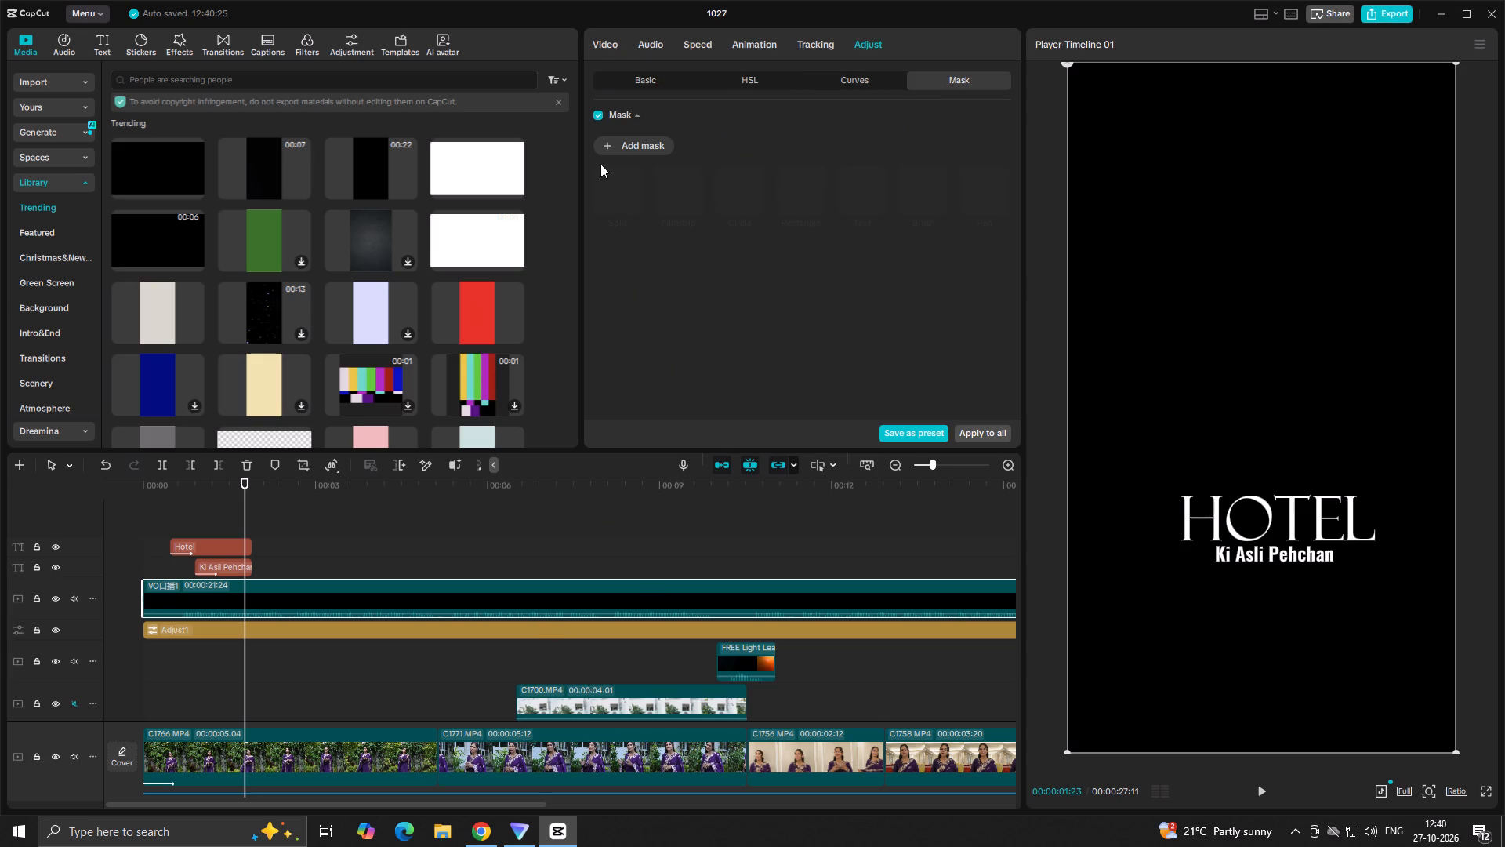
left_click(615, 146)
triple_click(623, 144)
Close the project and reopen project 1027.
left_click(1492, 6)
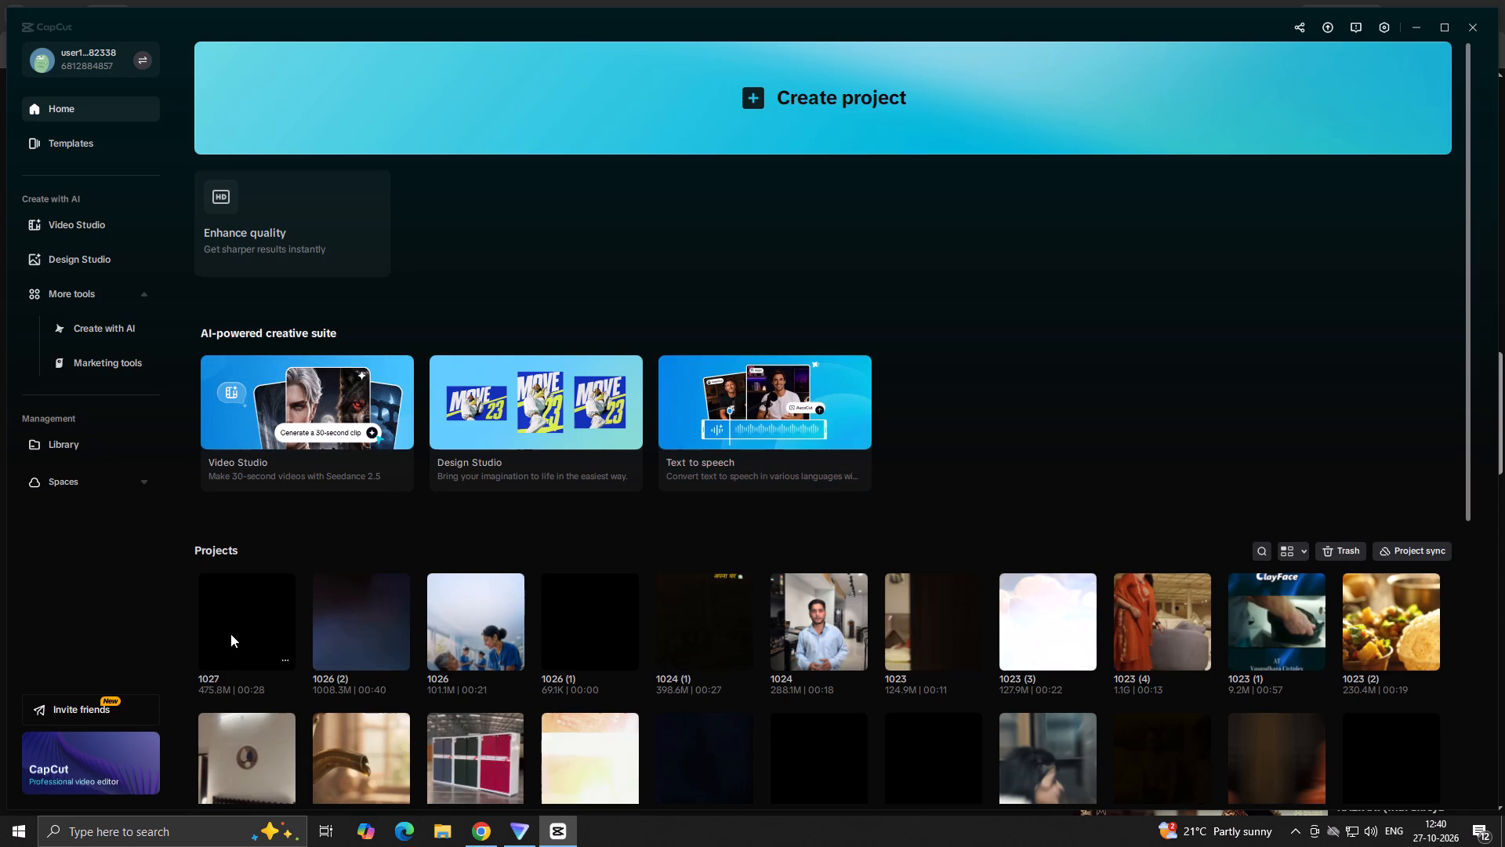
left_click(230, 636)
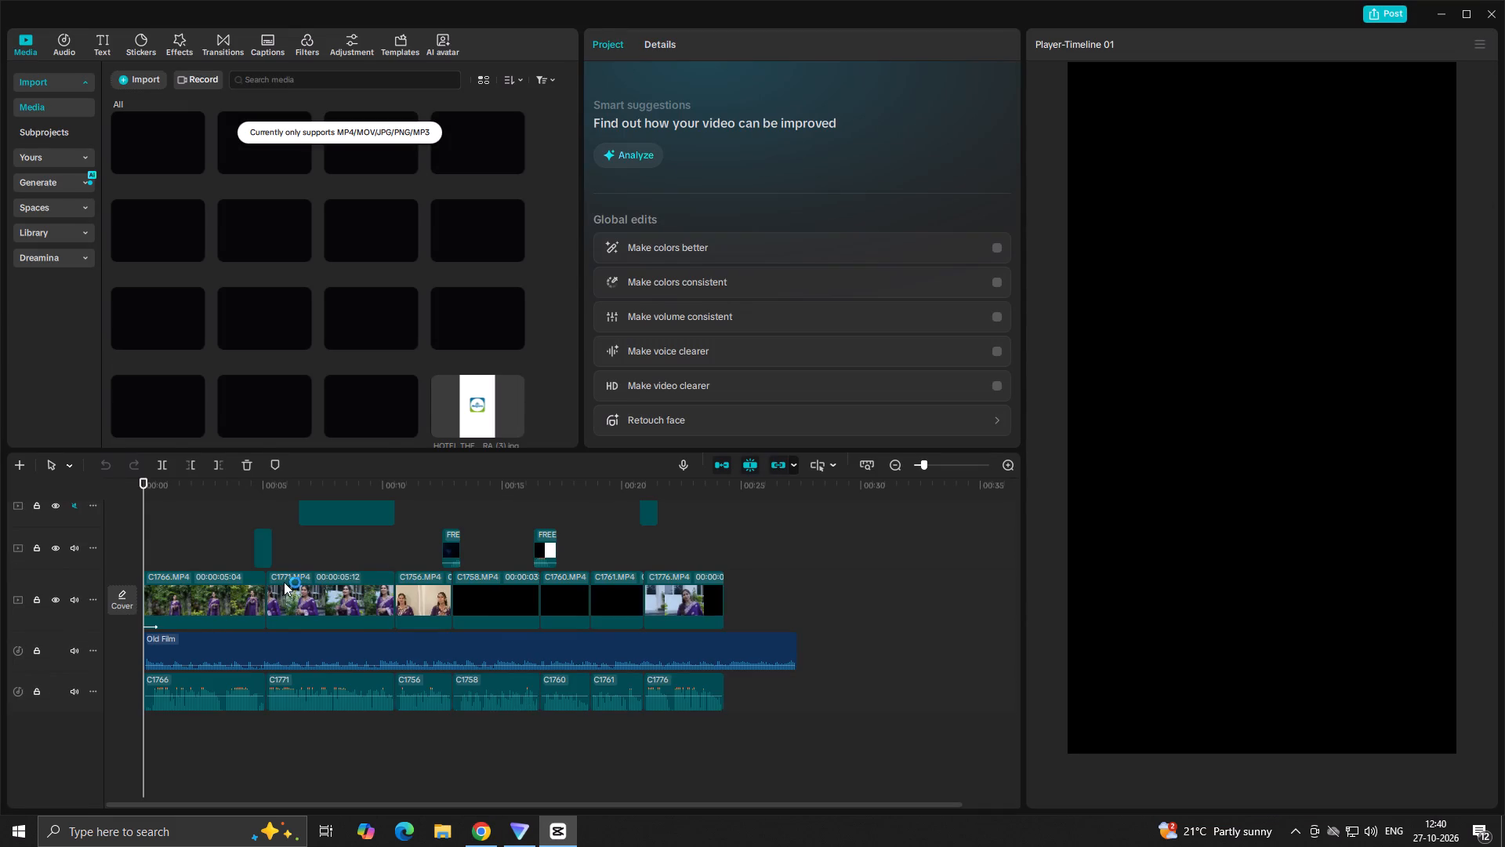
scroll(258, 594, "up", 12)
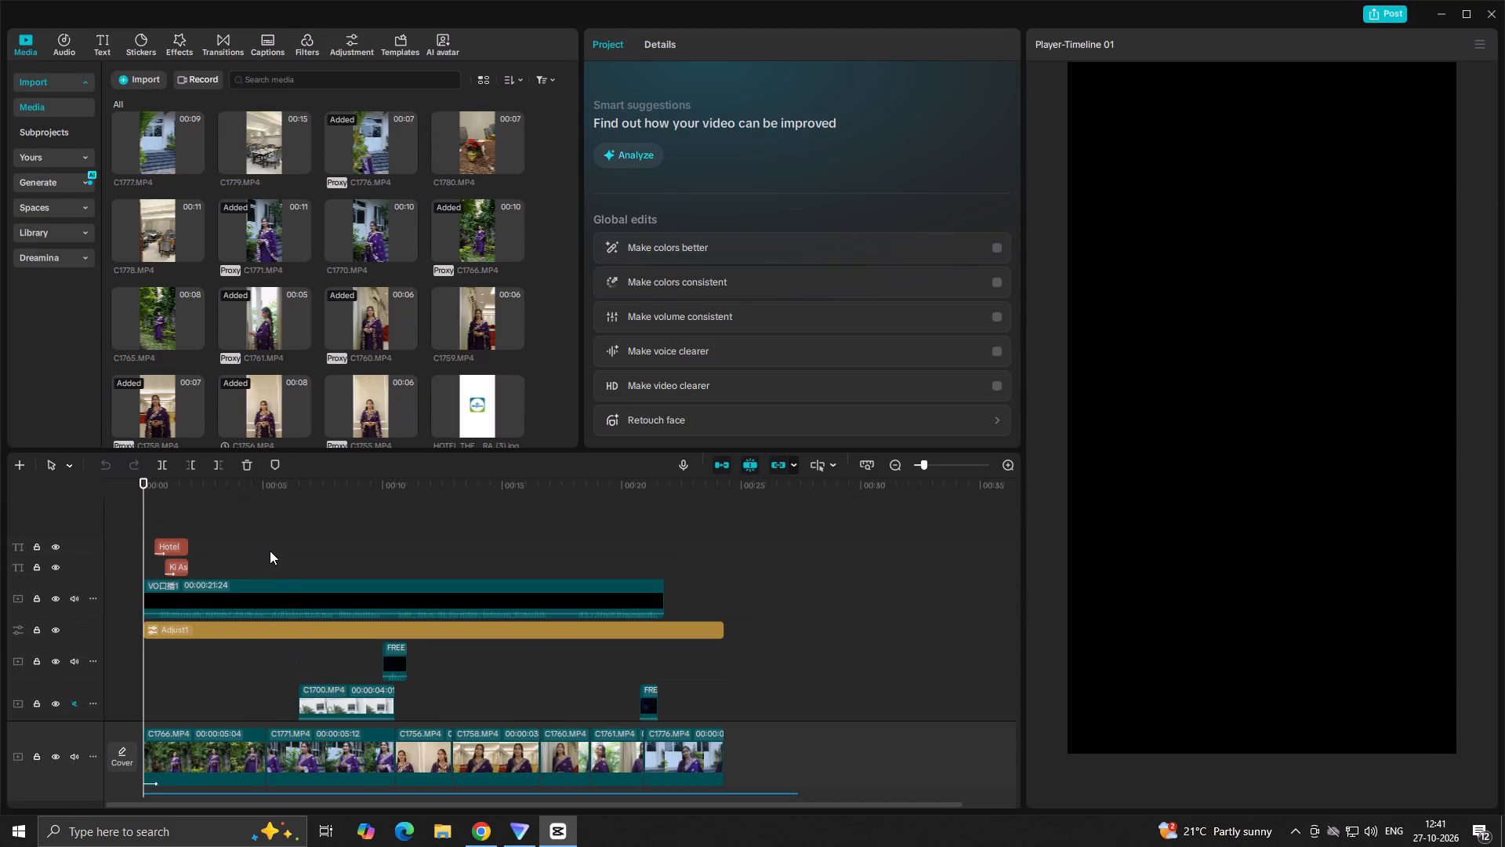
Slow the black library clip to 0.73x speed and mute its track.
left_click(267, 550)
left_click_drag(267, 550, 121, 616)
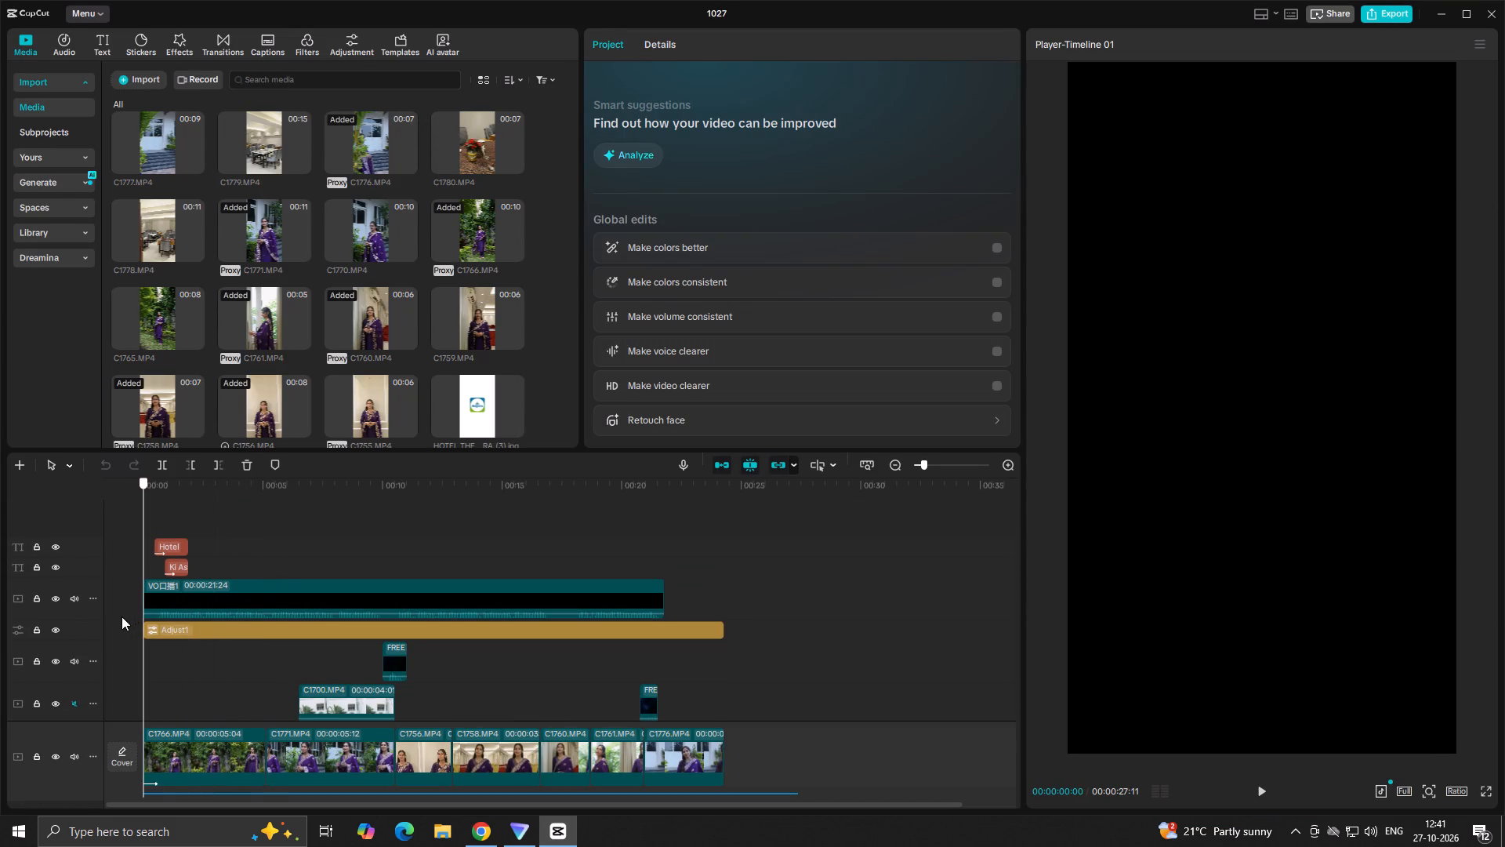
left_click_drag(121, 616, 122, 615)
left_click(195, 597)
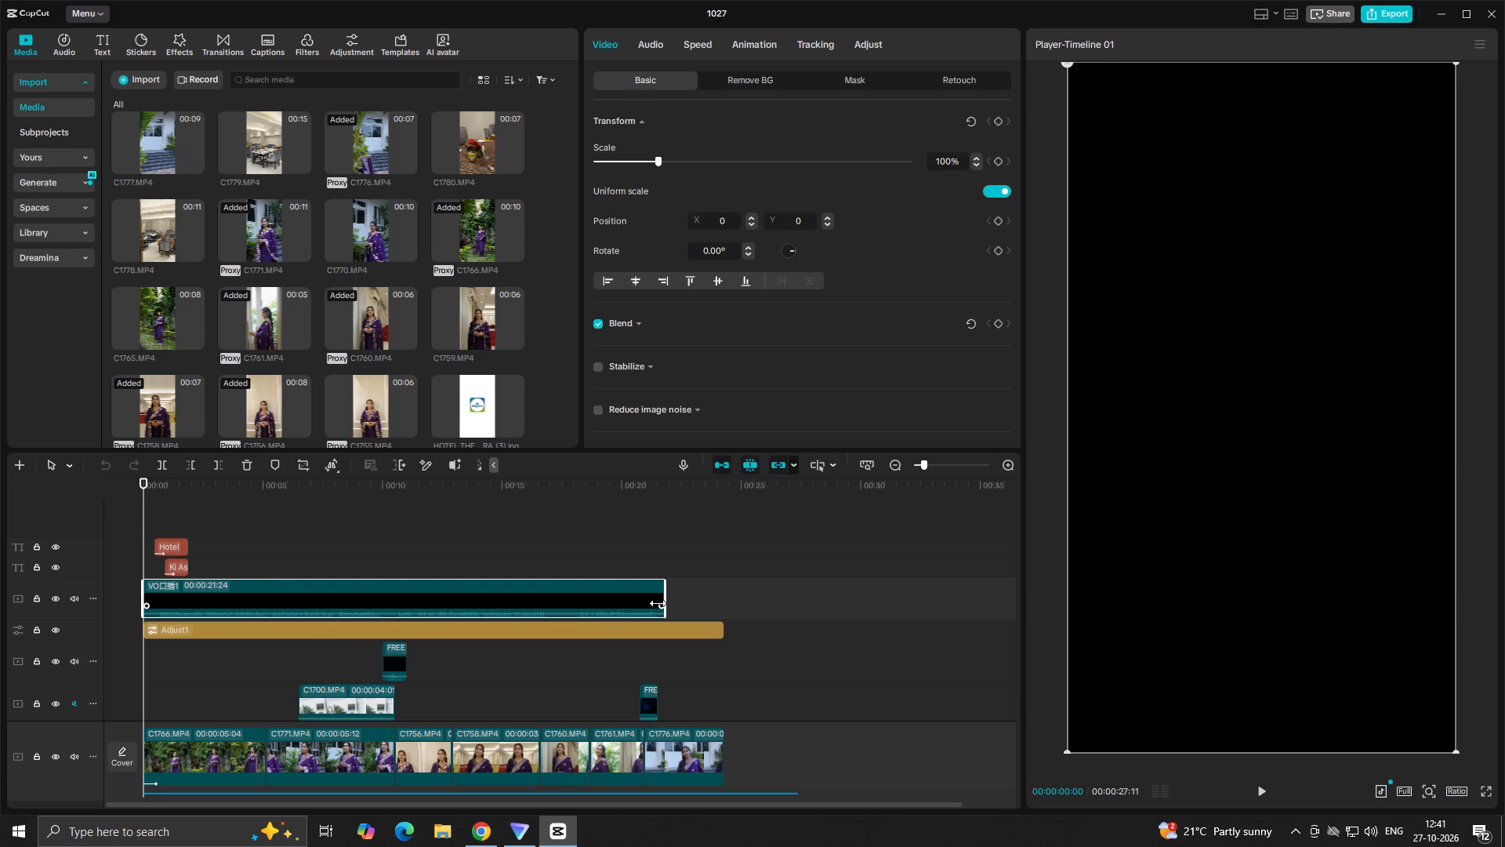
left_click(698, 42)
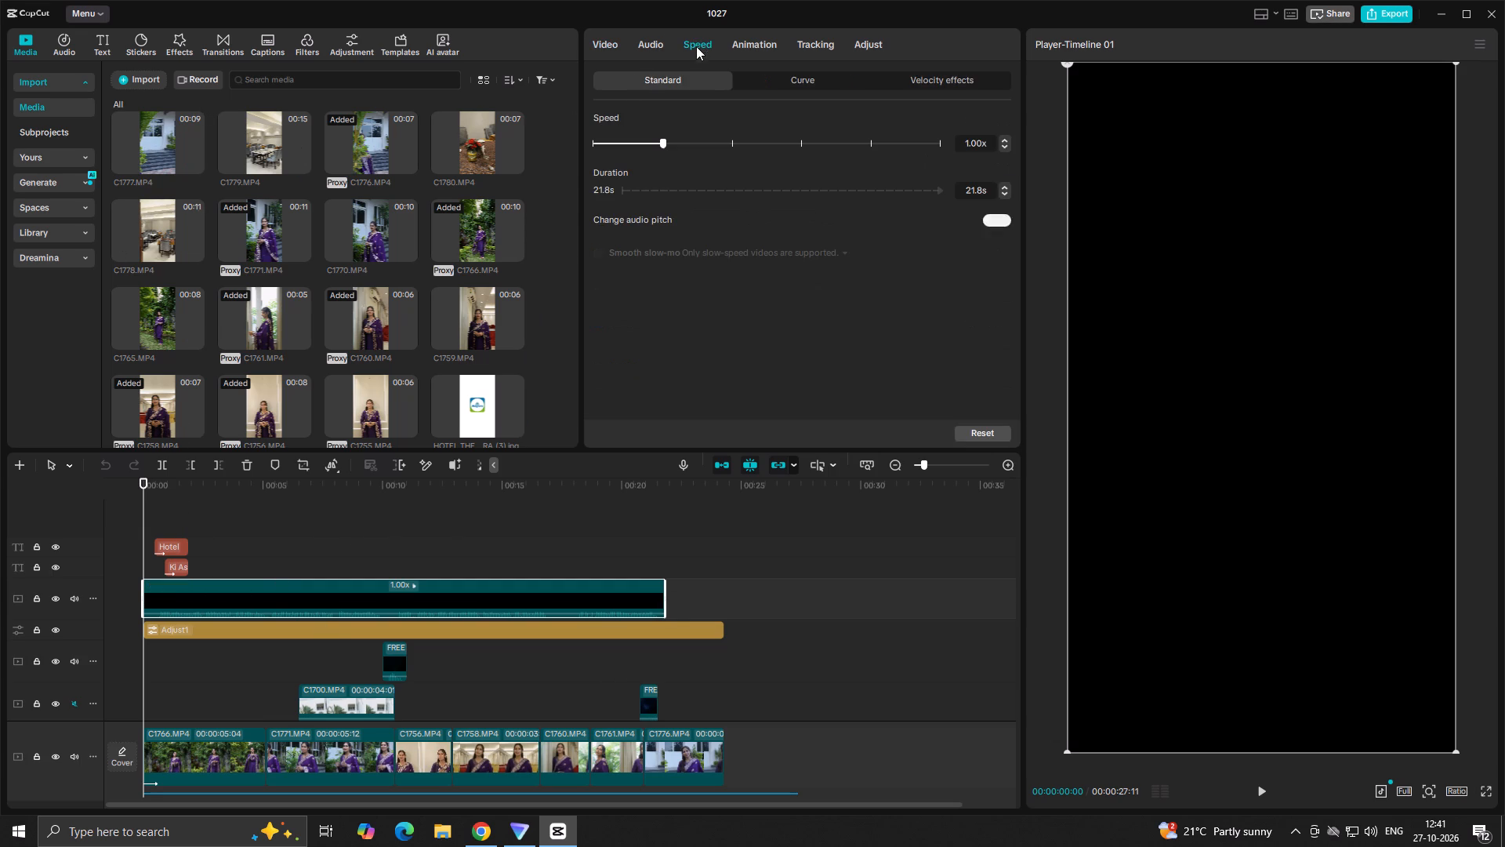
left_click(642, 140)
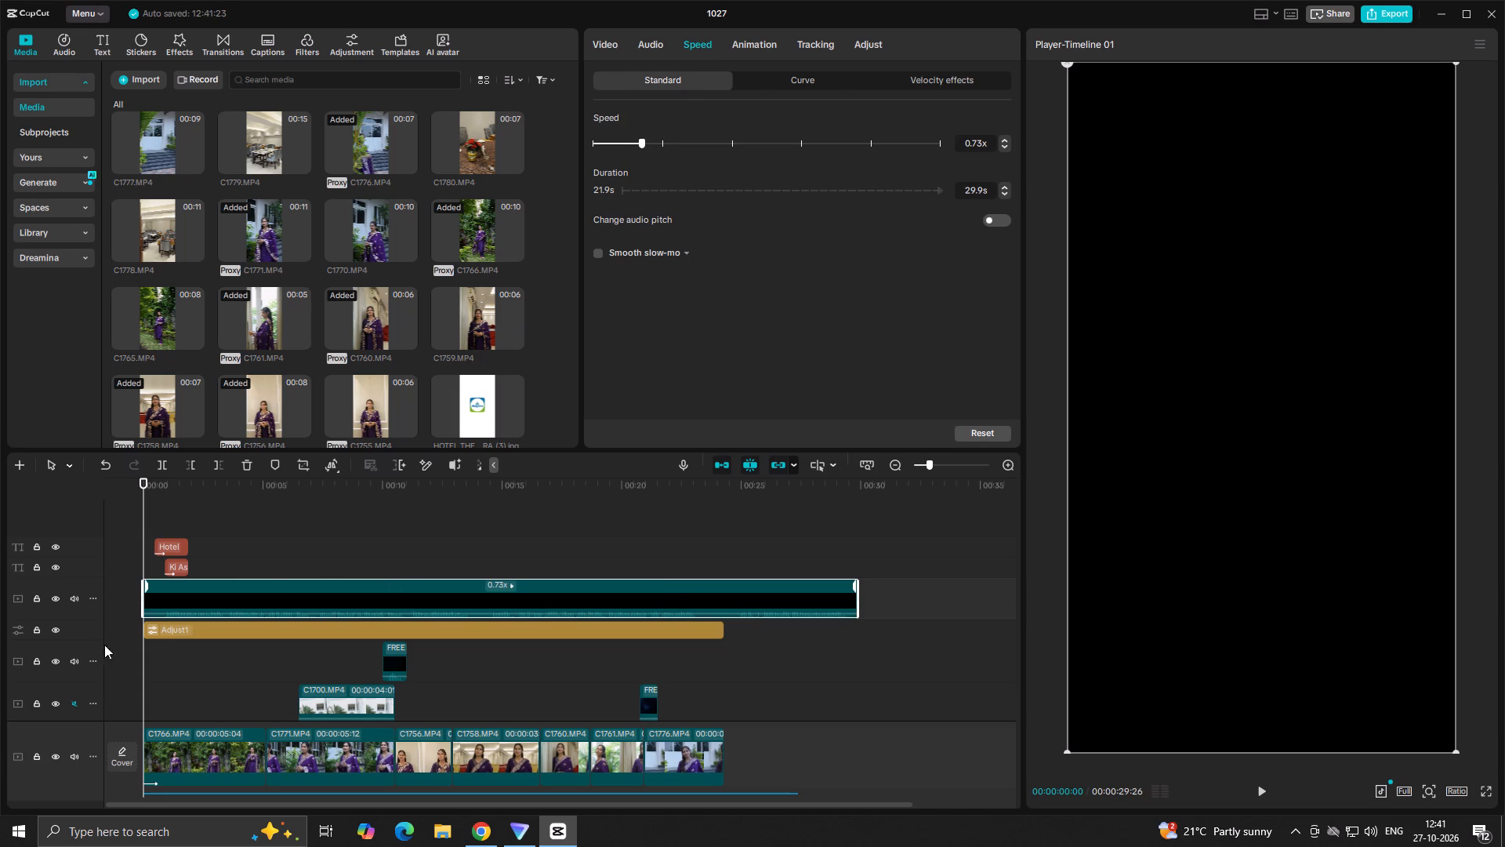
left_click(71, 596)
Add a Split mask to the full-length black overlay clip.
left_click(235, 546)
left_click_drag(235, 546, 215, 558)
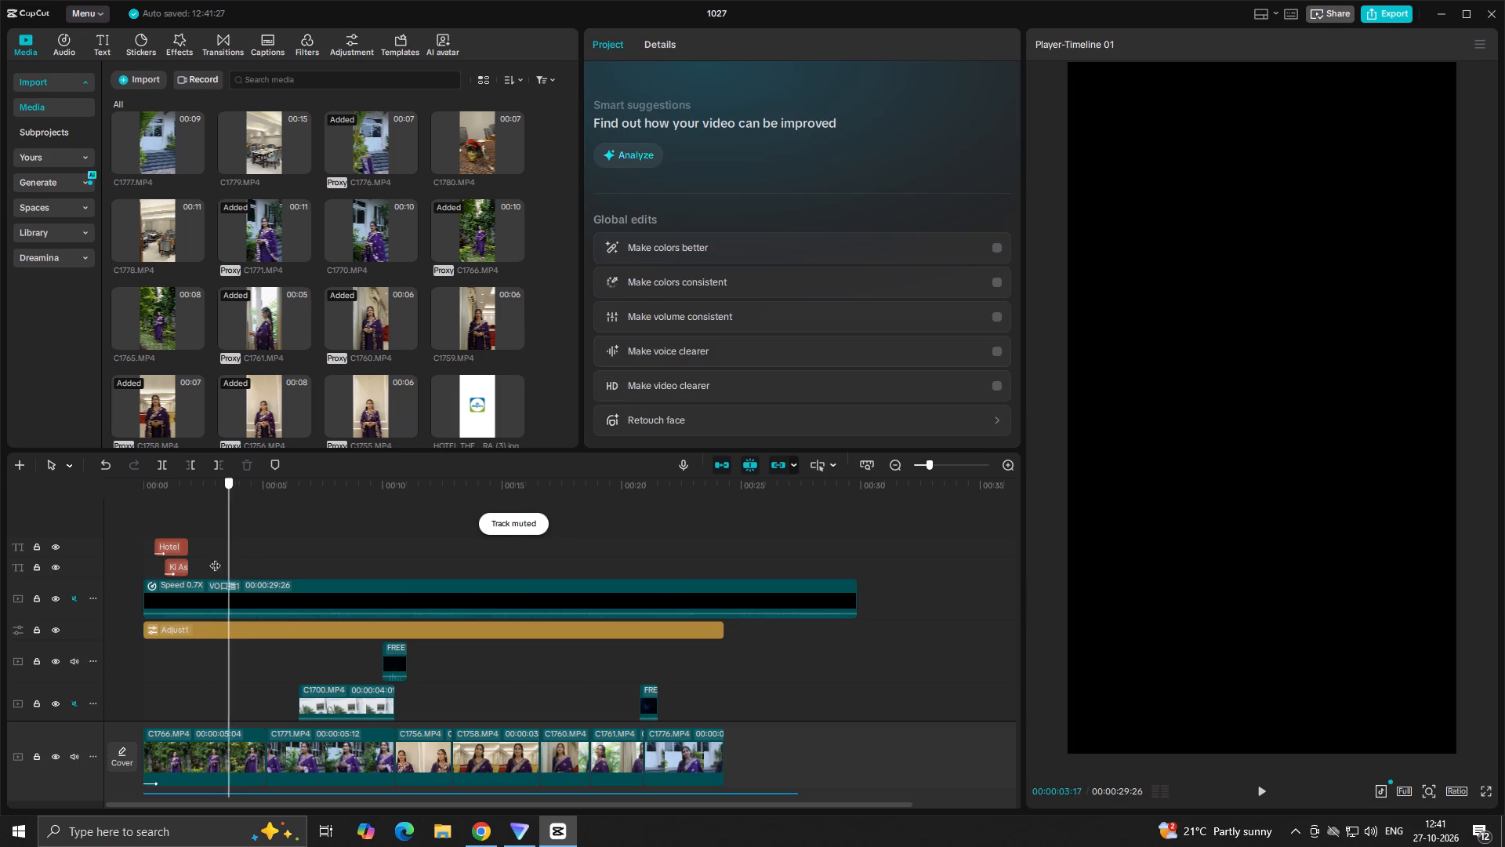
left_click_drag(215, 558, 205, 569)
left_click(209, 602)
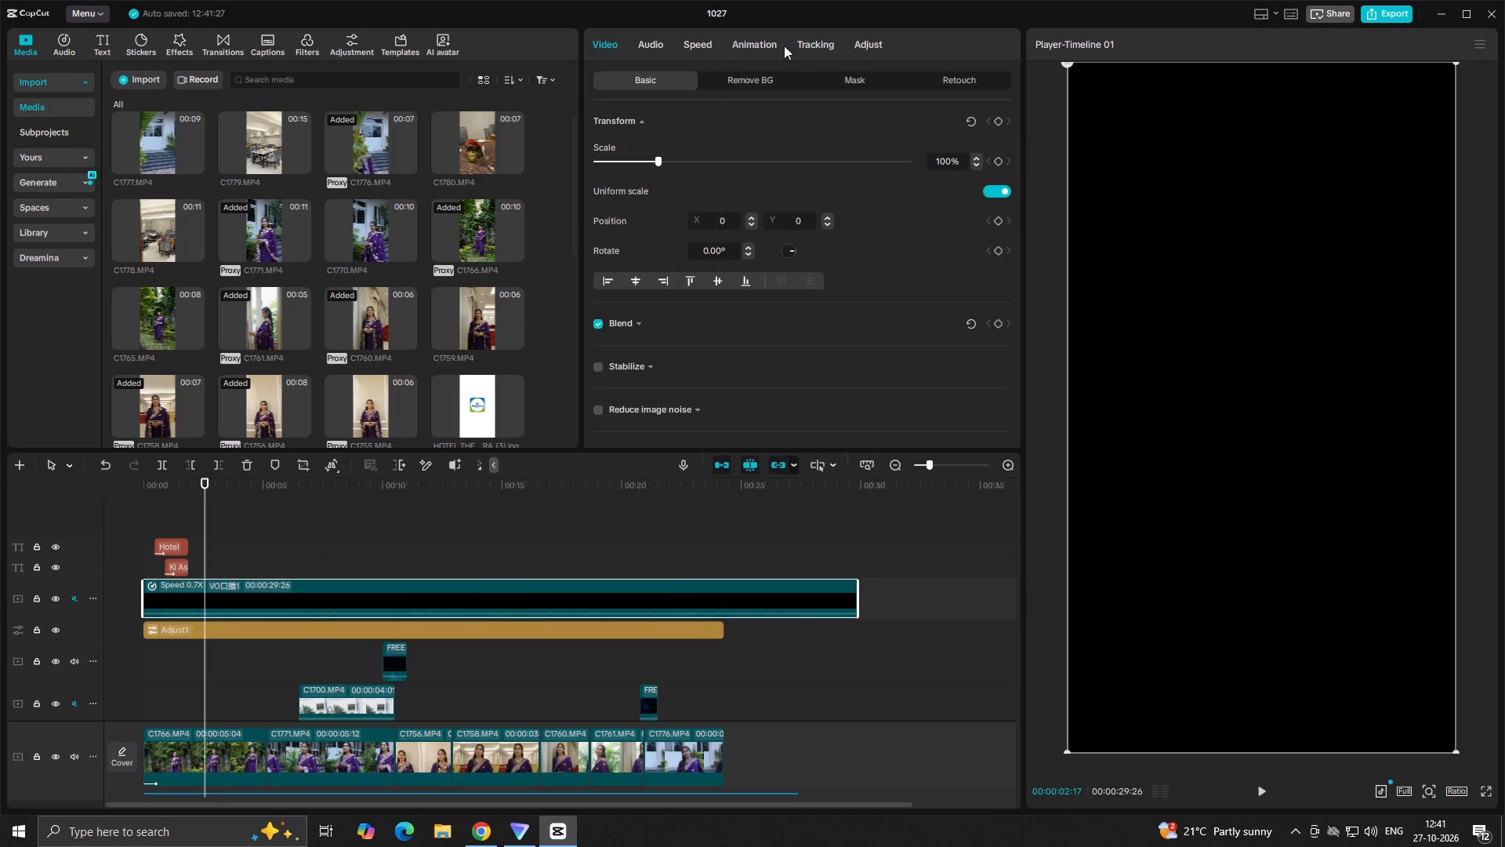
left_click(850, 84)
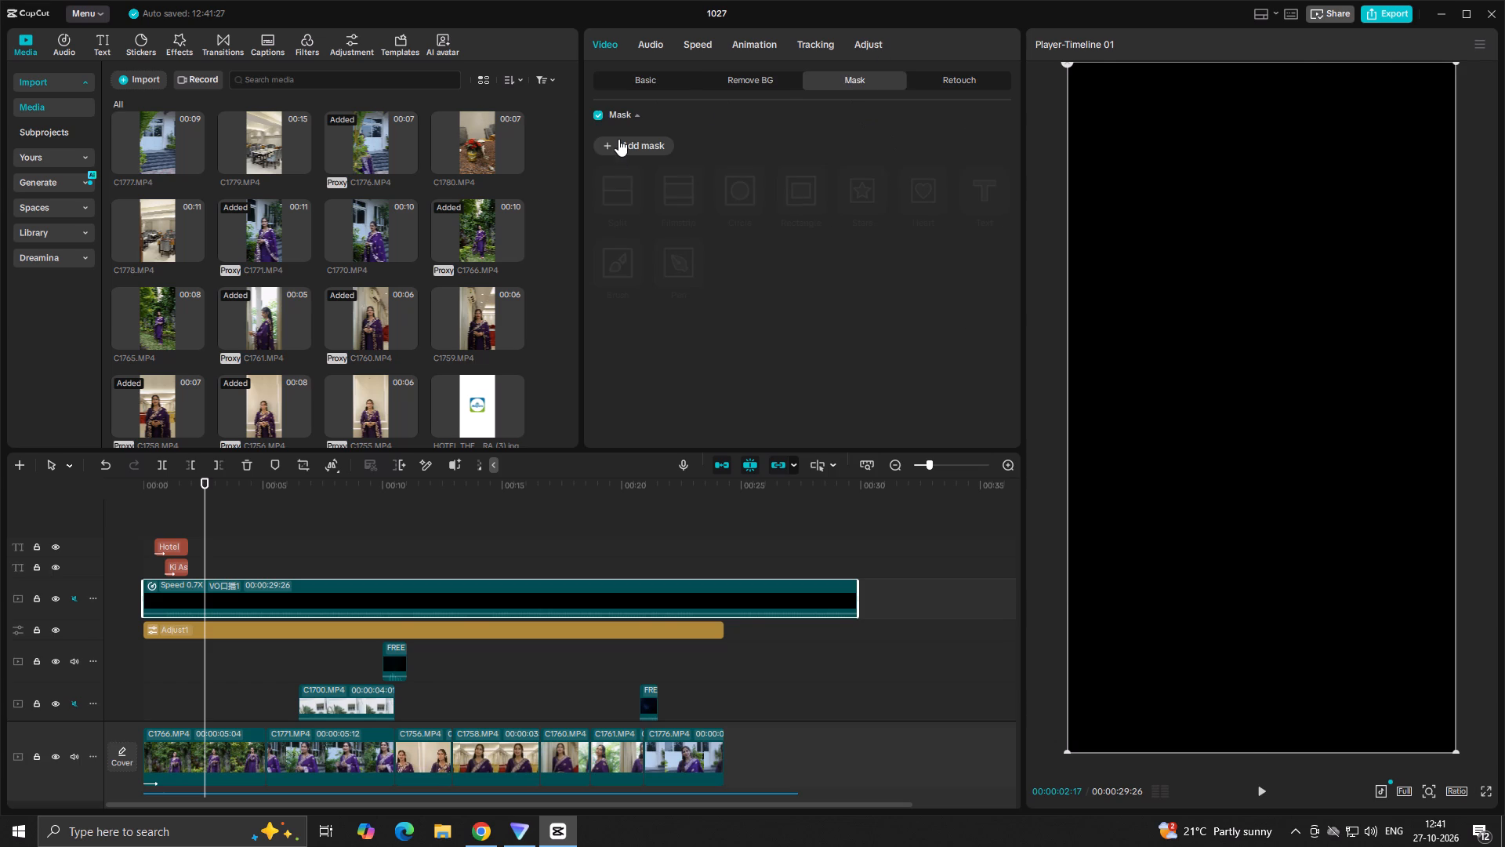
left_click(618, 139)
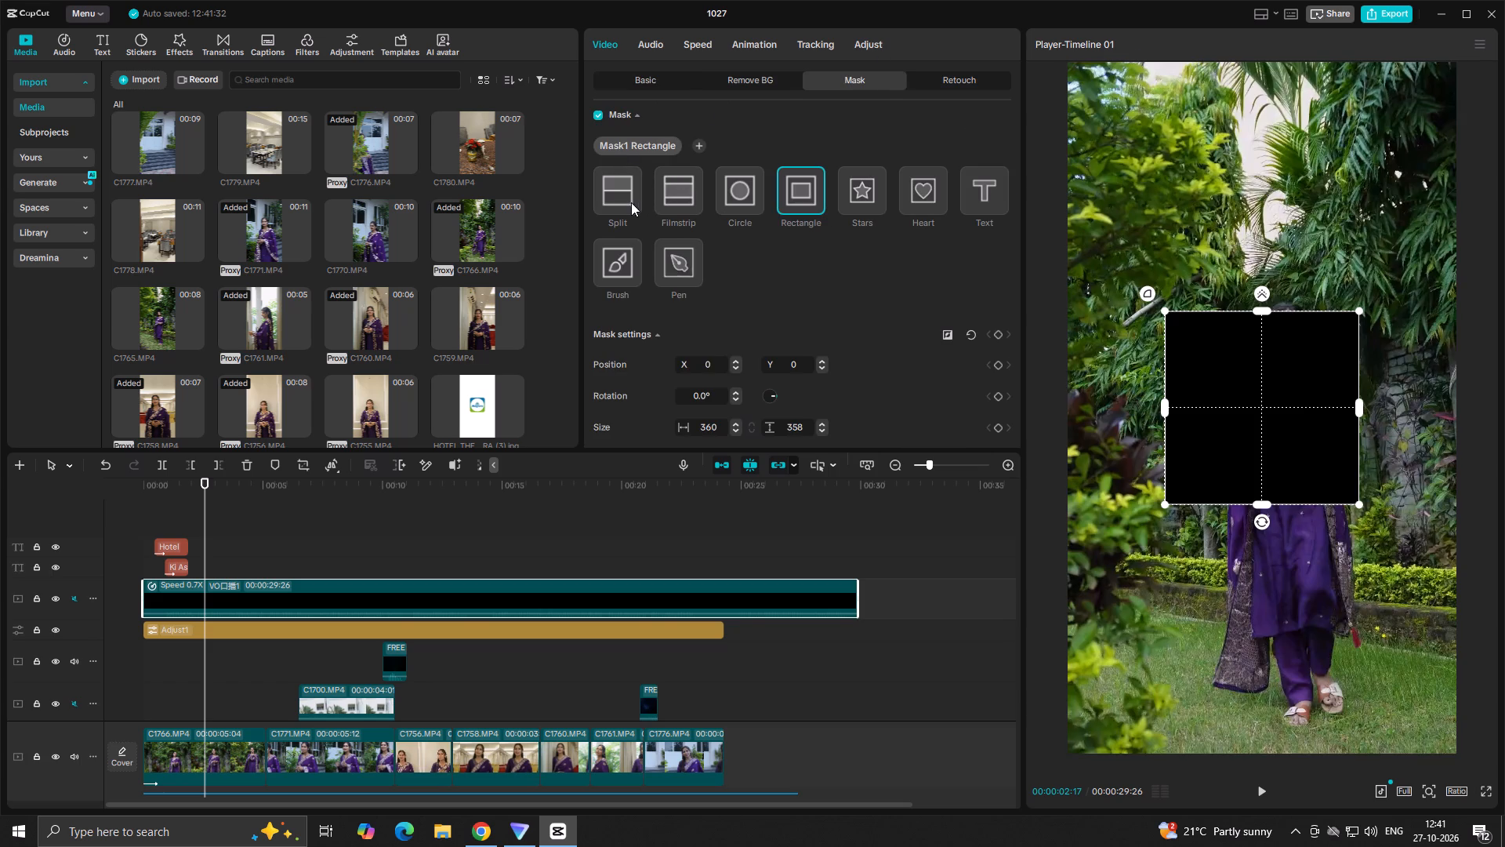
left_click(618, 195)
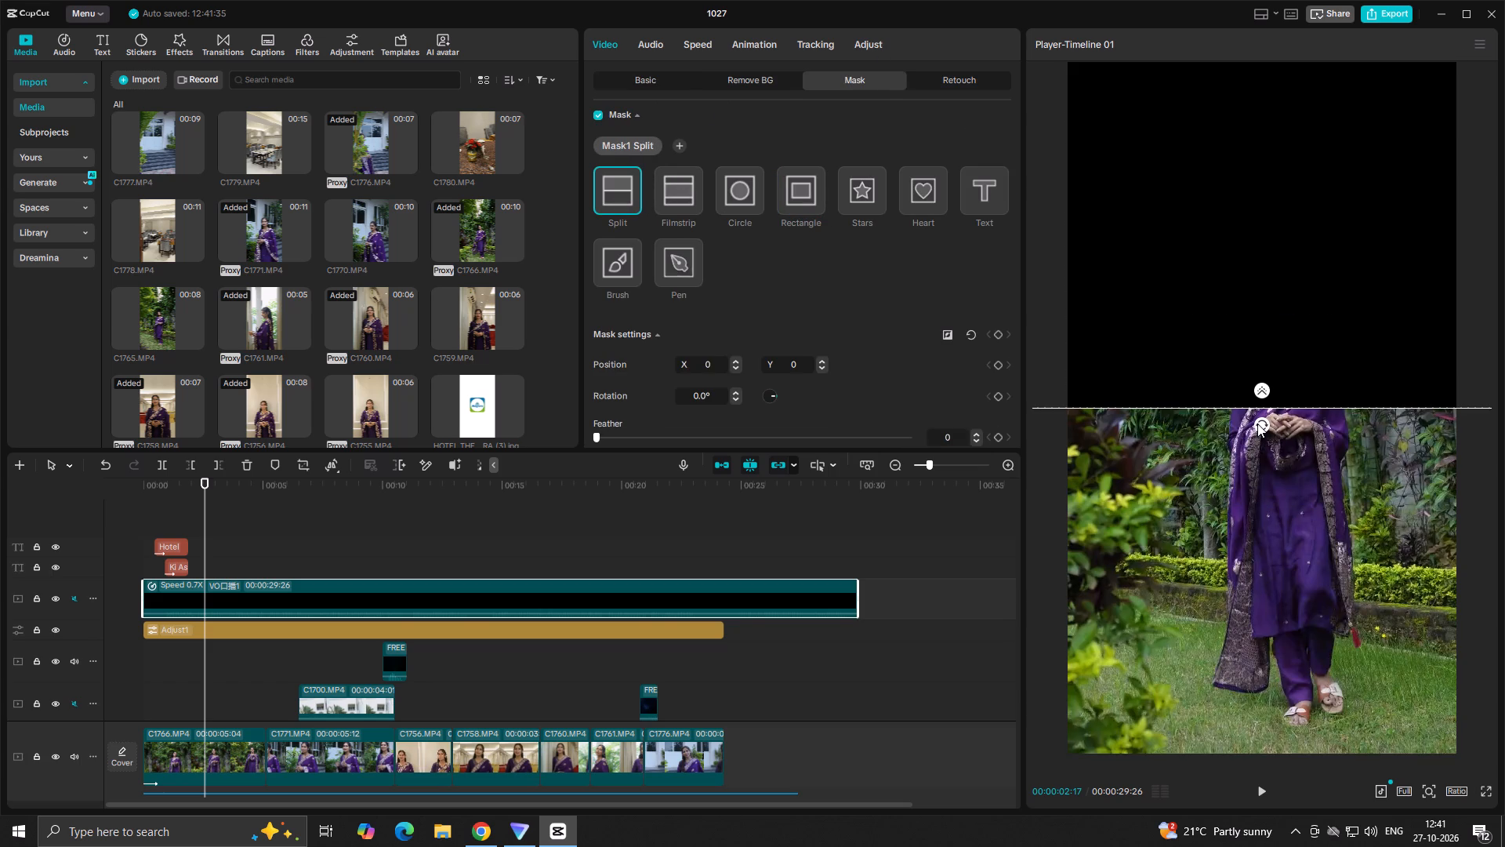
Rotate the split mask 180°, feather it to about 76, and lower it to about X 40, Y -338 so black fades up from the bottom.
left_click_drag(1258, 421, 1276, 291)
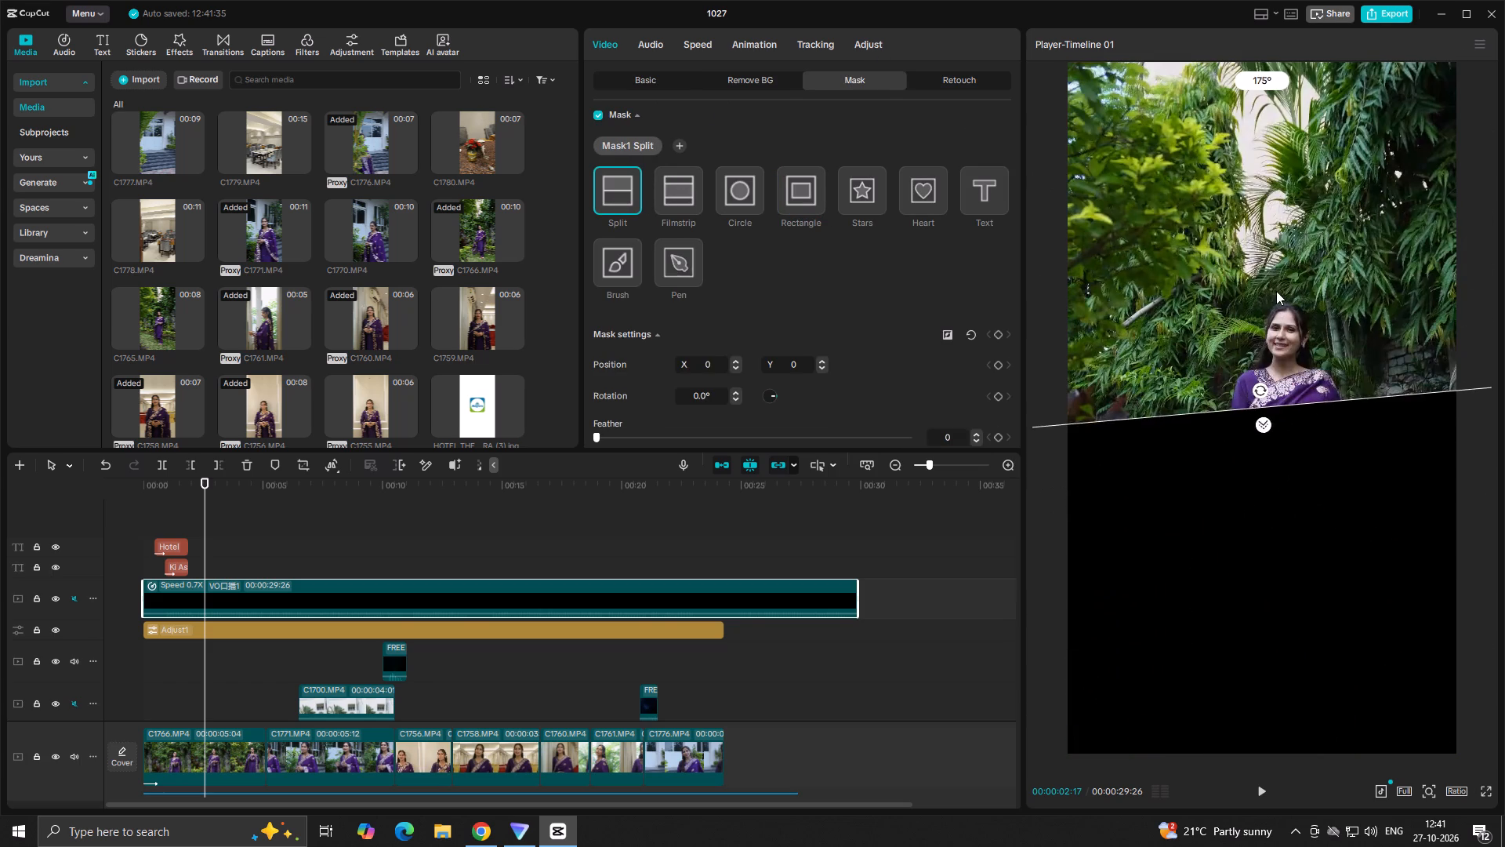
left_click_drag(1276, 291, 1282, 303)
left_click_drag(1260, 426, 1261, 440)
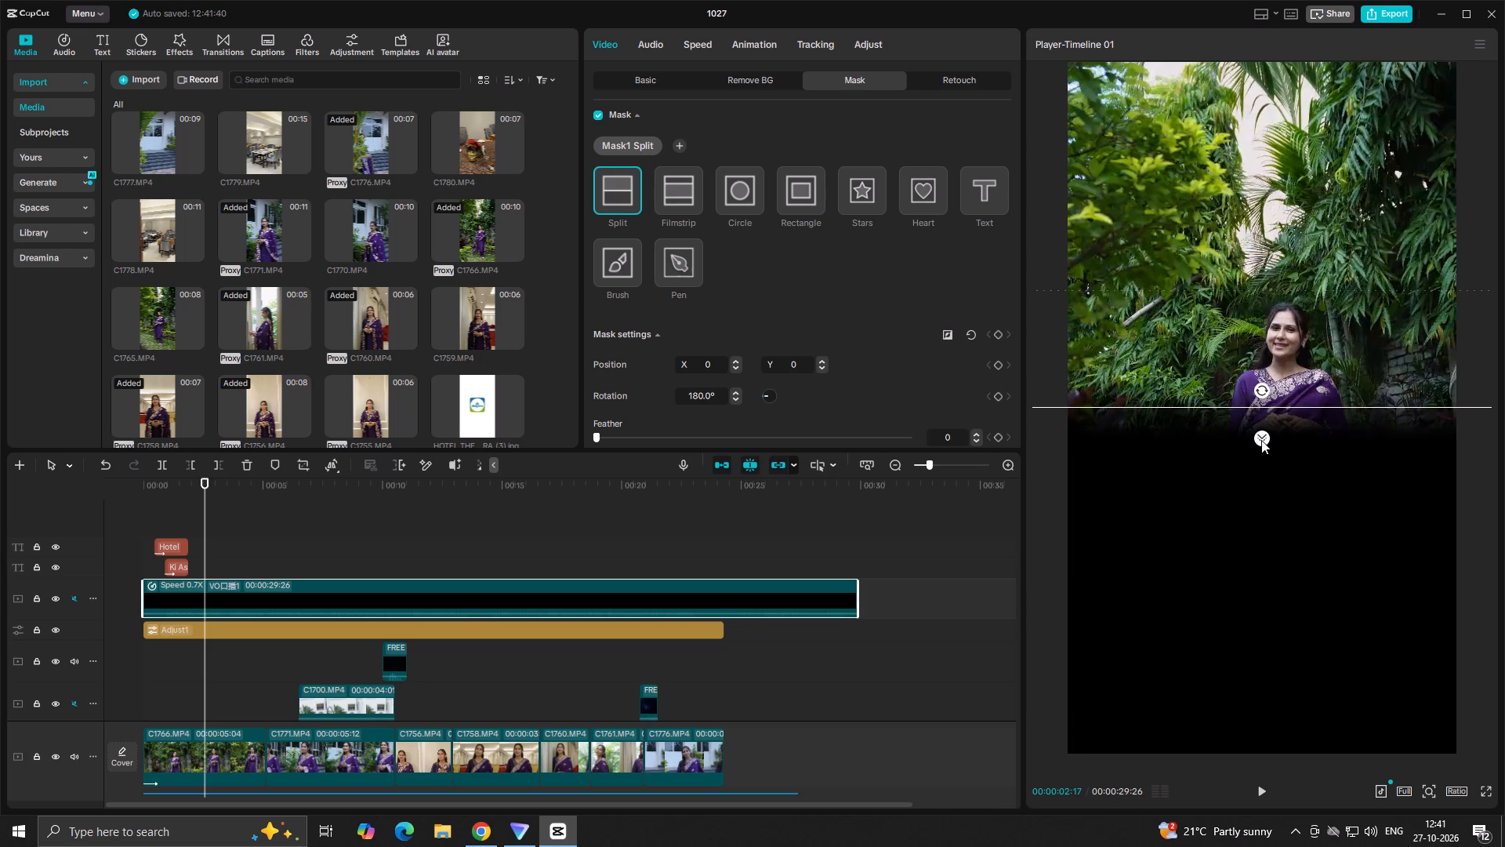
left_click_drag(1261, 440, 1261, 445)
left_click_drag(1275, 414, 1292, 540)
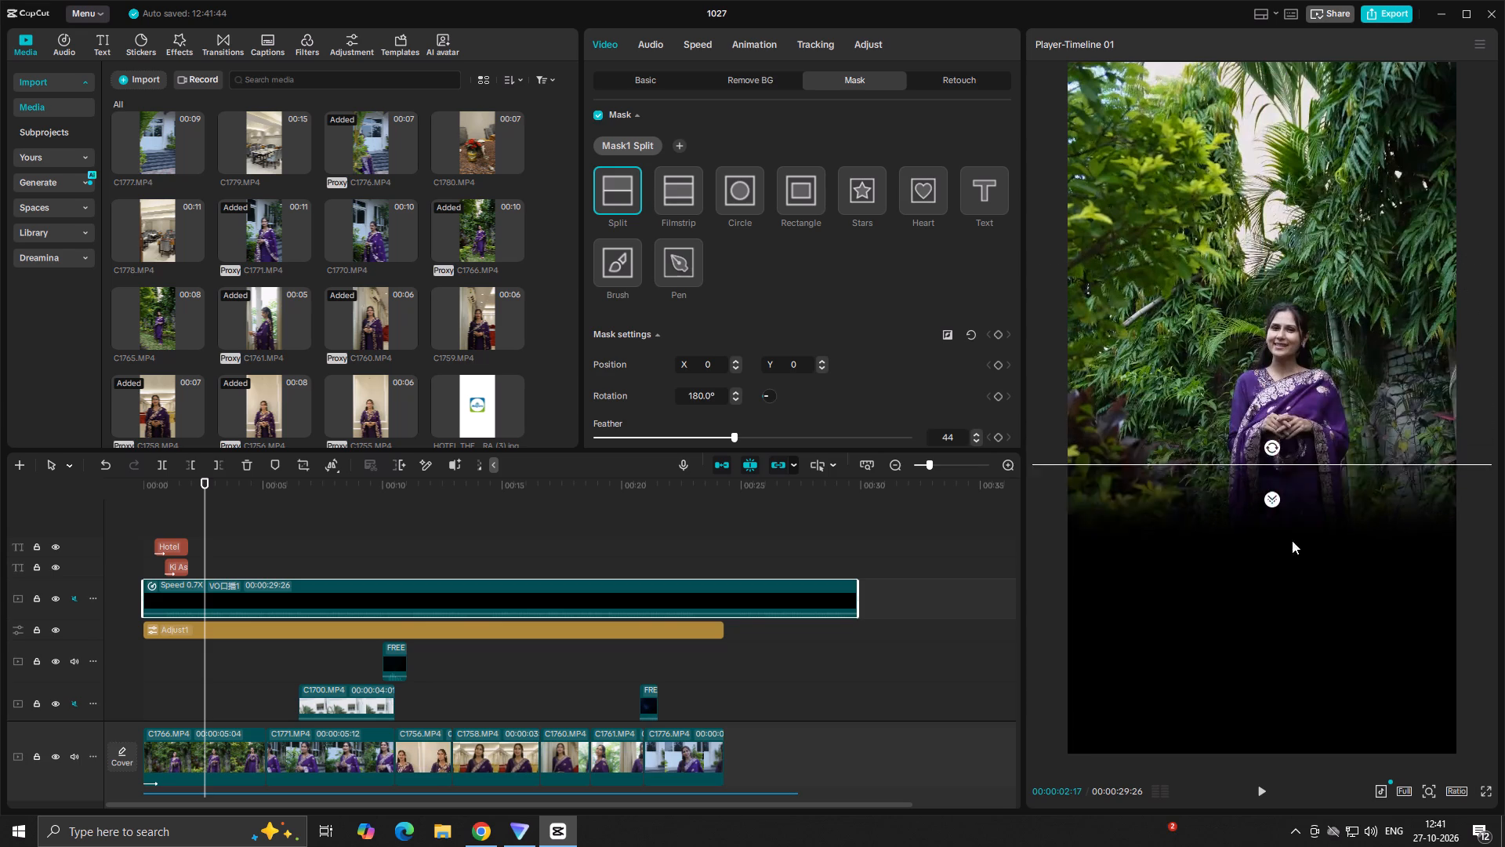
left_click_drag(1292, 540, 1300, 653)
left_click_drag(1292, 677, 1289, 695)
left_click_drag(1296, 660, 1296, 659)
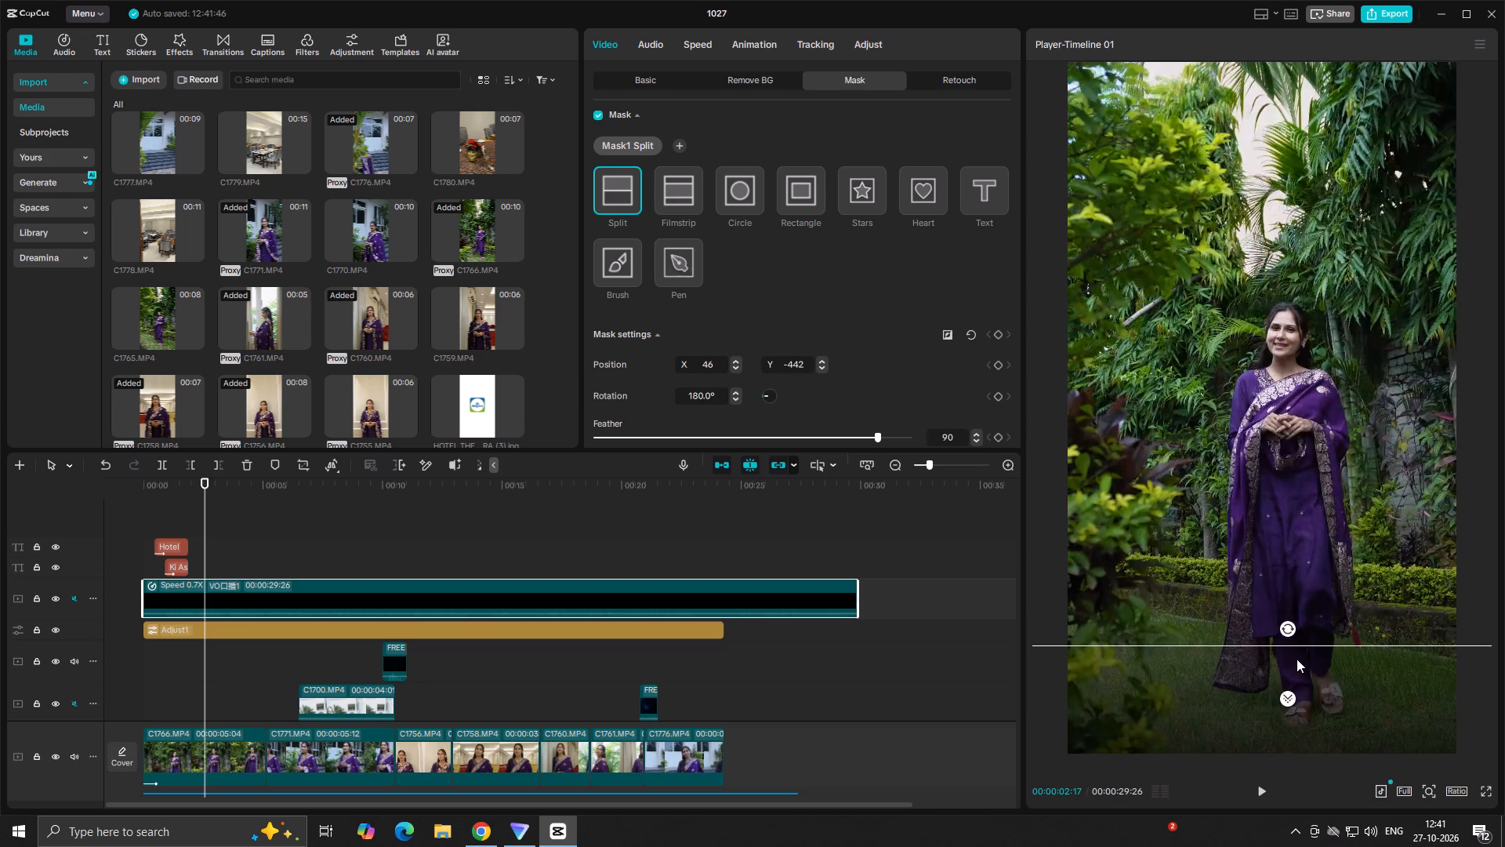
left_click_drag(1296, 659, 1293, 603)
left_click_drag(1286, 638, 1283, 631)
Play the video from the beginning into the second clip to check the bottom black fade.
left_click(491, 544)
left_click_drag(490, 544, 114, 535)
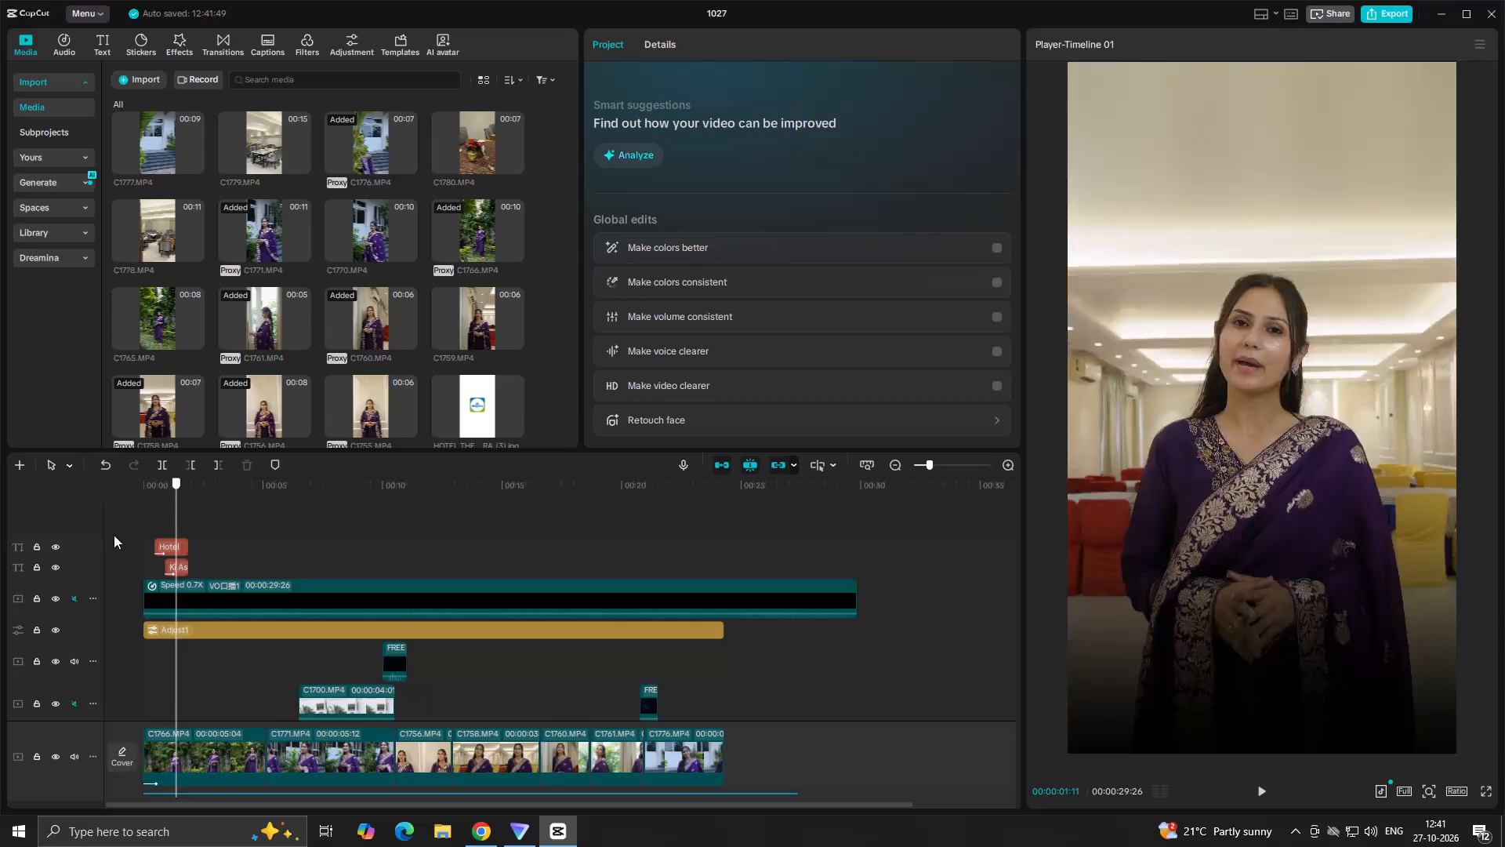
left_click_drag(114, 535, 34, 537)
key("space")
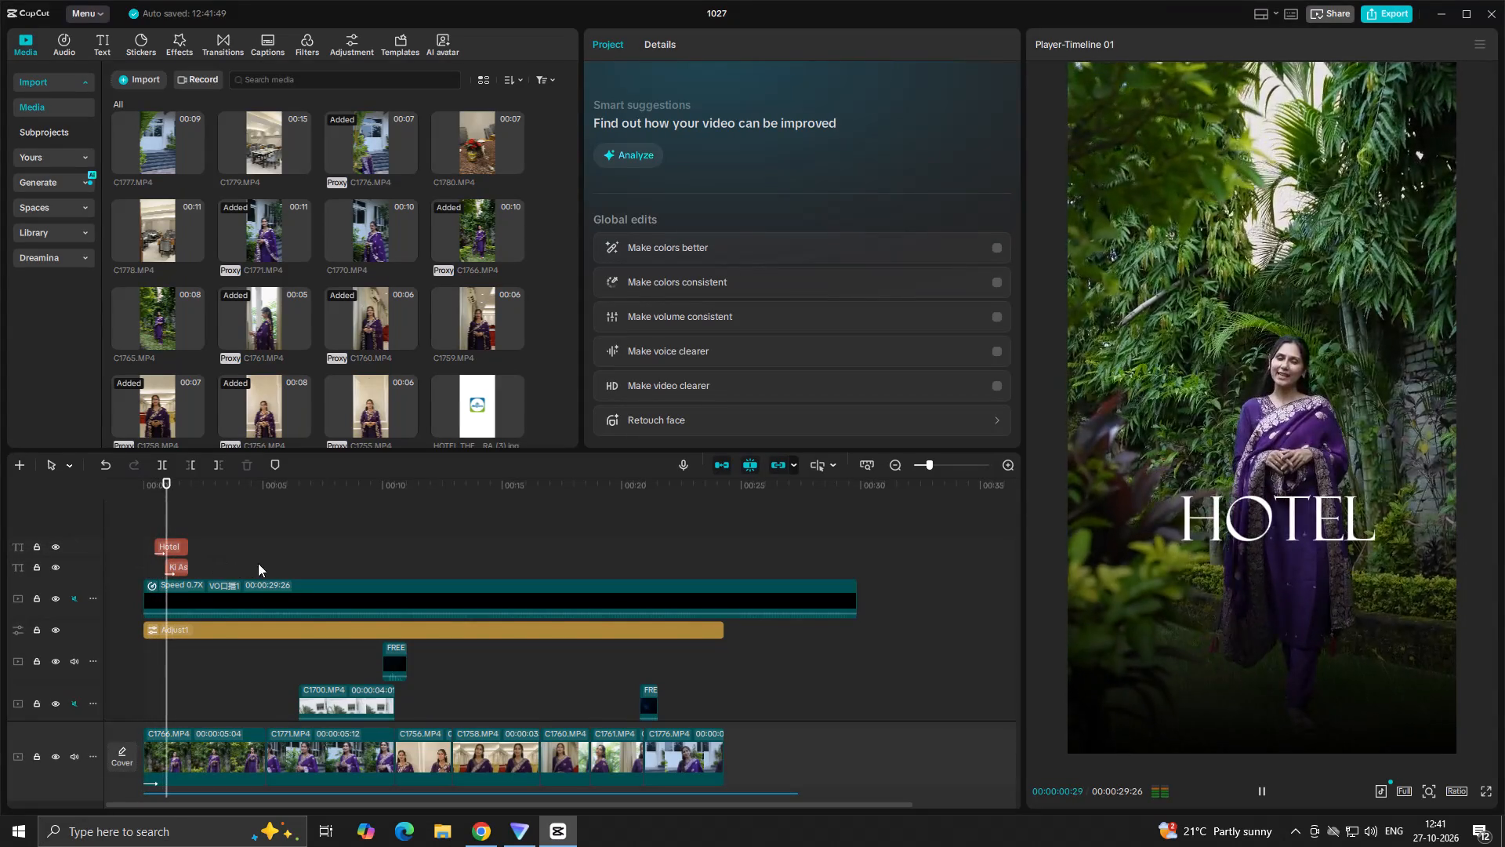
key("space")
key("space")
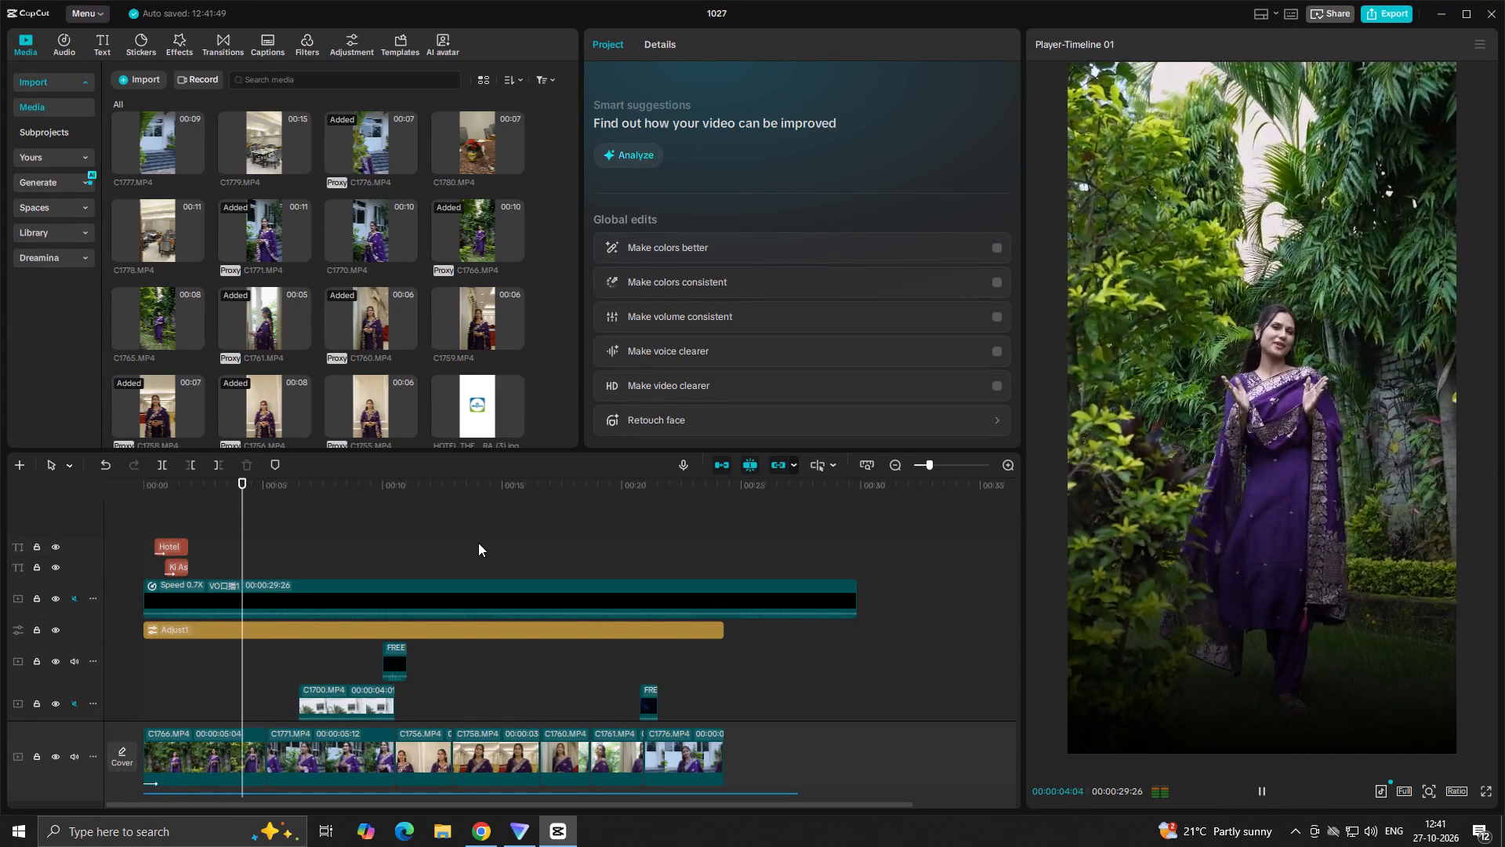
key("space")
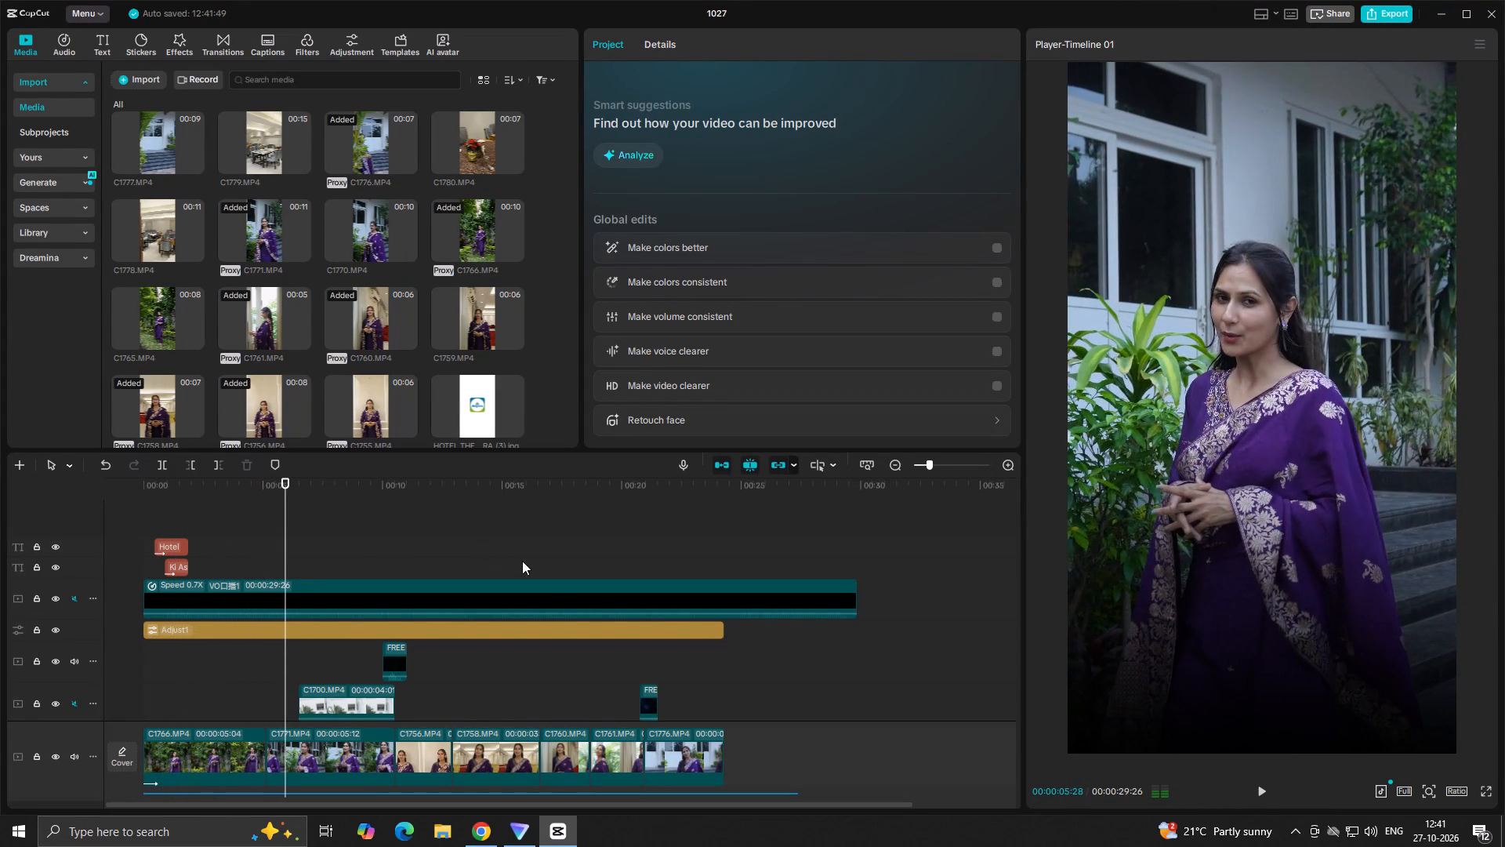
Refine the black overlay's split mask to a feather of about 72 and a position of about X 42, Y -428.
left_click(560, 593)
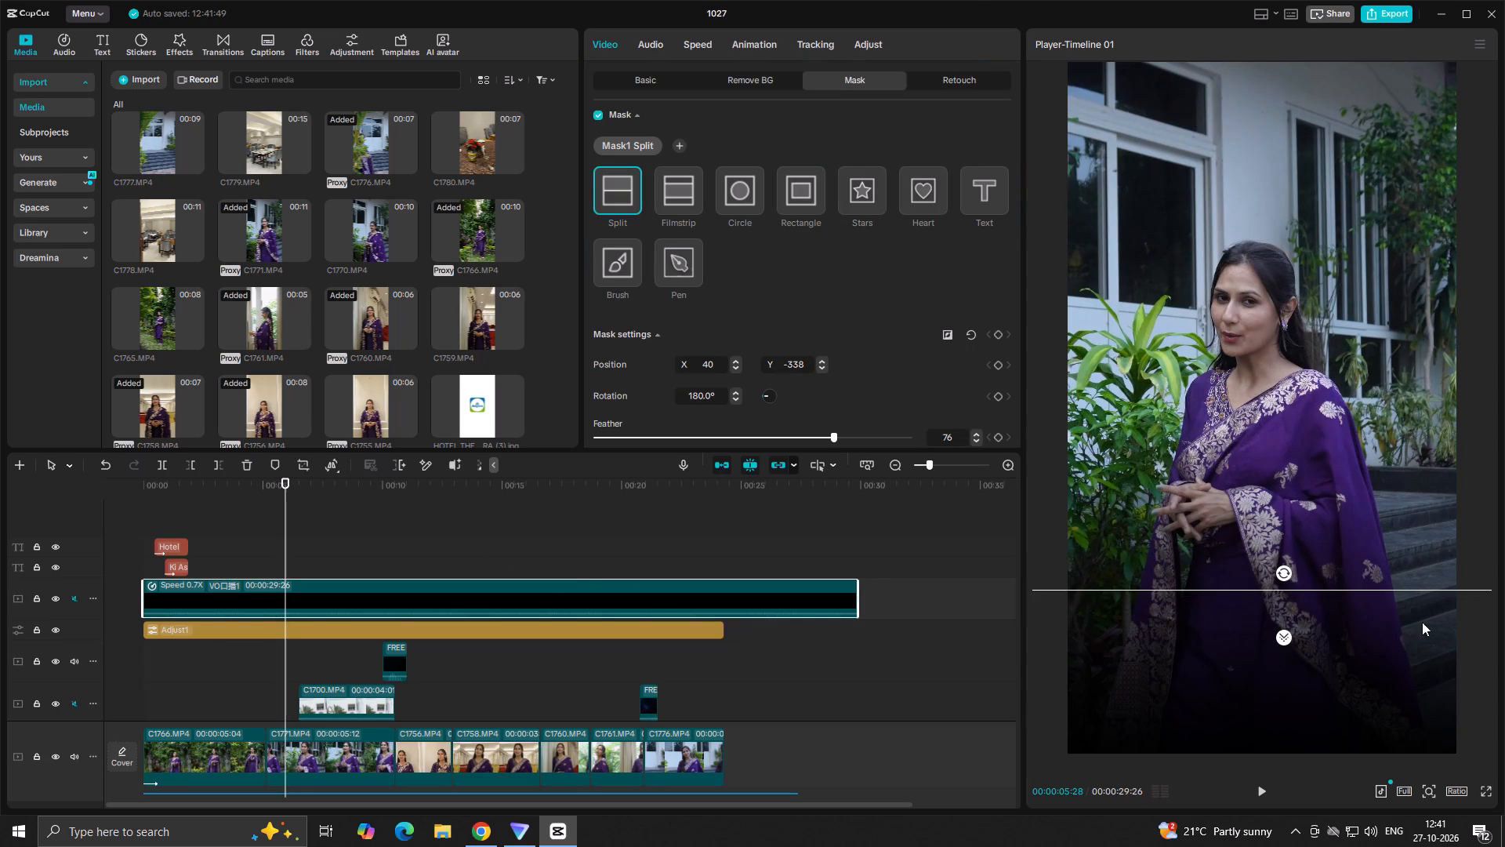
left_click_drag(1296, 587, 1299, 611)
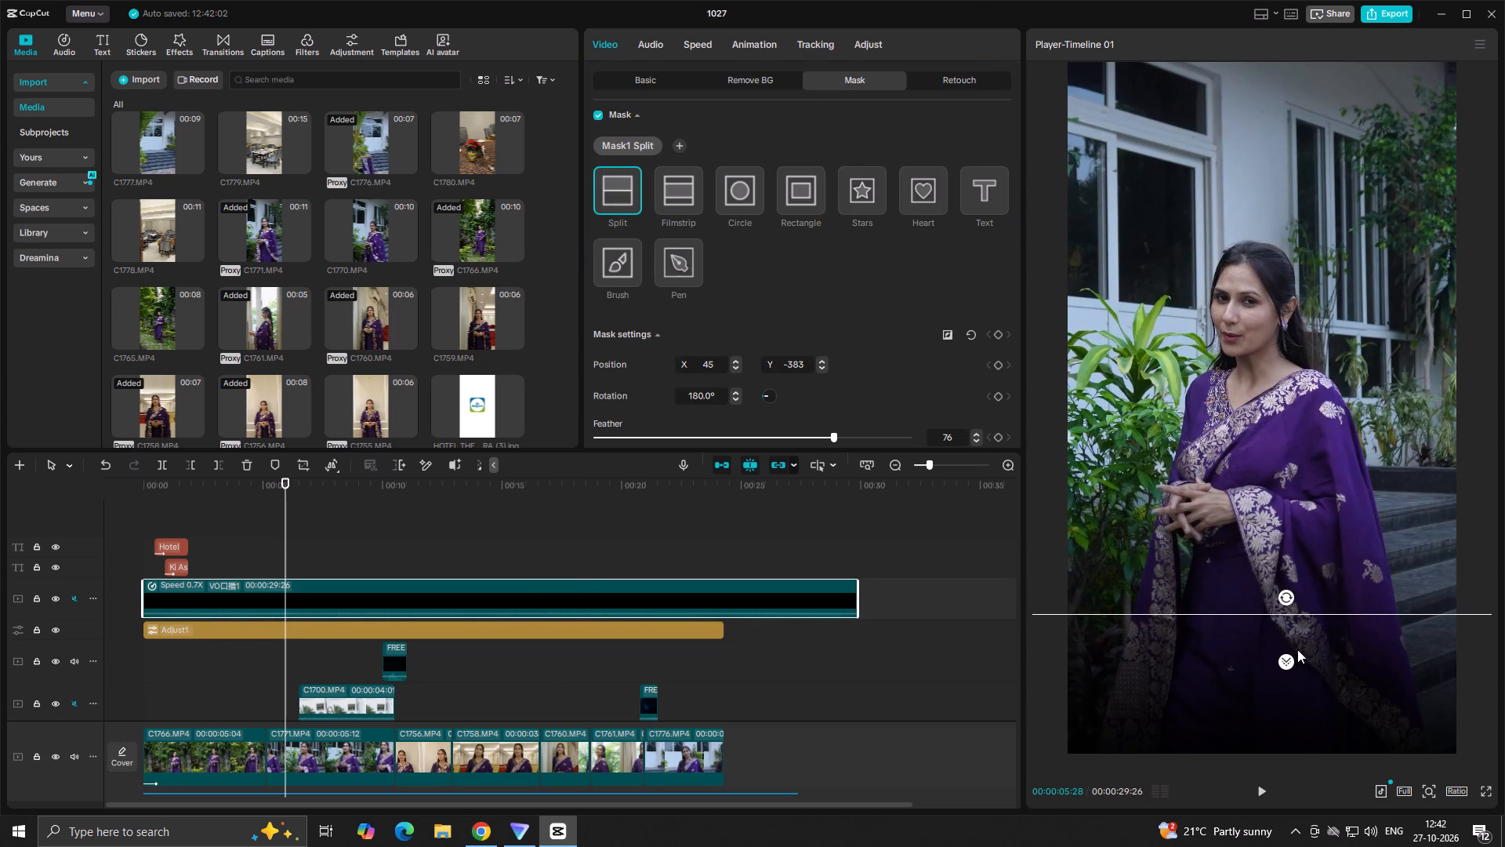
left_click(1284, 659)
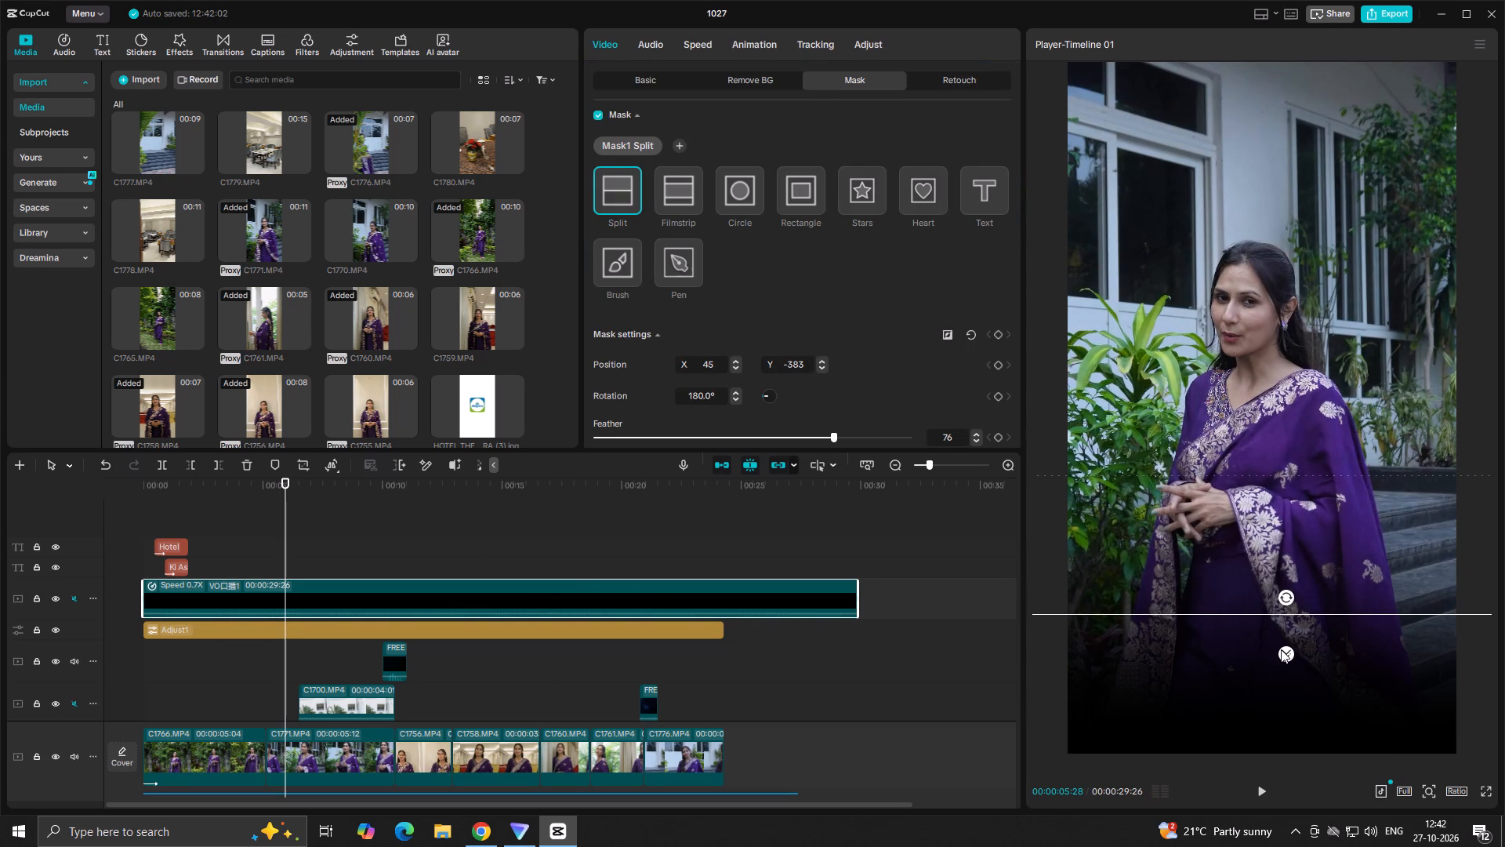
left_click_drag(1290, 638, 1290, 657)
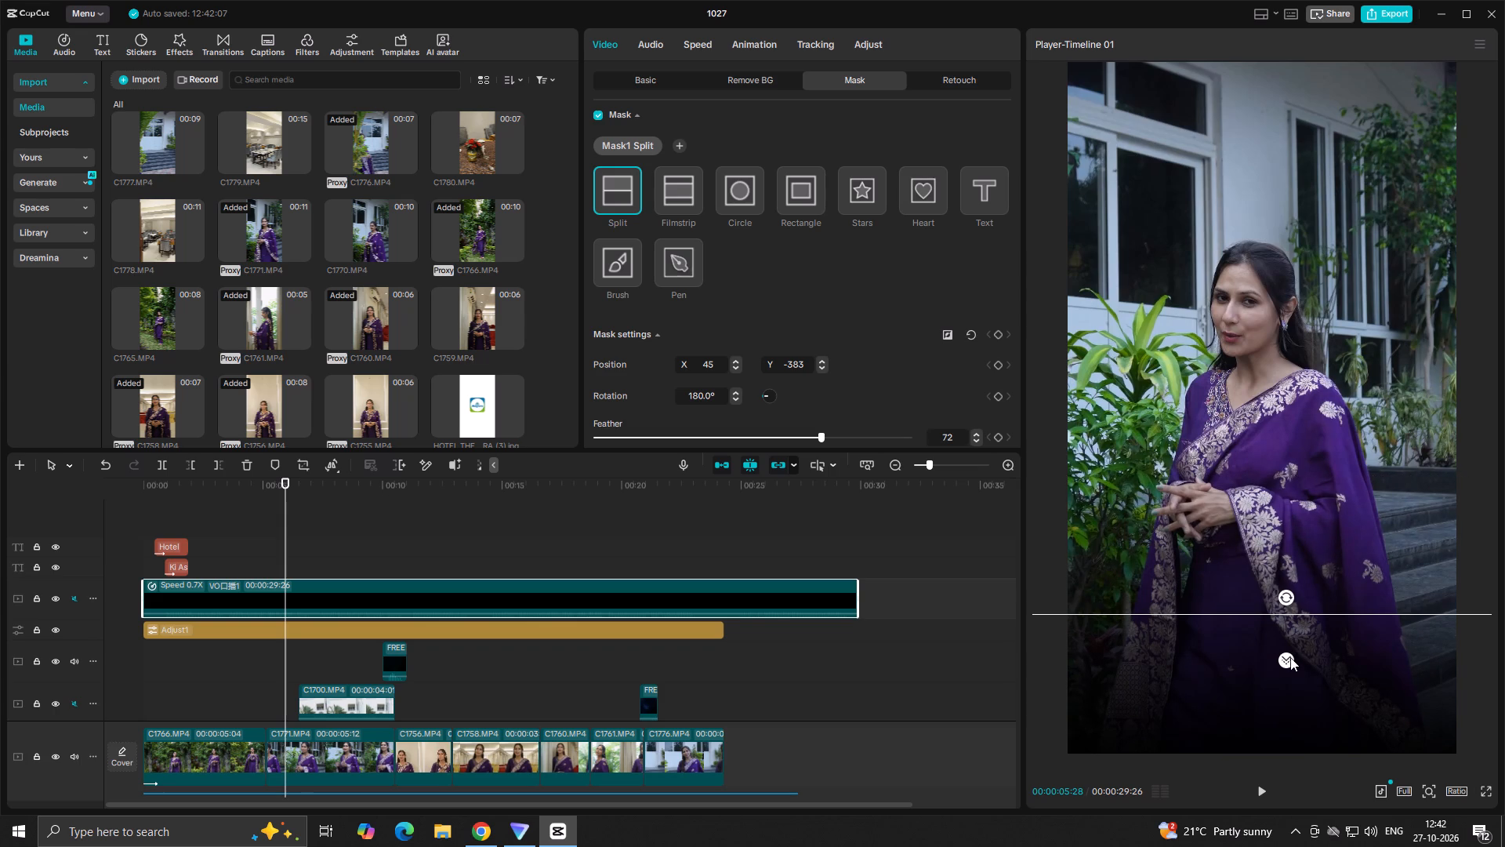
left_click_drag(1290, 657, 1293, 661)
left_click_drag(1315, 625, 1313, 649)
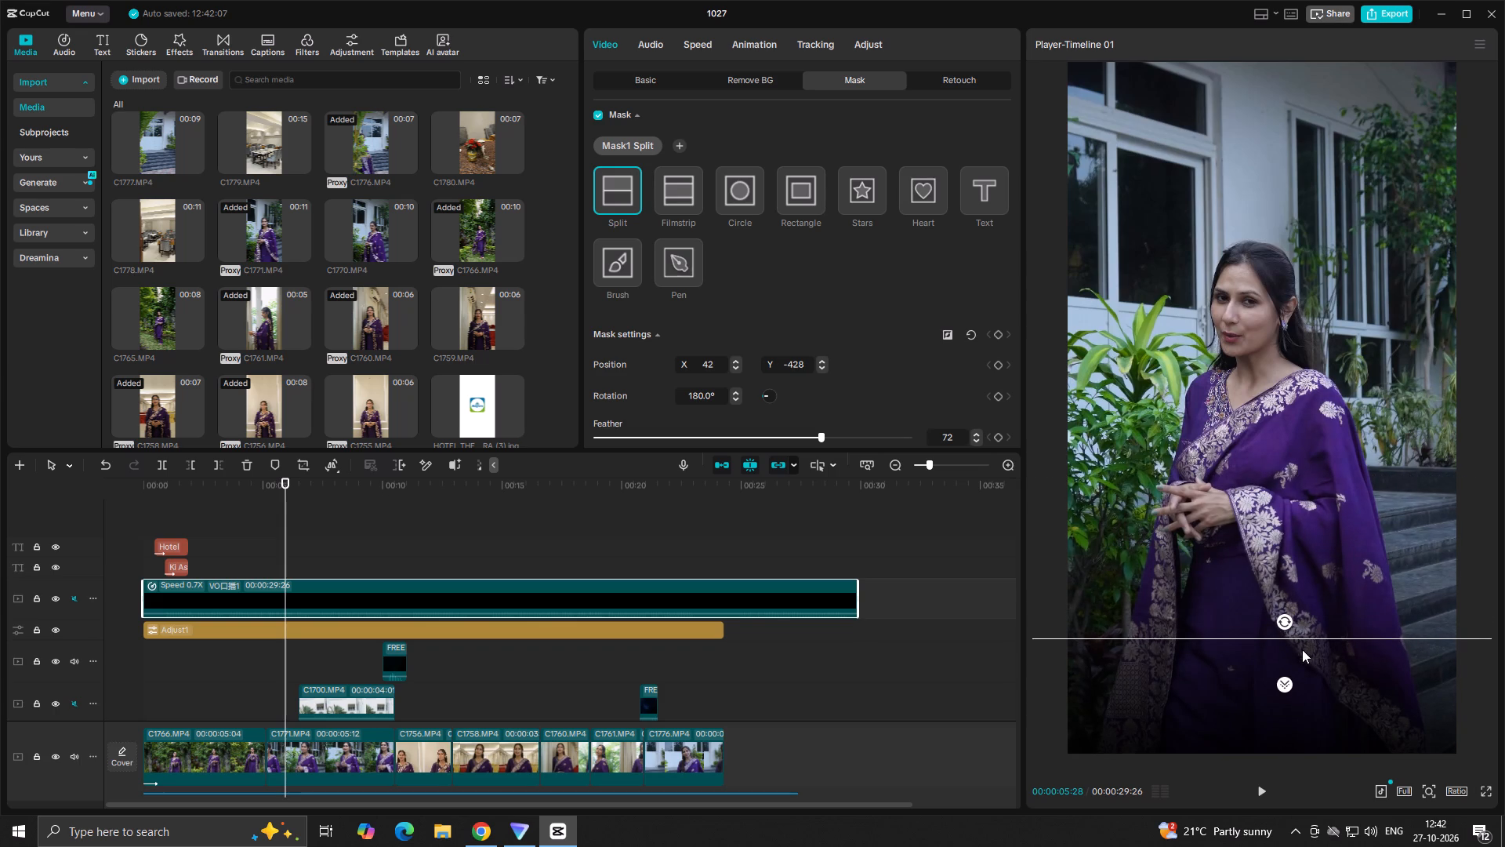
Replay the video from the start to about 12 seconds to review the softened bottom fade.
left_click(334, 539)
left_click_drag(335, 538, 0, 512)
key("space")
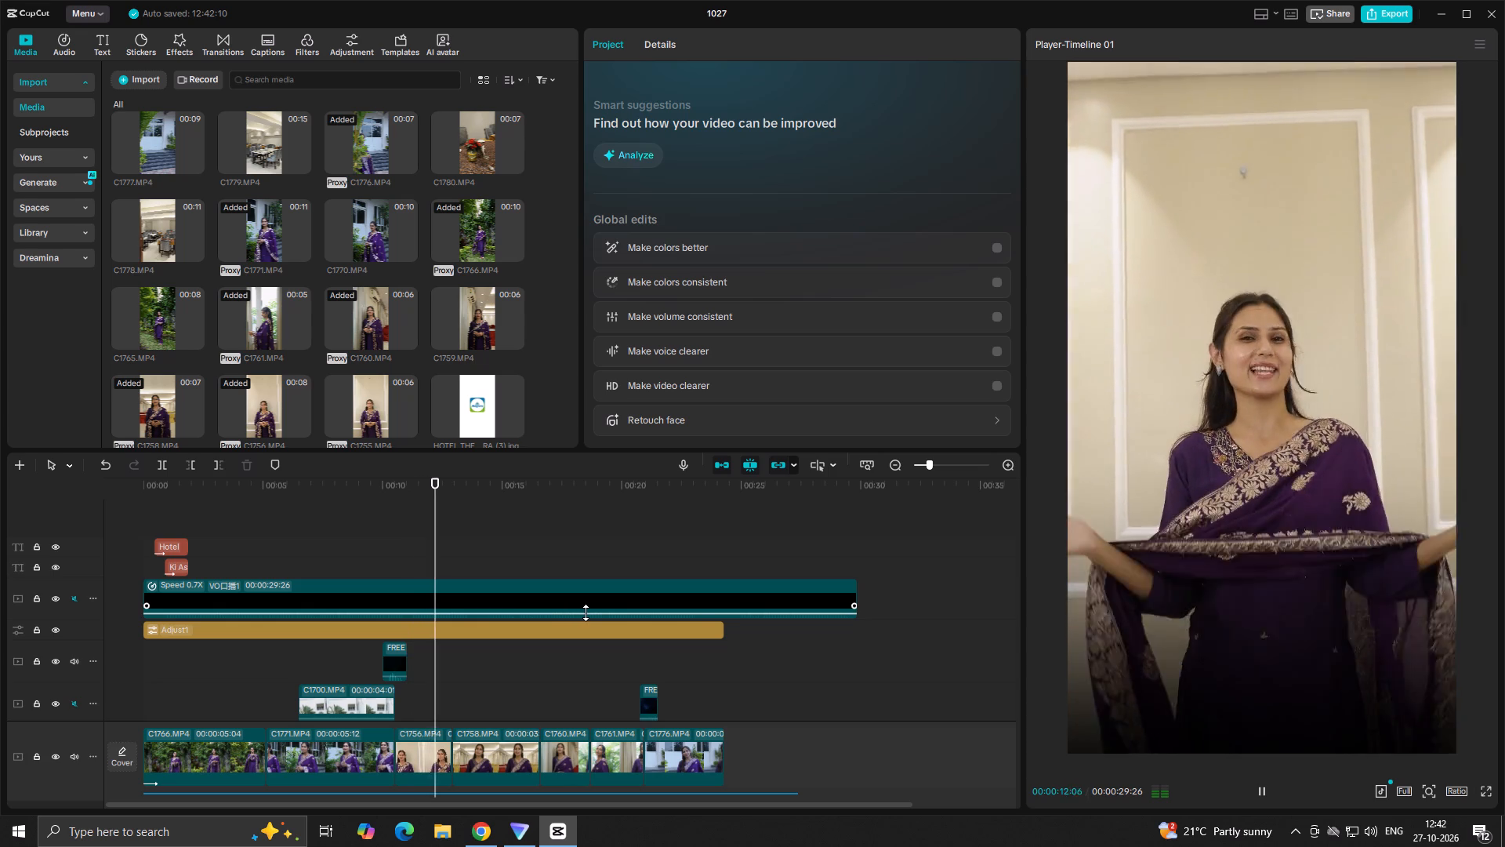
key("space")
Duplicate the Hotel title and place the copy at about 00:00:10:16, where clip C1756 begins.
left_click(416, 570)
left_click_drag(416, 570, 401, 574)
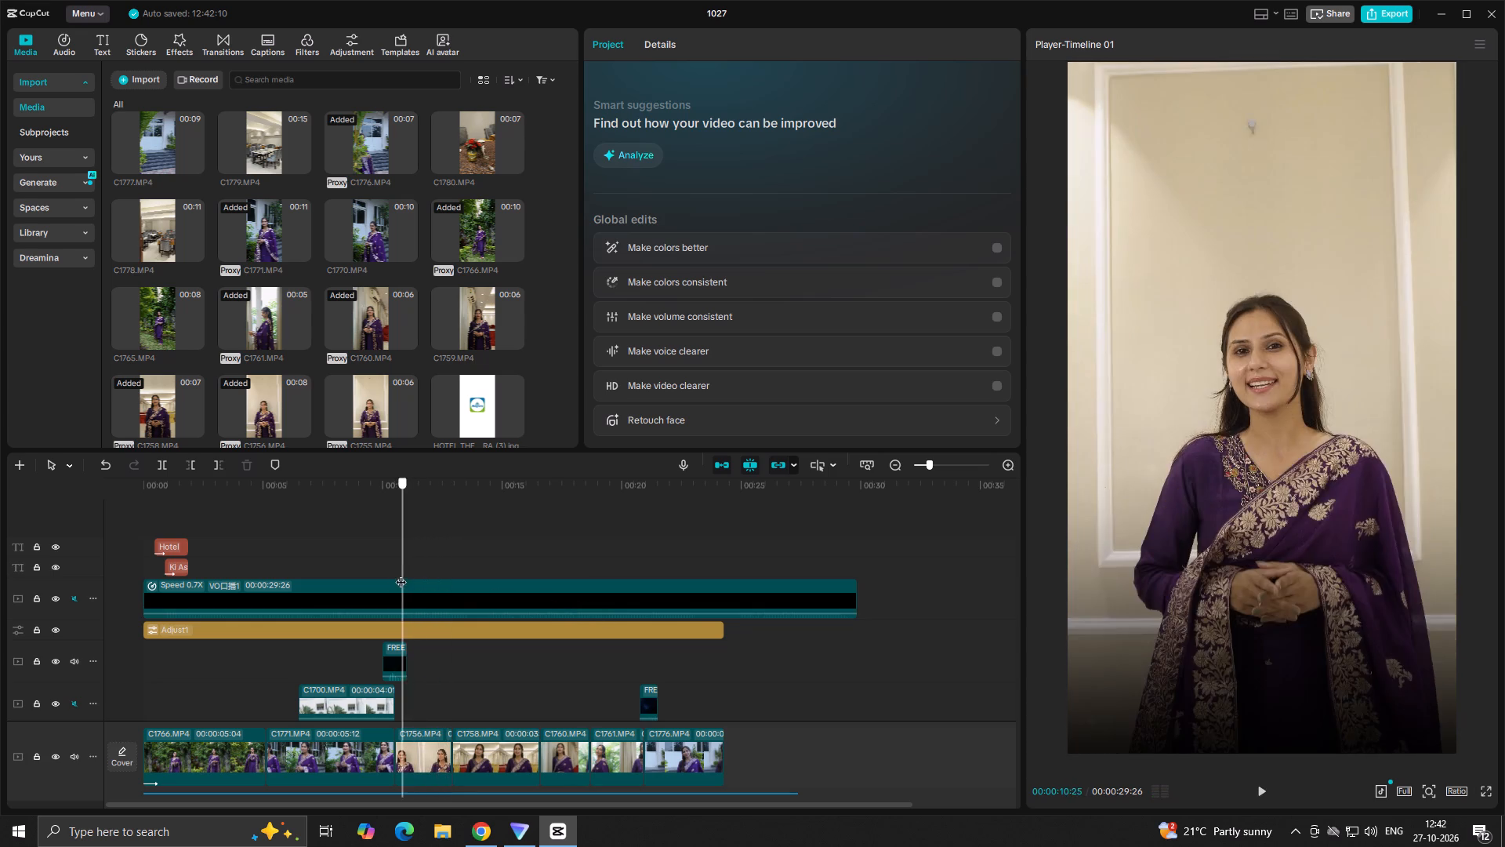
left_click_drag(401, 574, 397, 580)
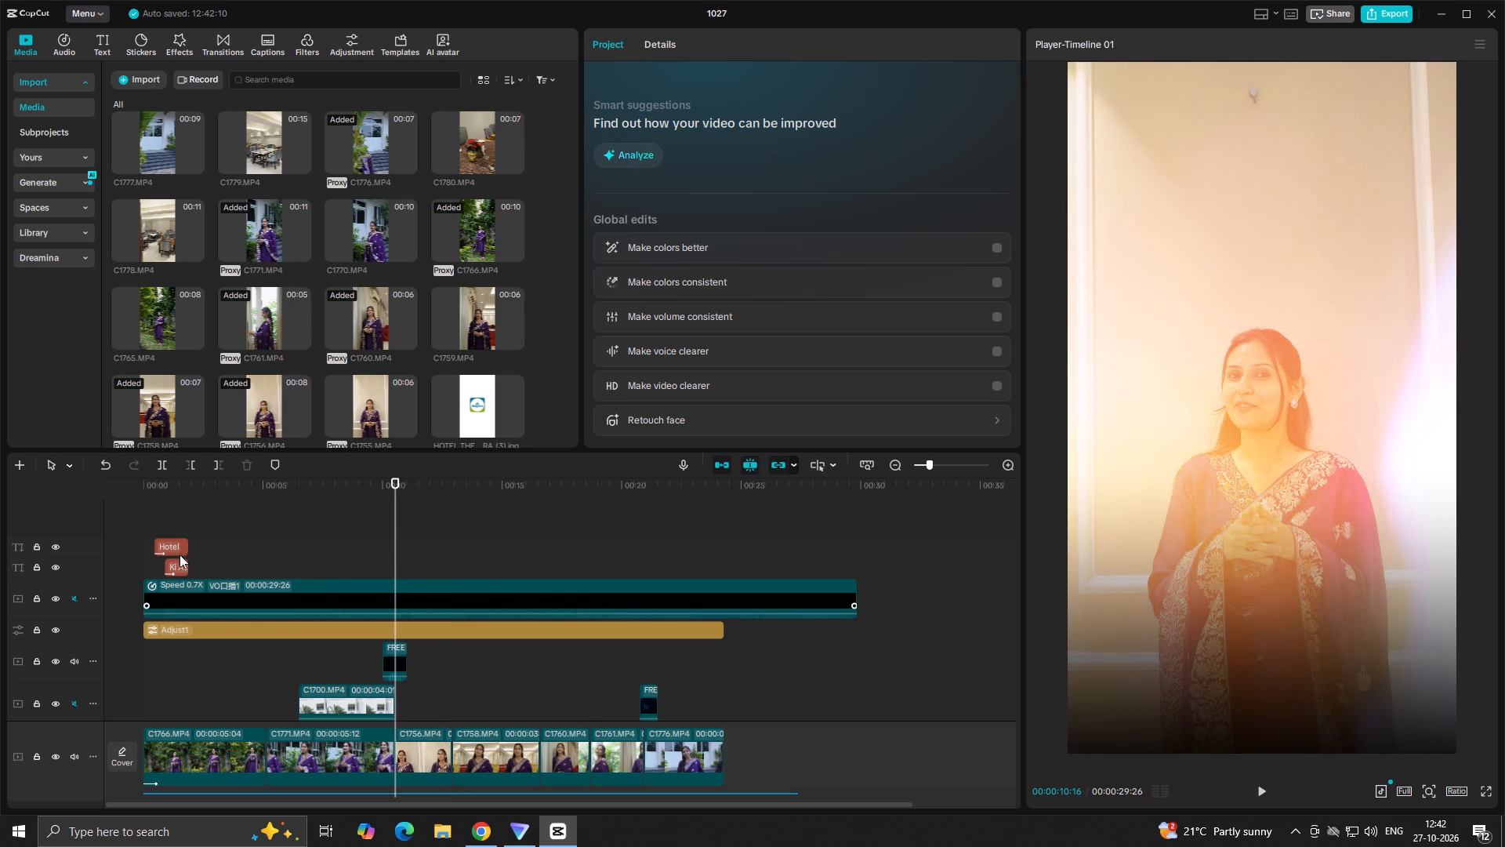
left_click(162, 543)
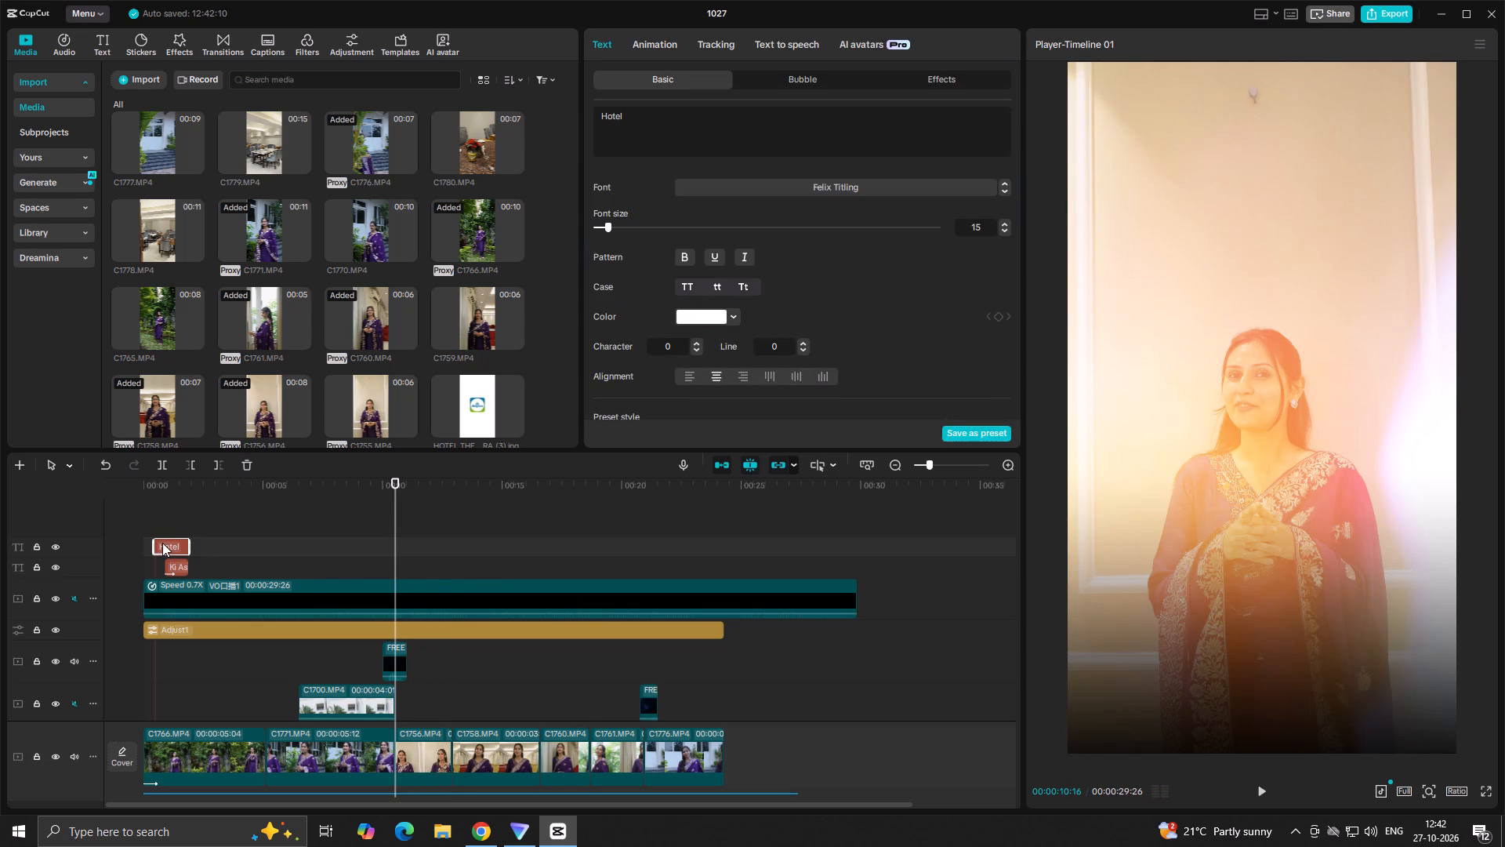
left_click_drag(162, 543, 414, 559, "alt")
left_click_drag(414, 559, 408, 559, "alt")
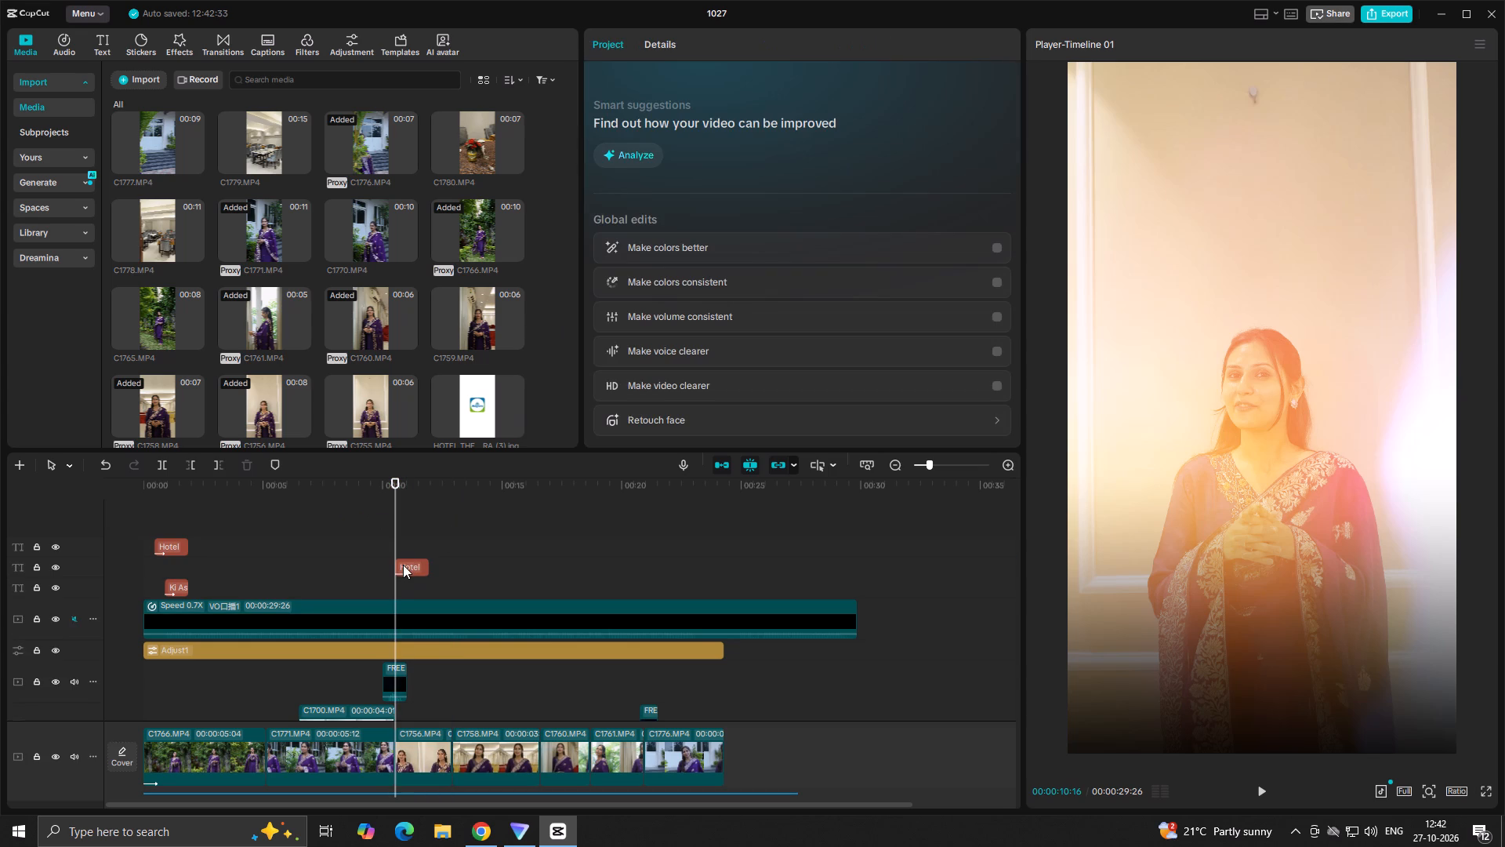
Change the copied title's text to "Family Dinner" with title case applied.
left_click(403, 565)
left_click_drag(655, 127, 551, 94)
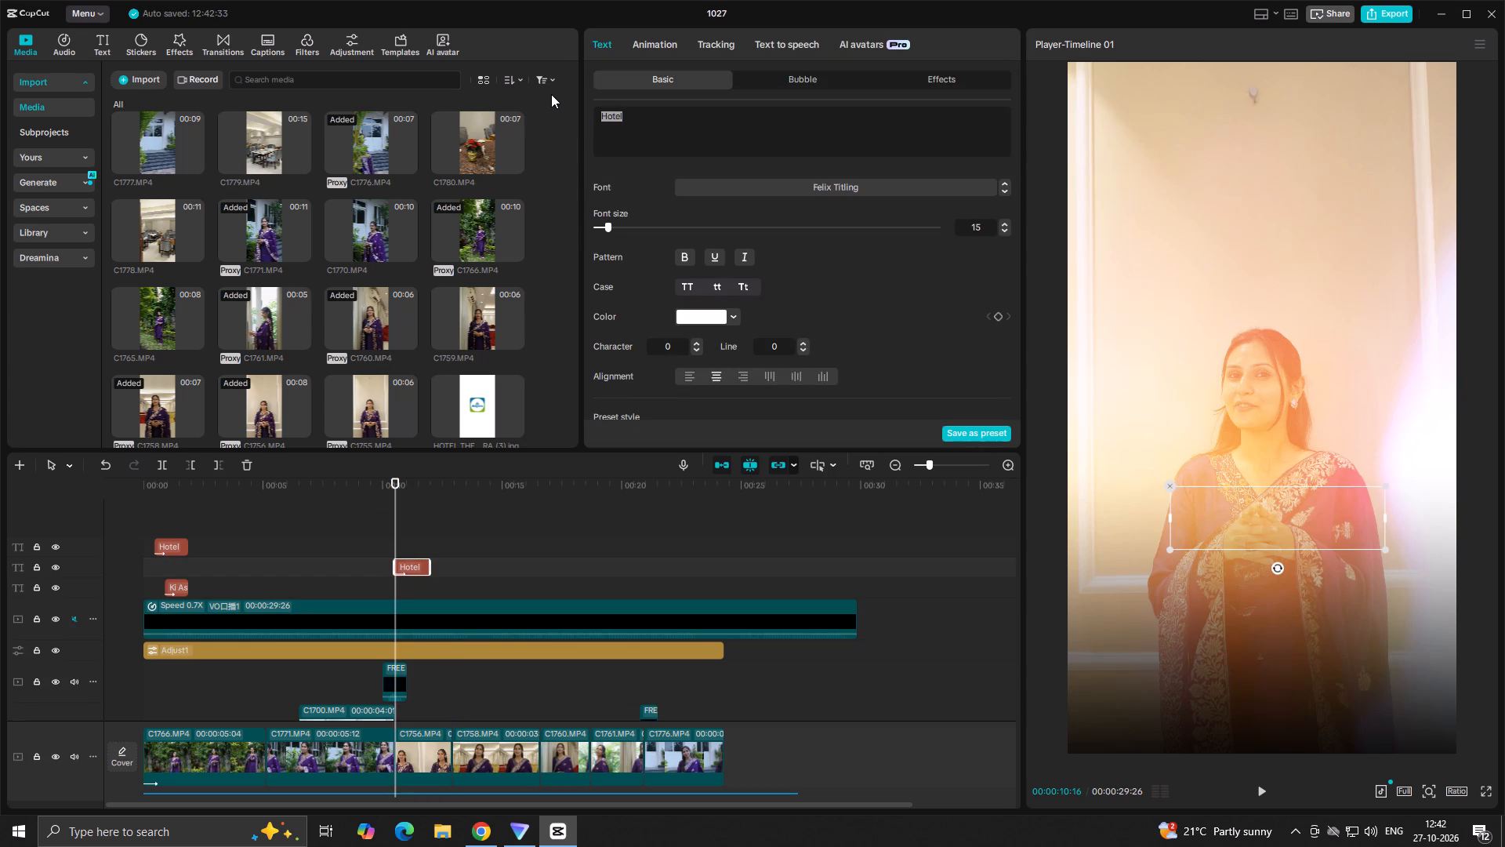
type("FAMILY")
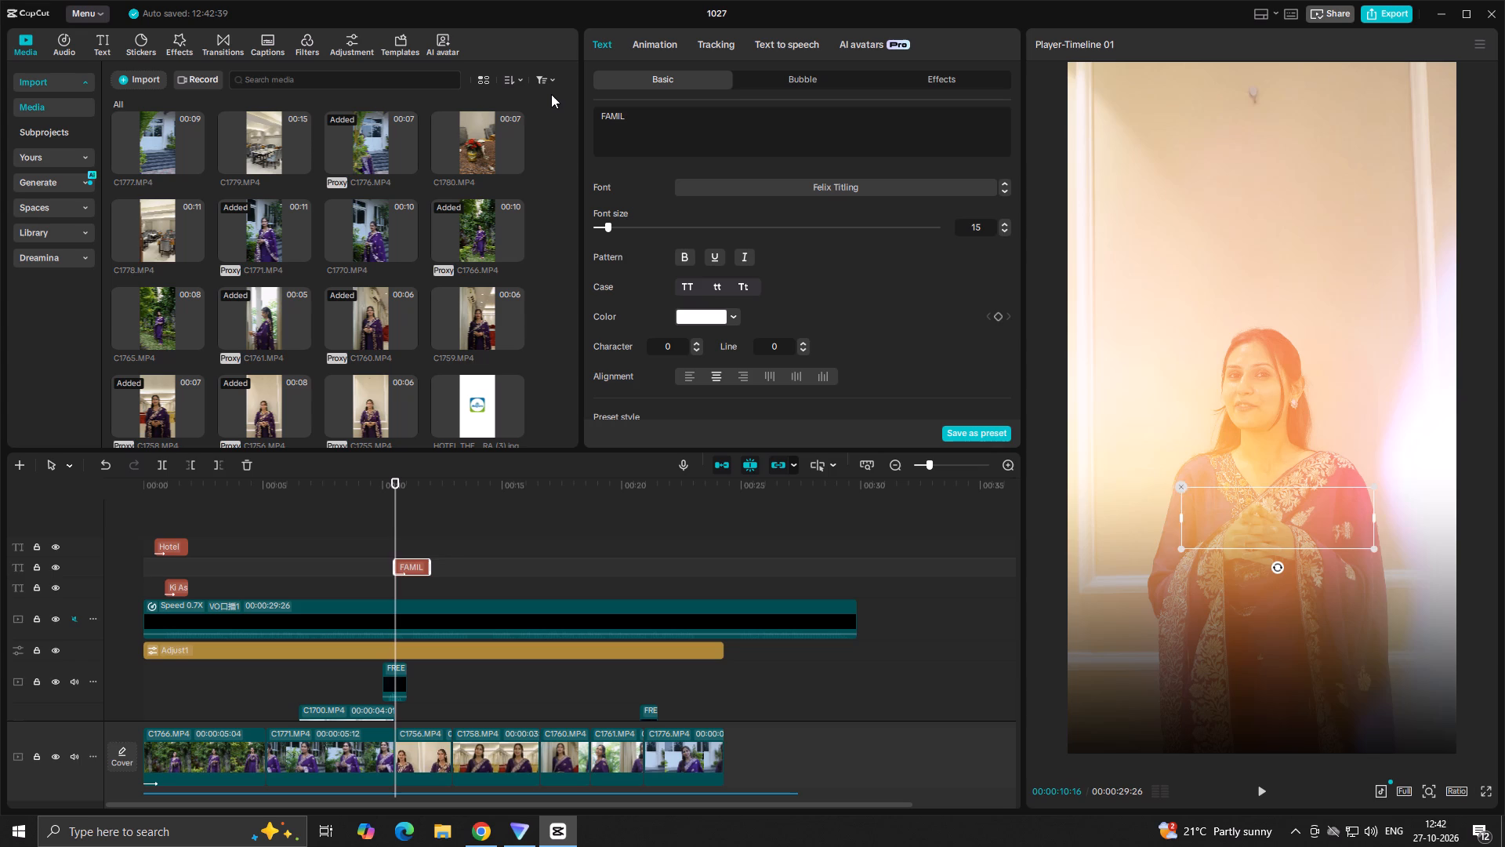
key("space")
type("DI")
type("nner")
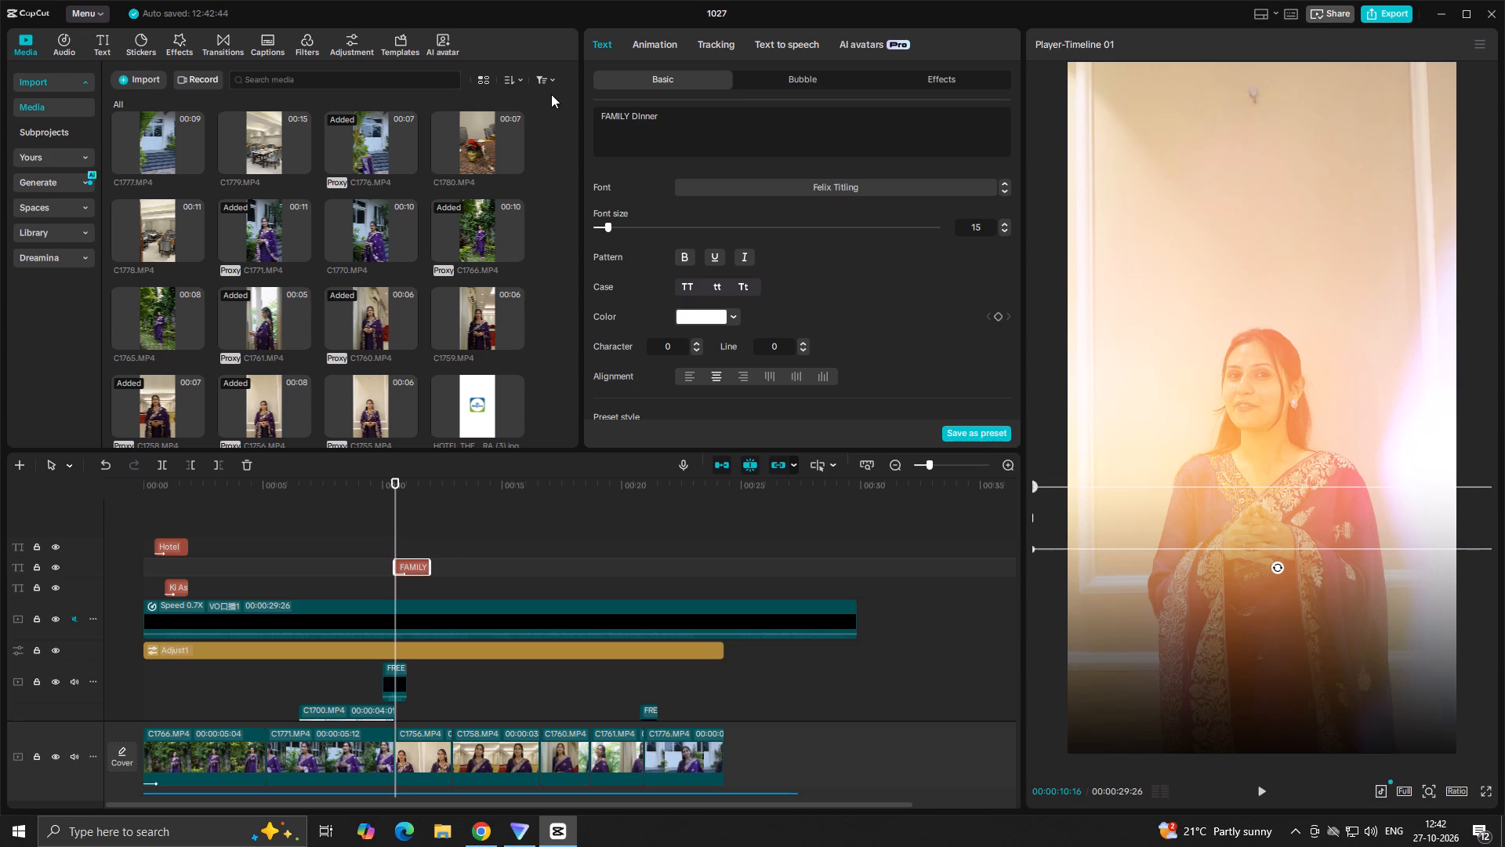
left_click(749, 293)
Shrink the Family Dinner title to fit inside the frame and place it just above the woman's clasped hands.
left_click(387, 529)
key("space")
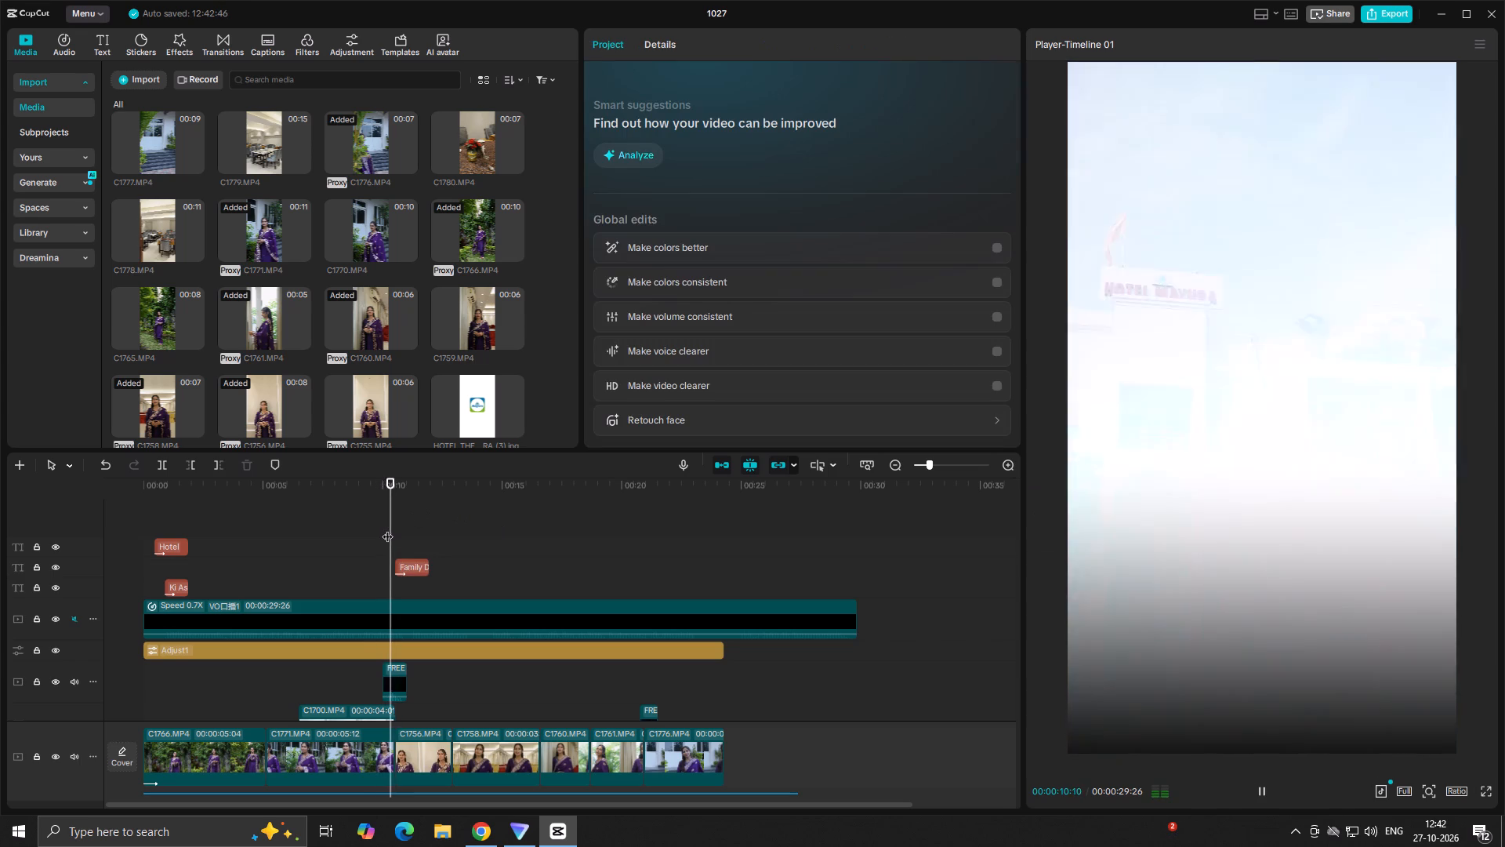
key("space")
left_click(402, 573)
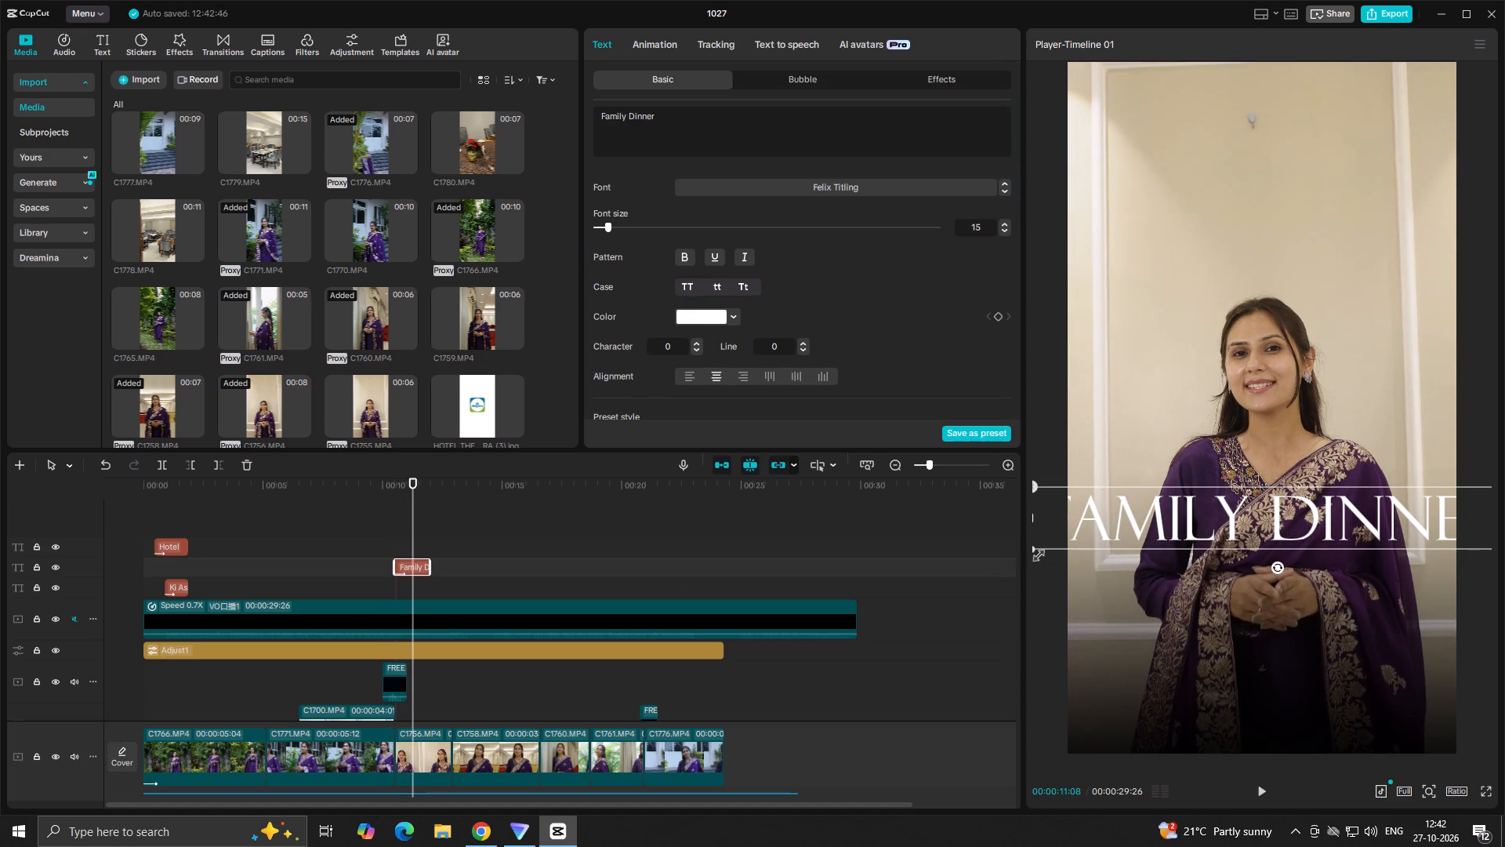
left_click_drag(1036, 552, 1180, 419)
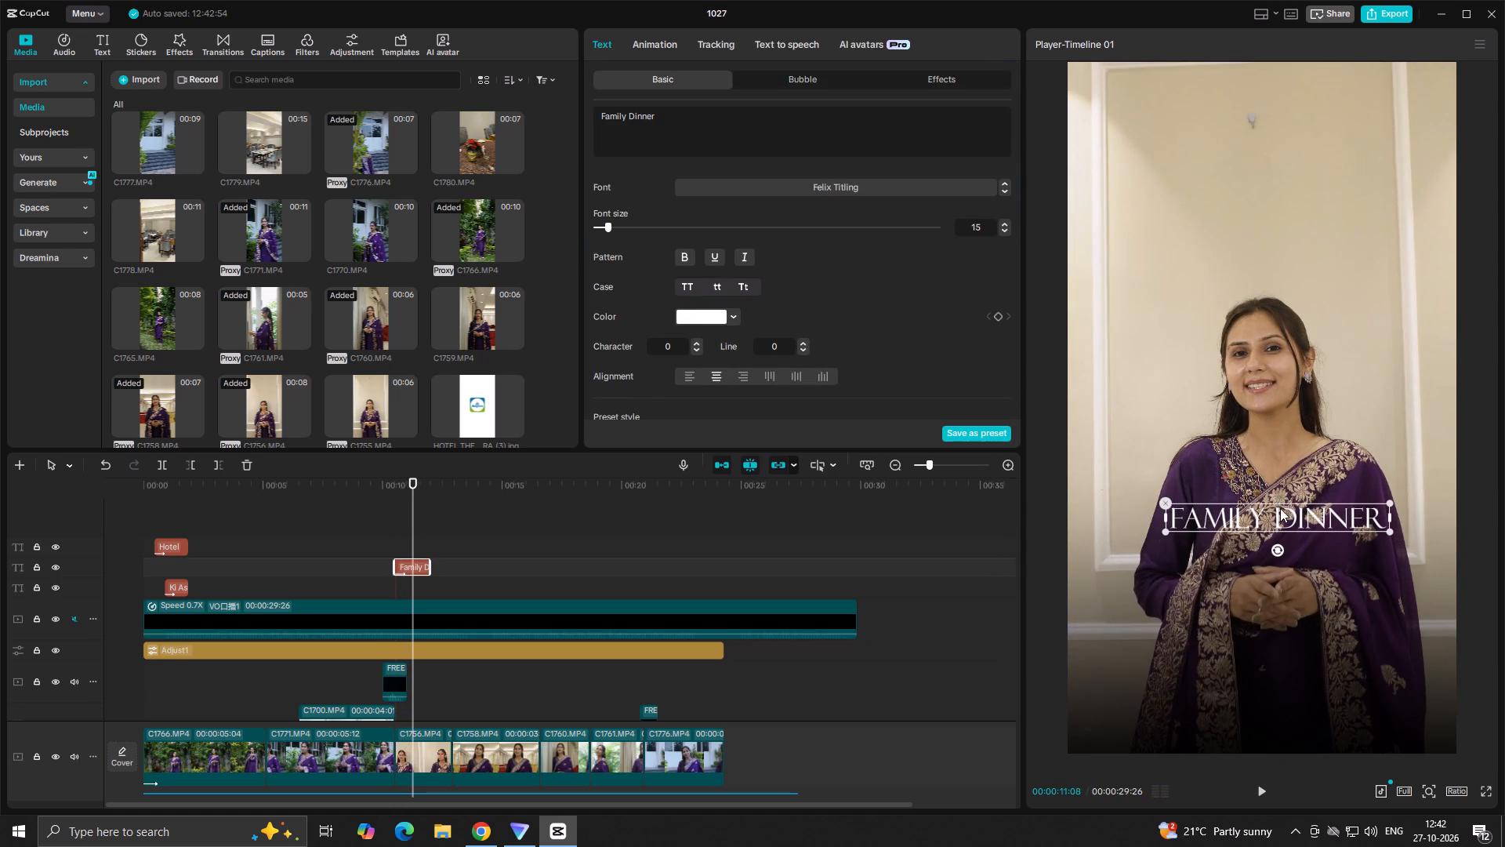
left_click_drag(1275, 518, 1274, 580)
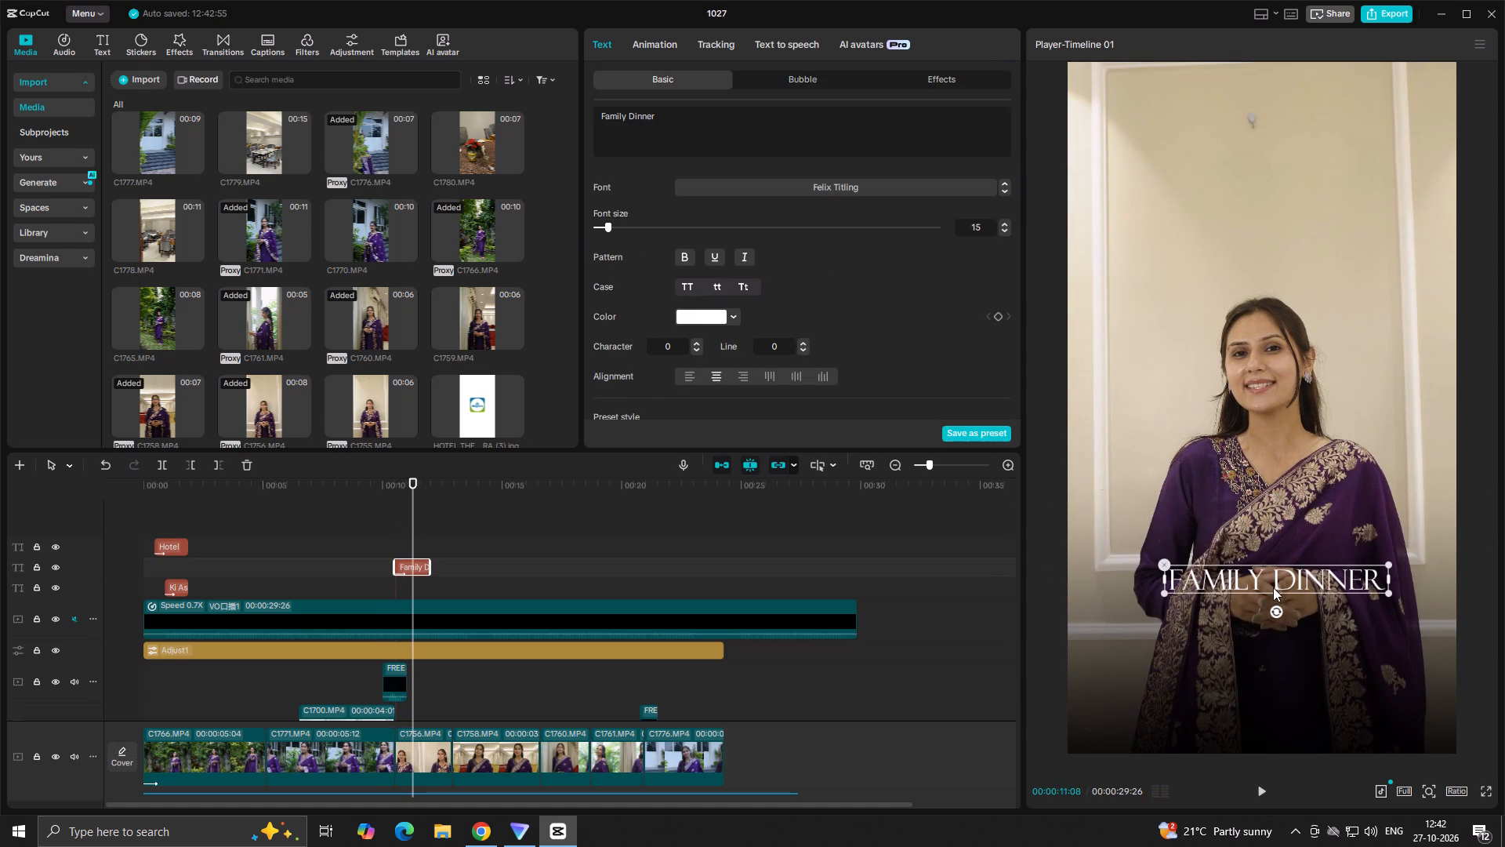
left_click_drag(1275, 570, 1283, 545)
Color the Family Dinner title golden yellow and play its section back.
left_click(712, 314)
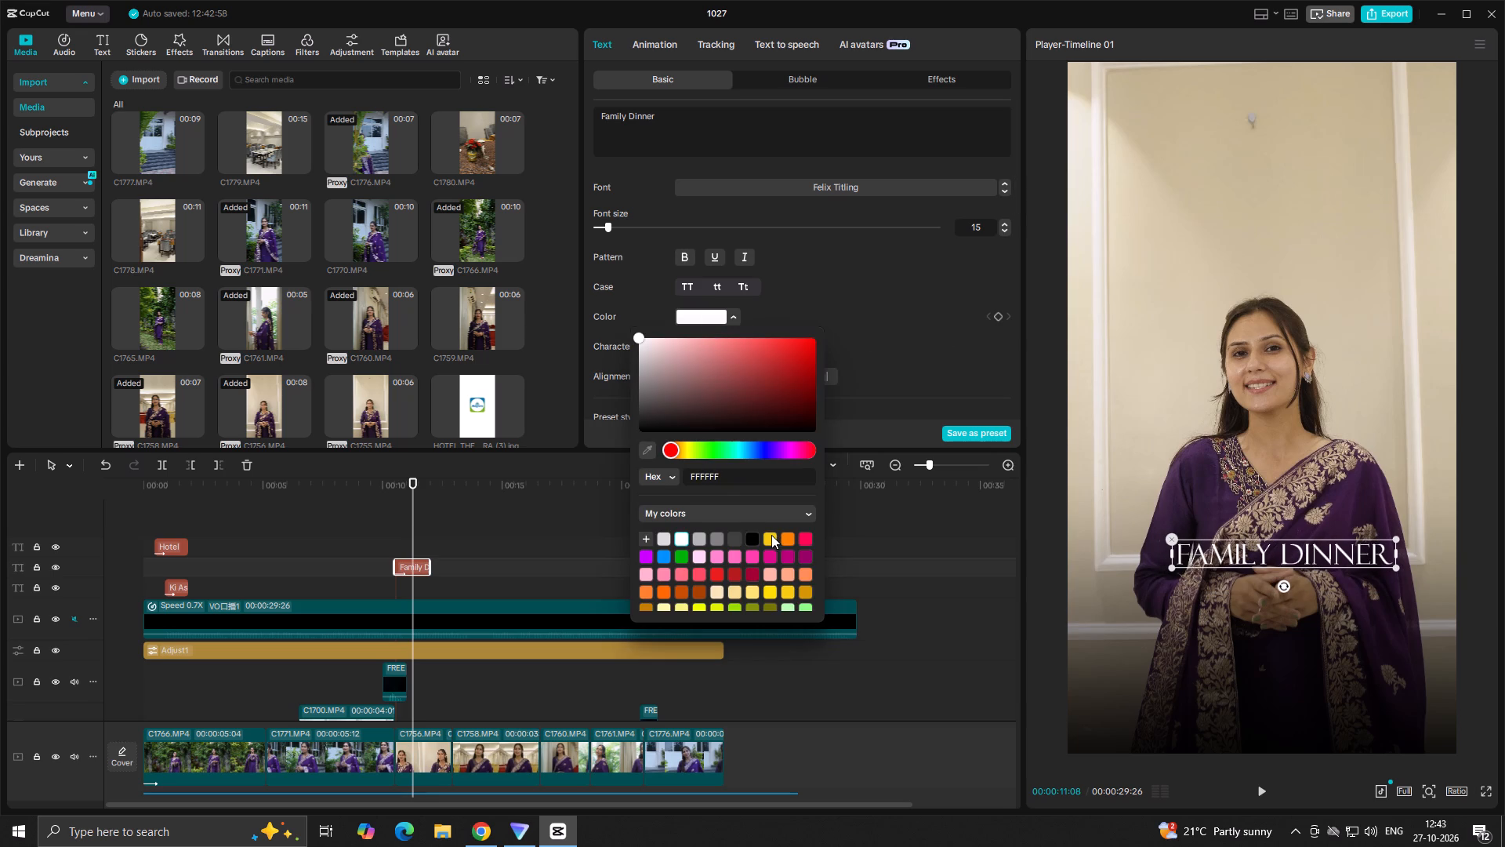
left_click(771, 535)
left_click(351, 573)
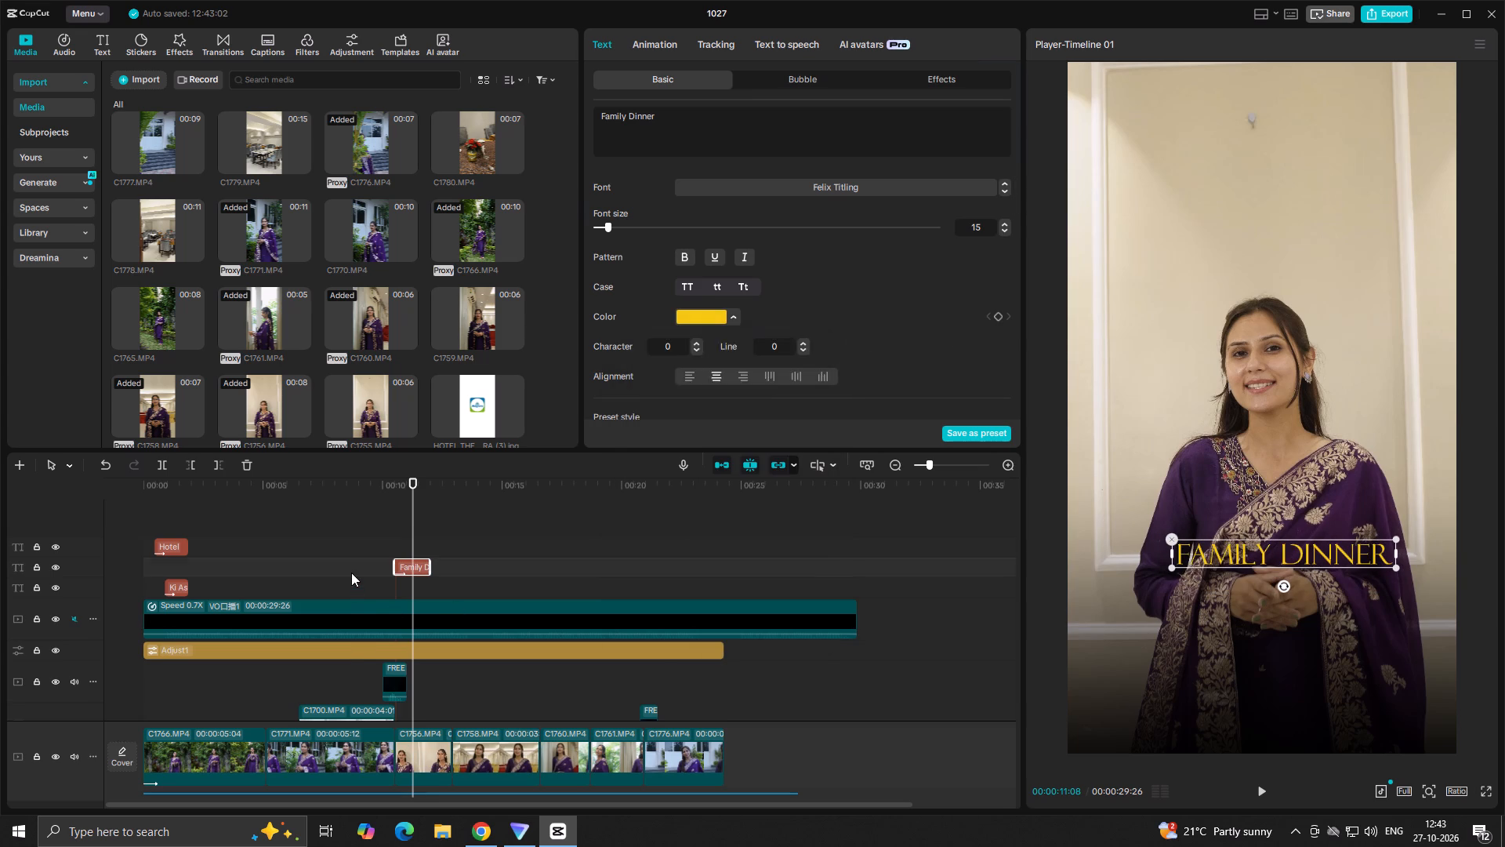
key("space")
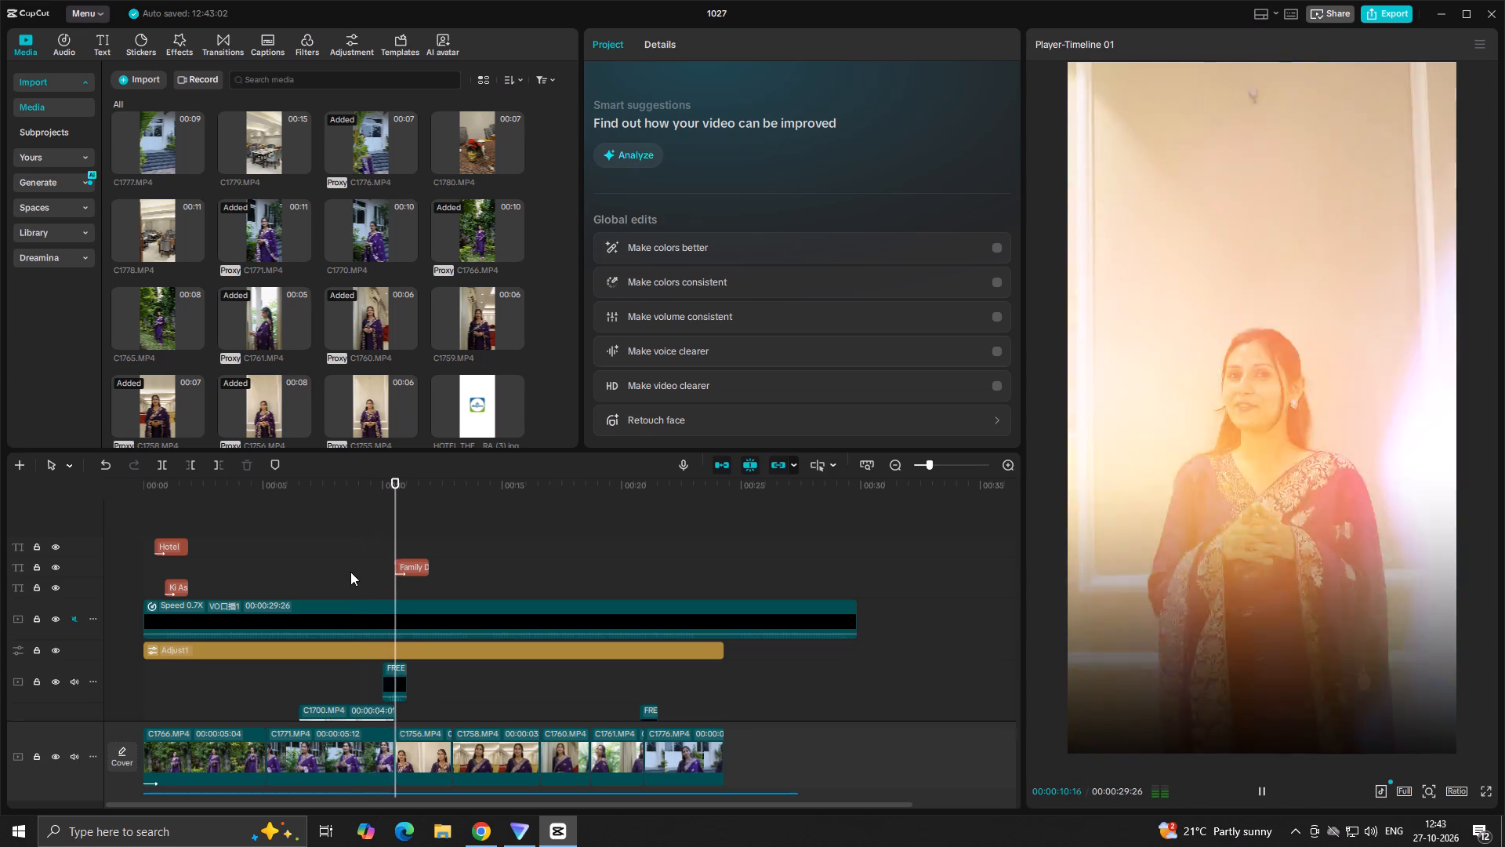
Duplicate the Family Dinner title and place the copy one track above, starting where the original ends at about 00:00:11:29.
key("space")
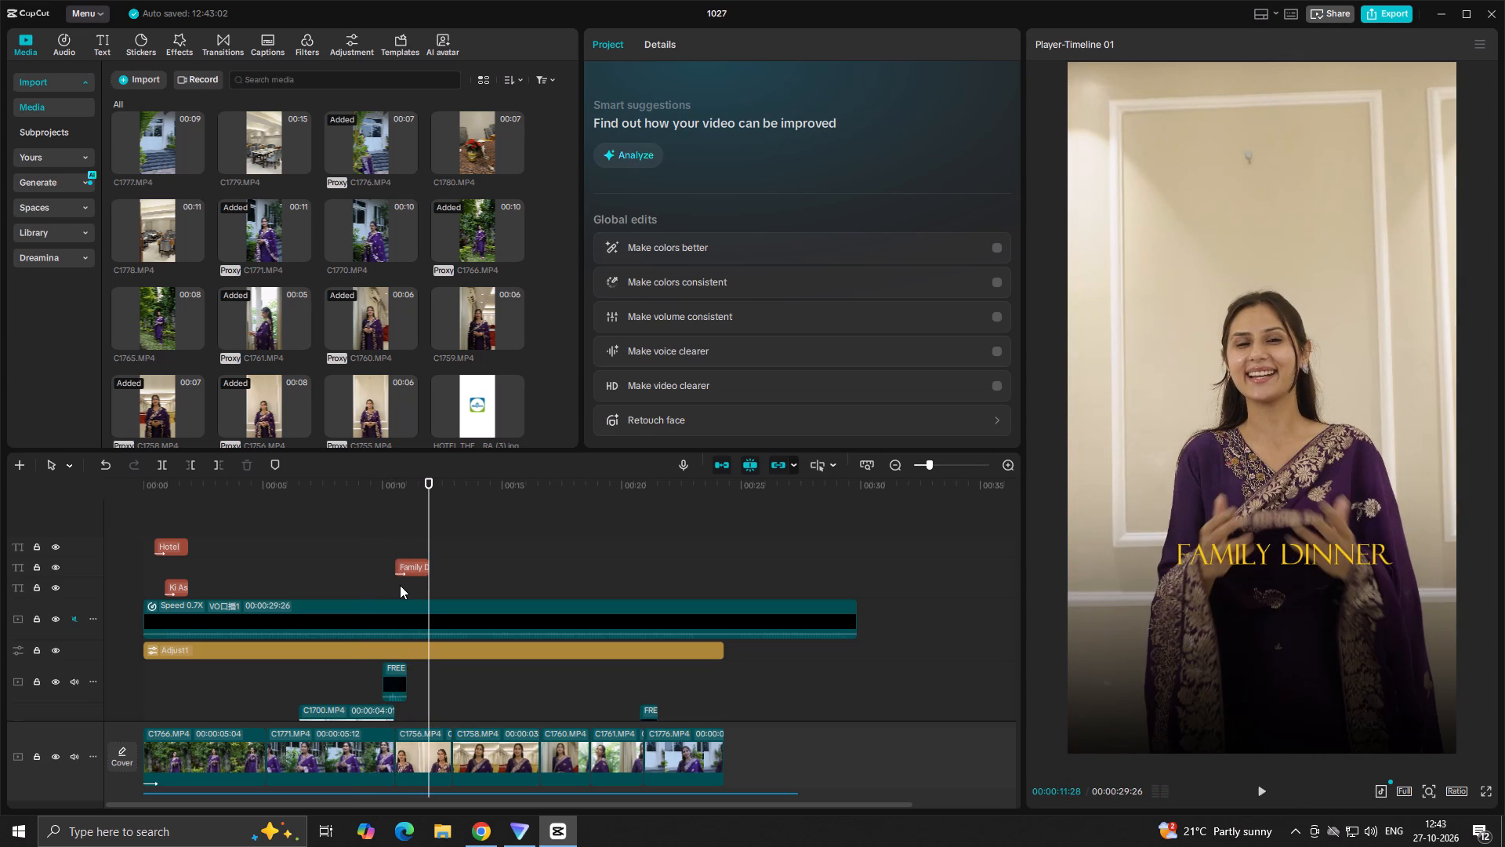
left_click(389, 583)
key("space")
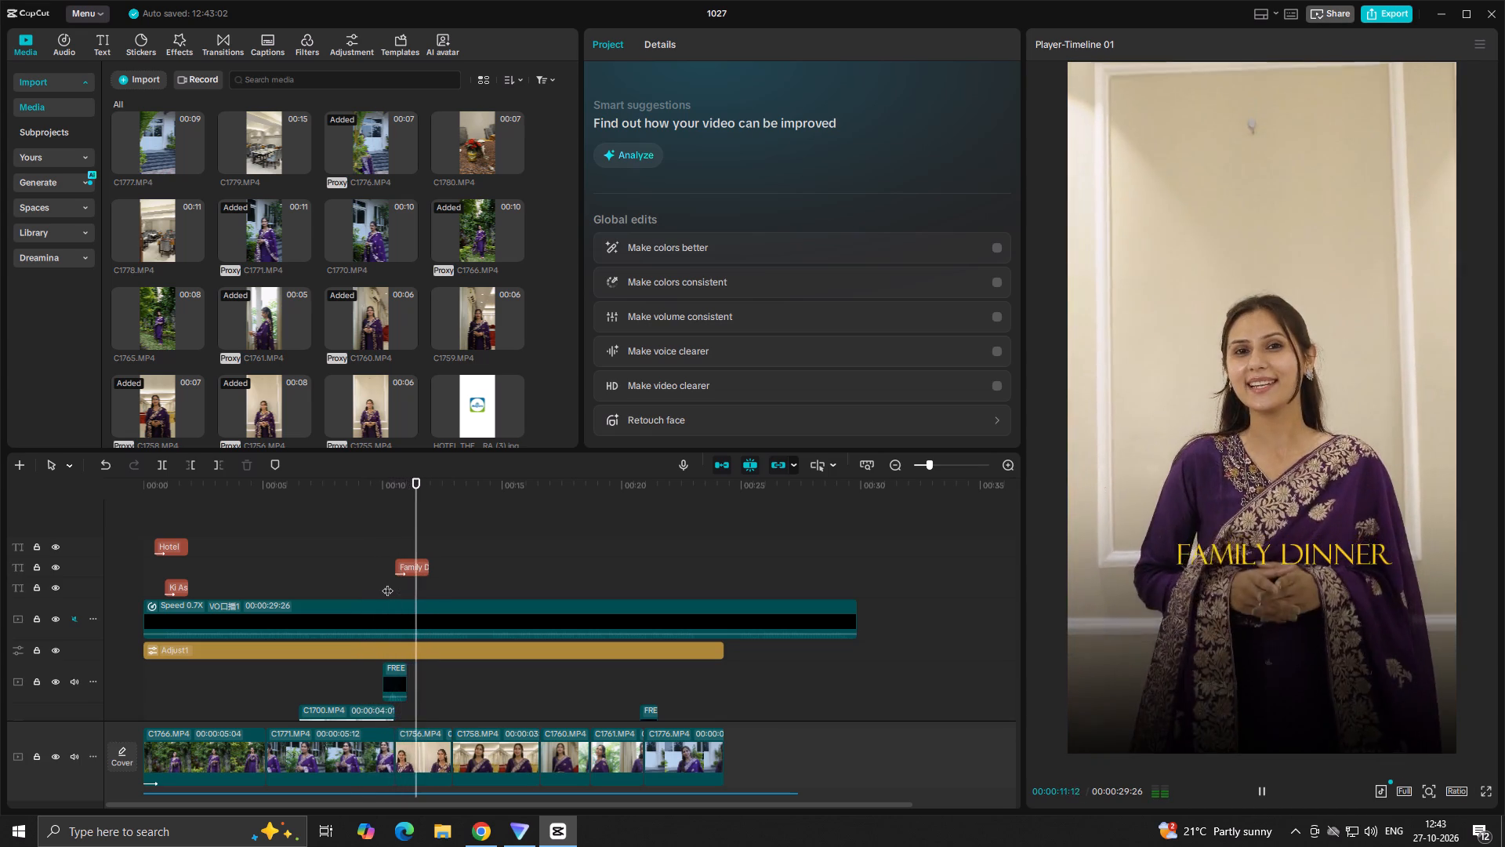
key("space")
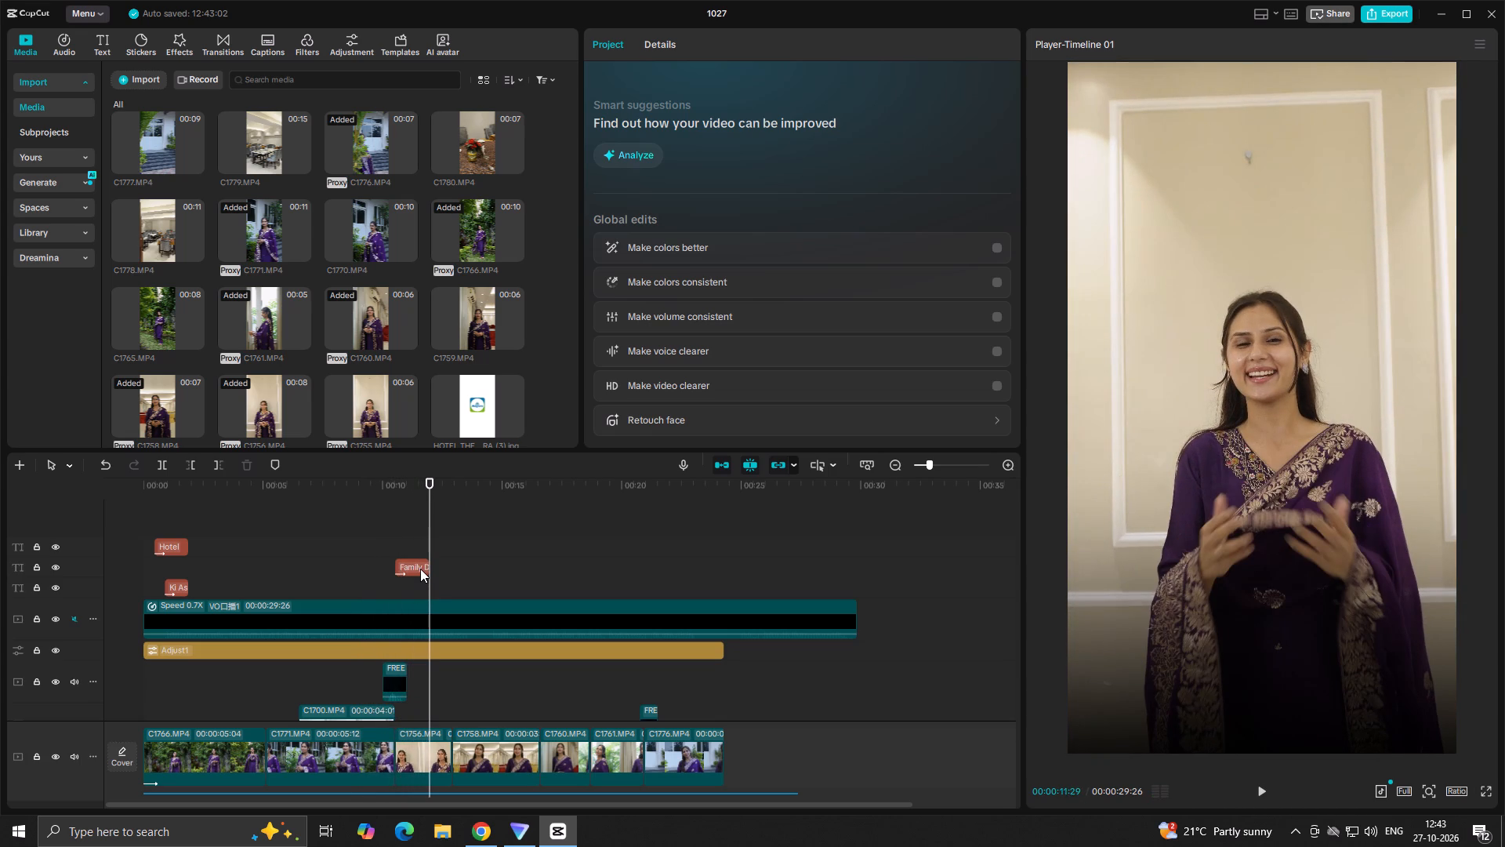
left_click(420, 569)
left_click_drag(420, 569, 423, 552, "alt")
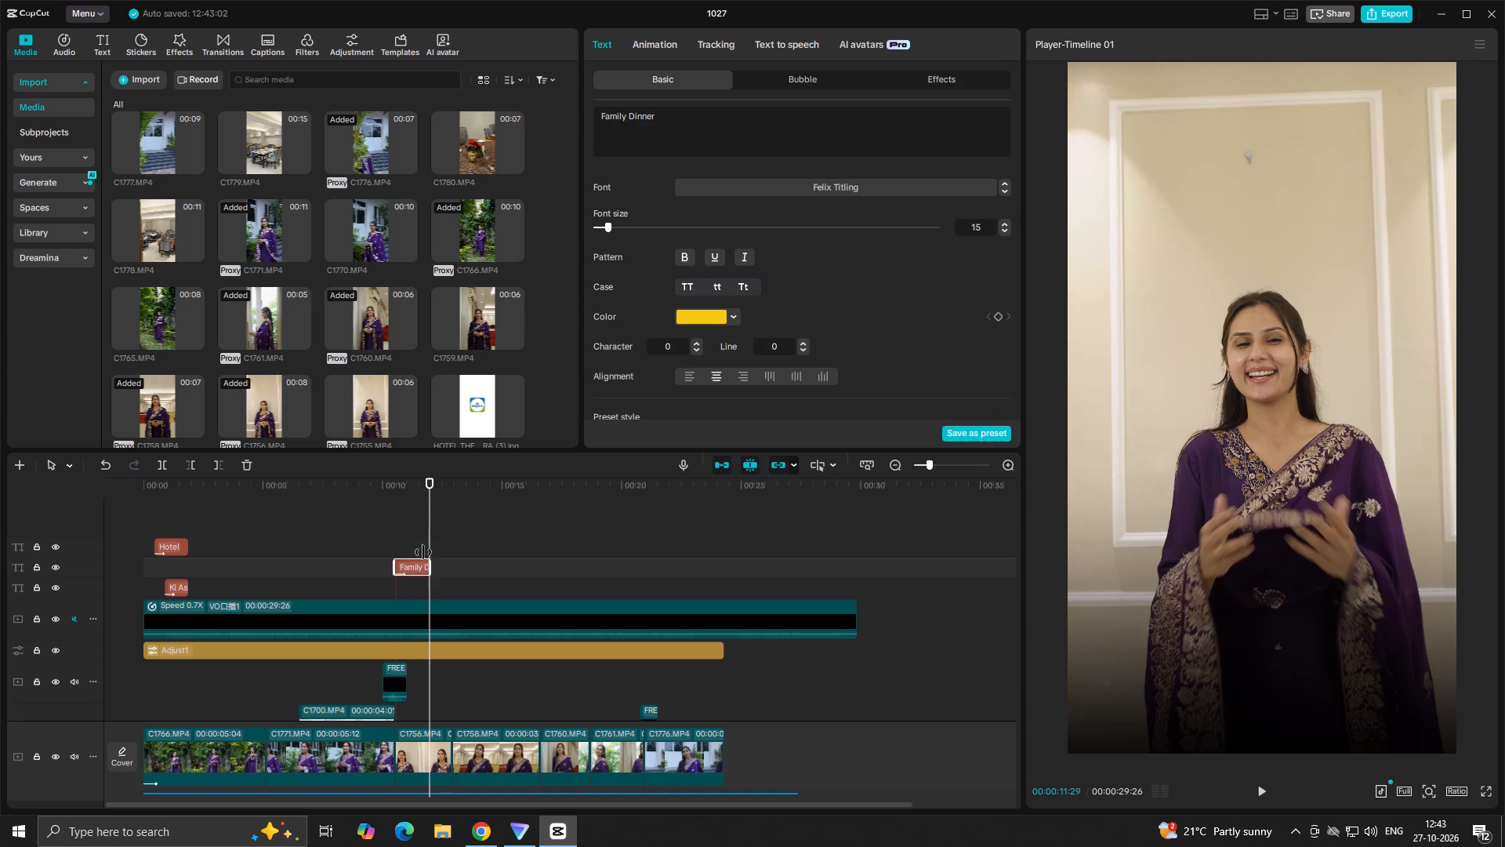
left_click_drag(423, 552, 449, 541, "alt")
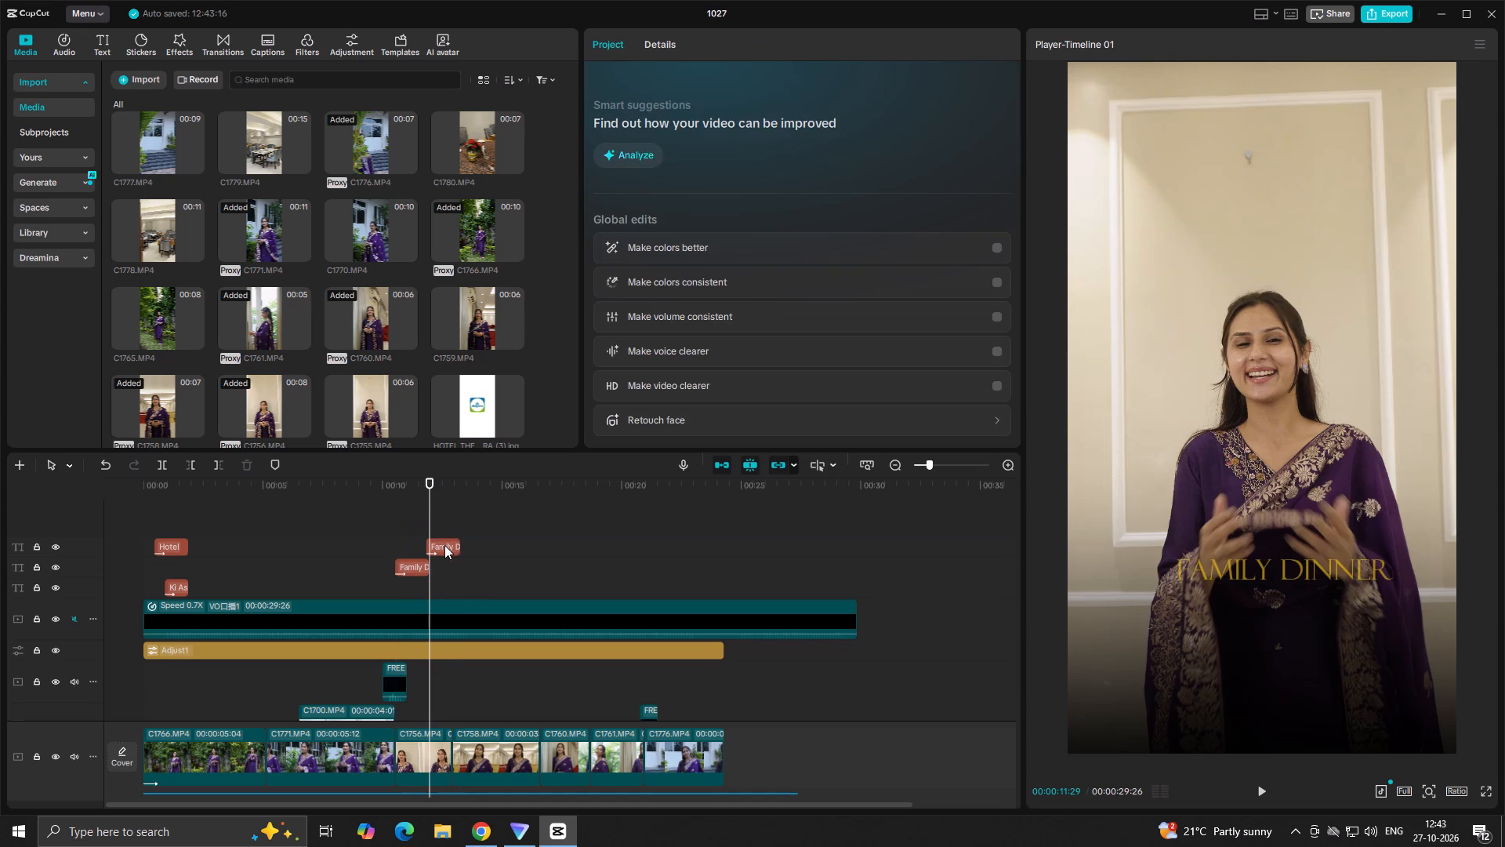
Change the copied title's text to "grand celebrations" and play its section back.
left_click(444, 545)
left_click_drag(683, 122, 551, 79)
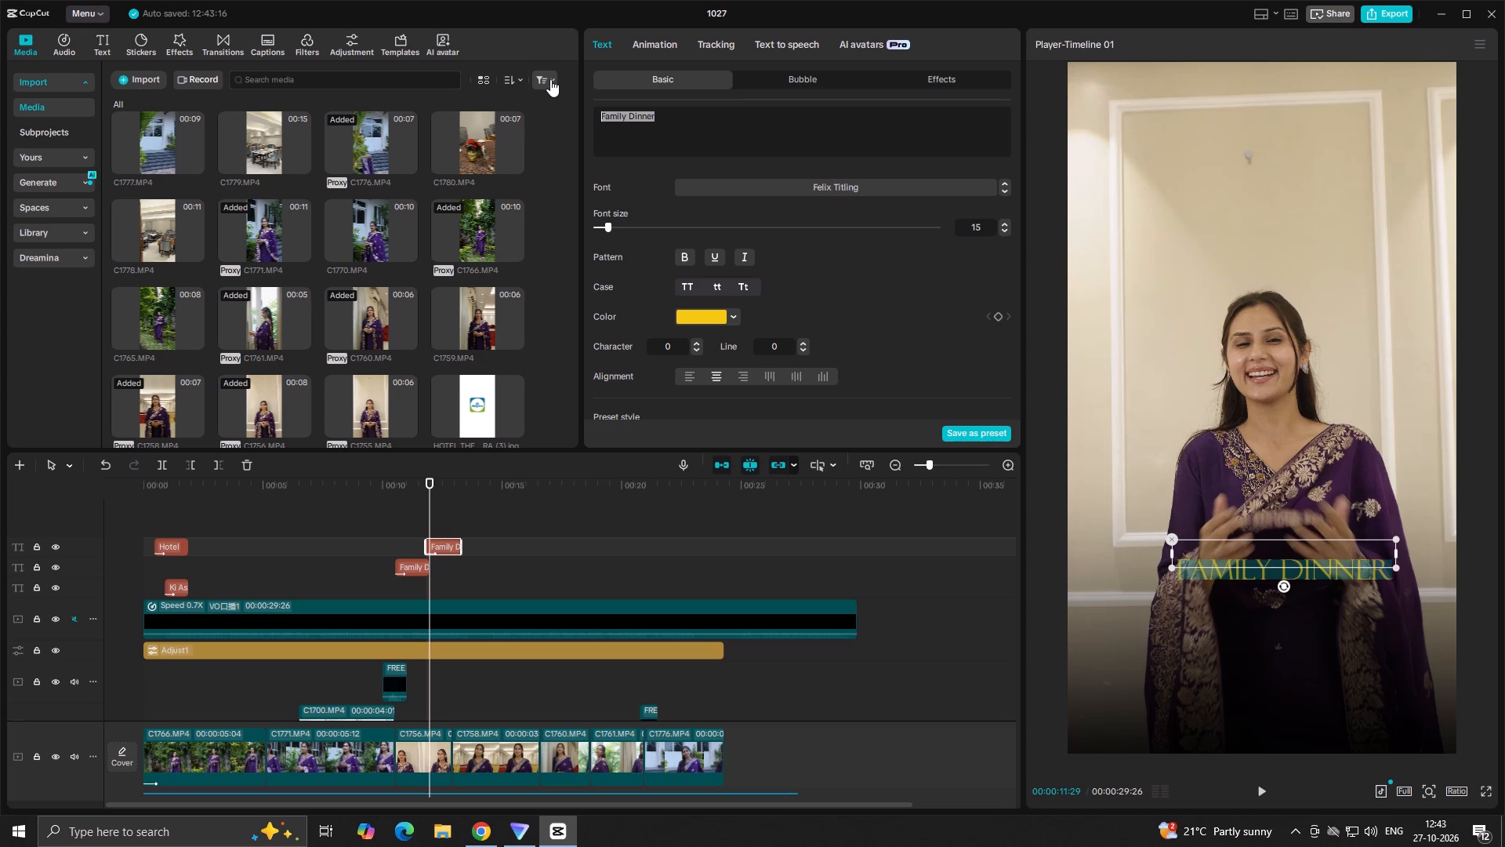
type("grand celebrations")
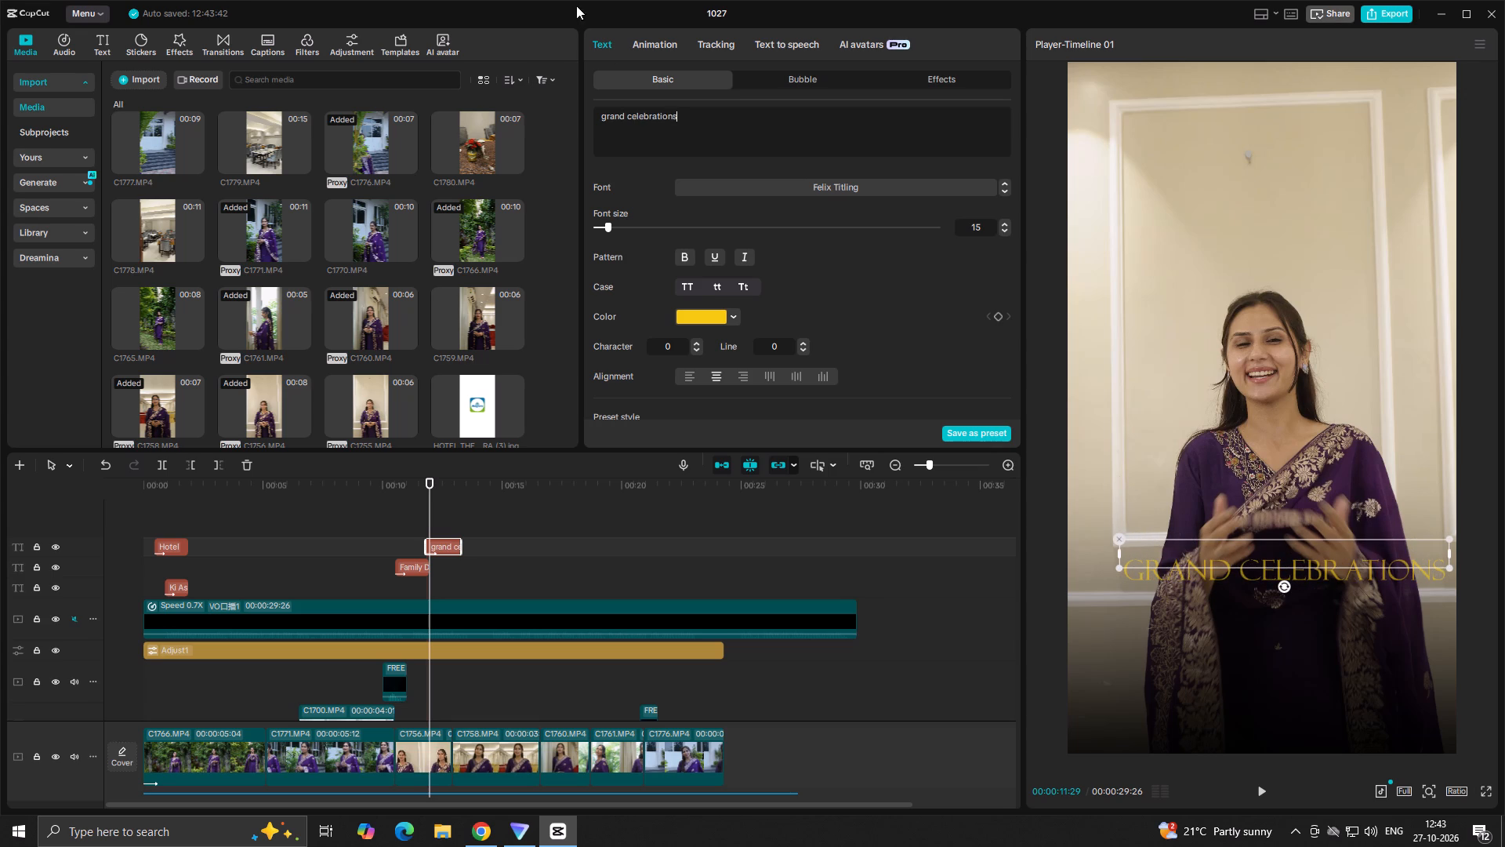
left_click(386, 530)
key("space")
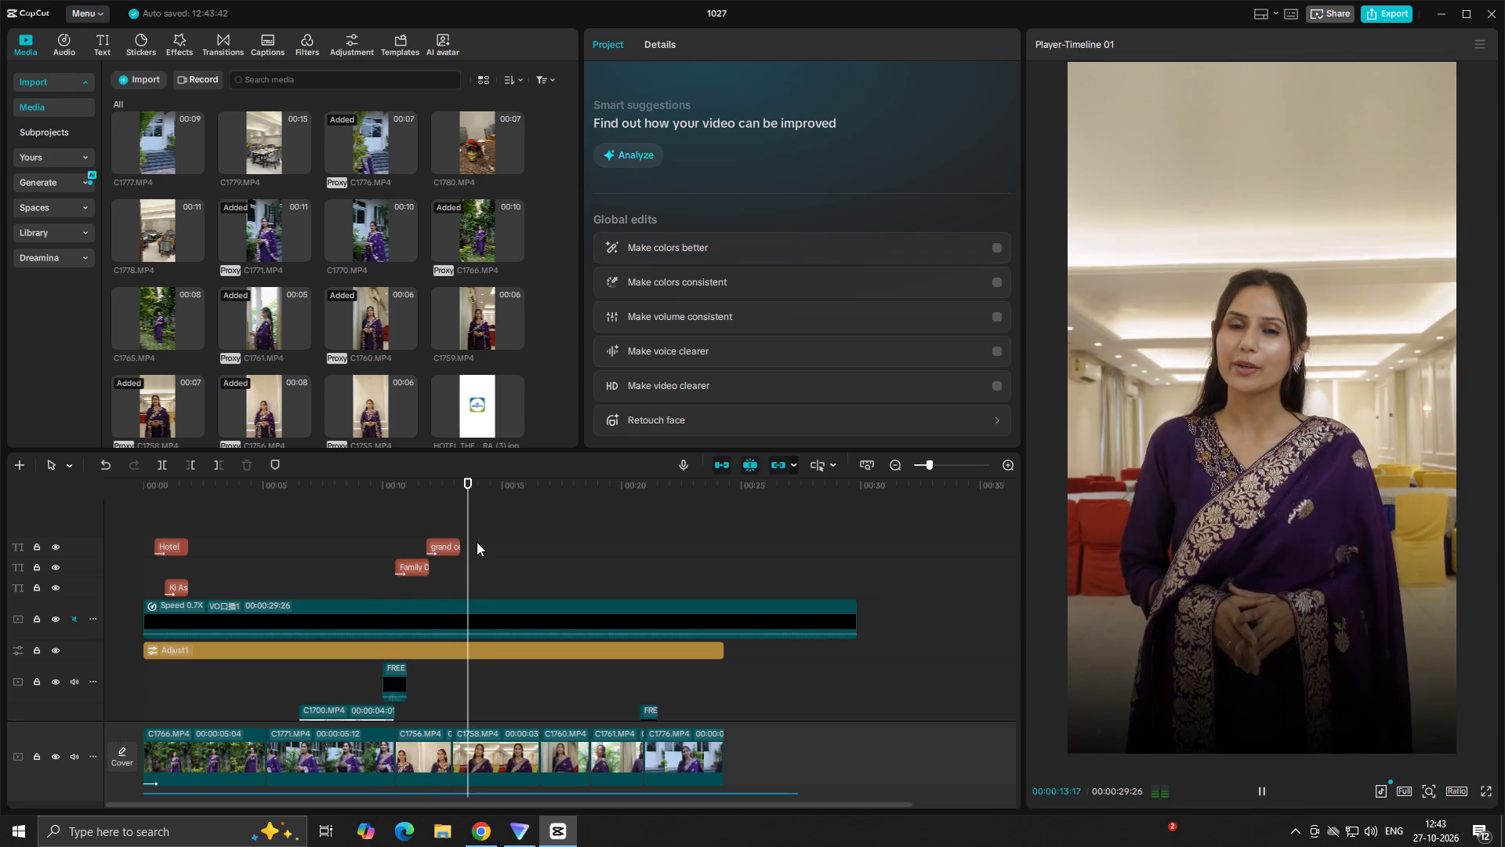
key("space")
Shrink the Grand Celebrations title slightly so it sits further inside the frame edges, and play its section back.
left_click(437, 525)
left_click_drag(437, 525, 383, 538)
left_click(442, 529)
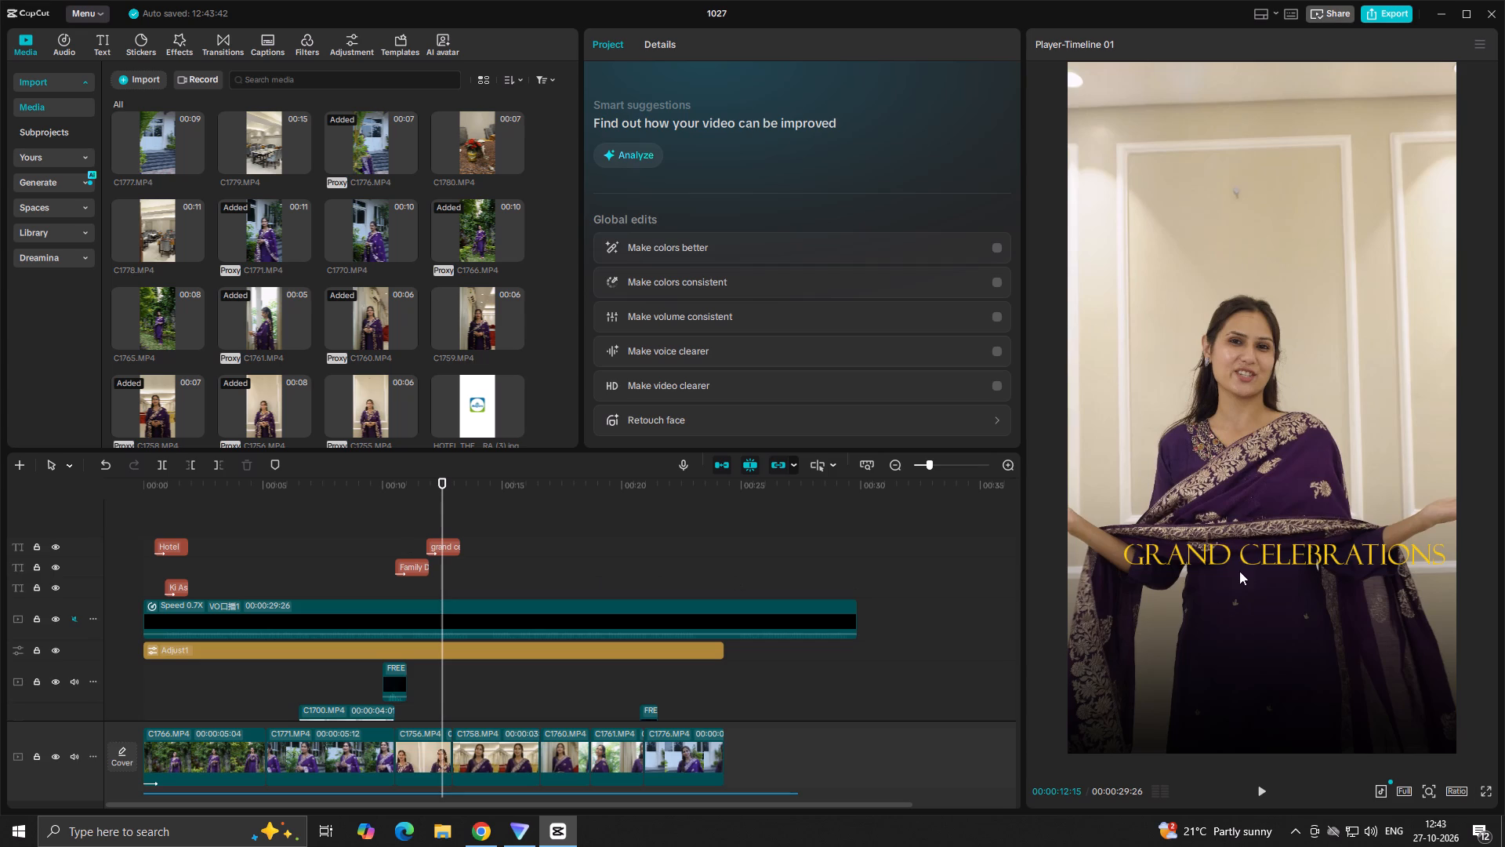
left_click(444, 547)
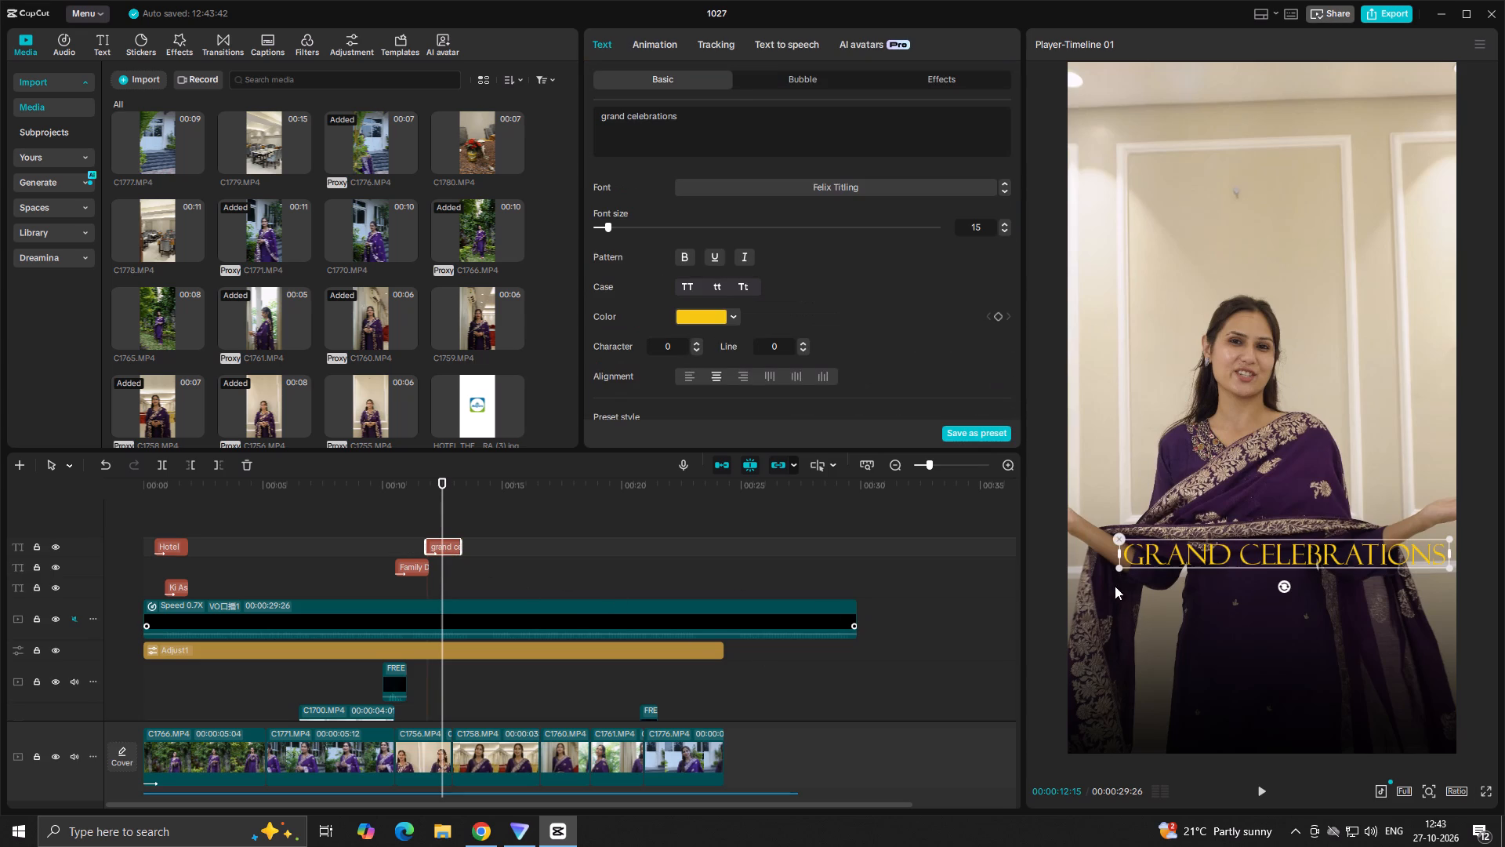
left_click_drag(1119, 569, 1127, 563)
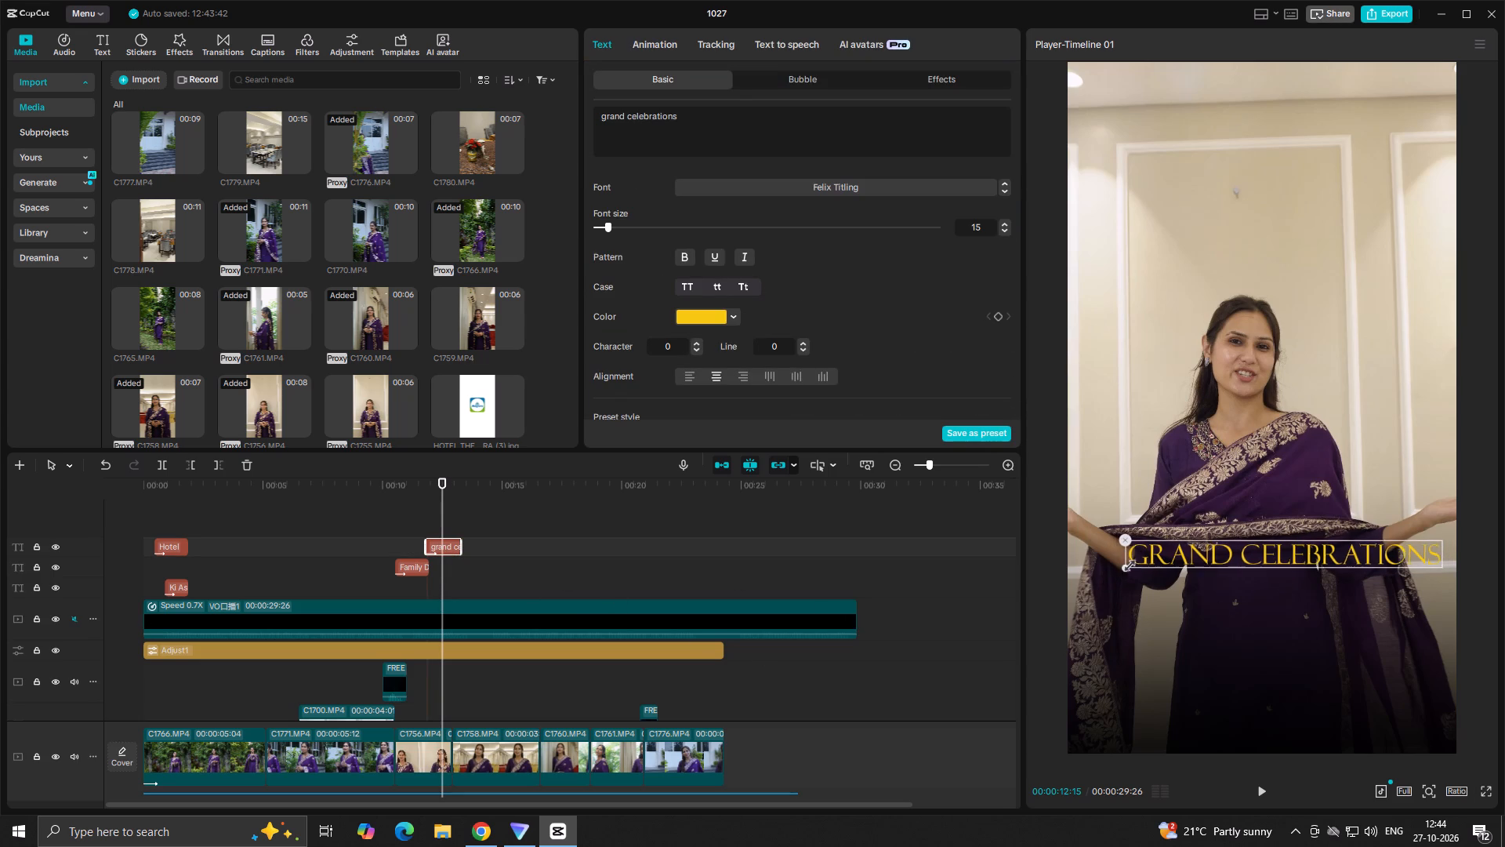
left_click_drag(1127, 563, 1128, 560)
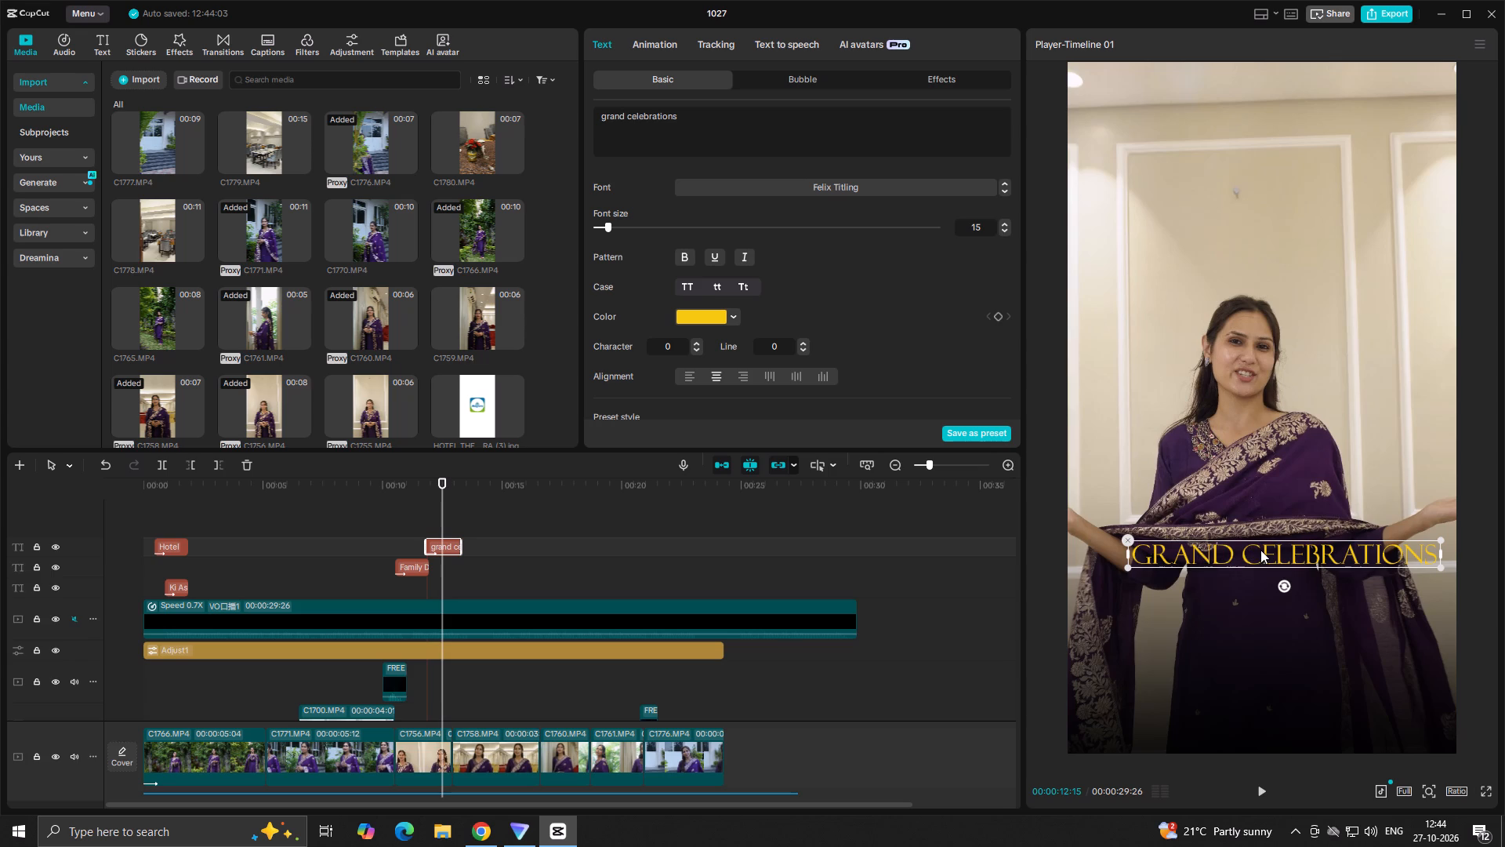
left_click(376, 547)
key("space")
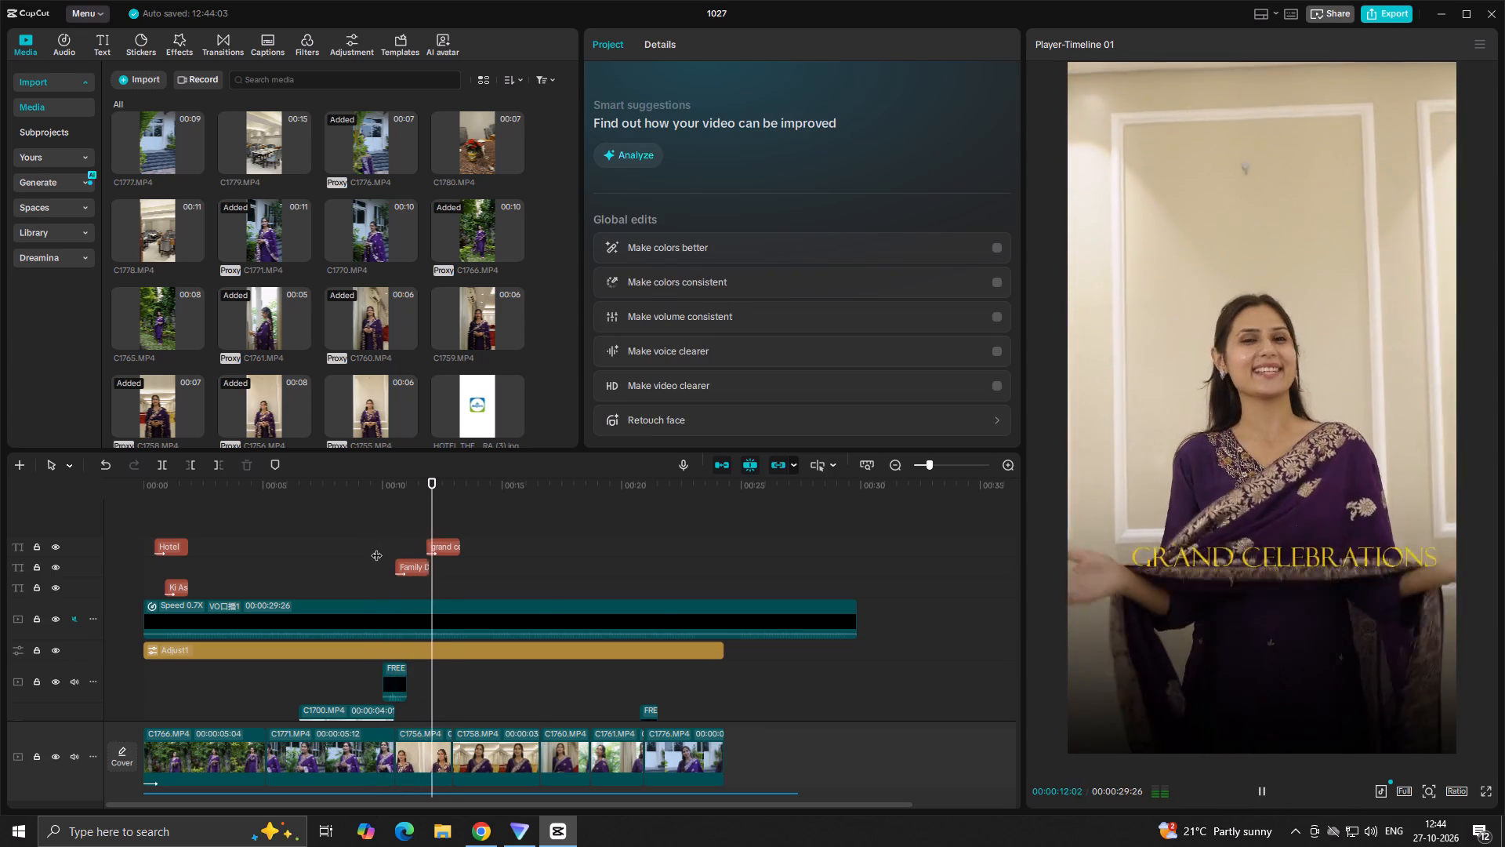
key("space")
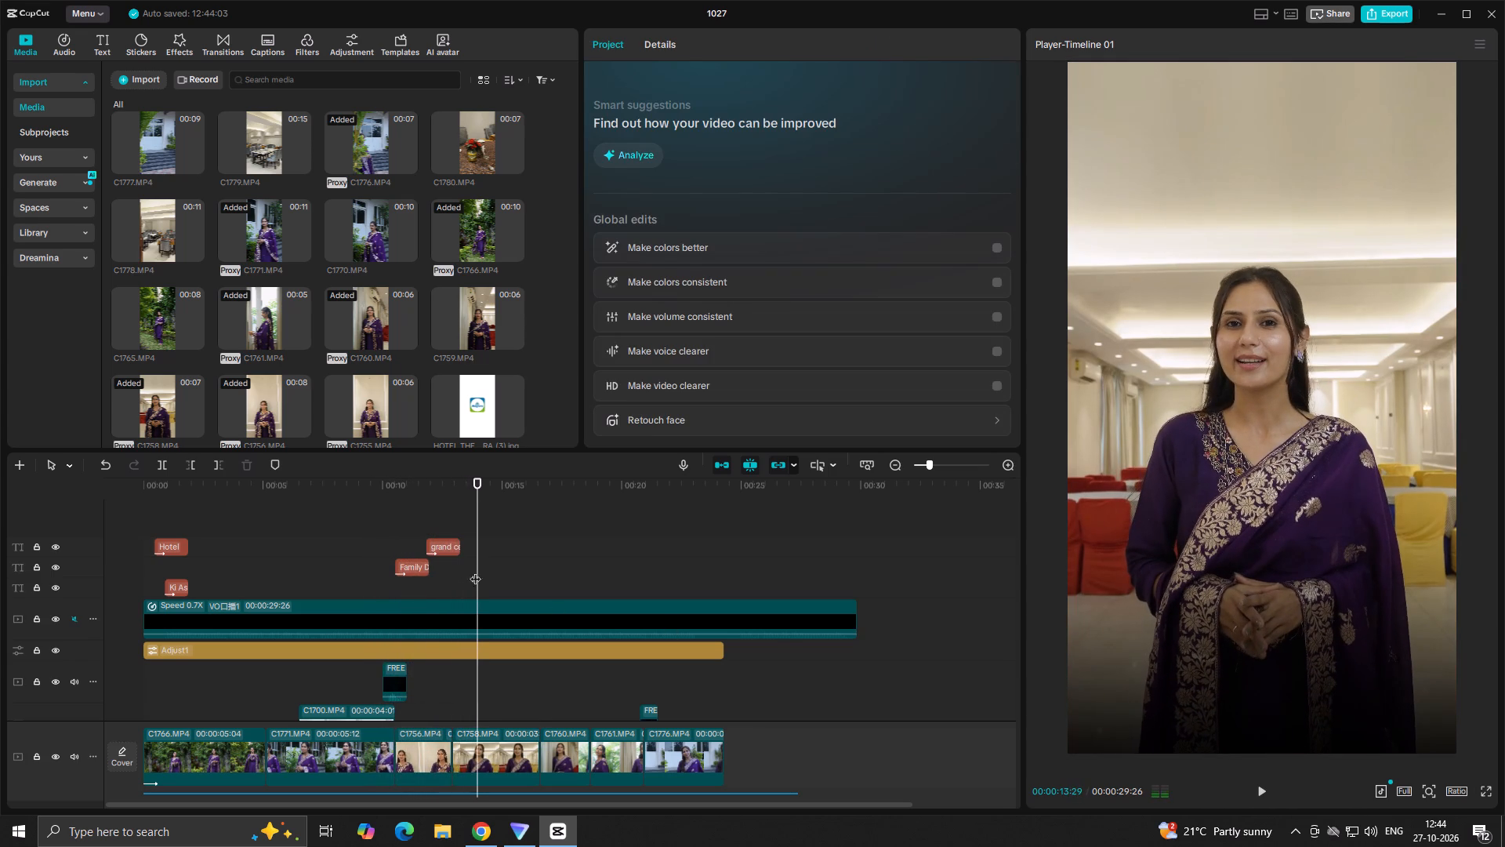
Trim the end of the Grand Celebrations title to about 00:00:12:28, where clip C1758 begins, and play the sequence back.
left_click(443, 545)
left_click_drag(459, 544, 450, 551)
left_click(444, 518)
key("space")
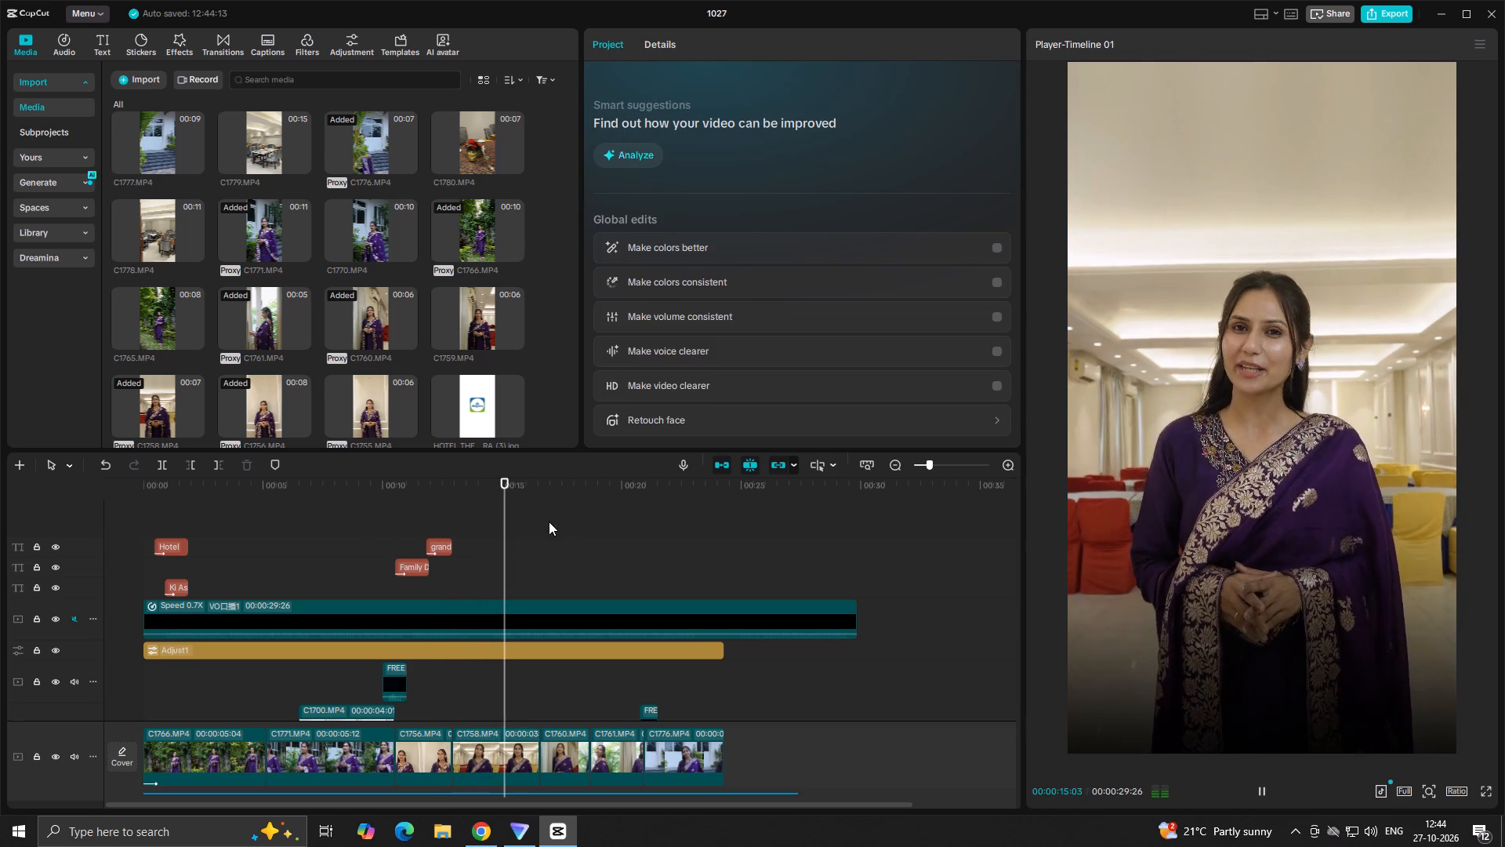
key("space")
left_click(352, 524)
left_click_drag(352, 524, 0, 532)
key("space")
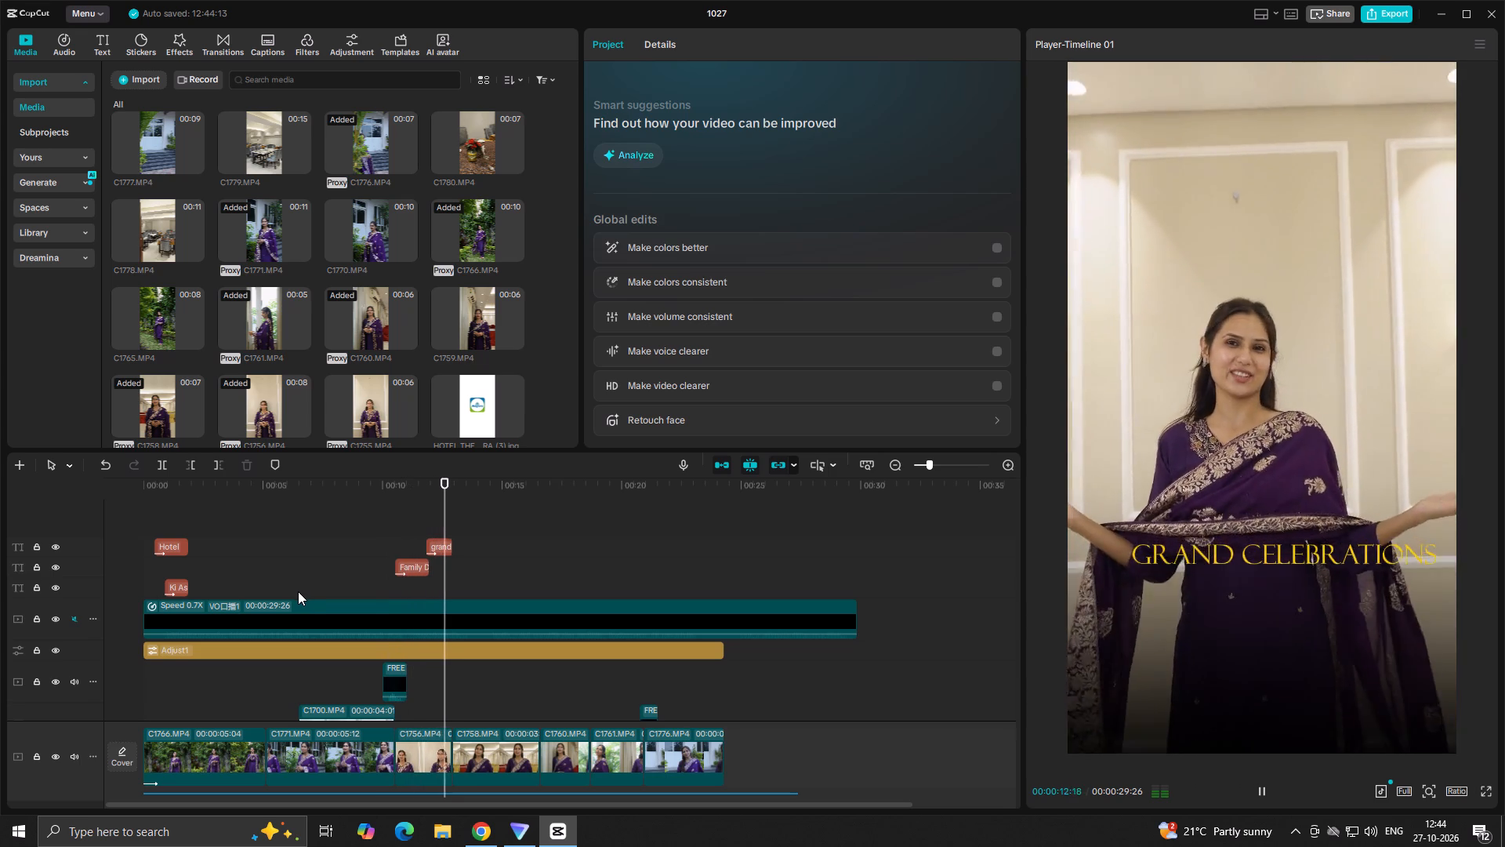
key("space")
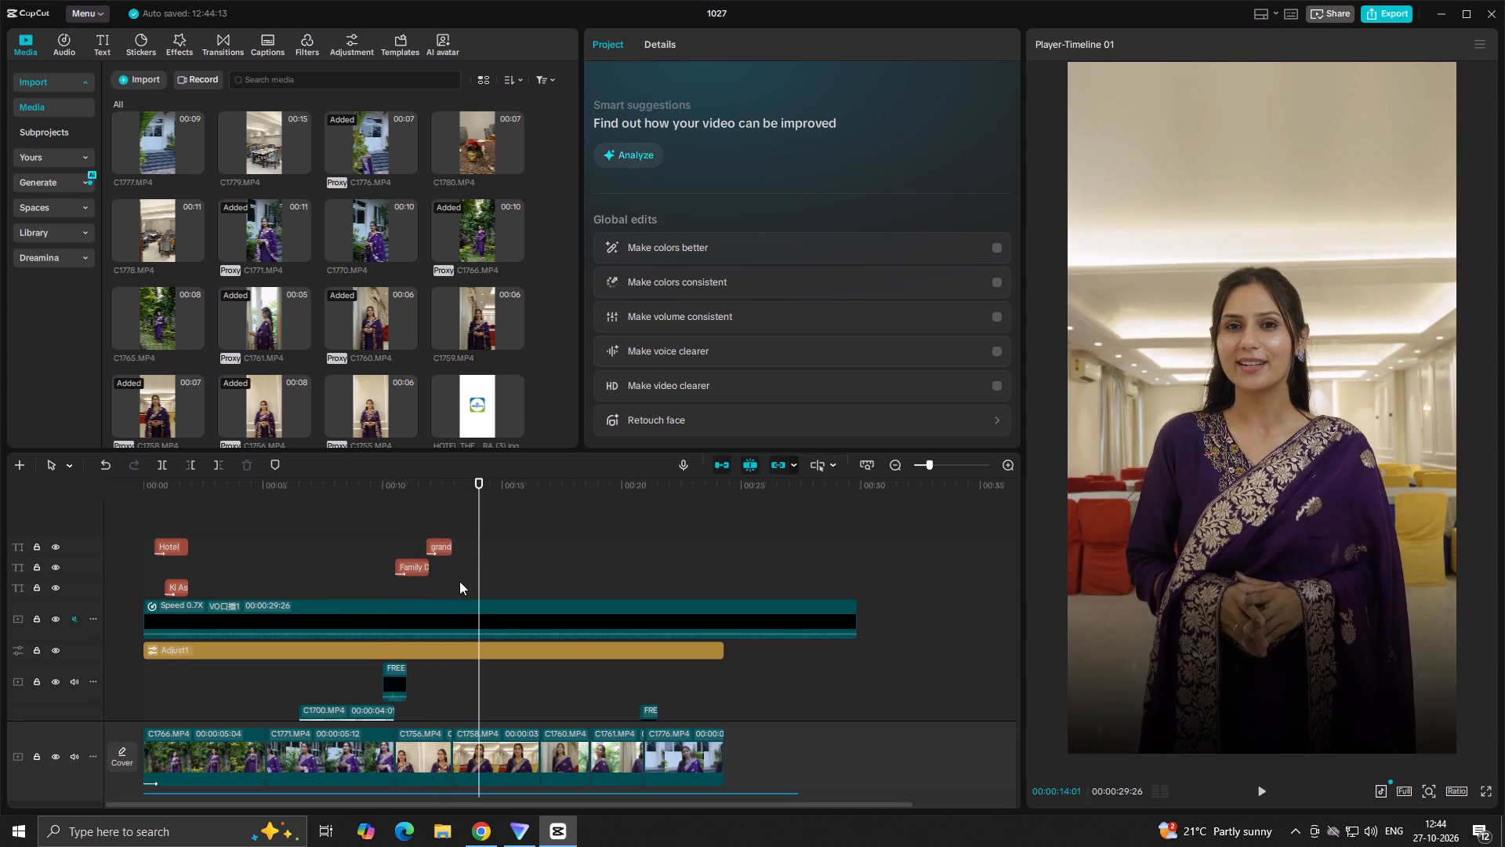
Duplicate the Grand Celebrations title and place the copy on the Family Dinner track, starting at 00:00:12:28.
left_click(458, 576)
left_click_drag(461, 576, 448, 585)
left_click(441, 547)
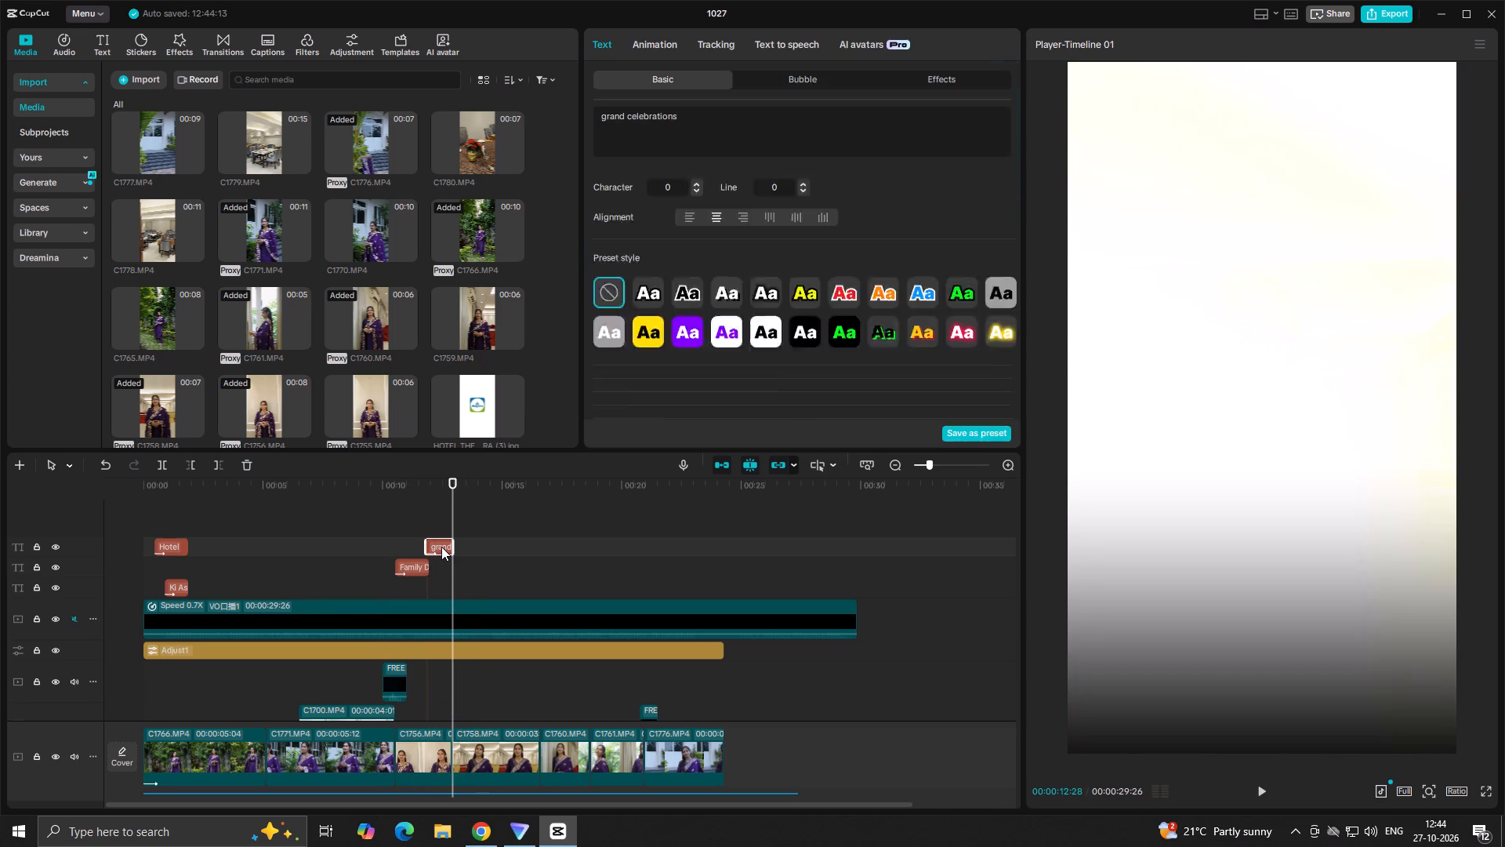
left_click_drag(441, 546, 465, 559, "alt")
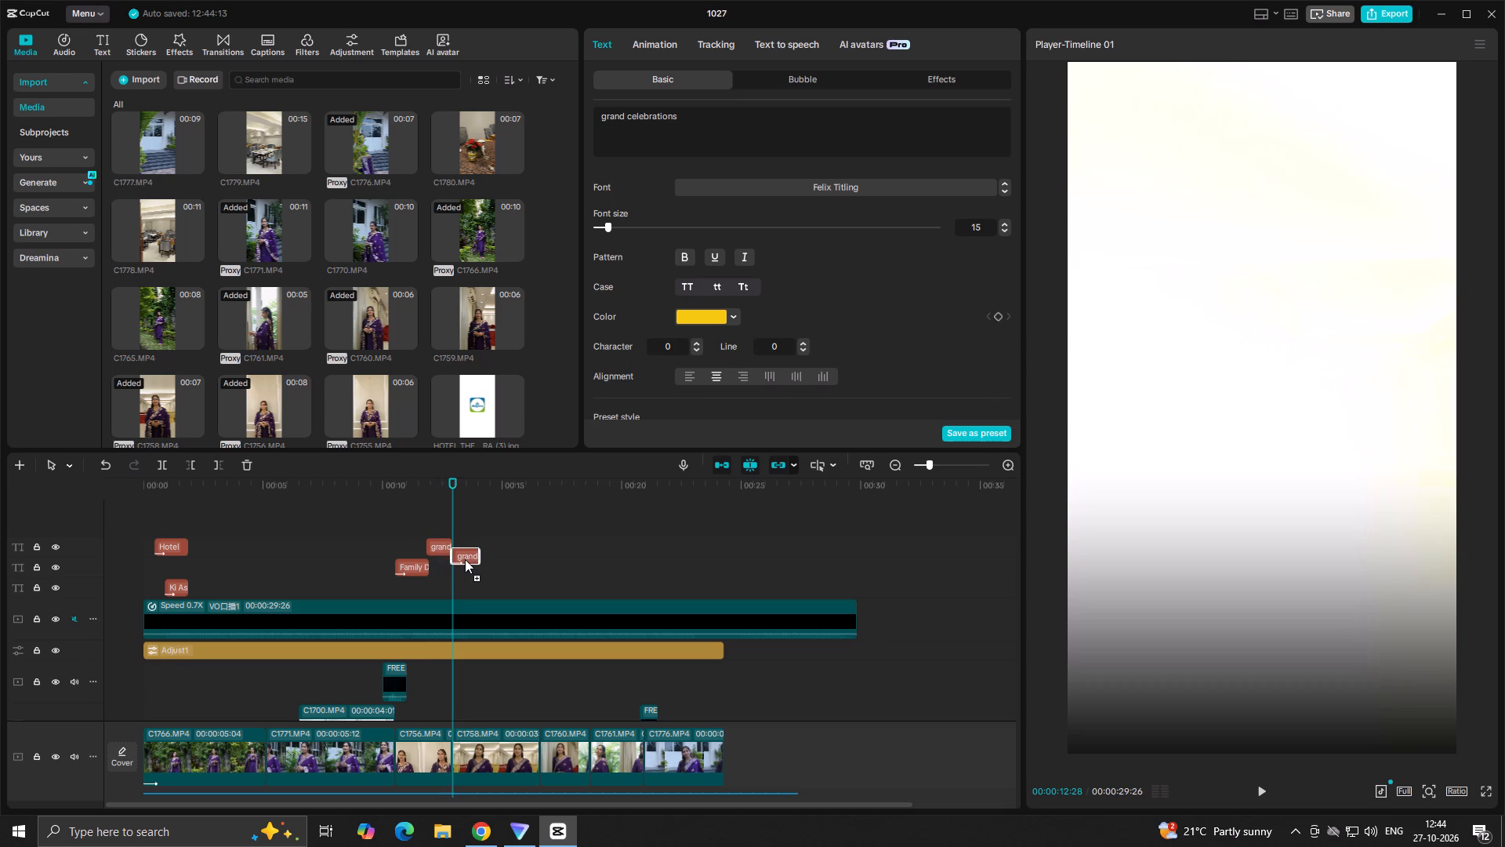
left_click_drag(465, 559, 466, 563, "alt")
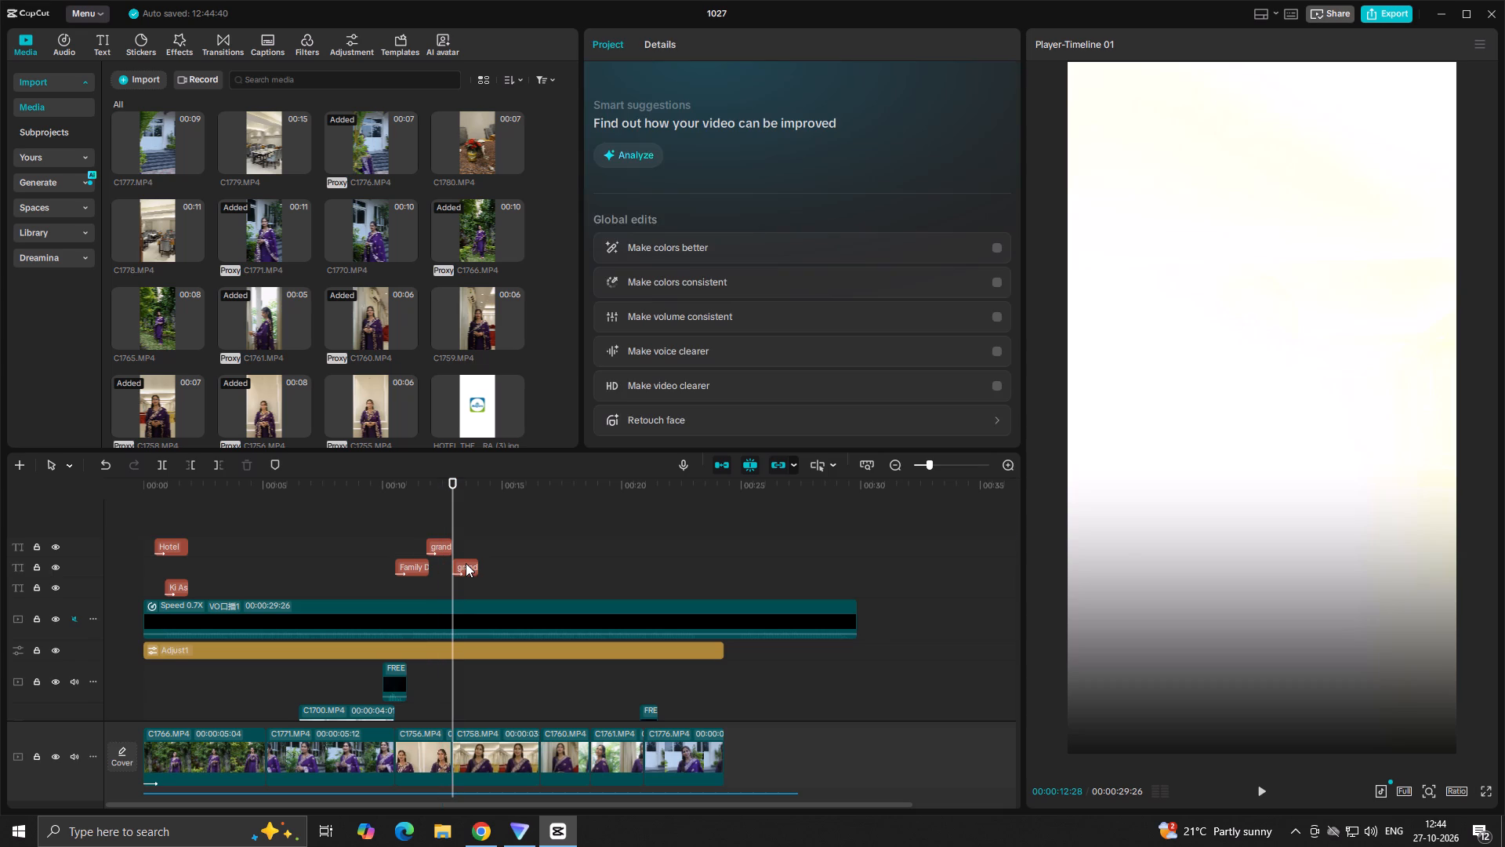
Change the new title copy's text to "banquet halls".
left_click(466, 563)
left_click_drag(703, 123, 539, 97)
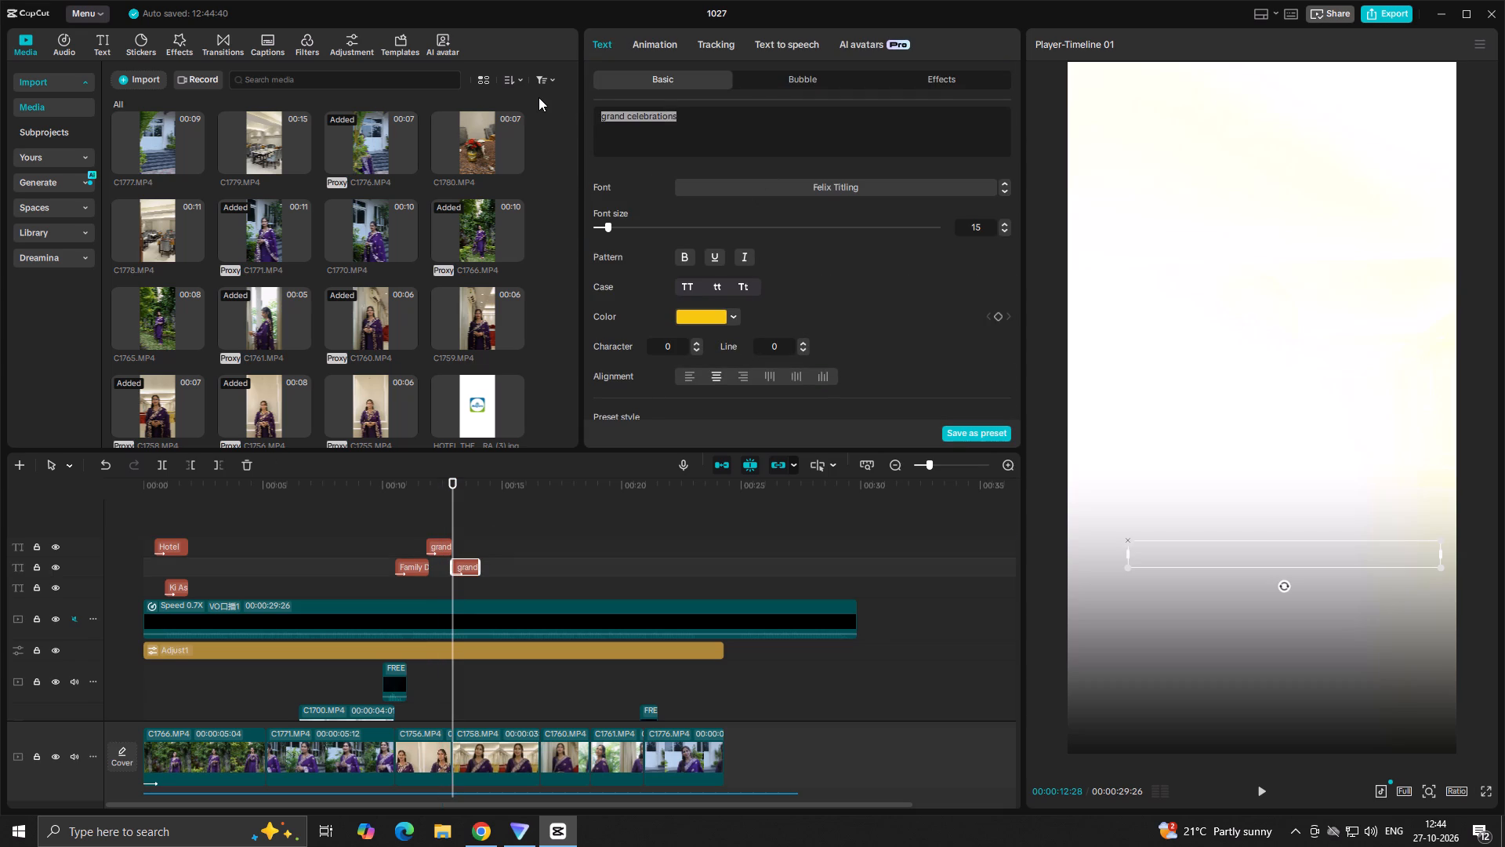
left_click_drag(539, 97, 537, 97)
type("ban")
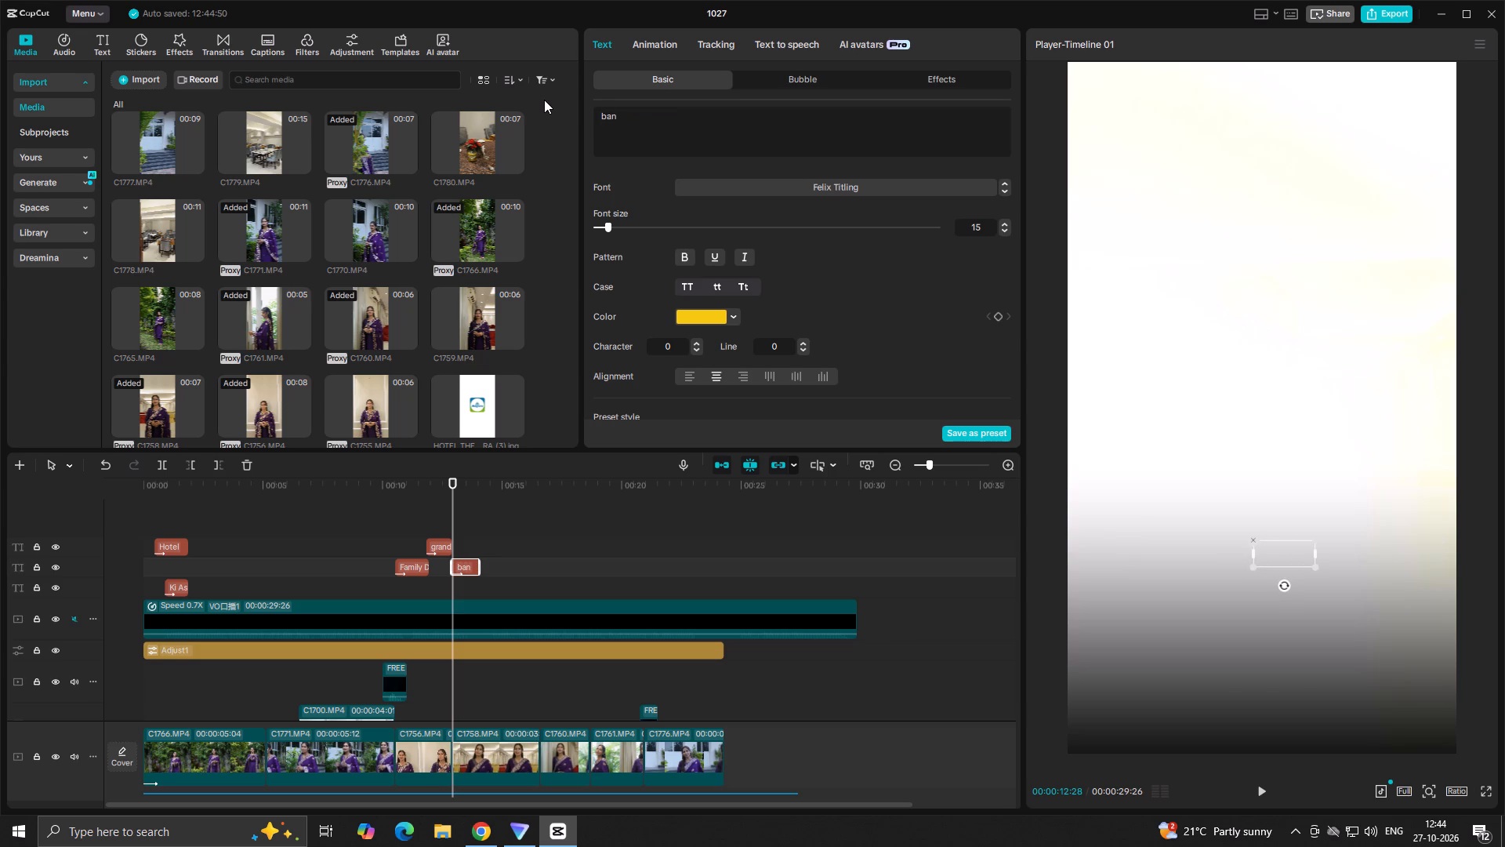
type("qet")
key("space")
type("hall")
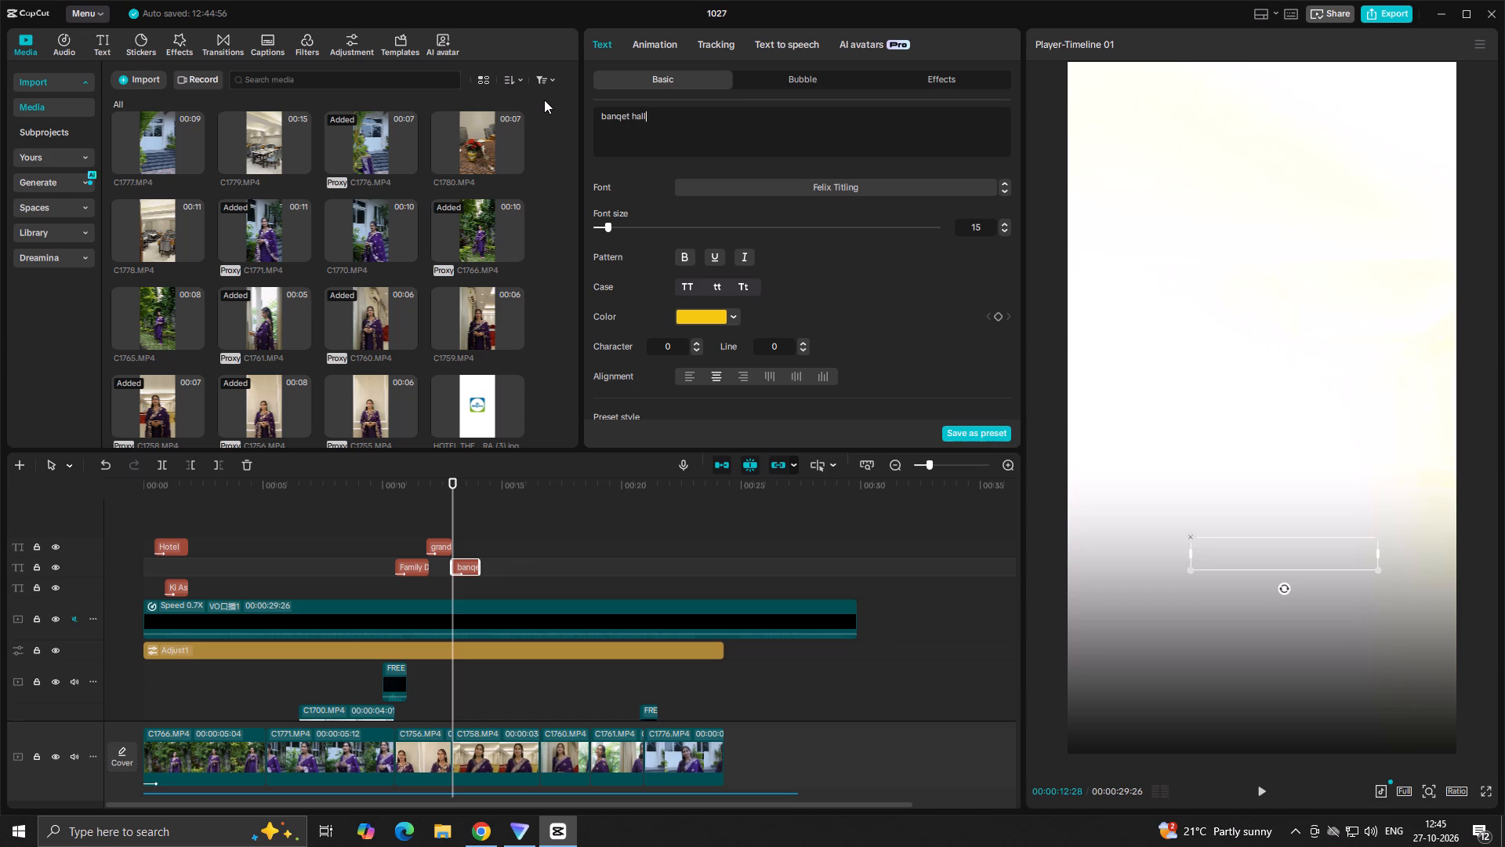
left_click(622, 122)
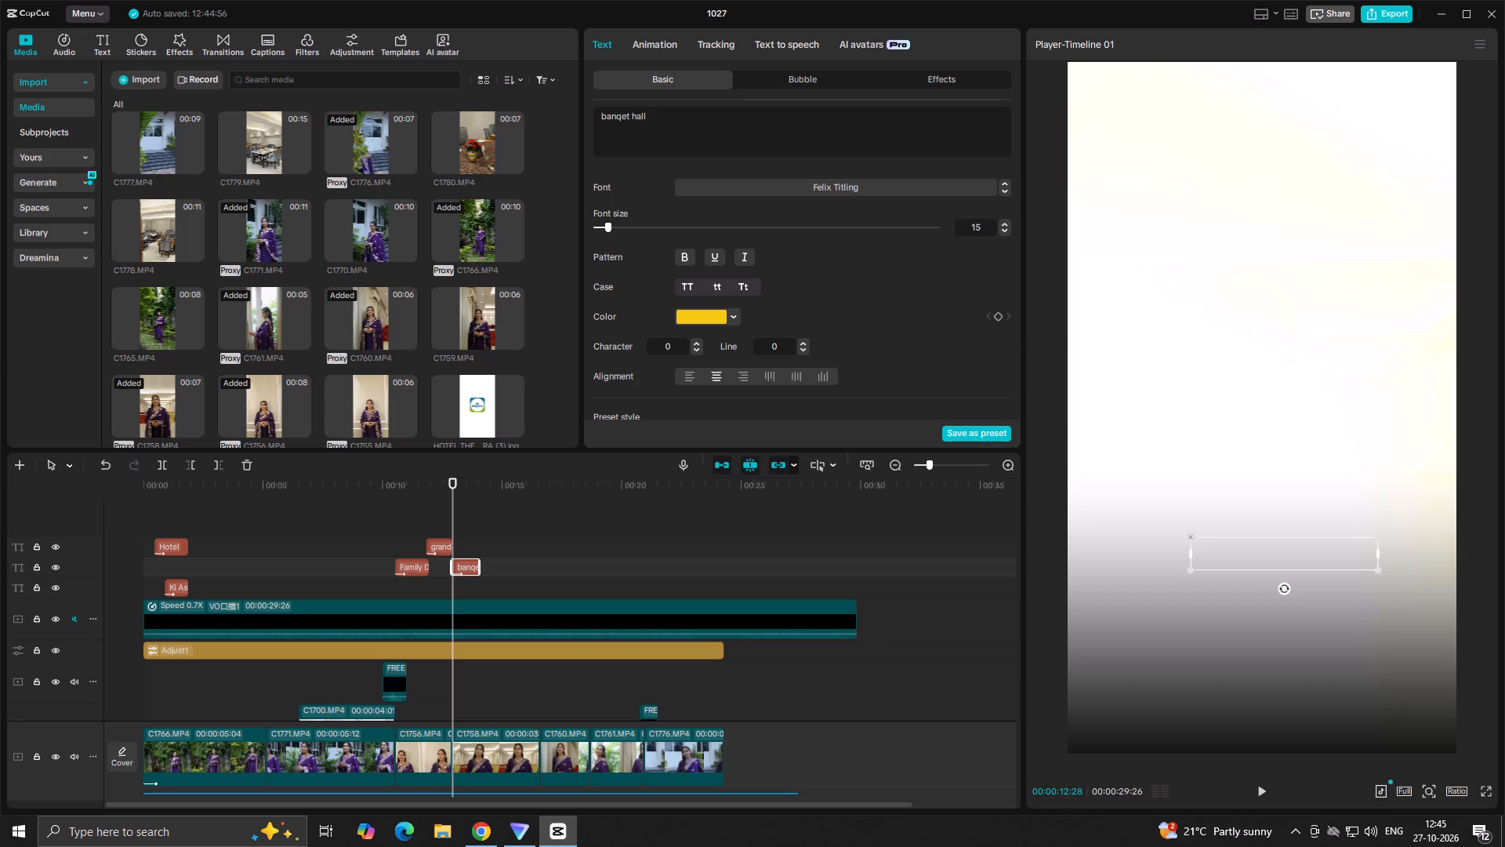
left_click(622, 120)
key("u")
left_click(695, 118)
key("s")
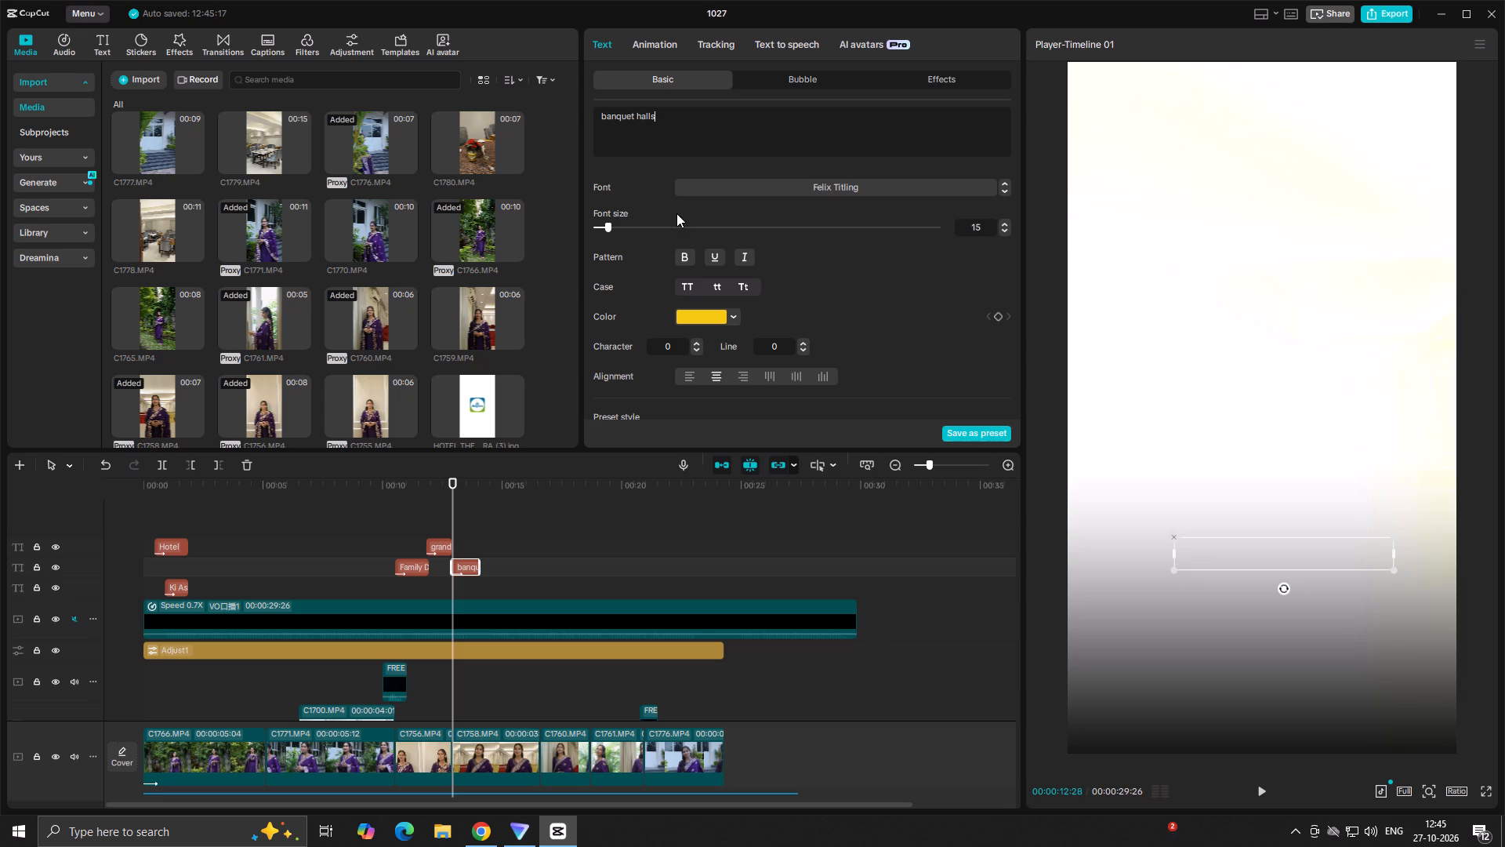
Move the Banquet Halls title slightly down and left to just above the woman's clasped hands, and play its section back.
left_click(431, 529)
key("space")
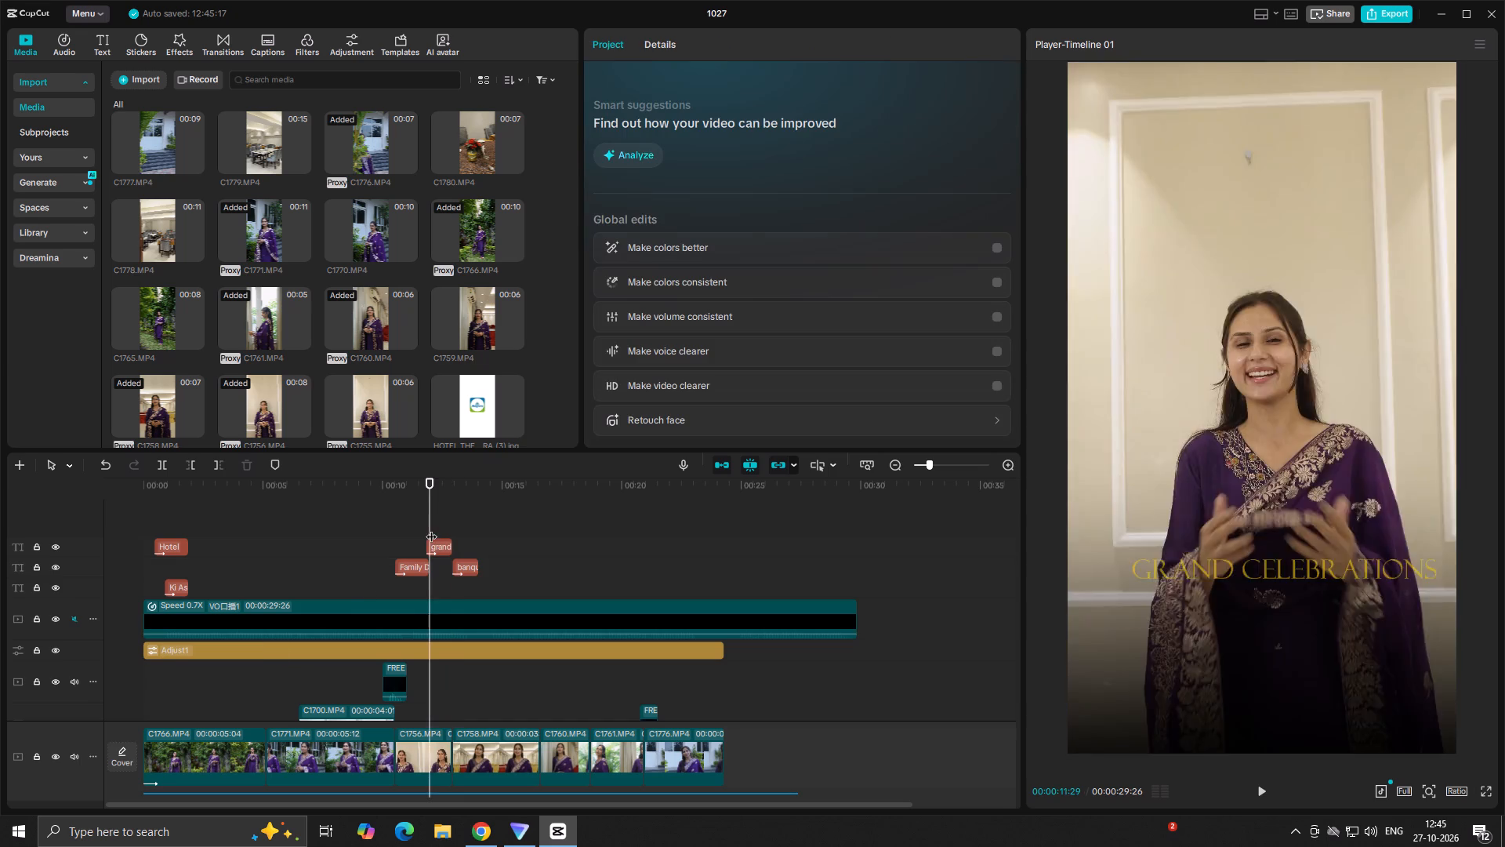
key("space")
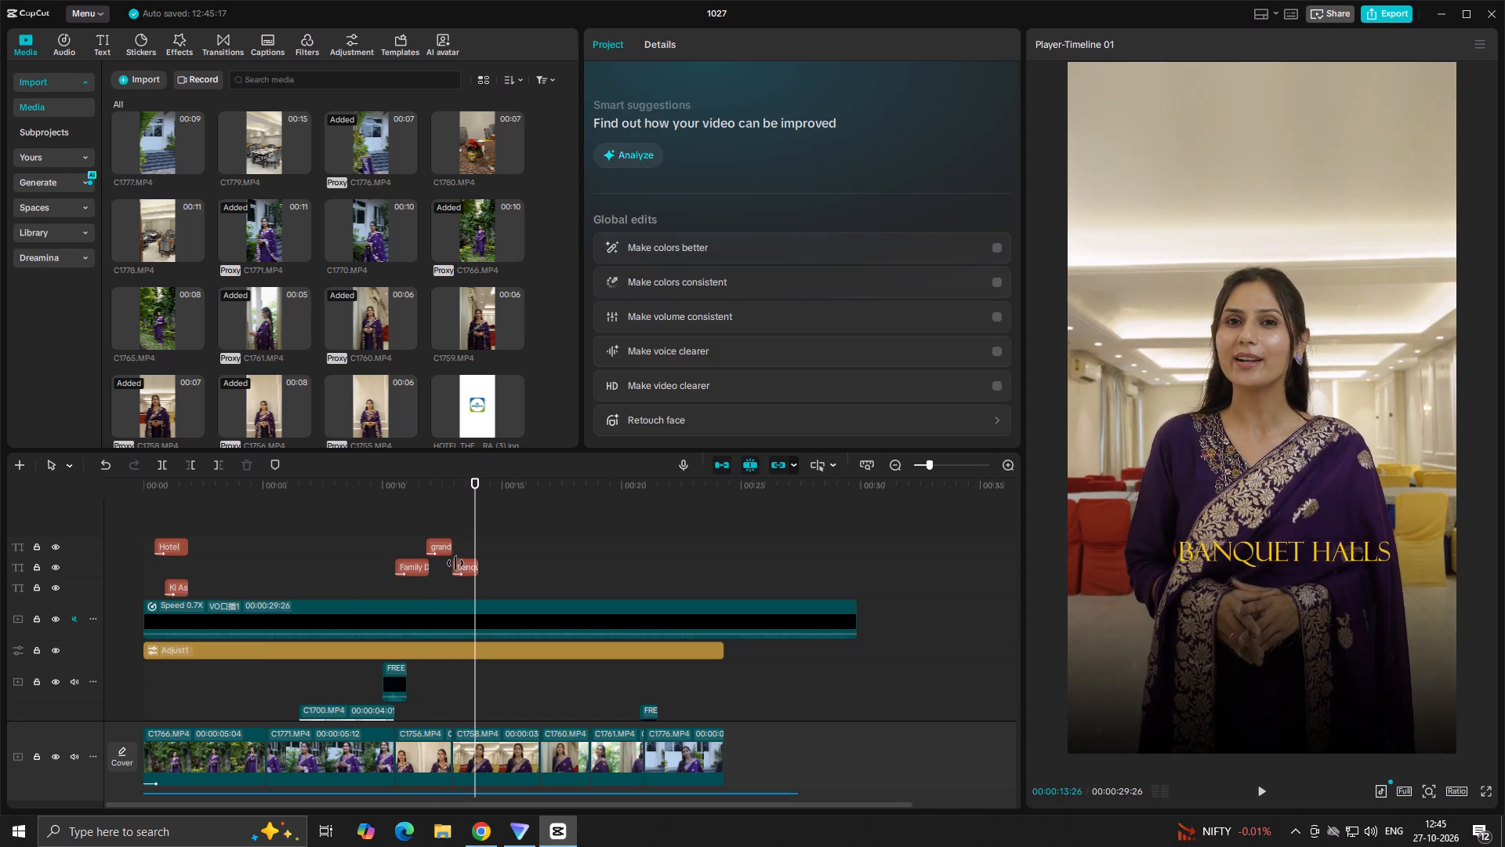
left_click(457, 564)
left_click_drag(1278, 549, 1257, 563)
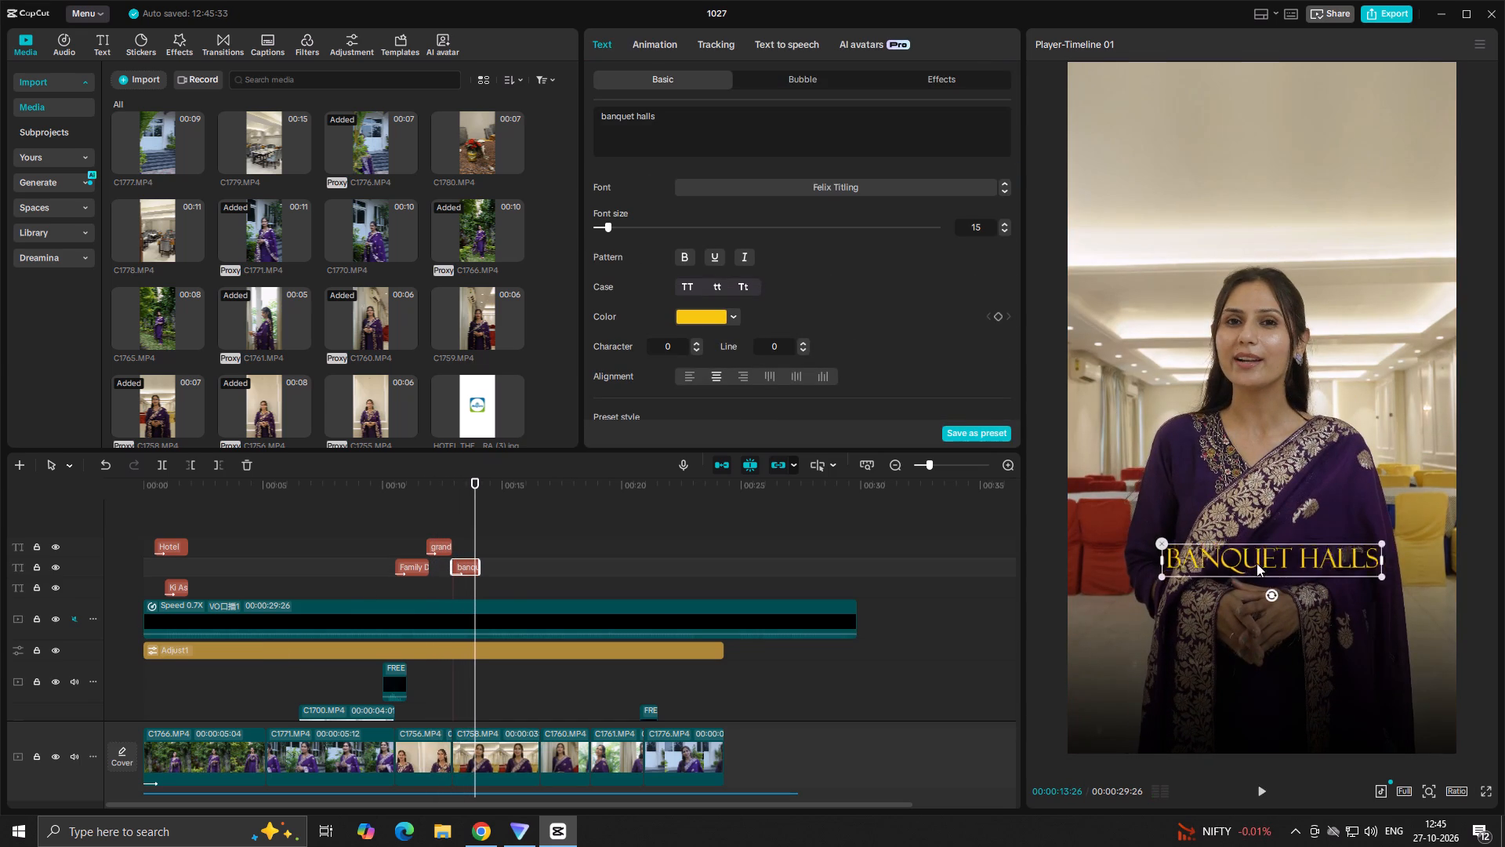
left_click_drag(1257, 563, 1253, 565)
left_click(423, 517)
key("space")
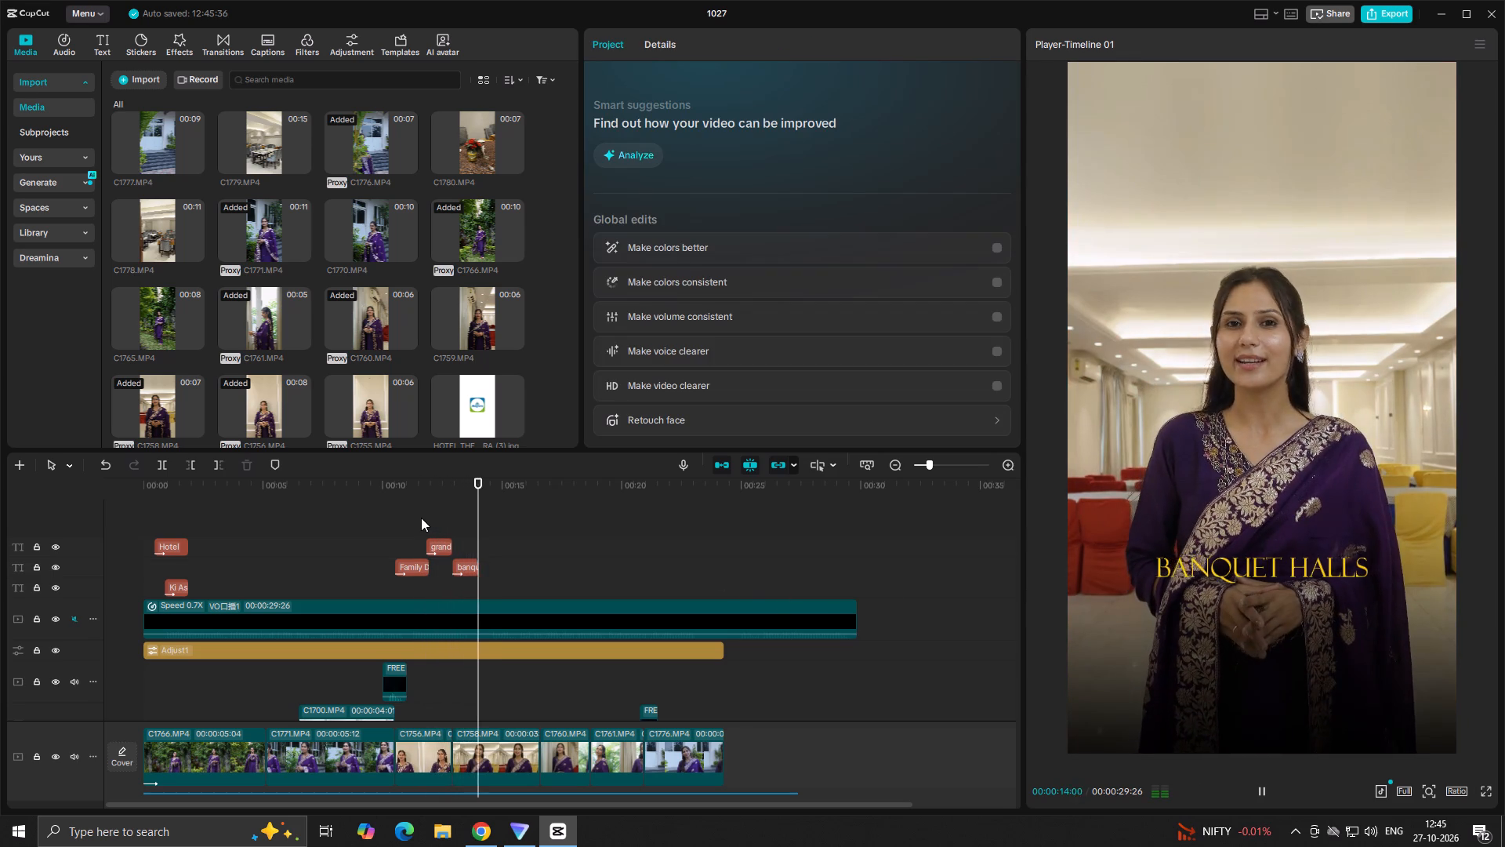
key("space")
Set the Banquet Halls title's font to Ebrima Bold and capitalize the first letter of each word.
left_click(465, 565)
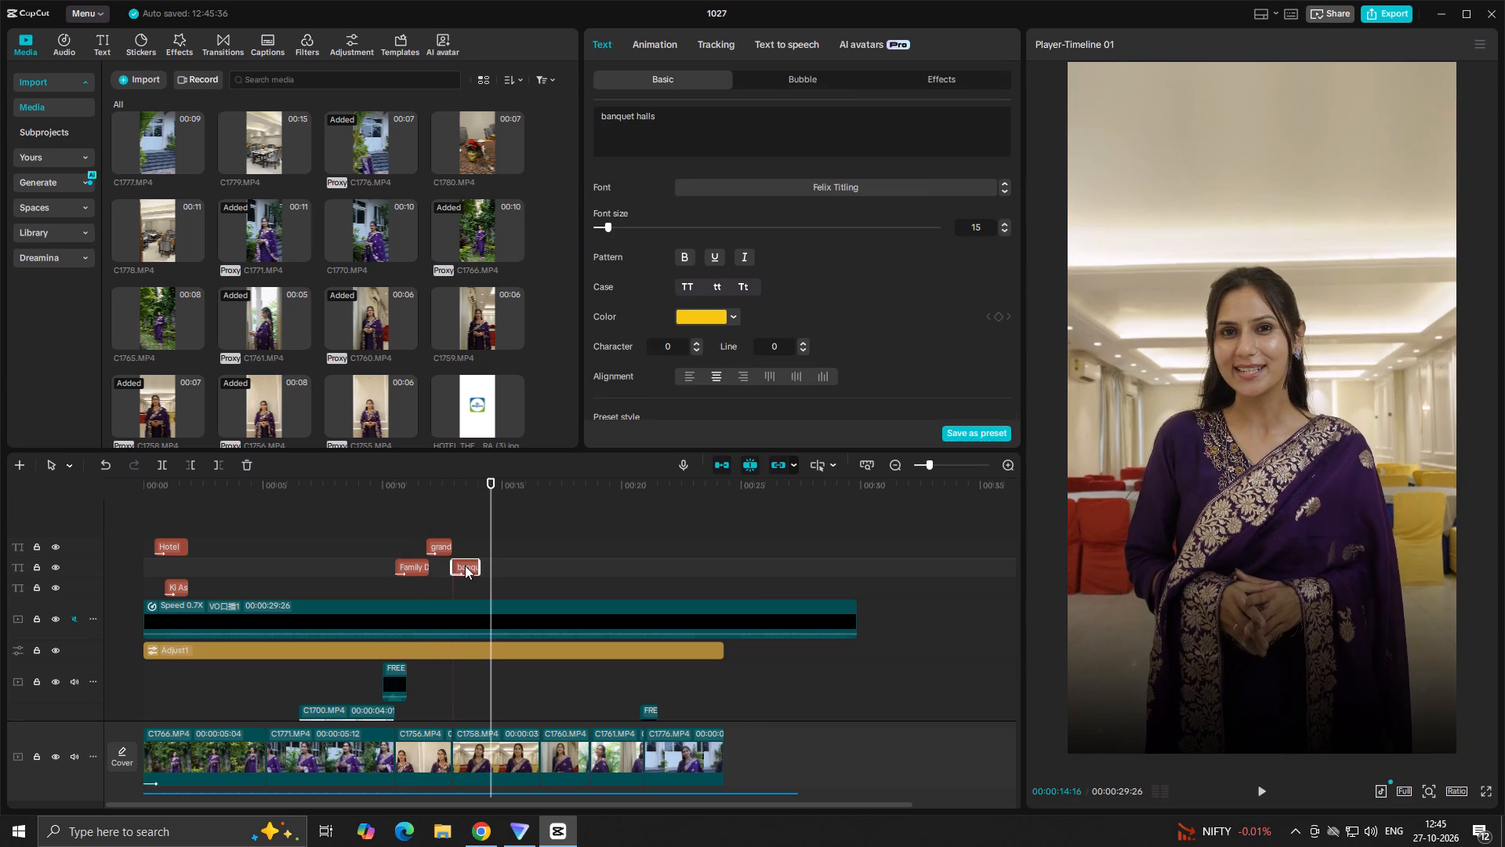
left_click(743, 187)
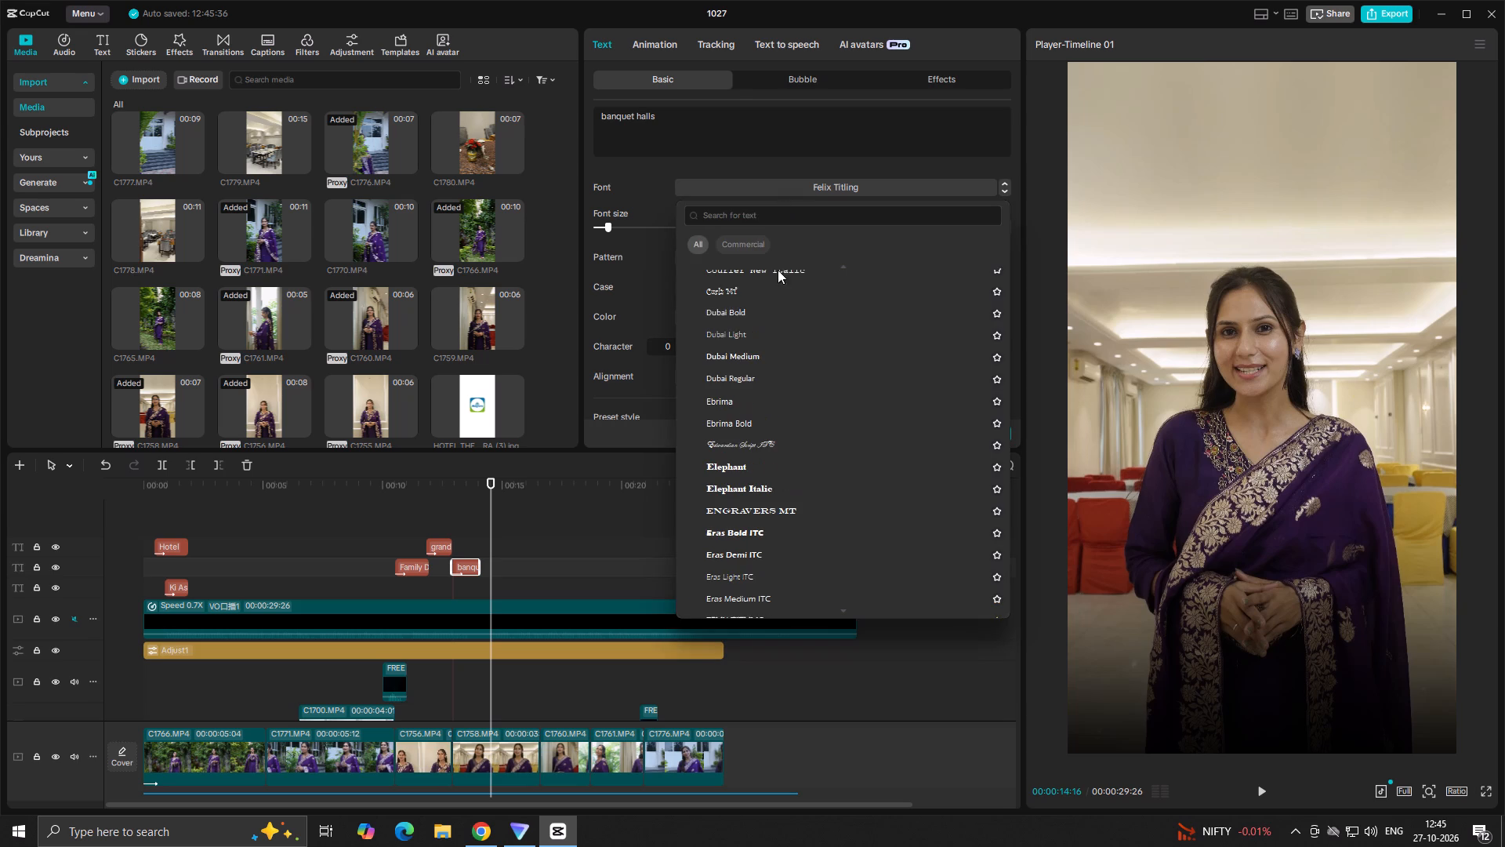
left_click(462, 535)
left_click(461, 564)
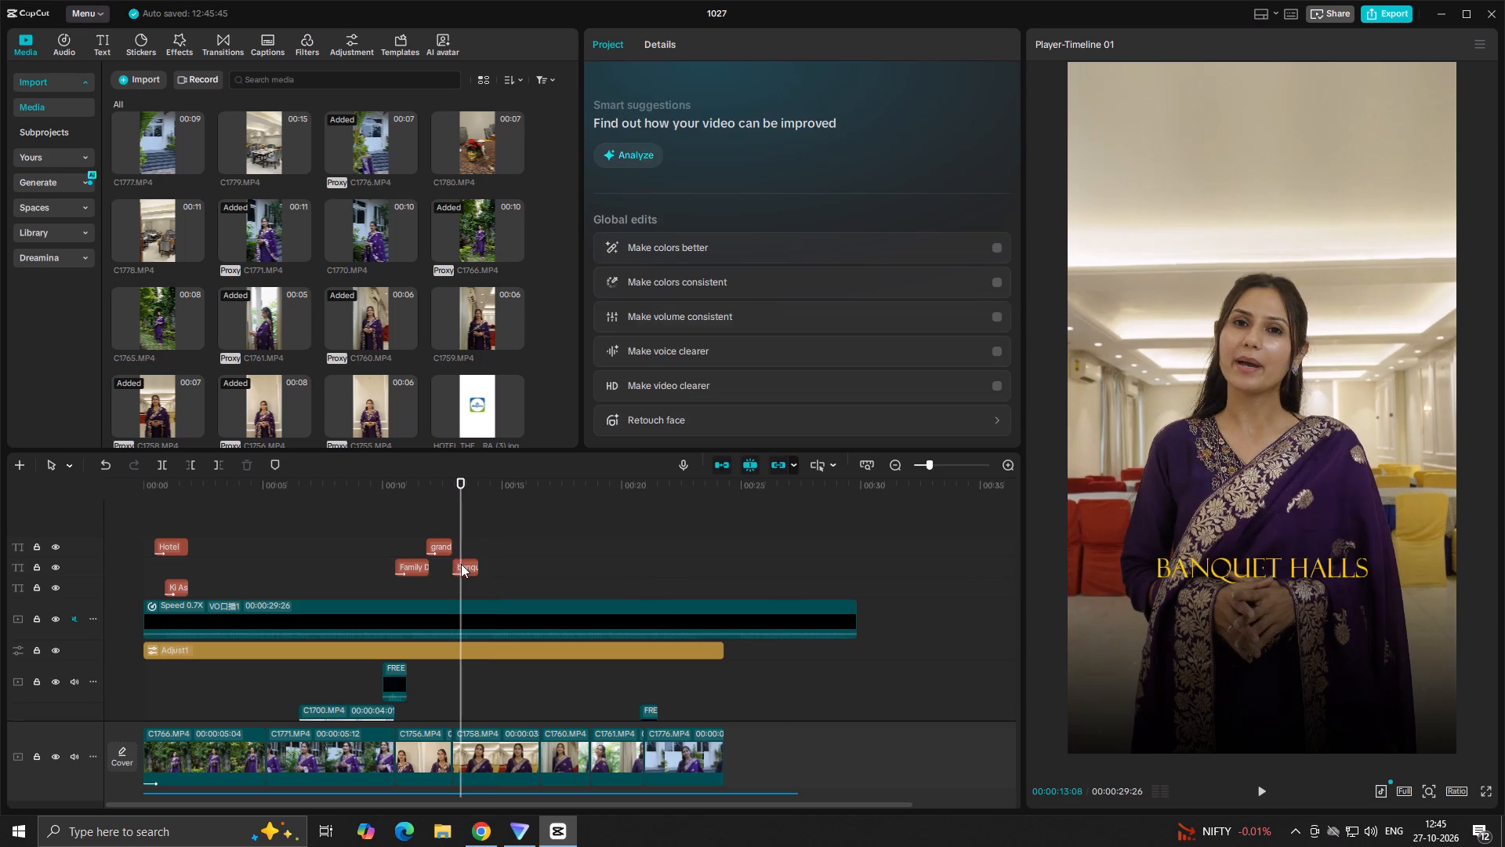
left_click(800, 188)
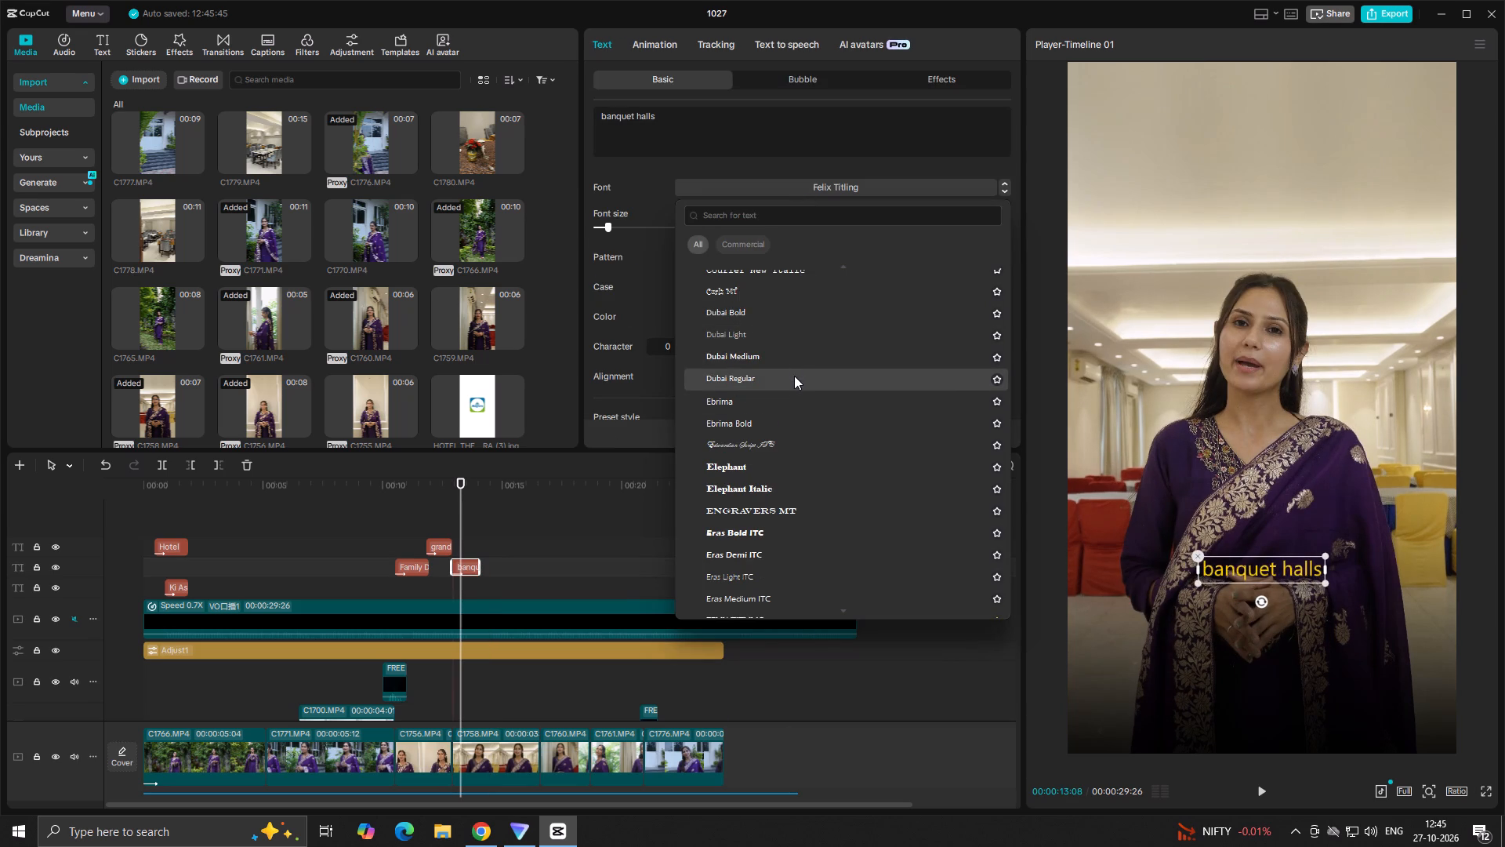
left_click(807, 423)
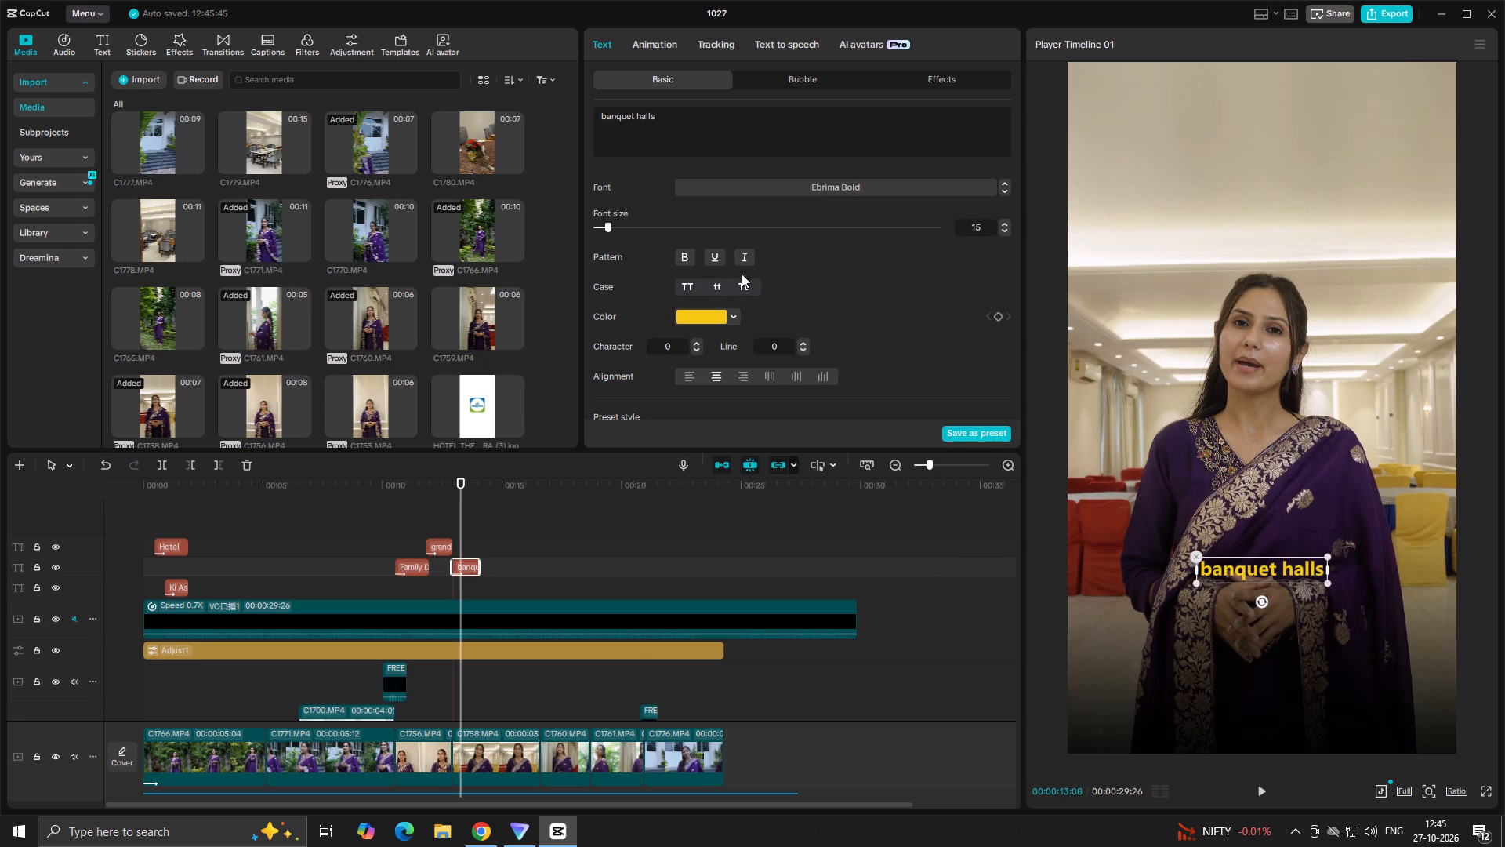
left_click(739, 293)
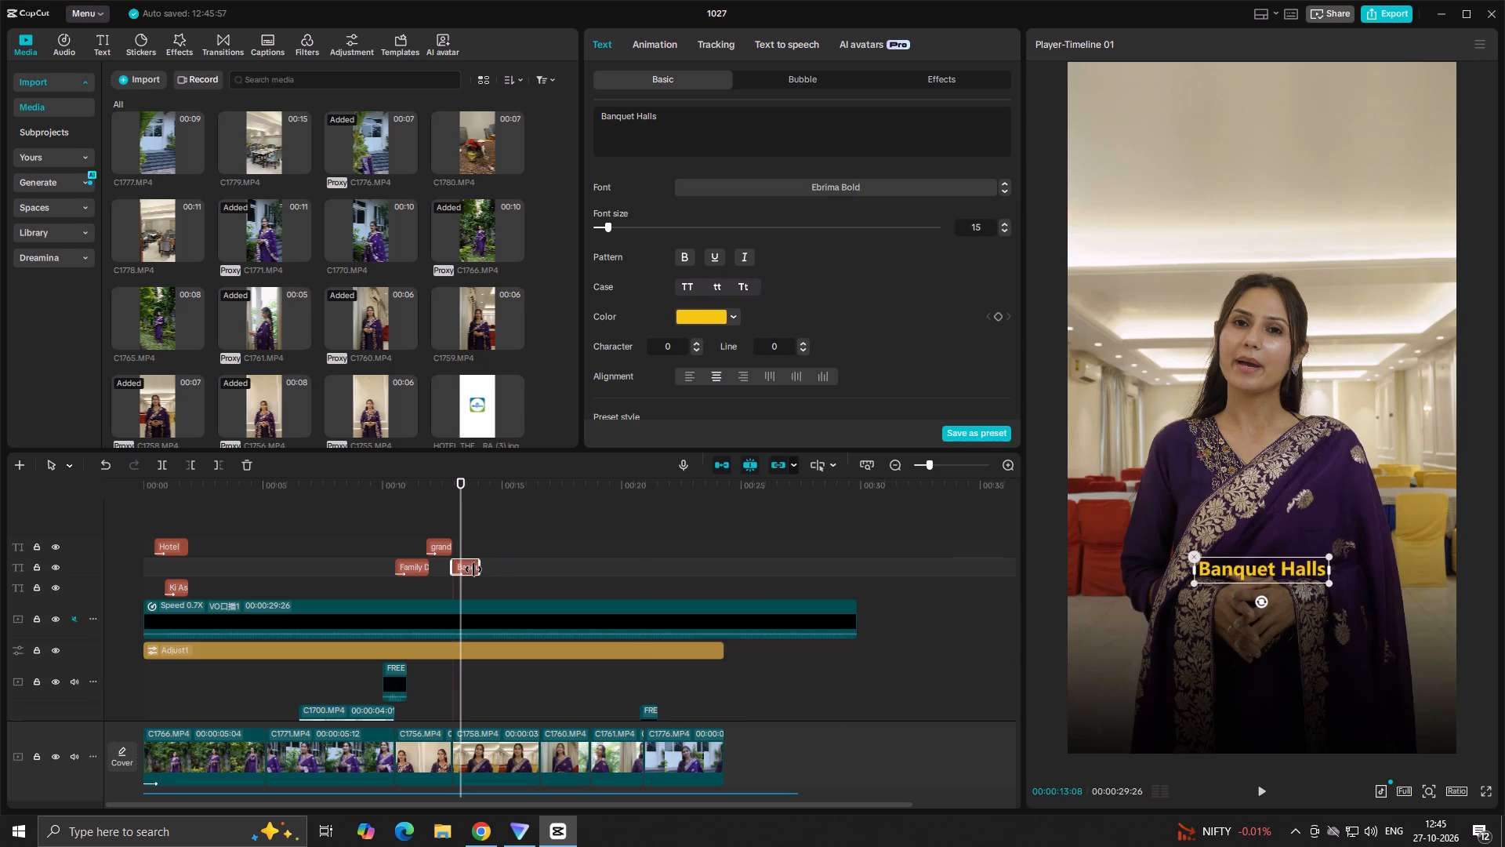
Change the Banquet Halls title's colour to white and play its section back.
left_click(716, 310)
left_click_drag(707, 372, 636, 334)
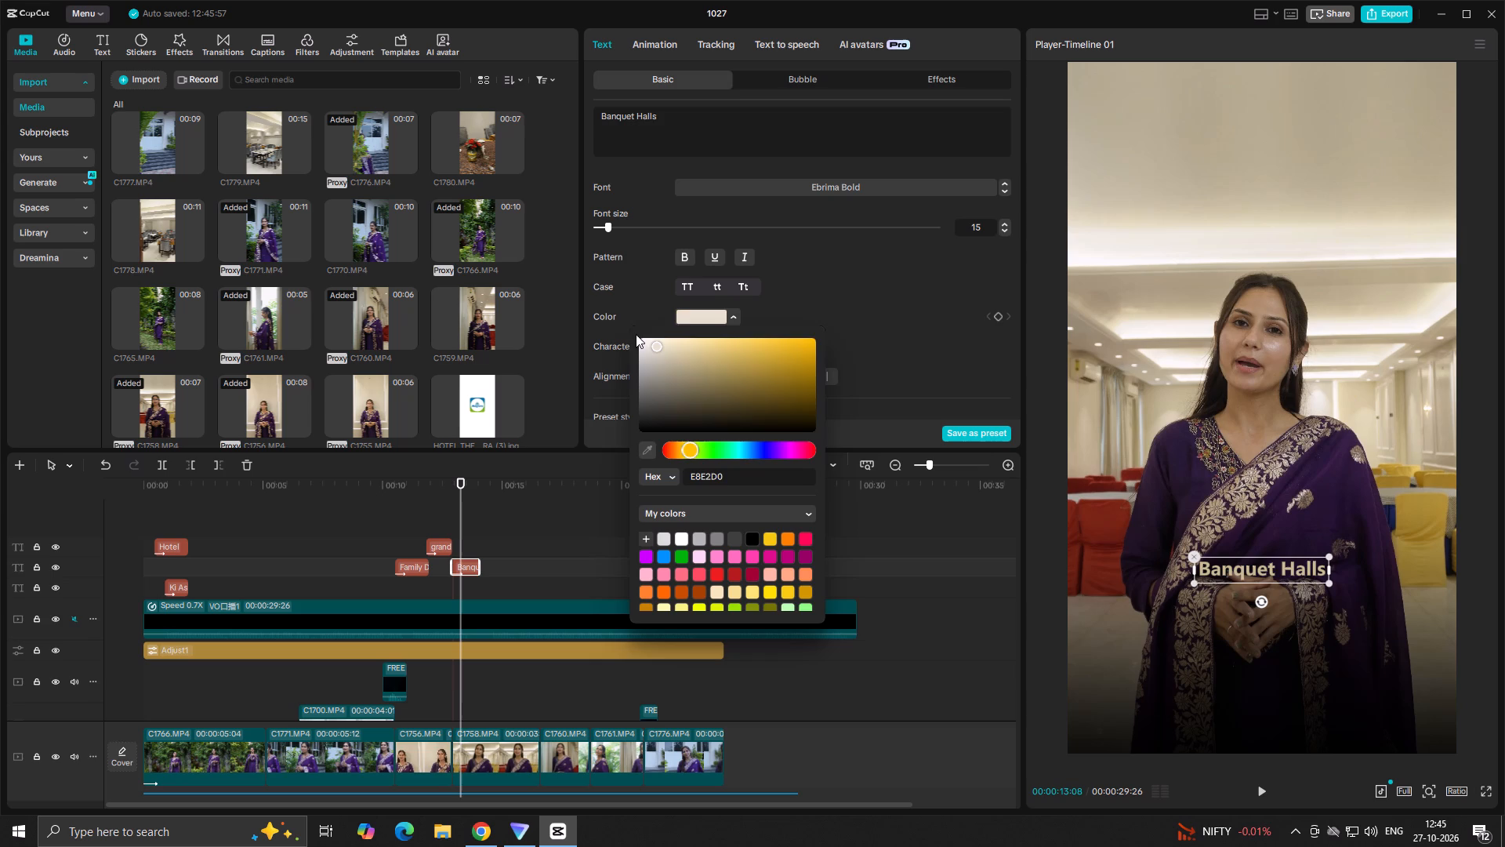
left_click_drag(636, 334, 603, 318)
left_click(859, 297)
left_click(413, 517)
key("space")
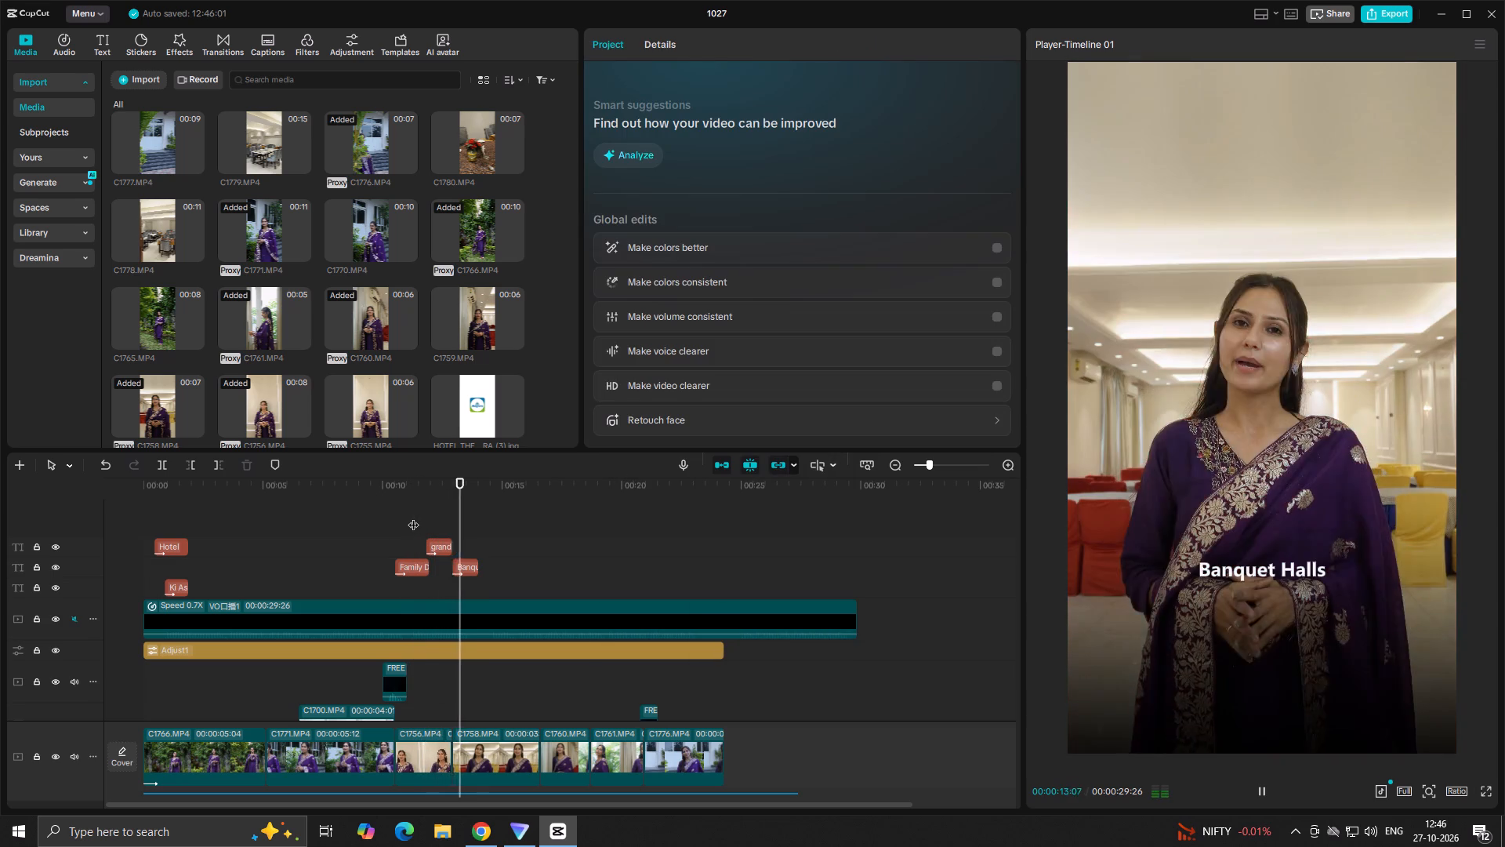
key("space")
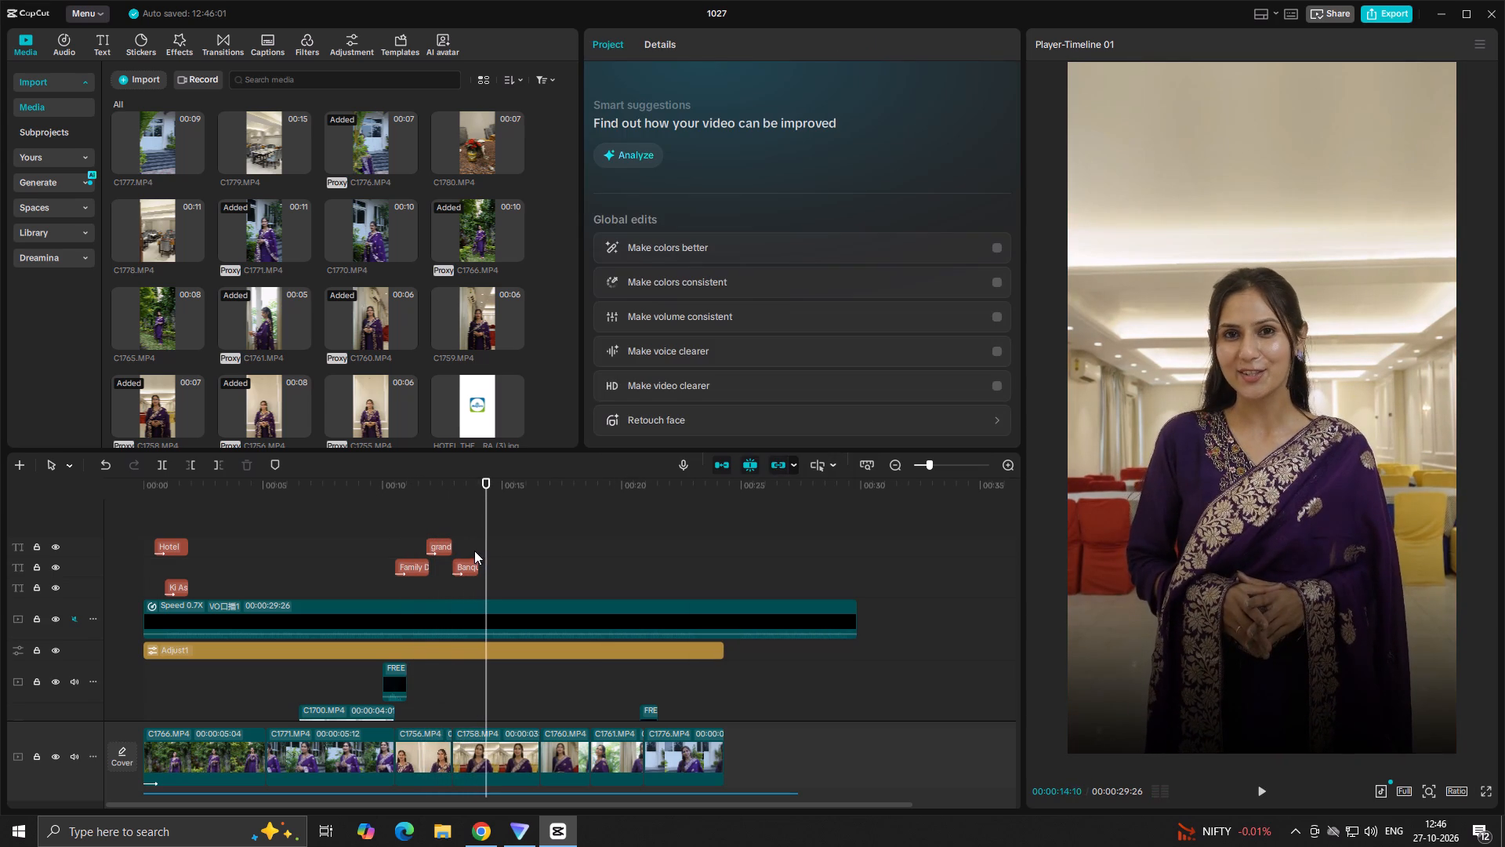
Change the Banquet Halls title's font to Eras Demi ITC and play its section back.
left_click(474, 551)
left_click(471, 558)
left_click(470, 565)
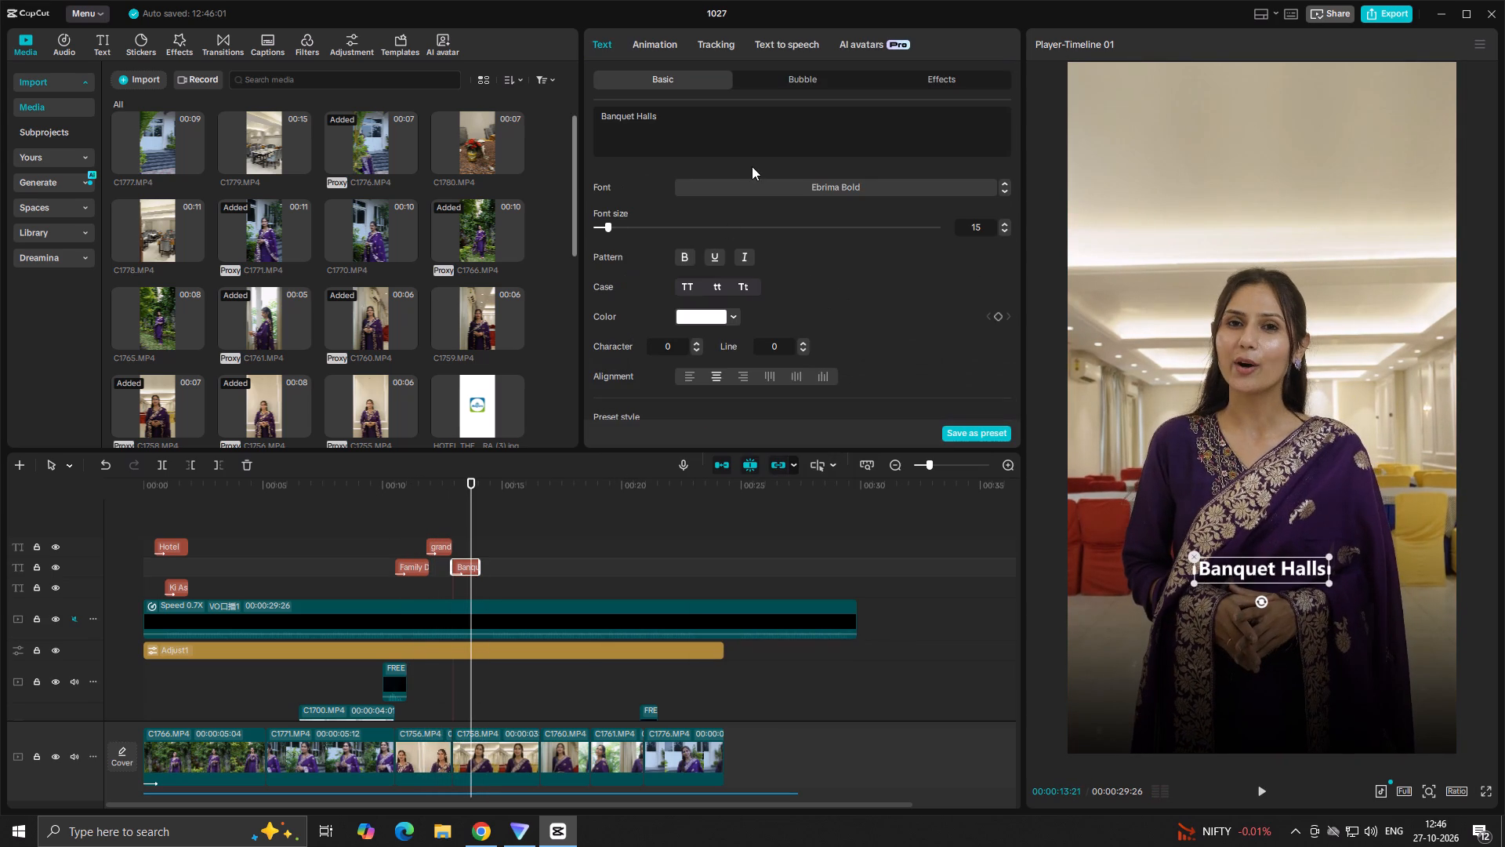
left_click(766, 191)
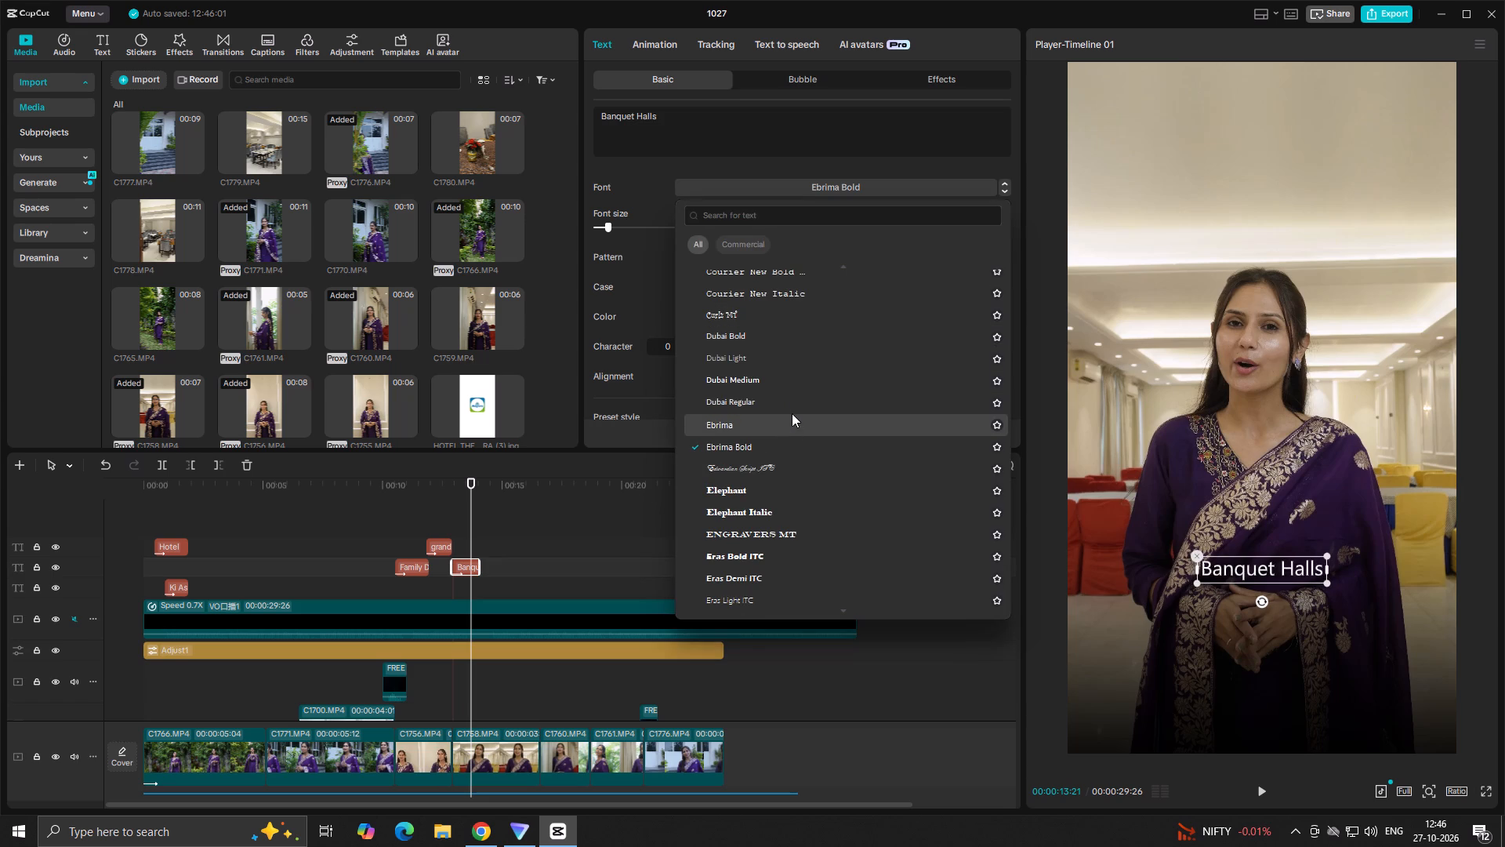
scroll(807, 436, "down", 1)
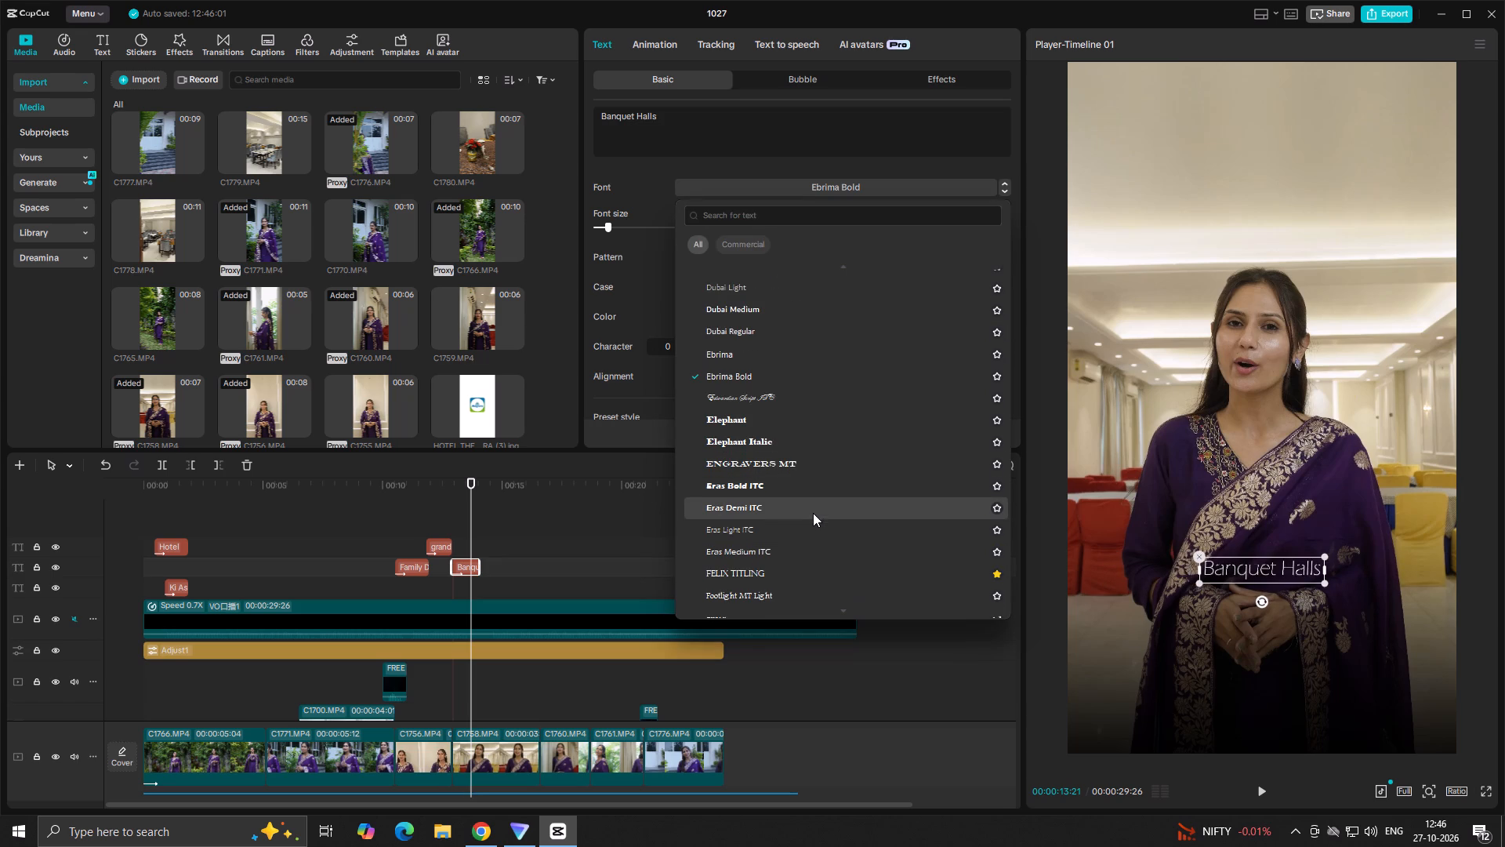
left_click(811, 499)
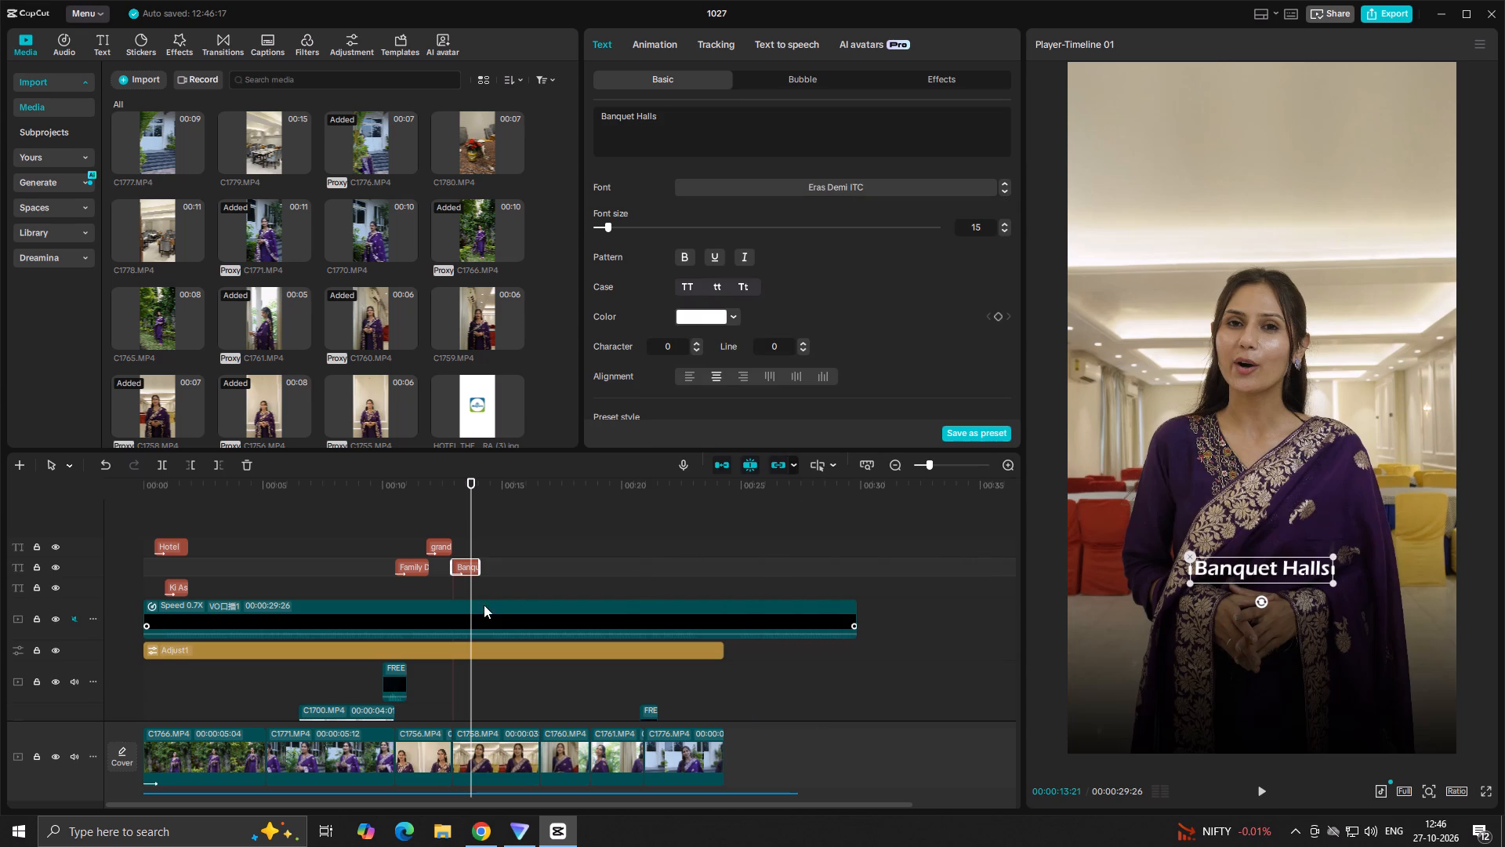
left_click(438, 531)
key("space")
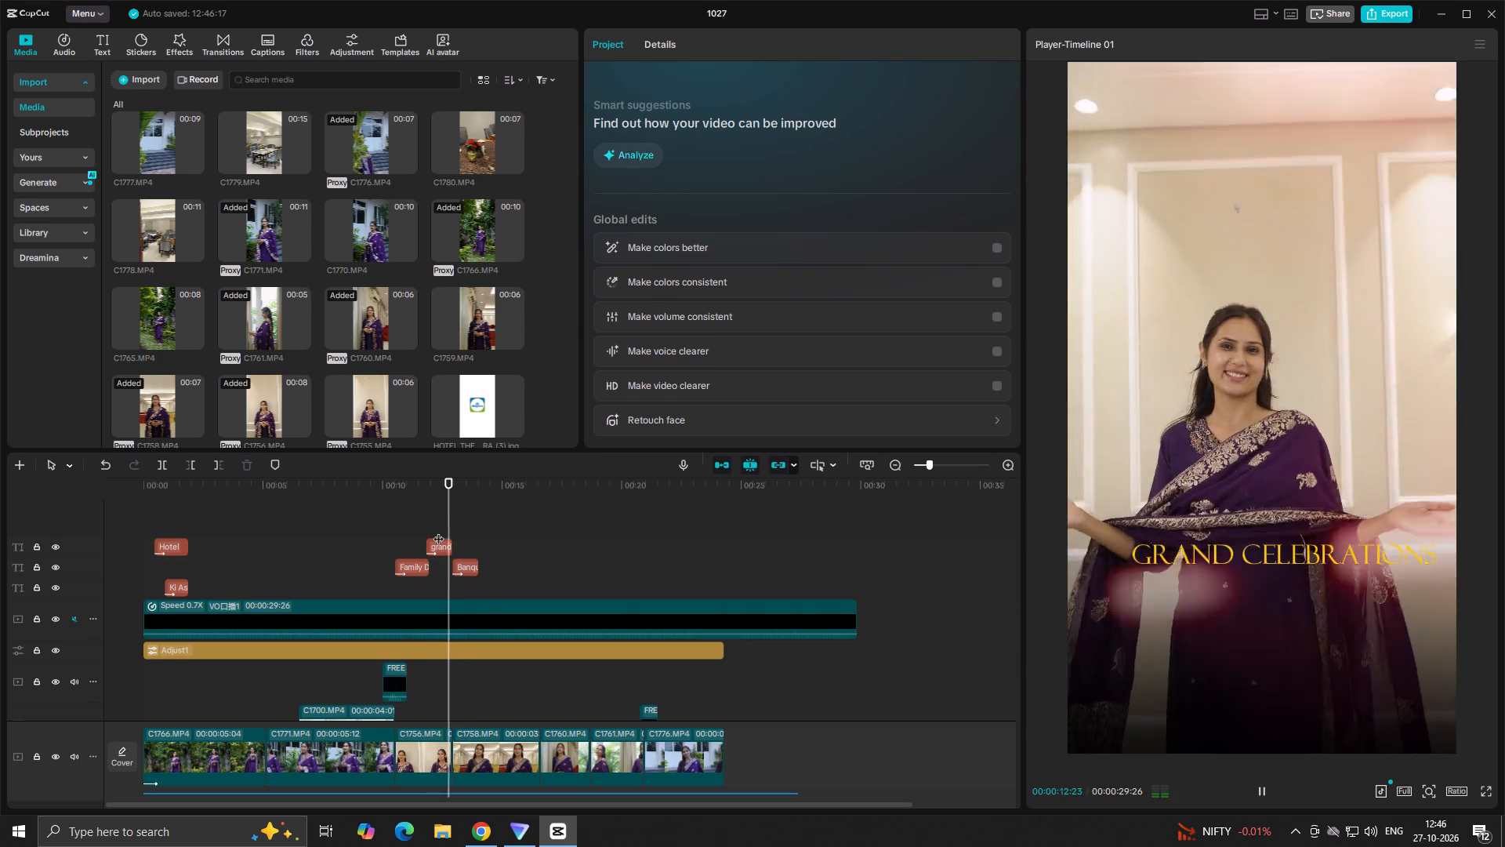
key("space")
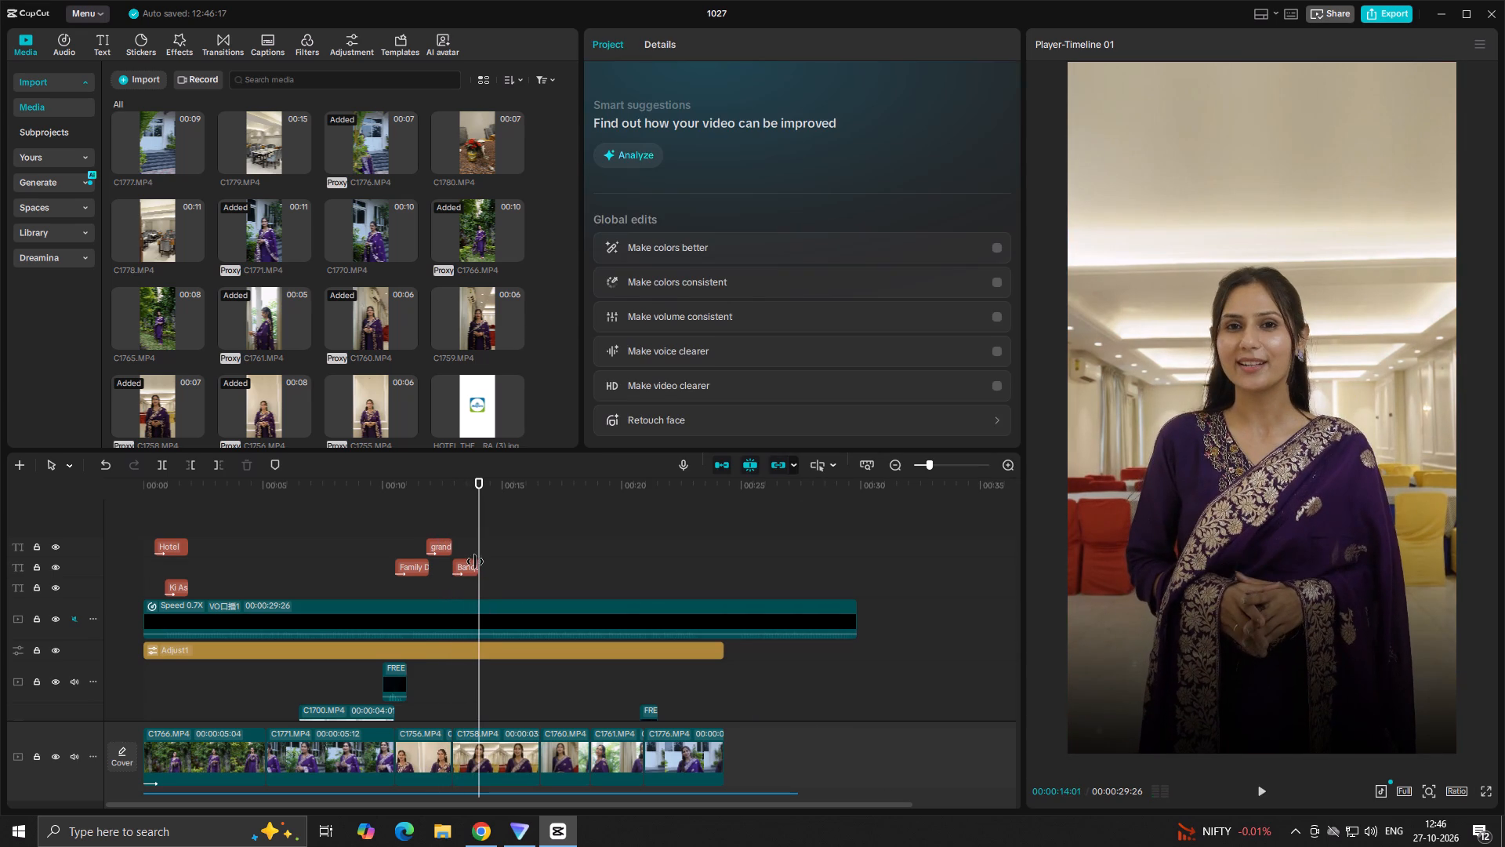
Duplicate the Banquet Halls title and place the copy on the Grand Celebrations track, starting at about 00:00:14:01.
left_click(466, 572)
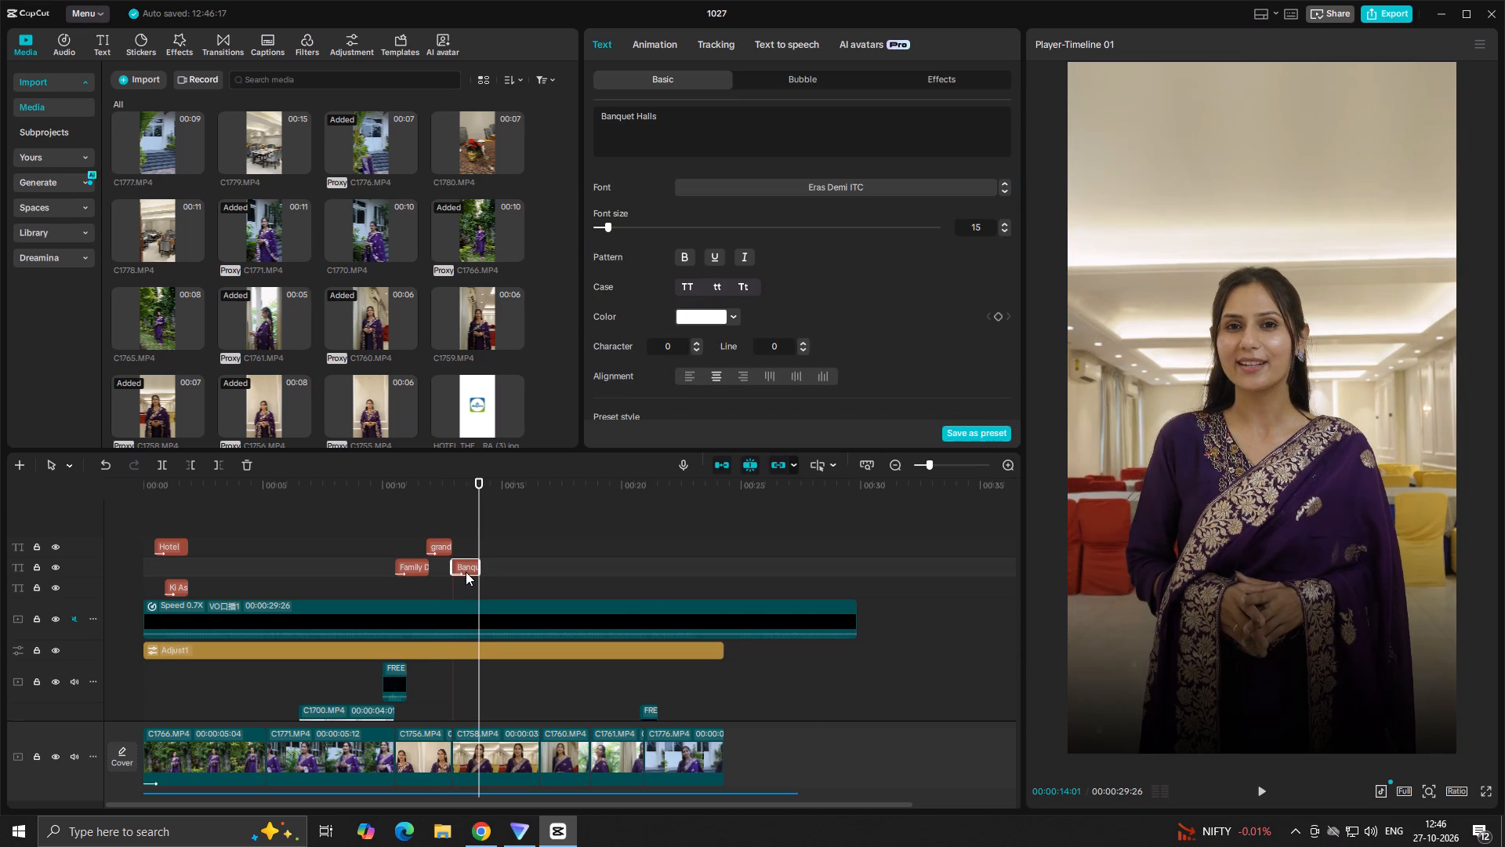
left_click_drag(466, 572, 482, 552, "alt")
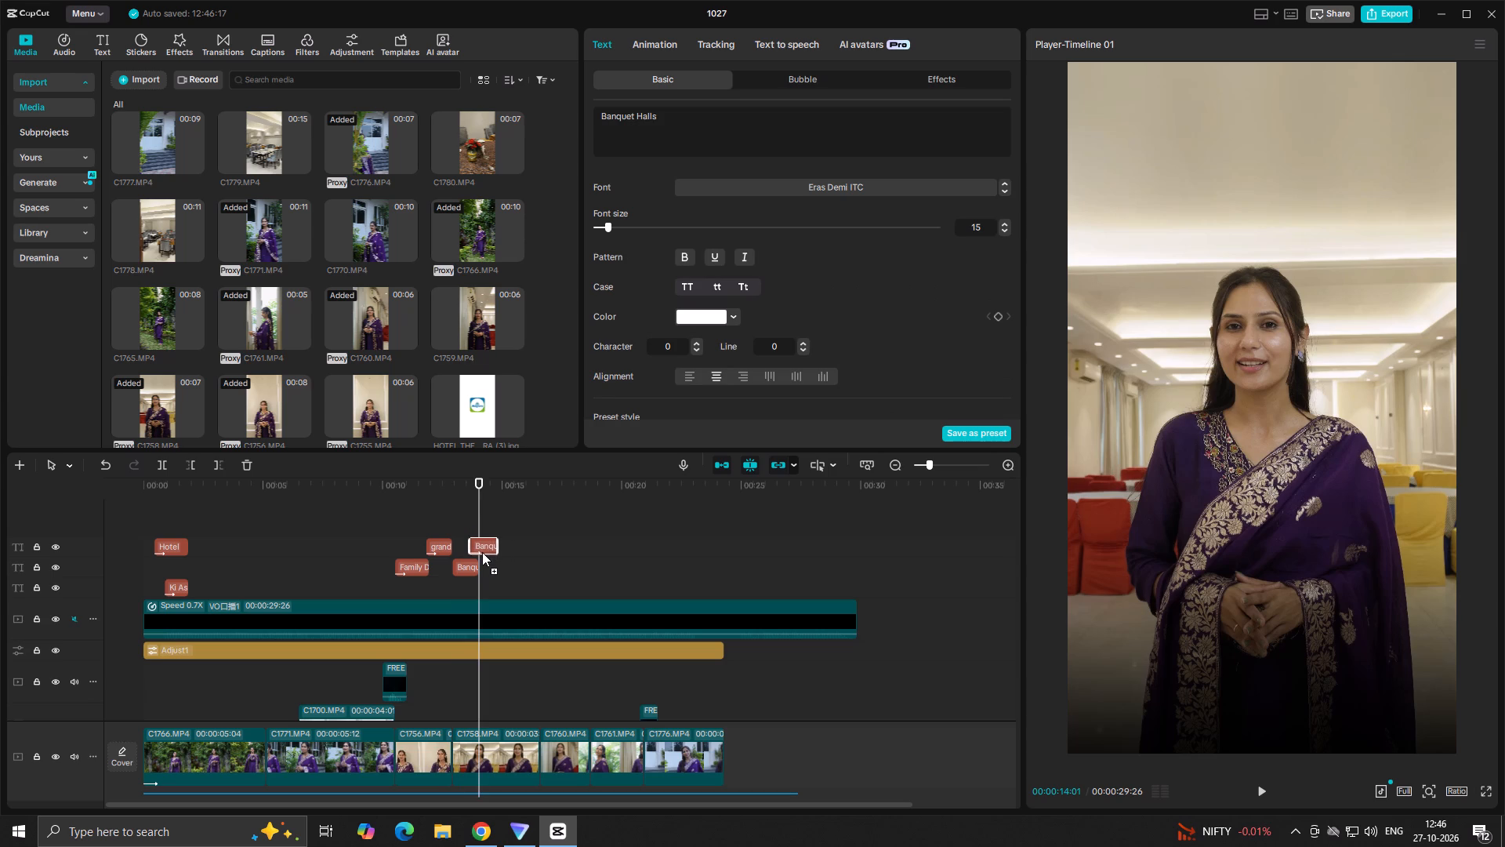
left_click_drag(482, 552, 489, 553, "alt")
left_click(490, 550)
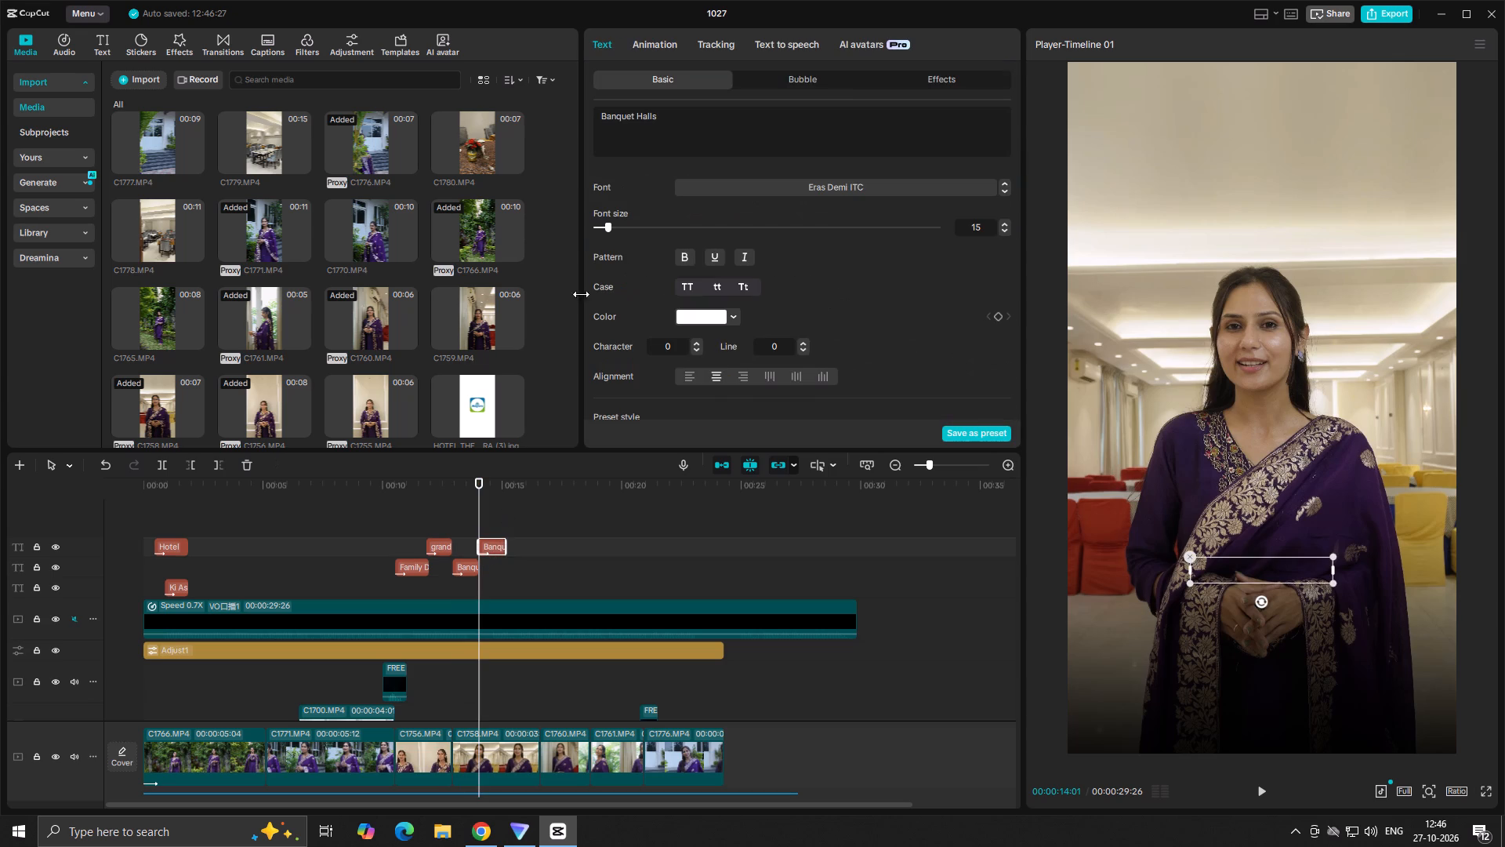
Change the new title copy's text to "Restaurant" with a capitalized first letter, and play its section back.
left_click_drag(681, 127, 551, 77)
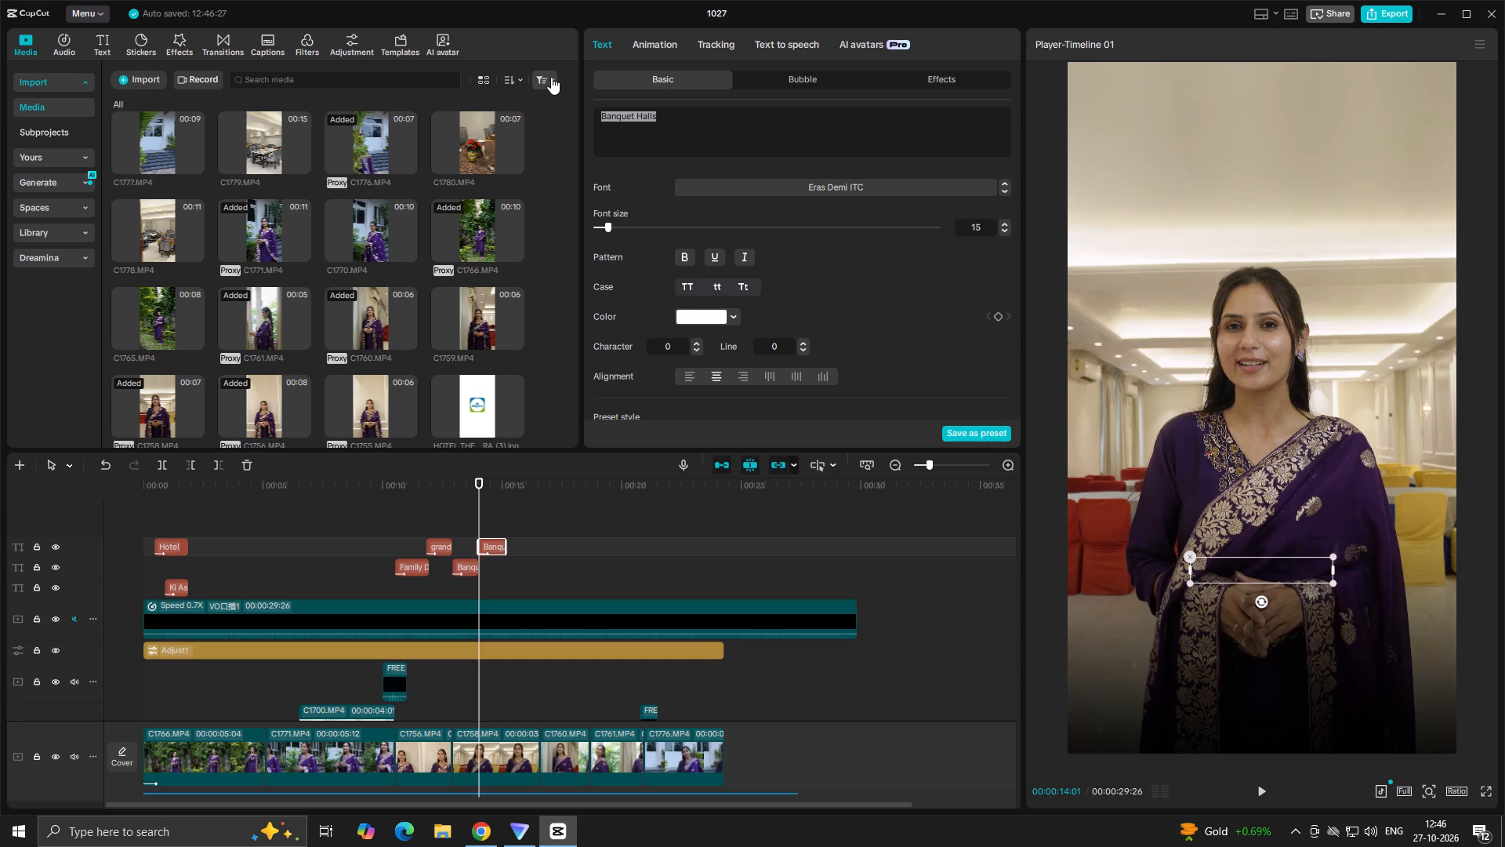
type("restaurant")
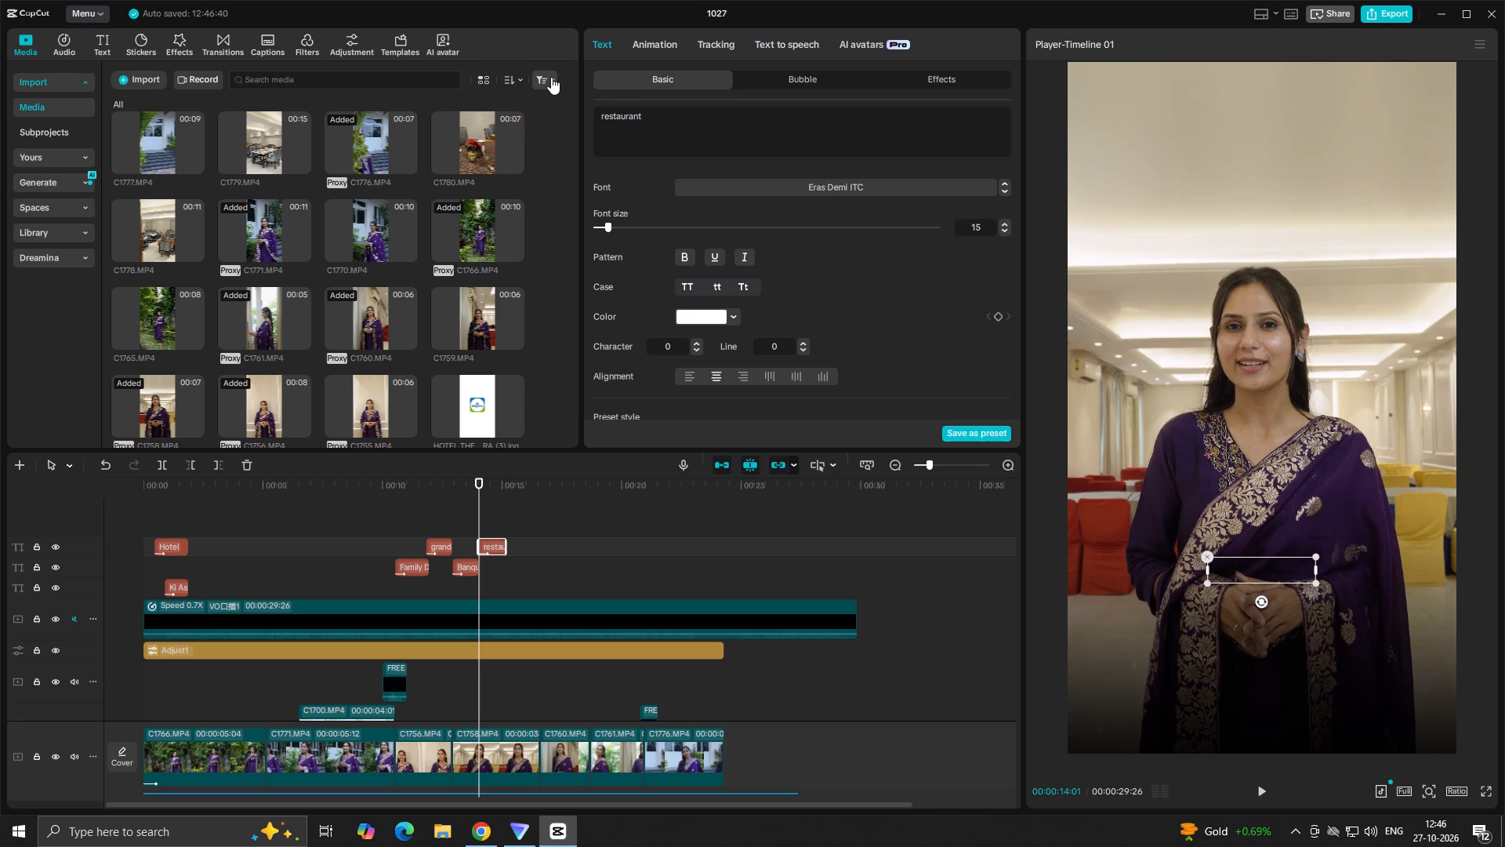
left_click(740, 285)
left_click(478, 511)
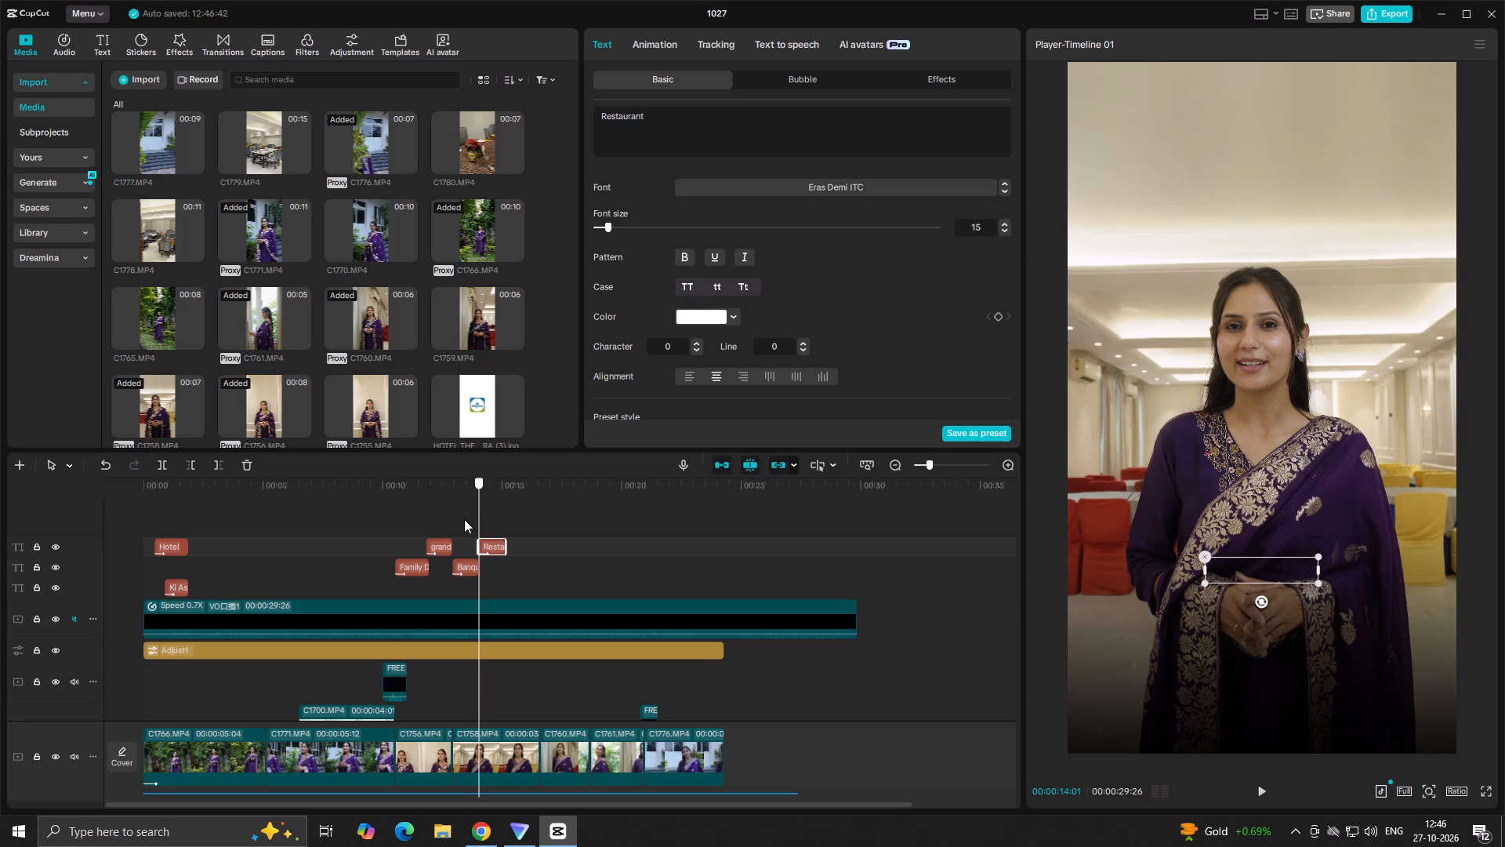
left_click(463, 520)
left_click(443, 522)
key("space")
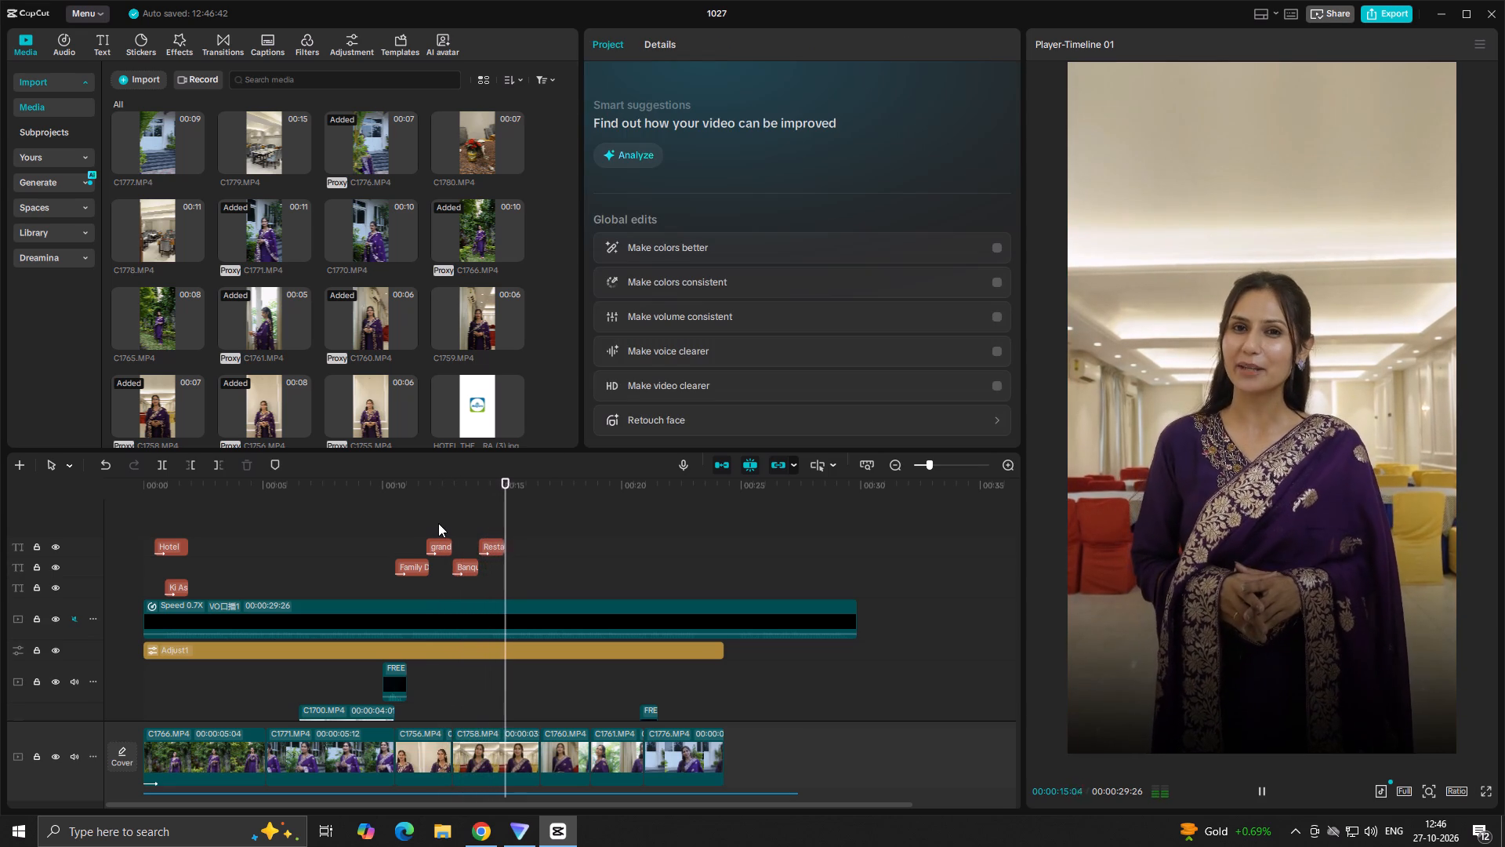
key("space")
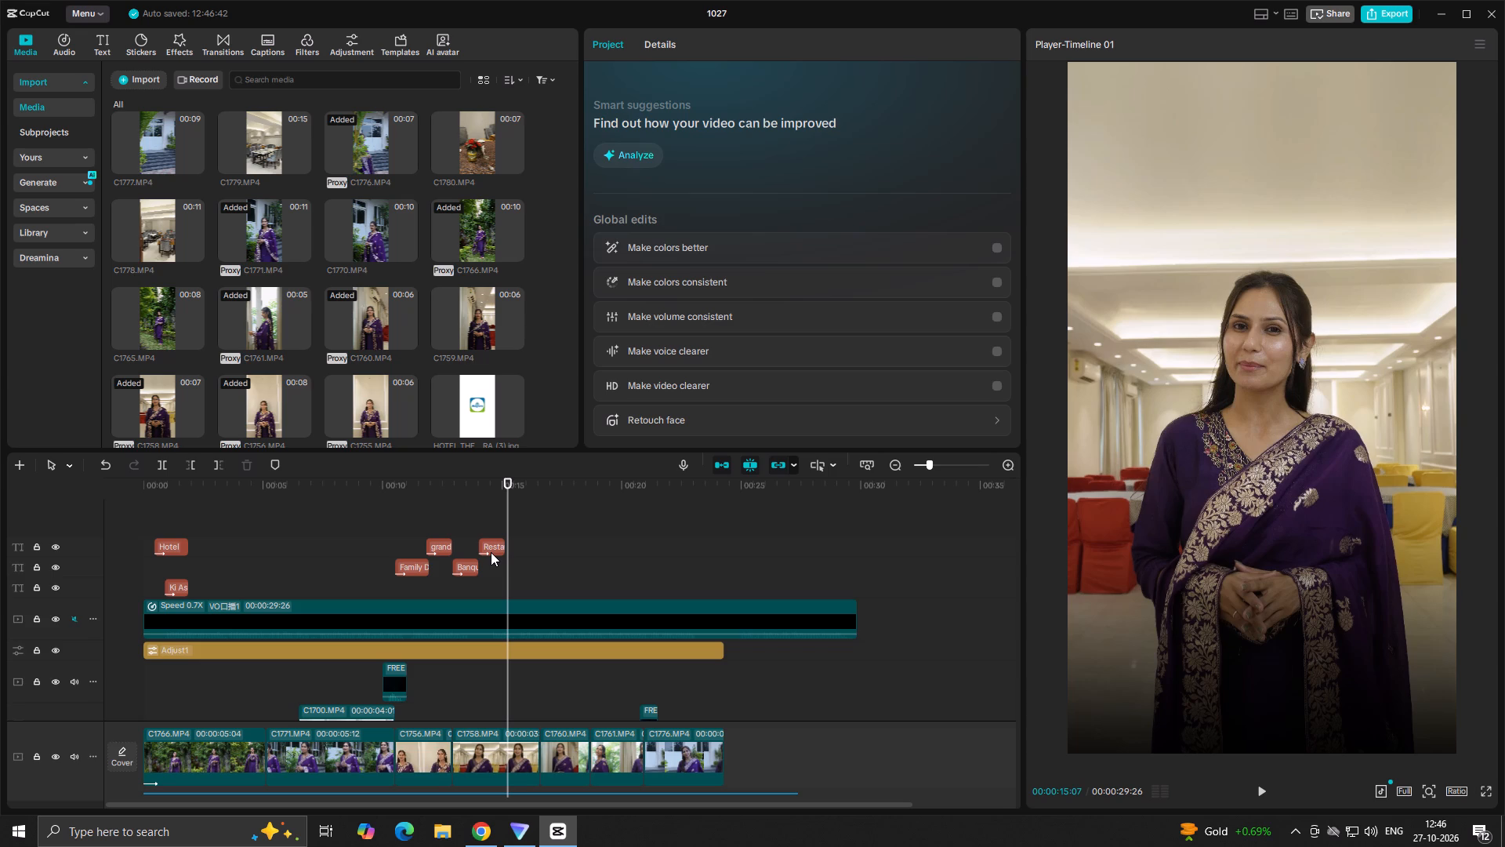
Duplicate the Restaurant title and place the copy on a new track above, starting at about 00:00:15:07.
left_click(491, 552)
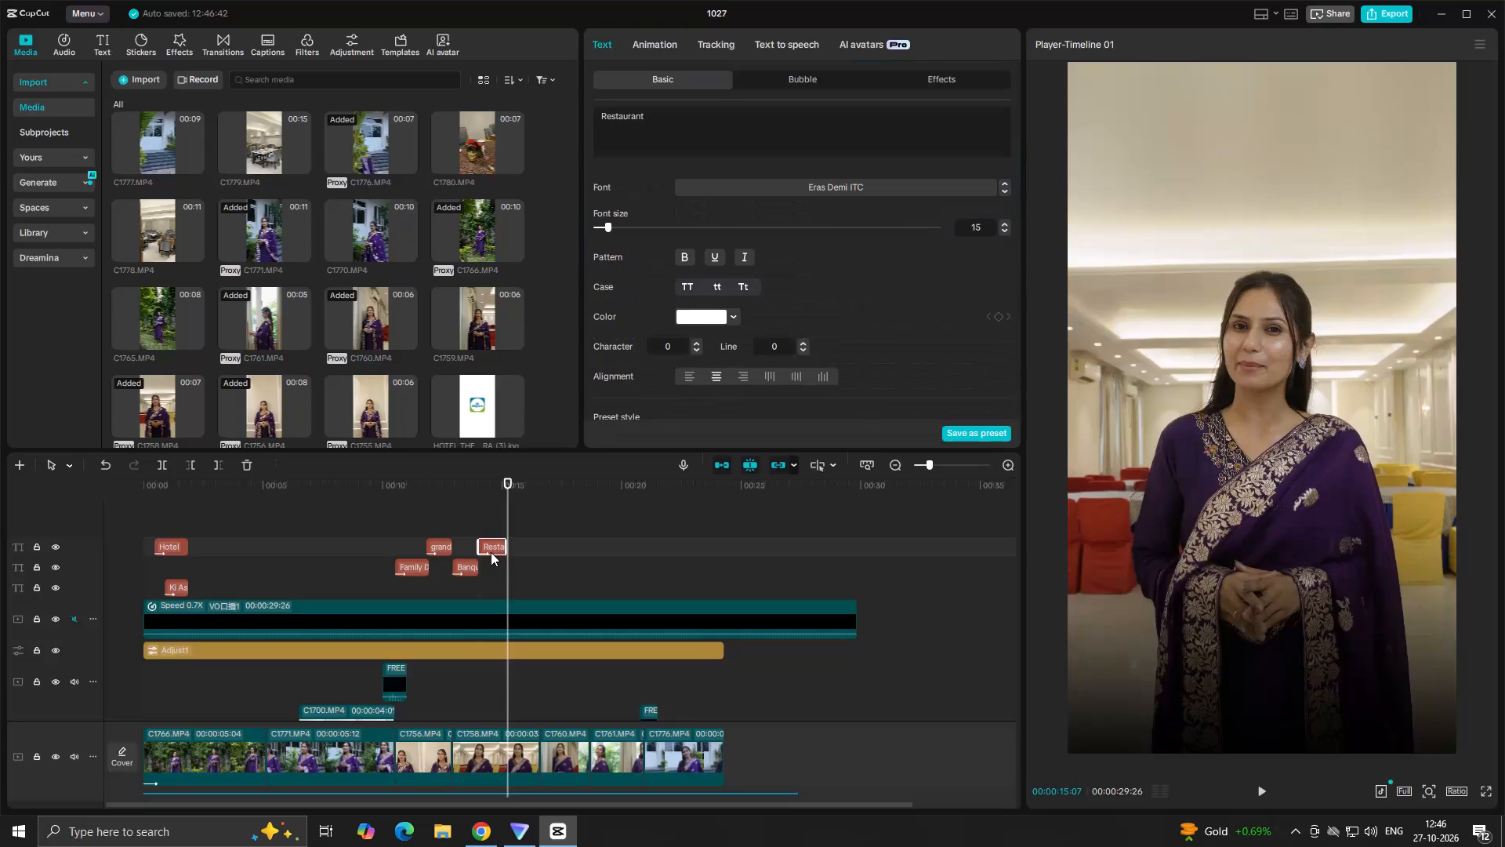
left_click_drag(491, 552, 507, 534, "alt")
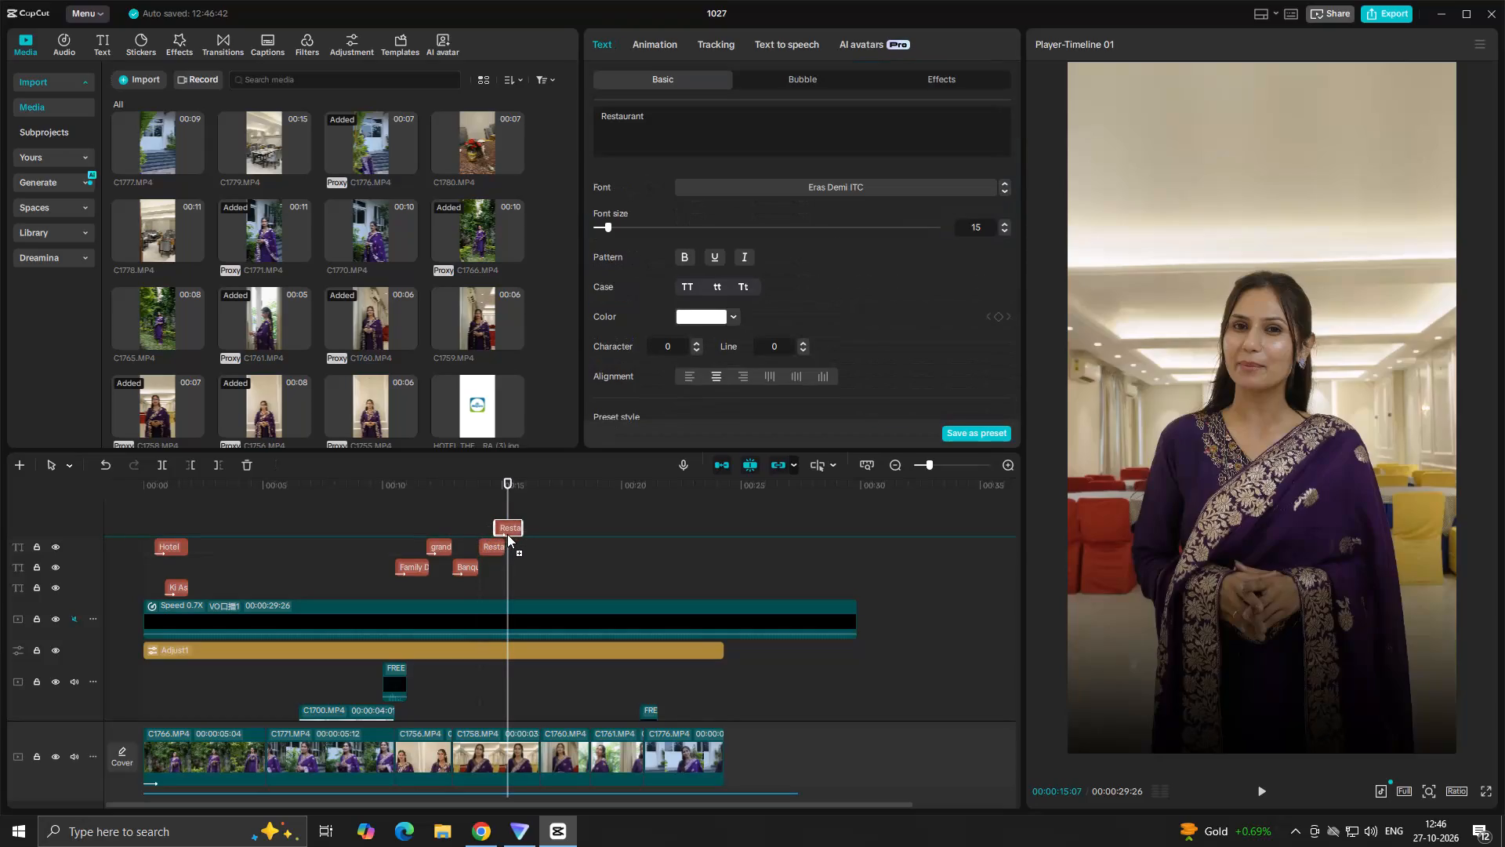
left_click_drag(507, 534, 517, 534, "alt")
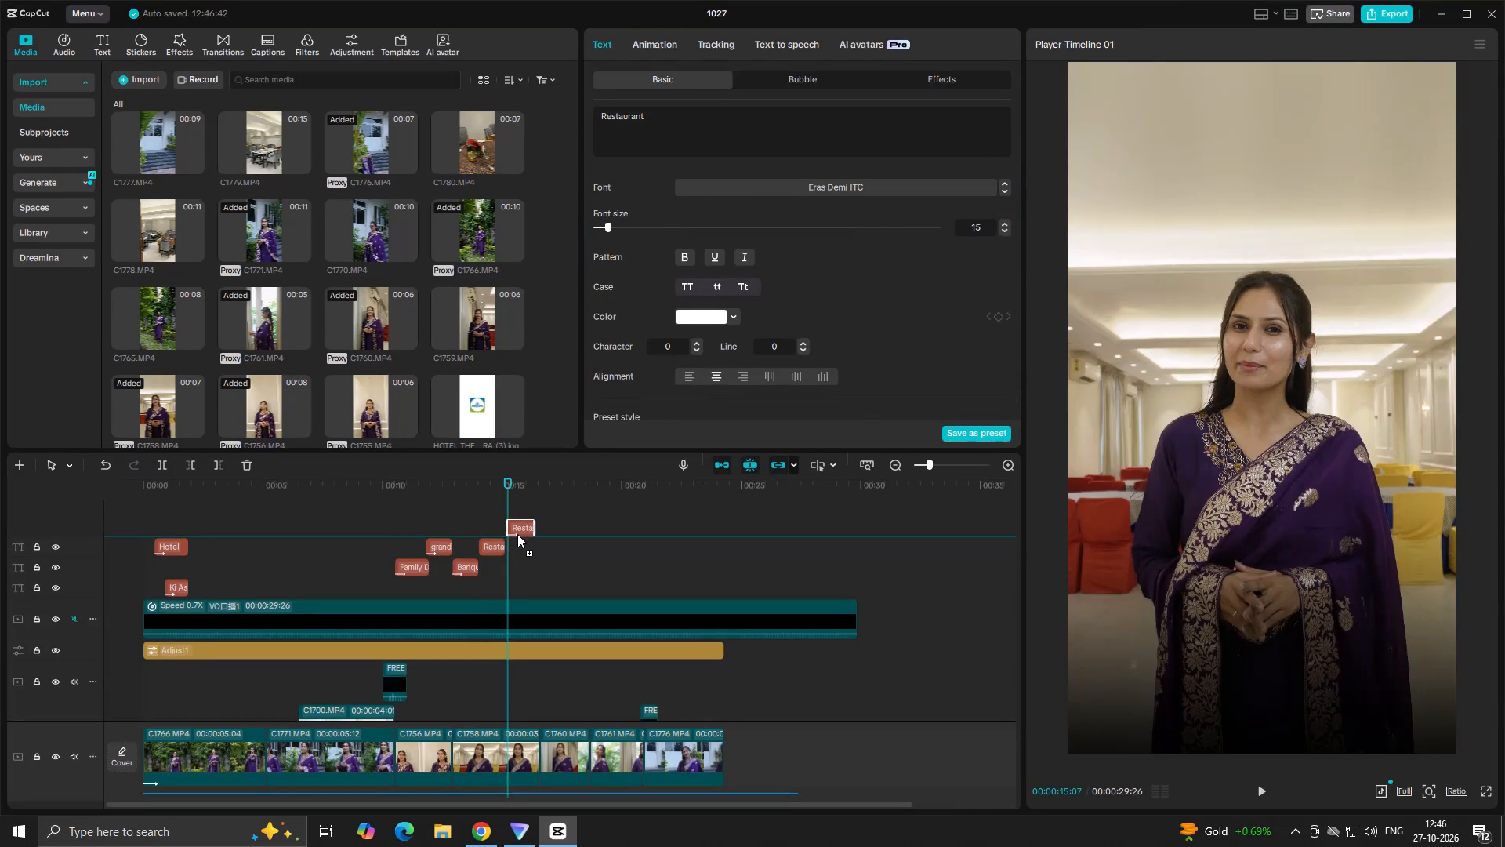
left_click_drag(517, 534, 515, 537, "alt")
left_click(515, 537)
left_click(510, 544)
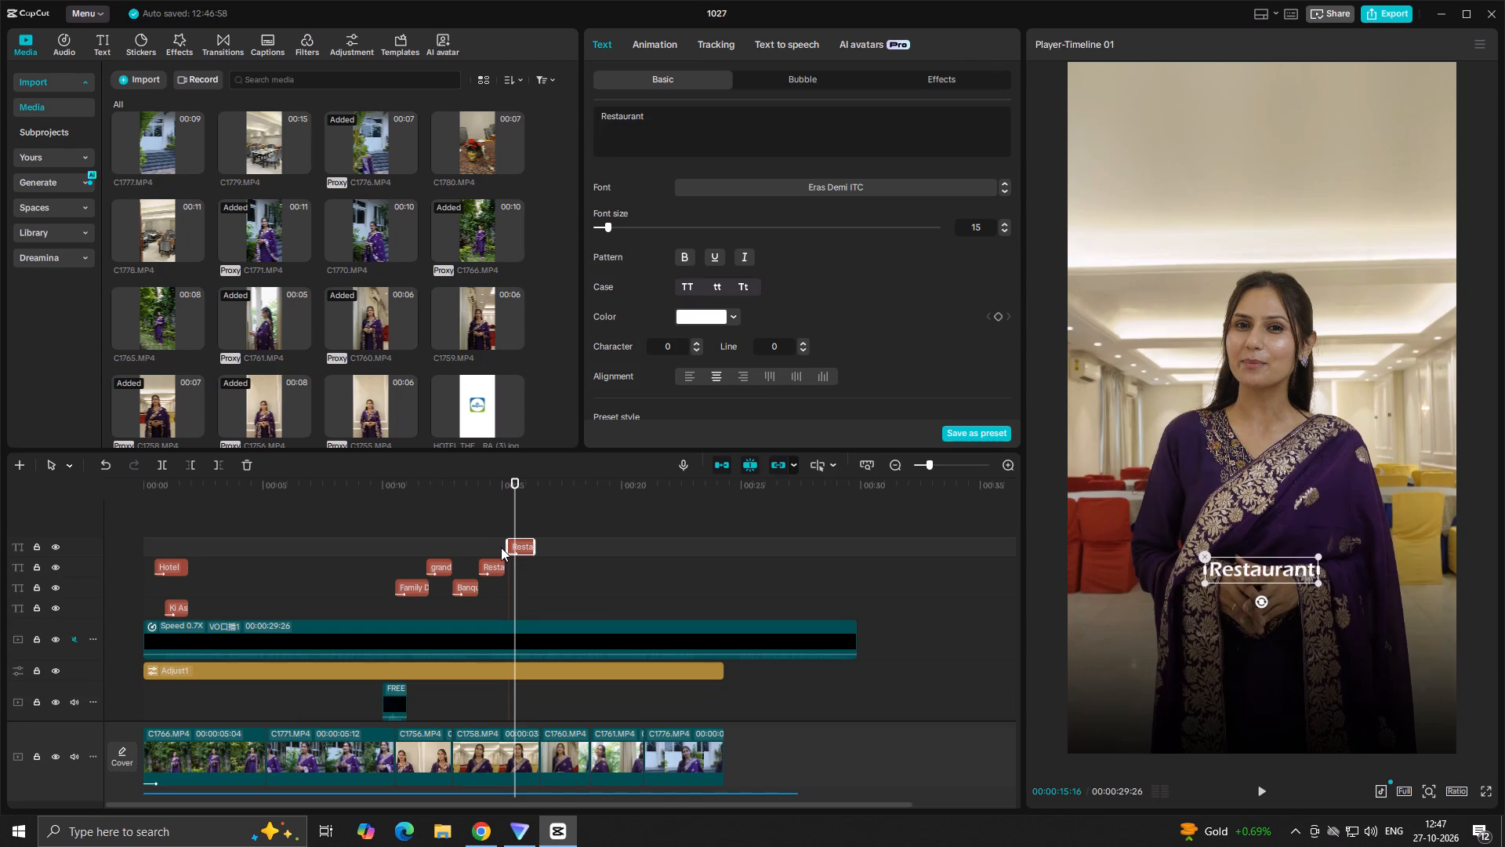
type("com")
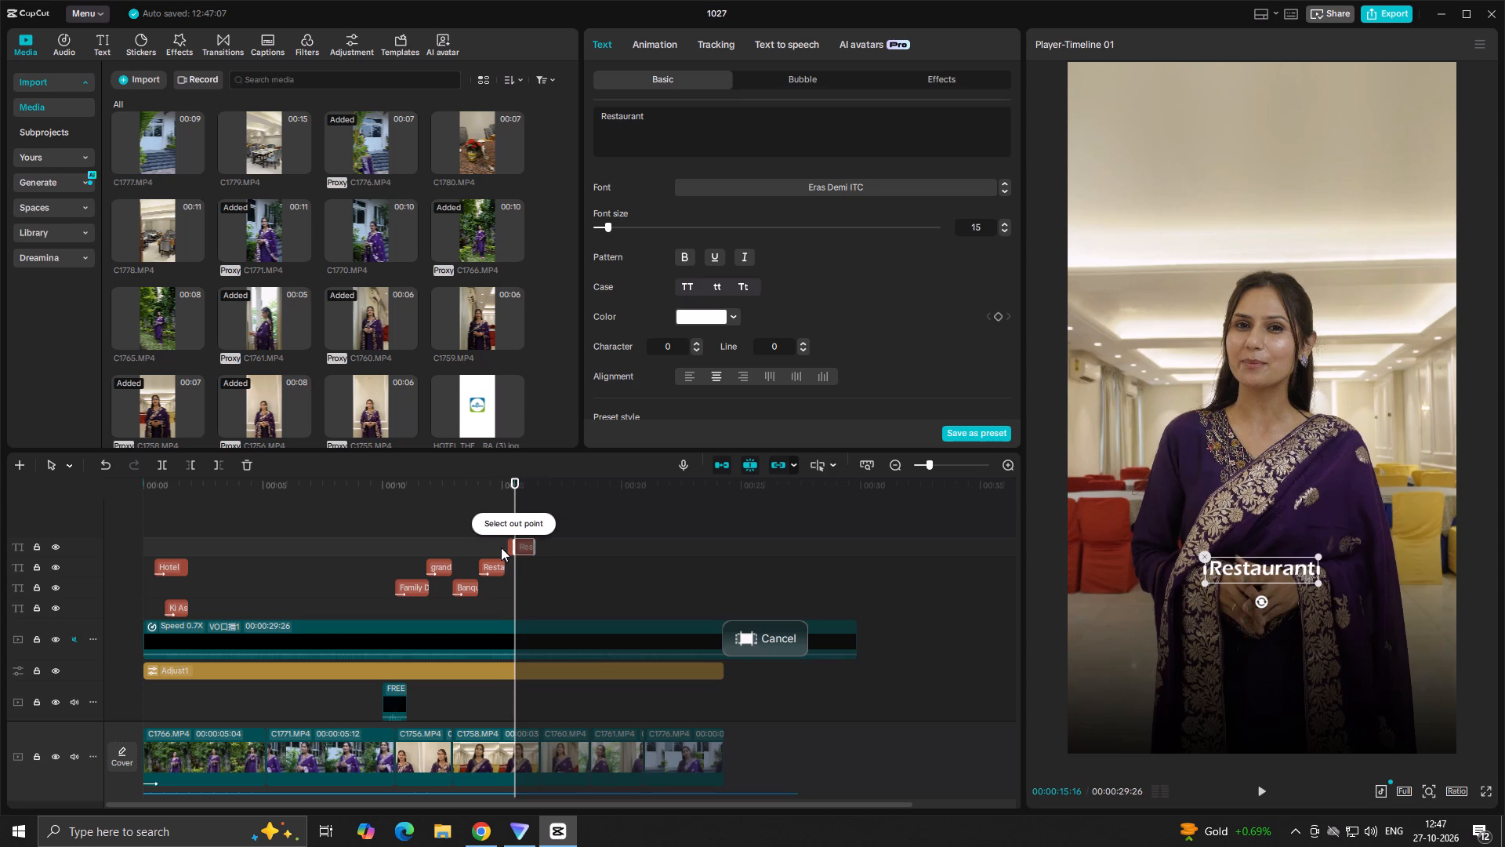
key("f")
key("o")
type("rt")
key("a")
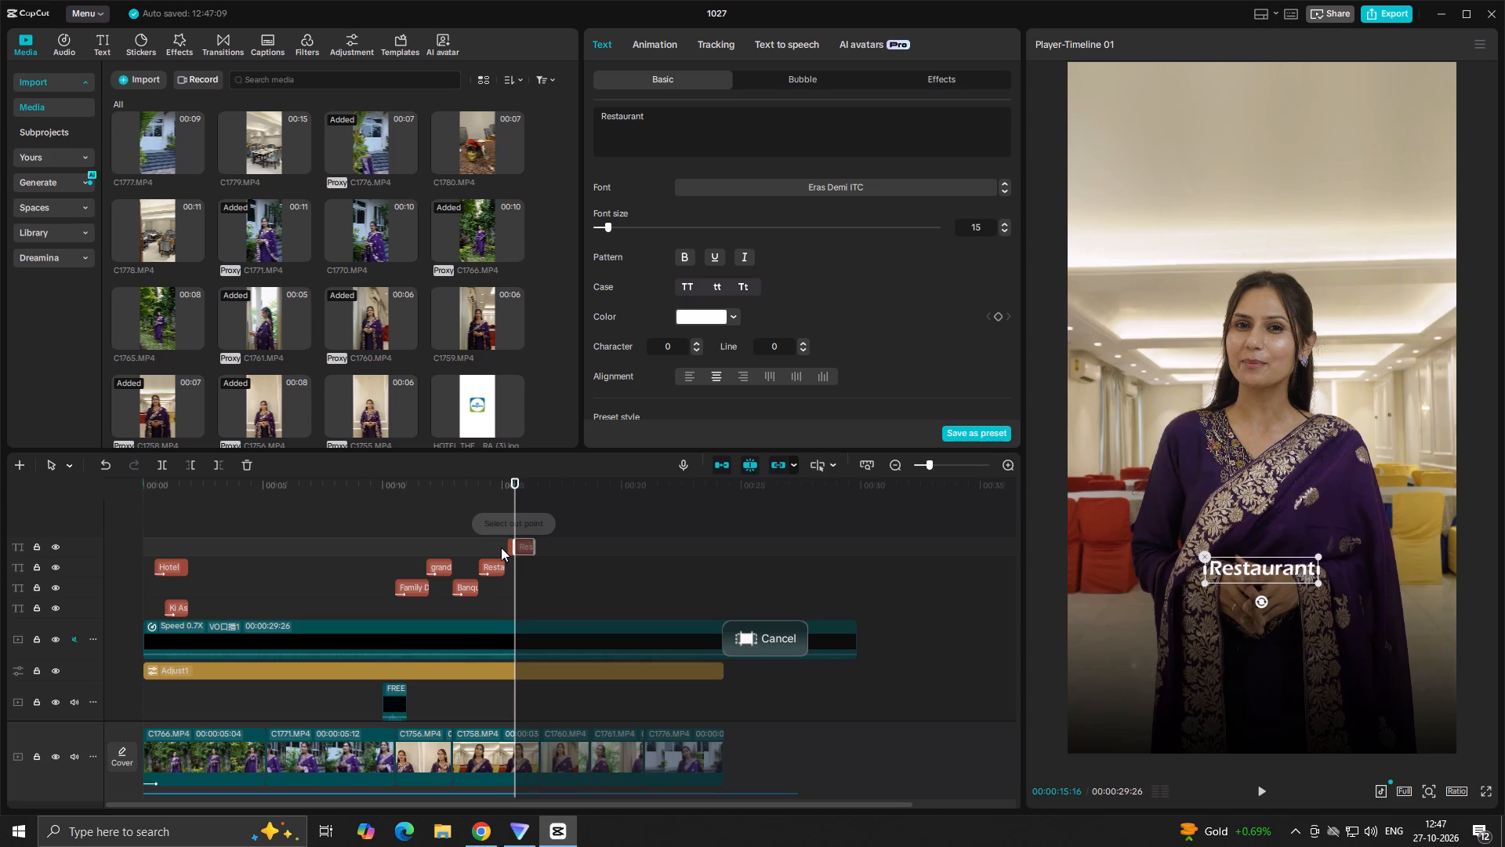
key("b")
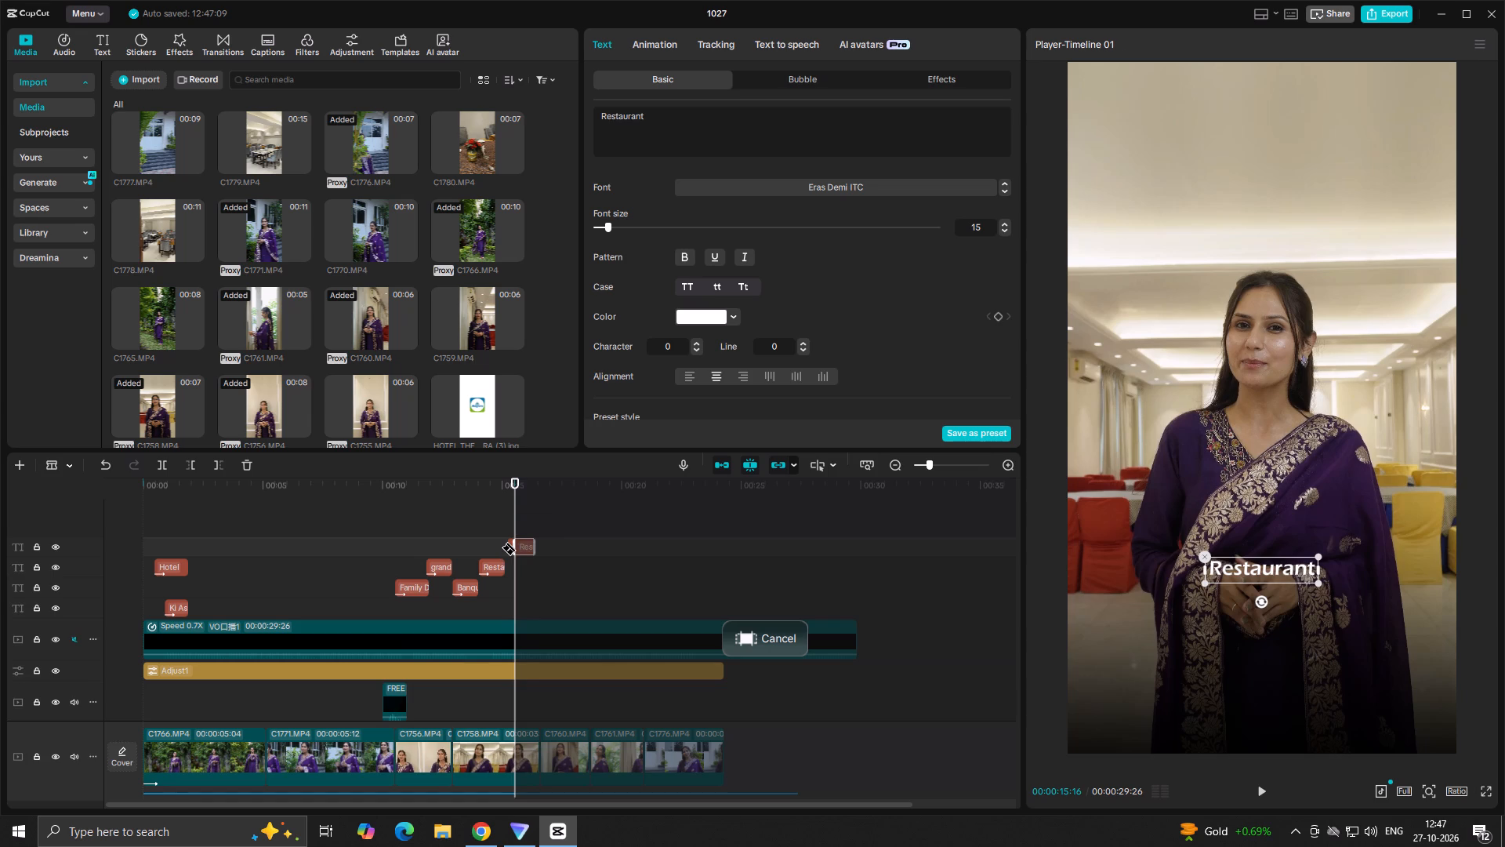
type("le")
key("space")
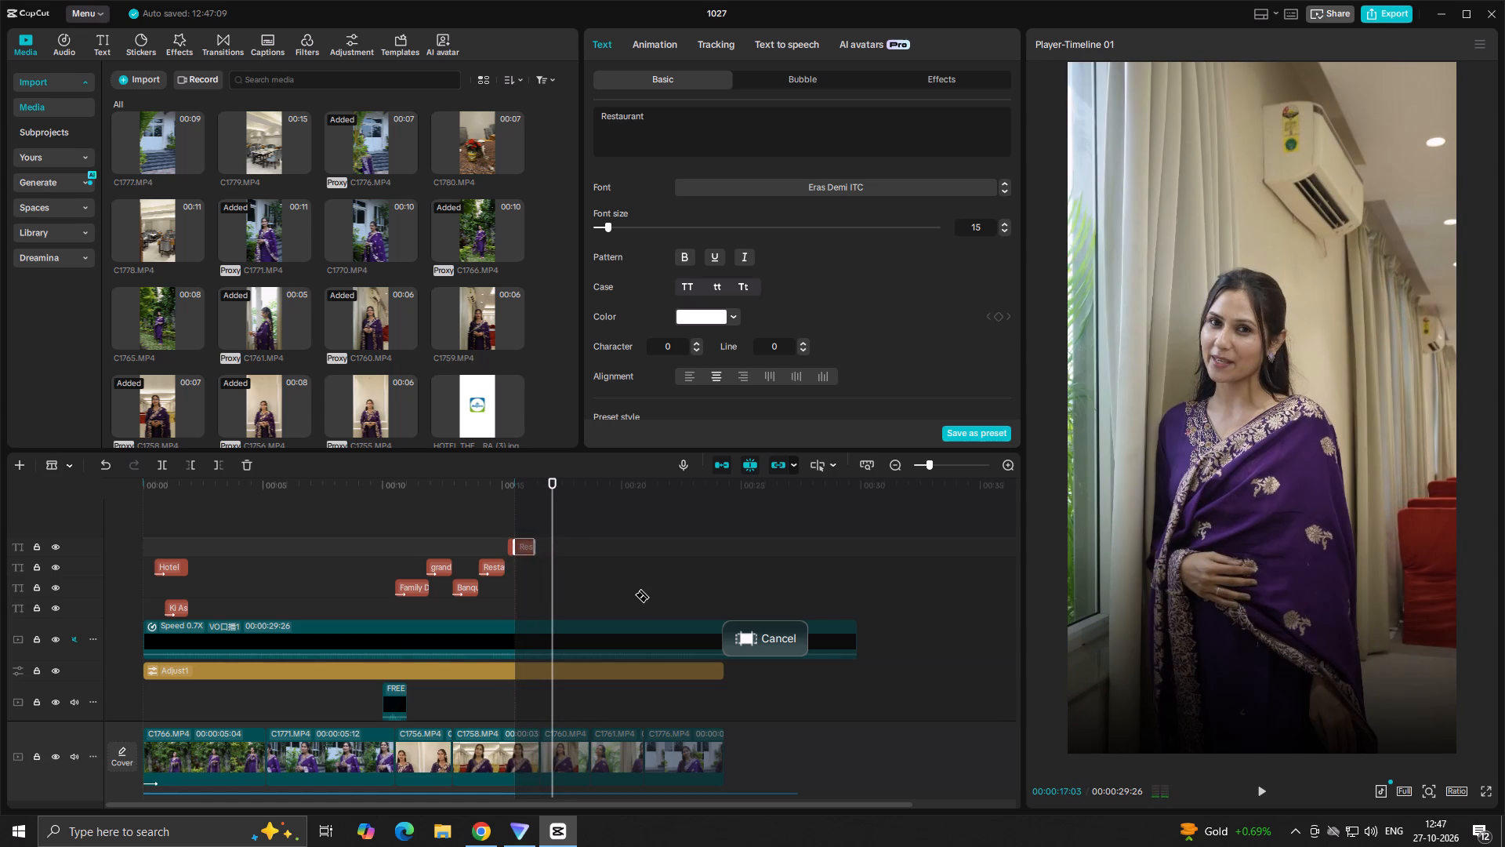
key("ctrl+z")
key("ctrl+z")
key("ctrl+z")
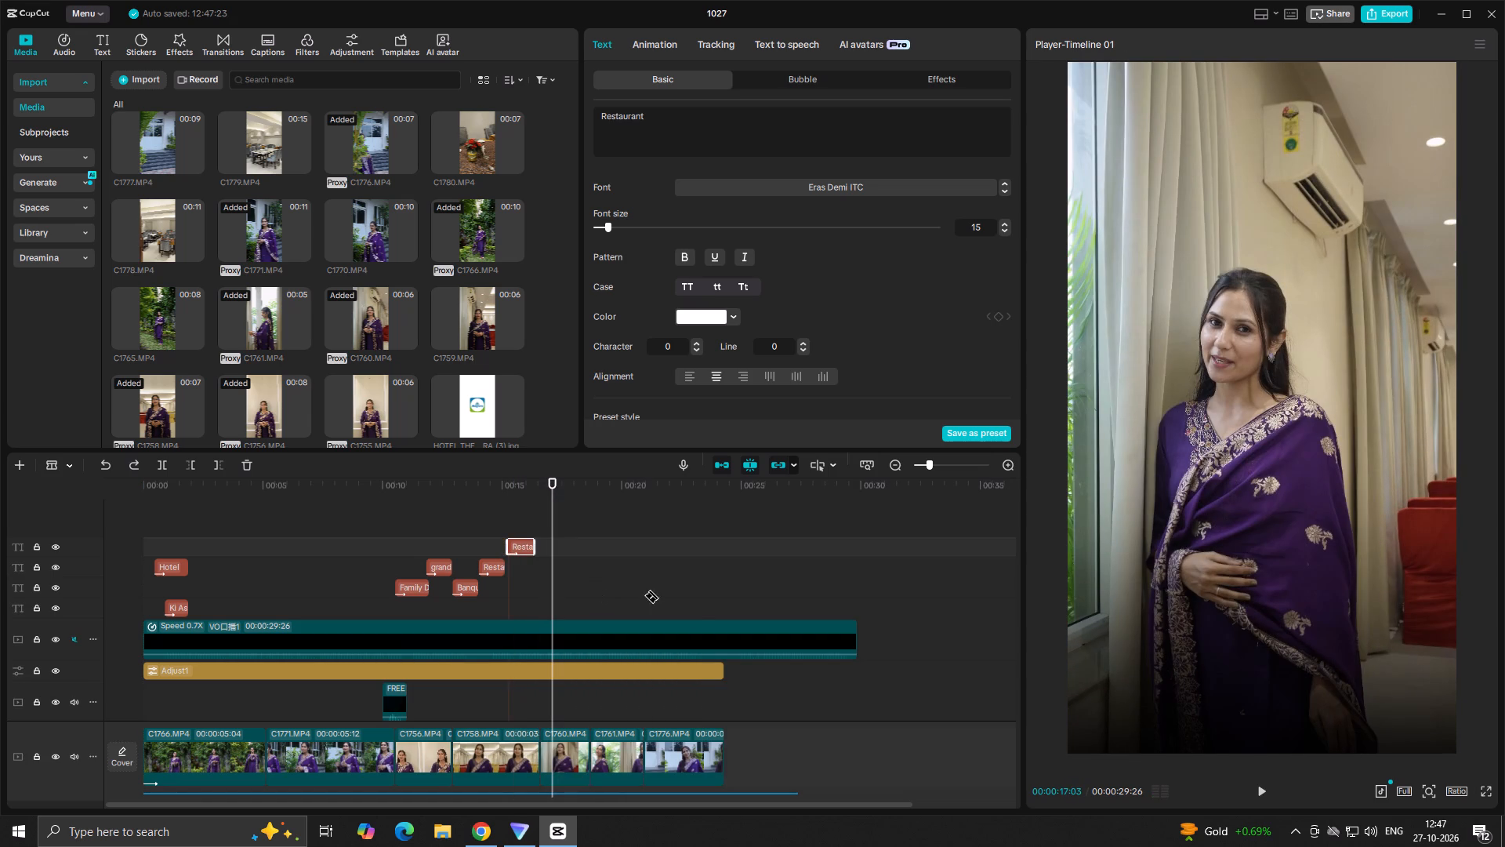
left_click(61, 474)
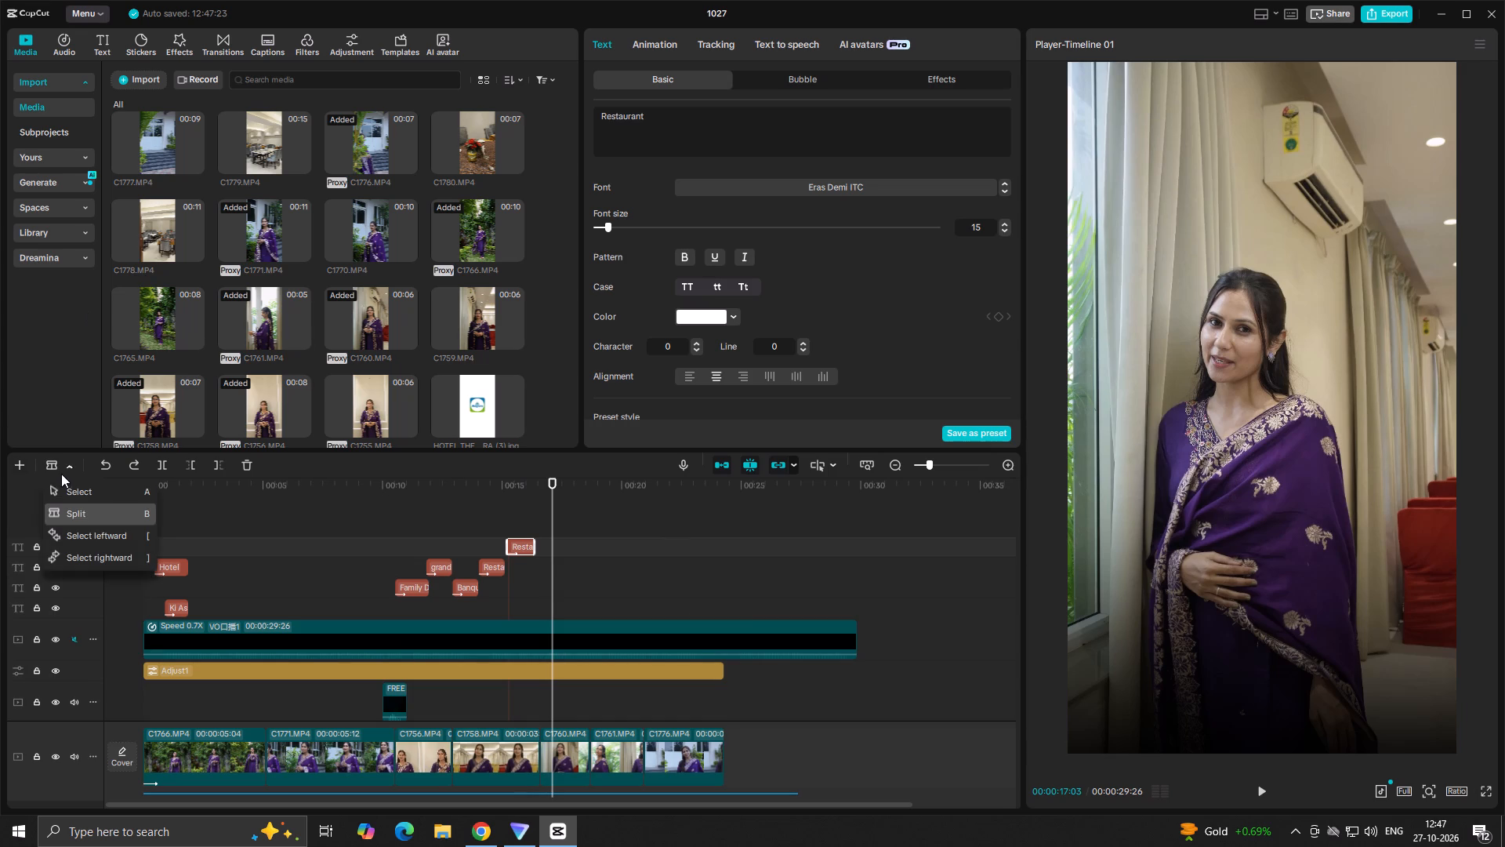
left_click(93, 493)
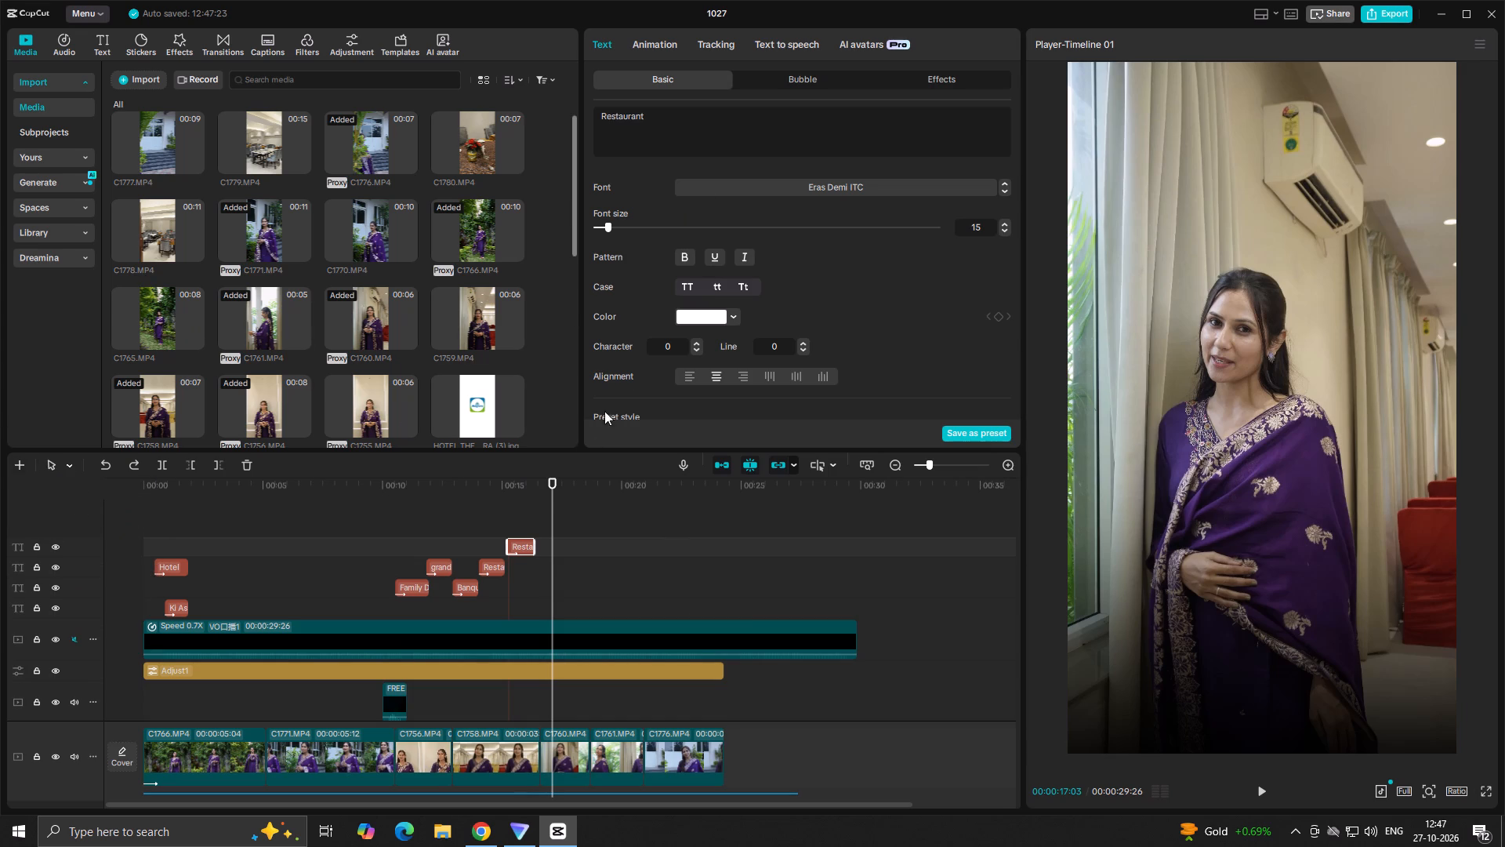
Change the text of the Restaurant copy on the top track to "Comfortable Rooms" with each word capitalized.
left_click(523, 525)
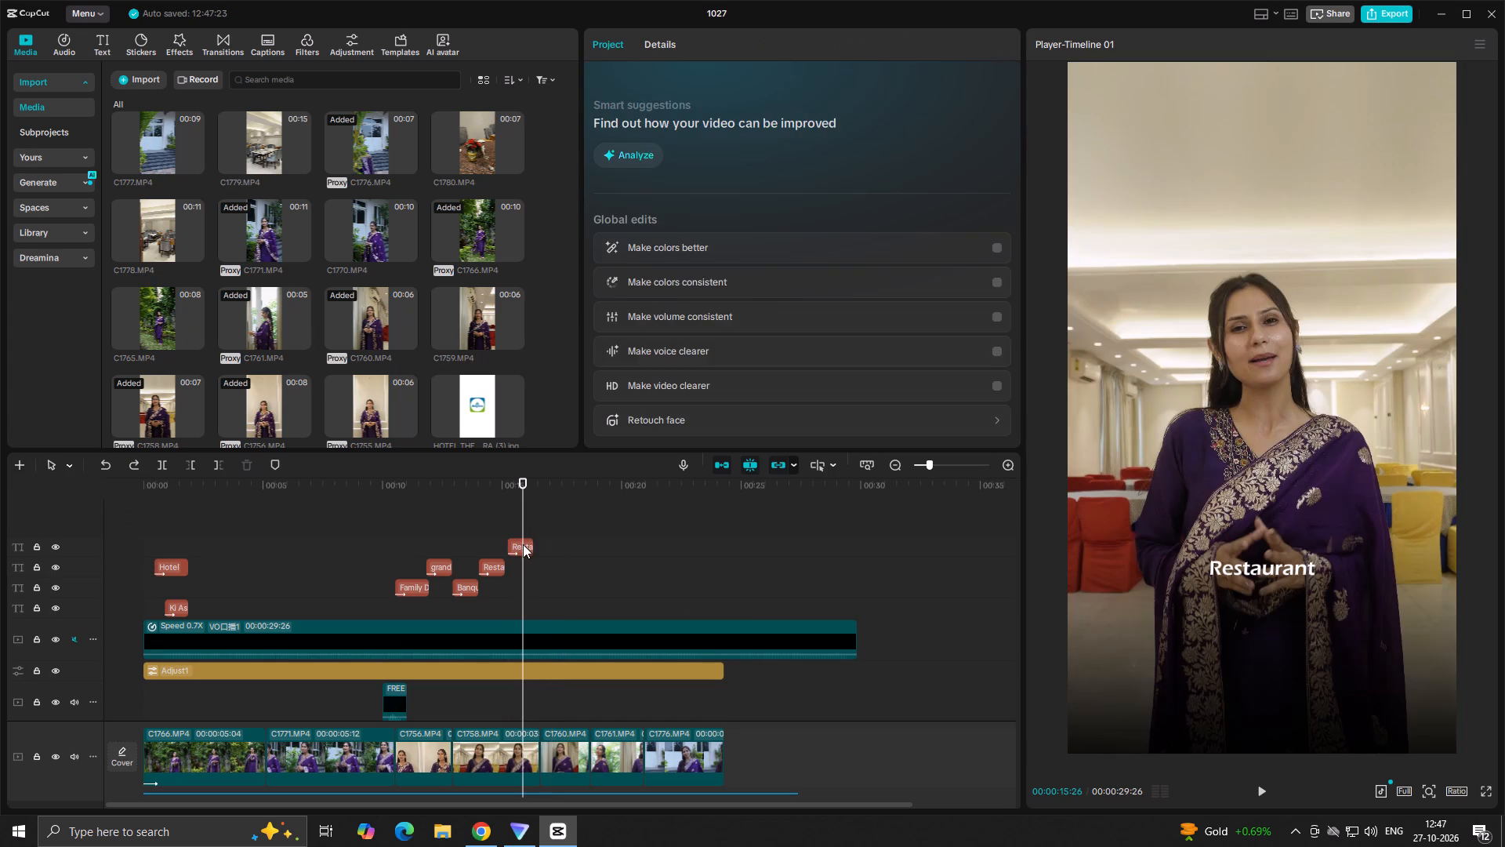
left_click(523, 544)
left_click_drag(670, 113, 556, 83)
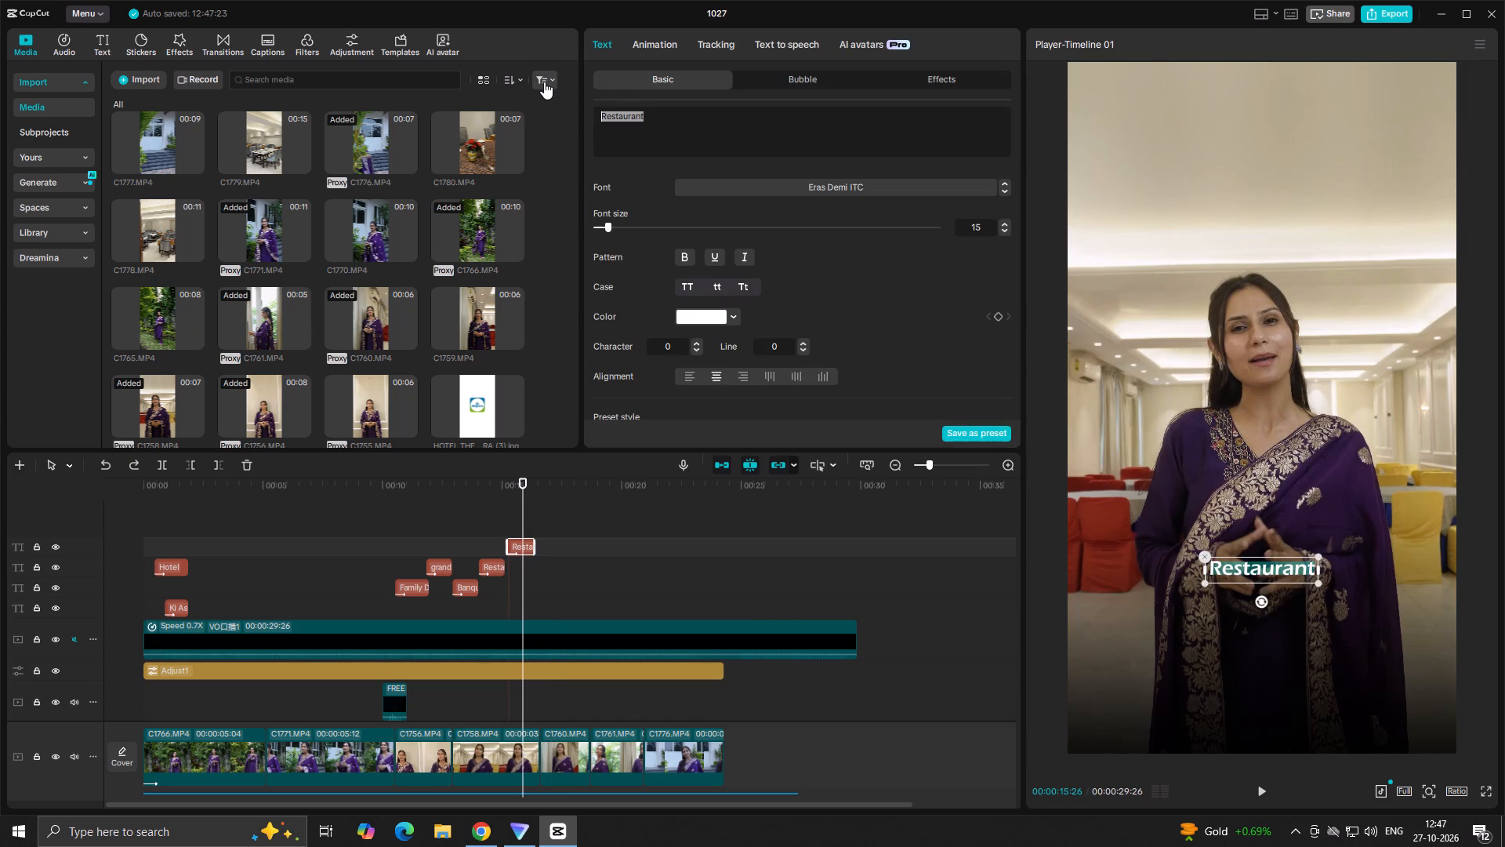
key("c")
type("omf")
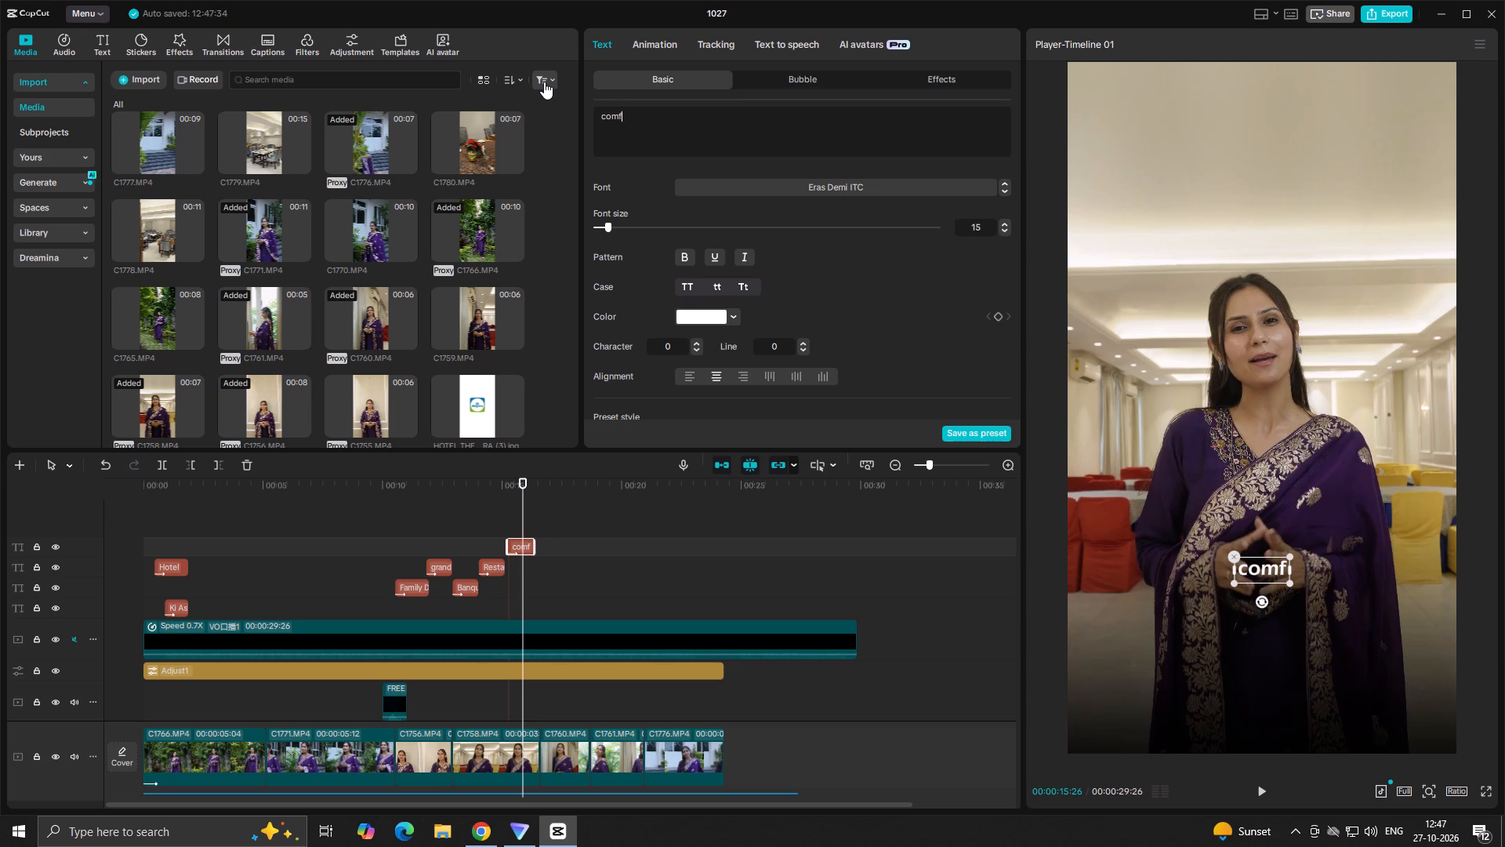
type("or")
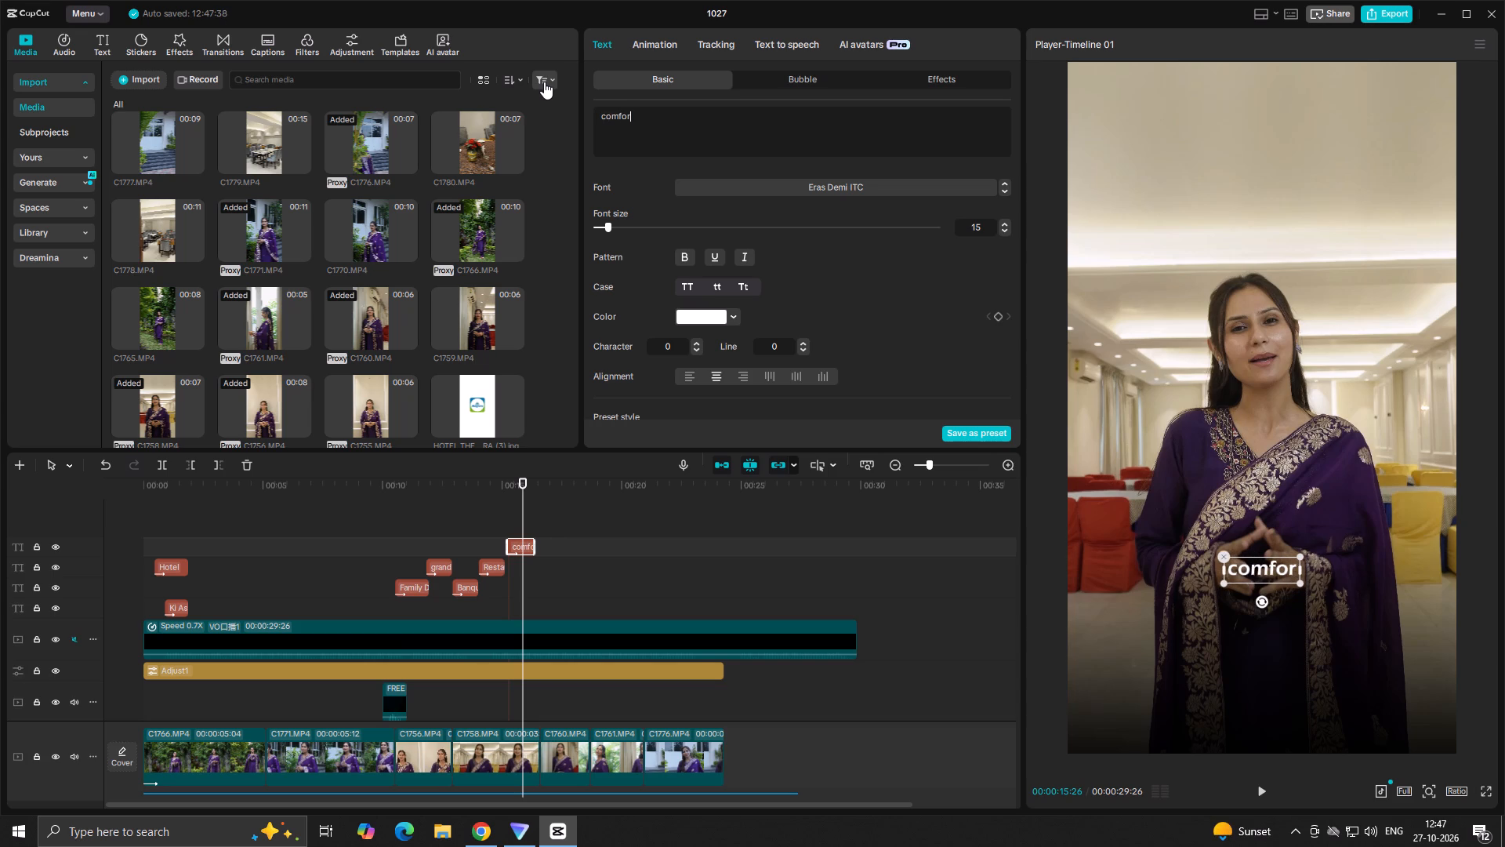
key("t")
key("a")
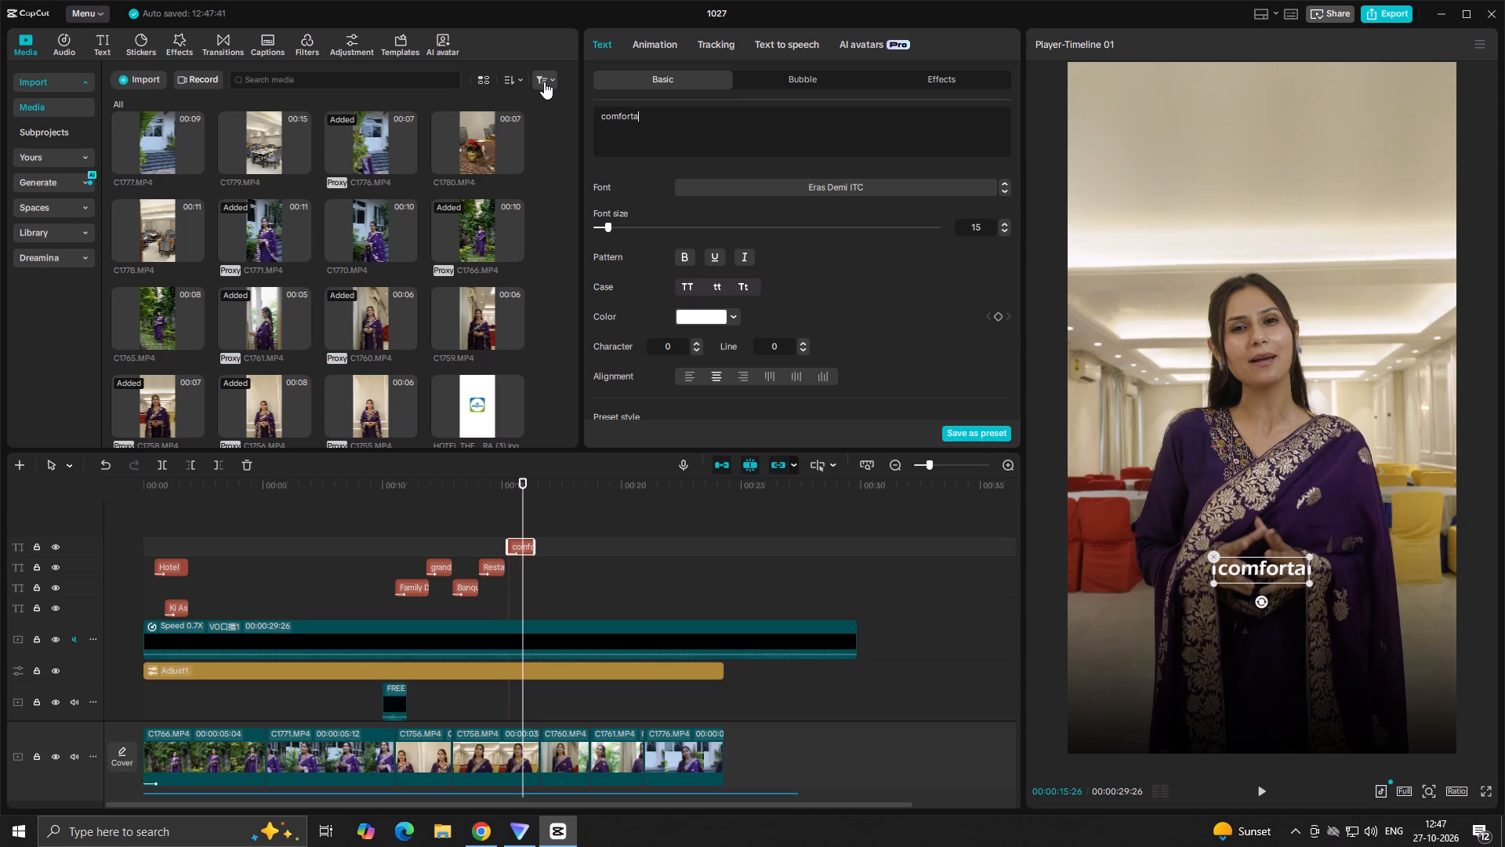
type("ble")
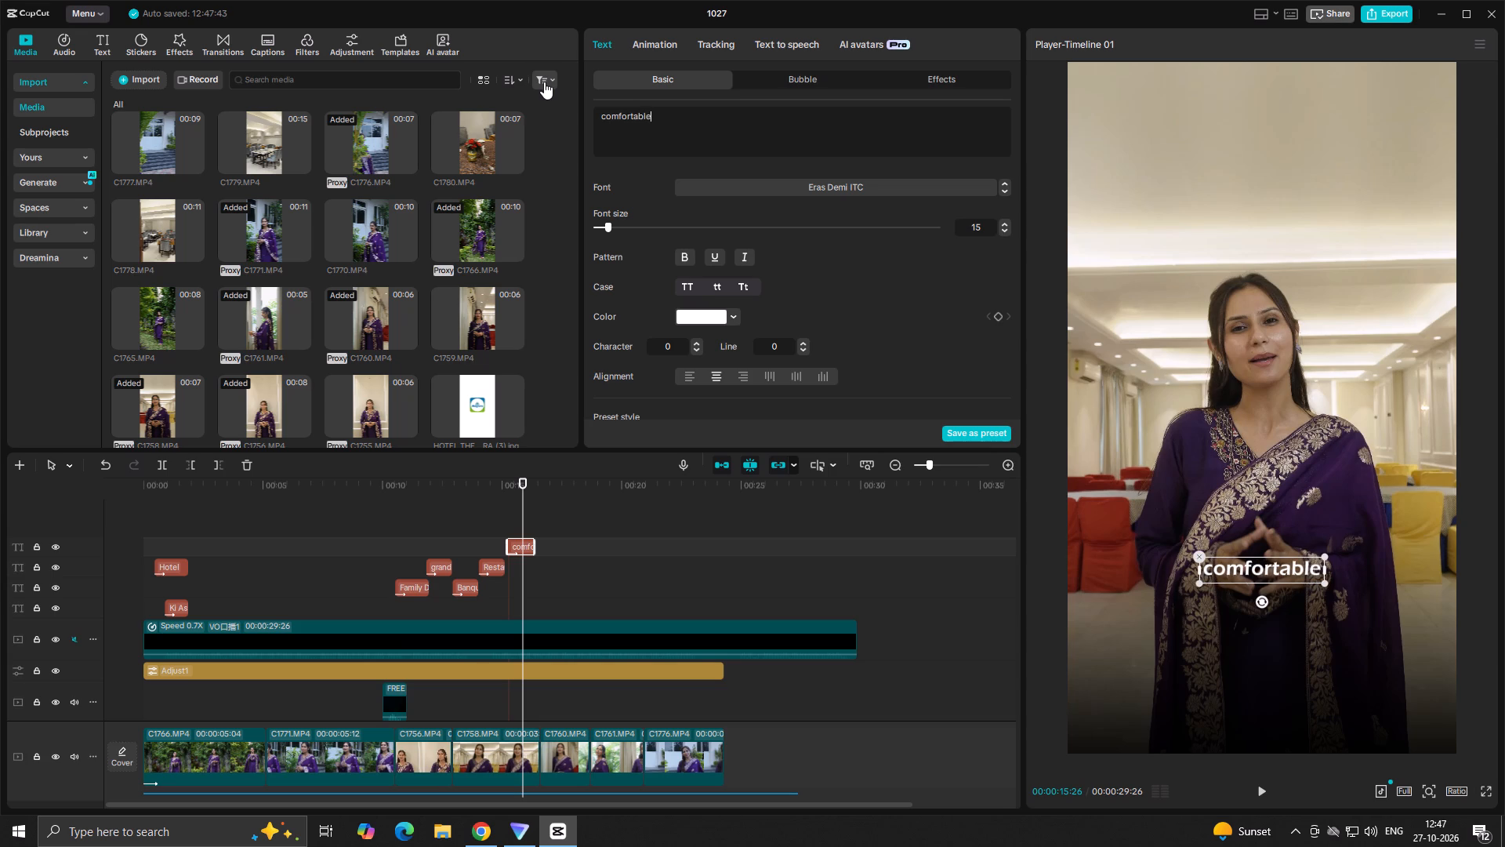
key("space")
type("r")
type("ooms")
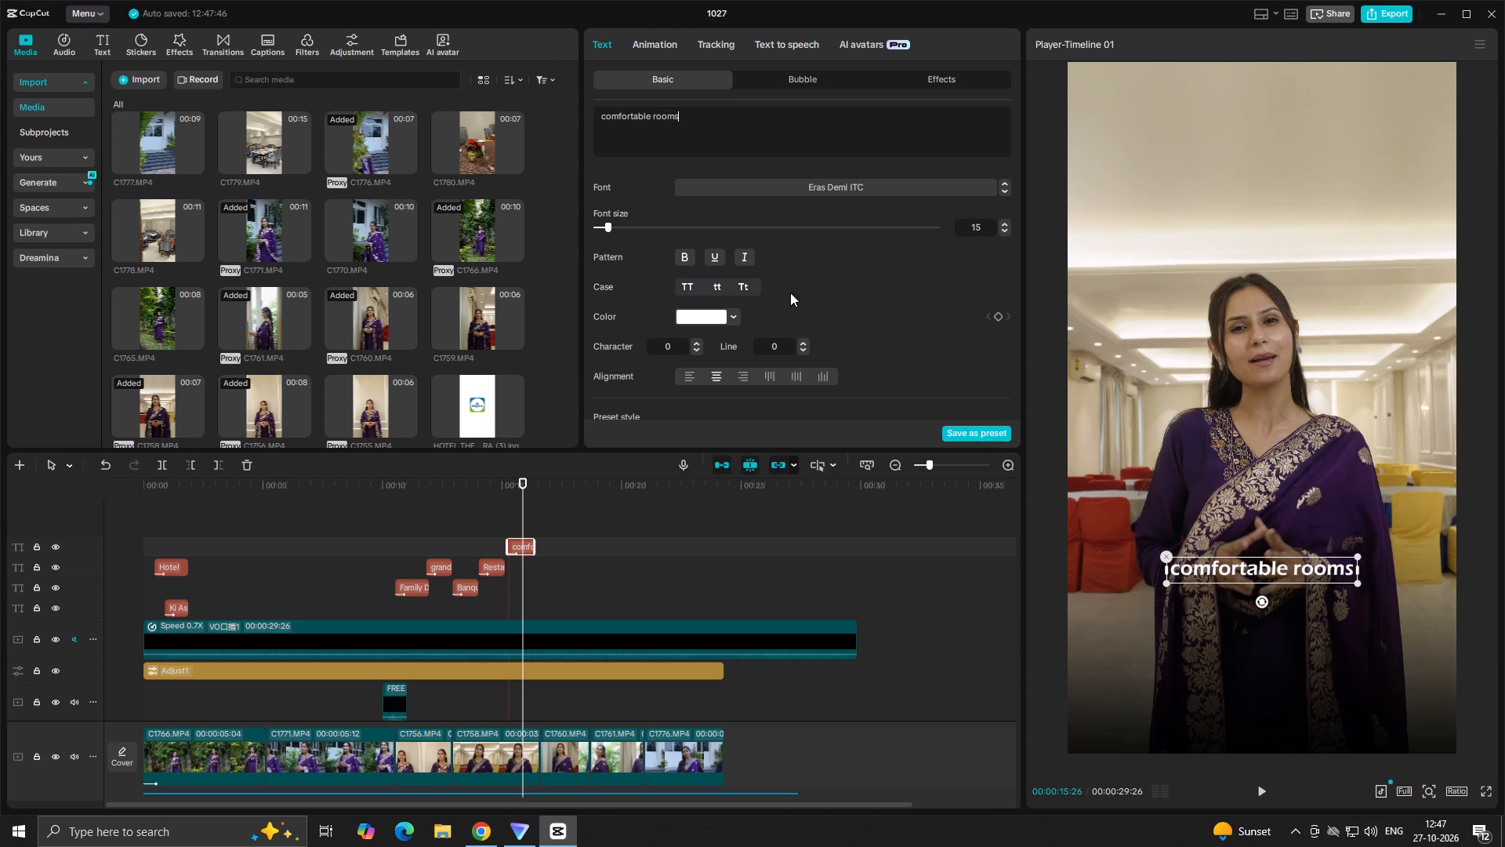
left_click(746, 286)
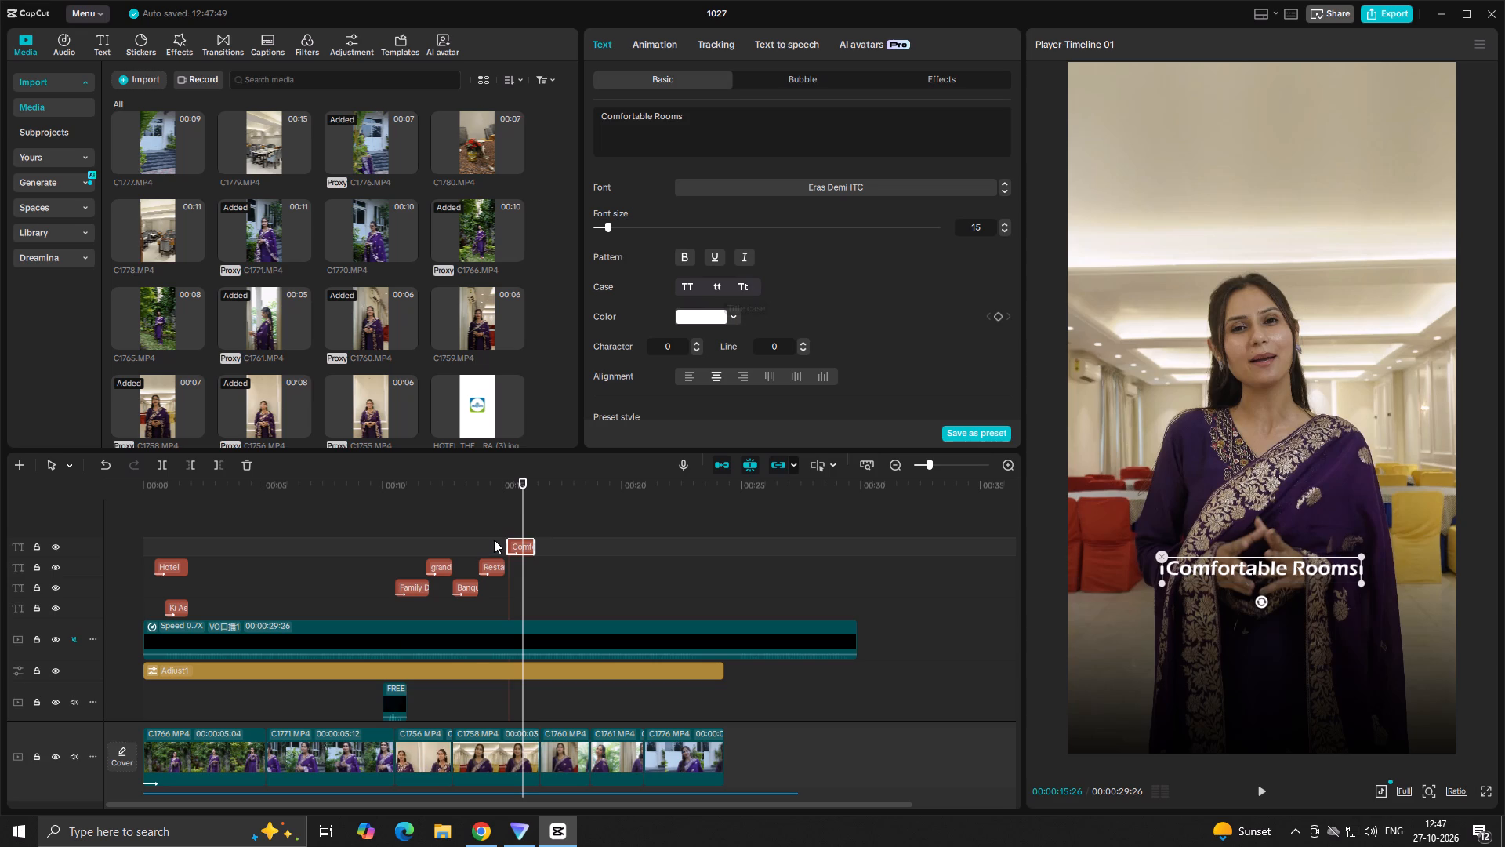
Move the Comfortable Rooms title slightly earlier to start where the Restaurant title ends, and play its section back.
left_click(492, 537)
key("space")
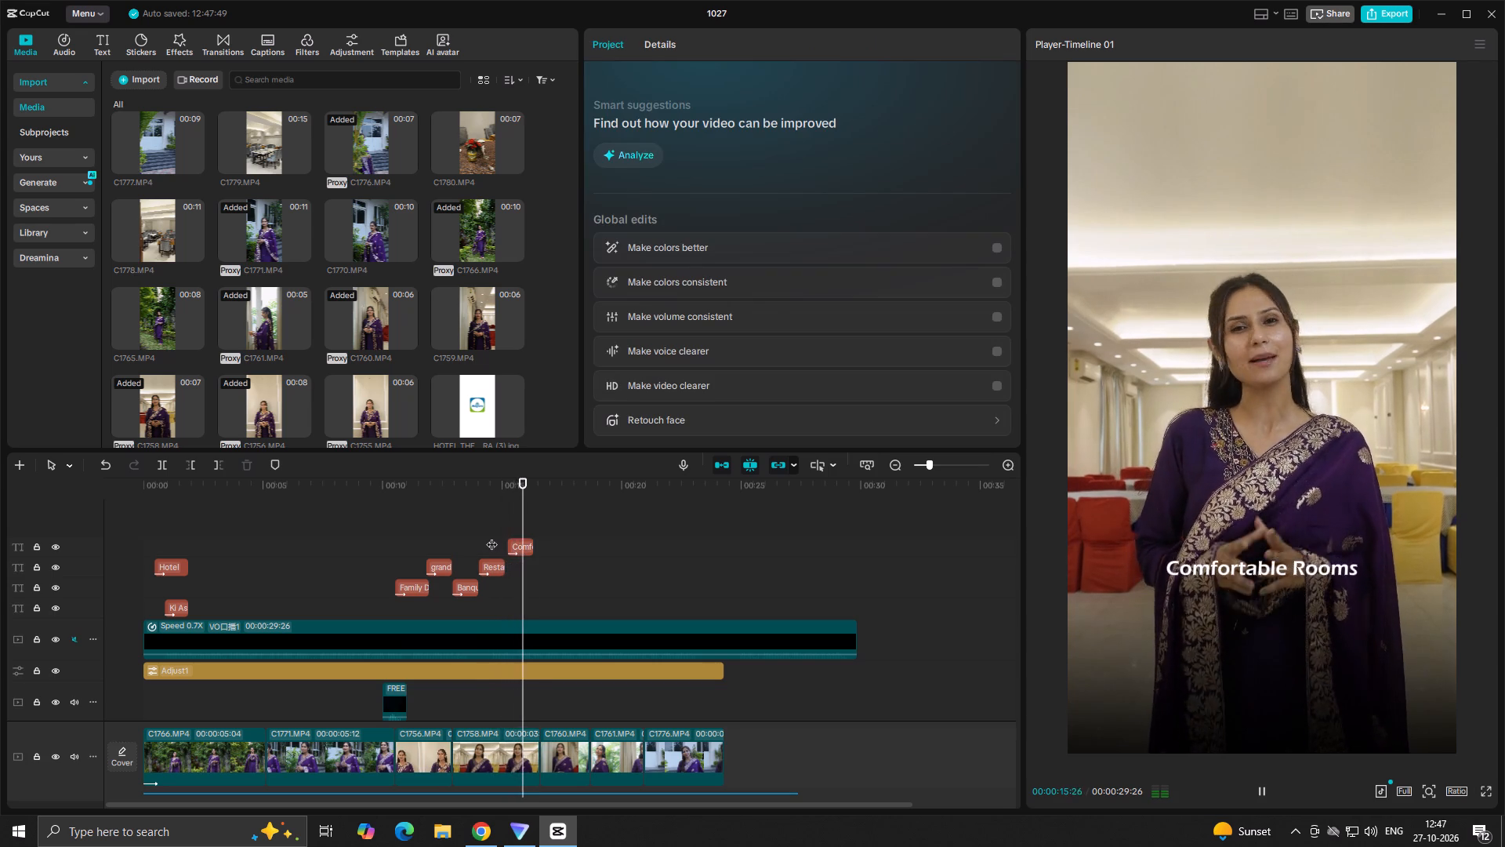
key("space")
left_click(491, 536)
scroll(518, 538, "up", 3, "ctrl")
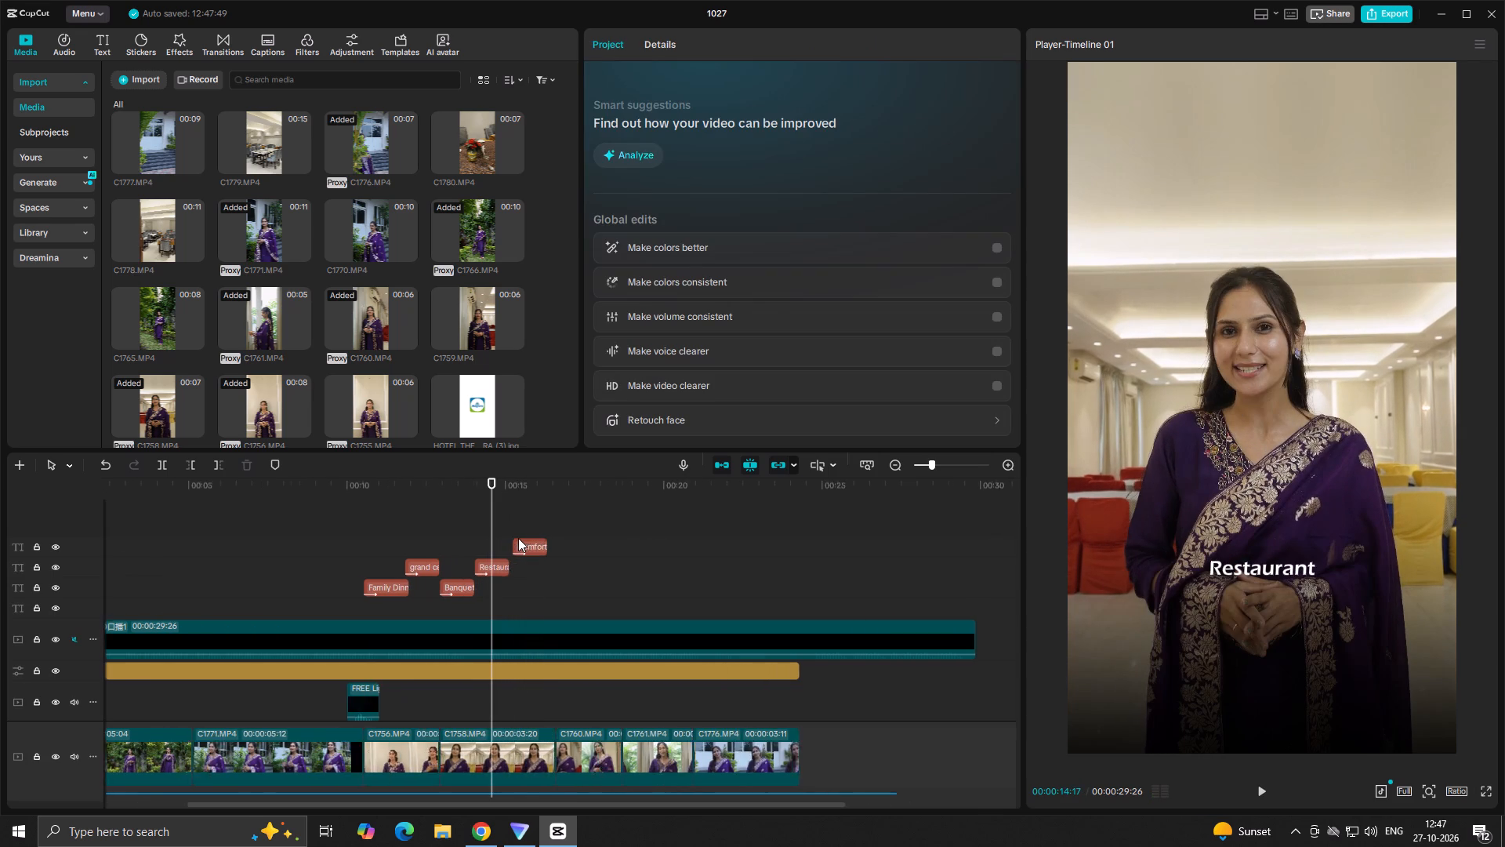
scroll(518, 538, "up", 5, "ctrl")
left_click_drag(542, 548, 534, 551)
left_click(495, 547)
key("space")
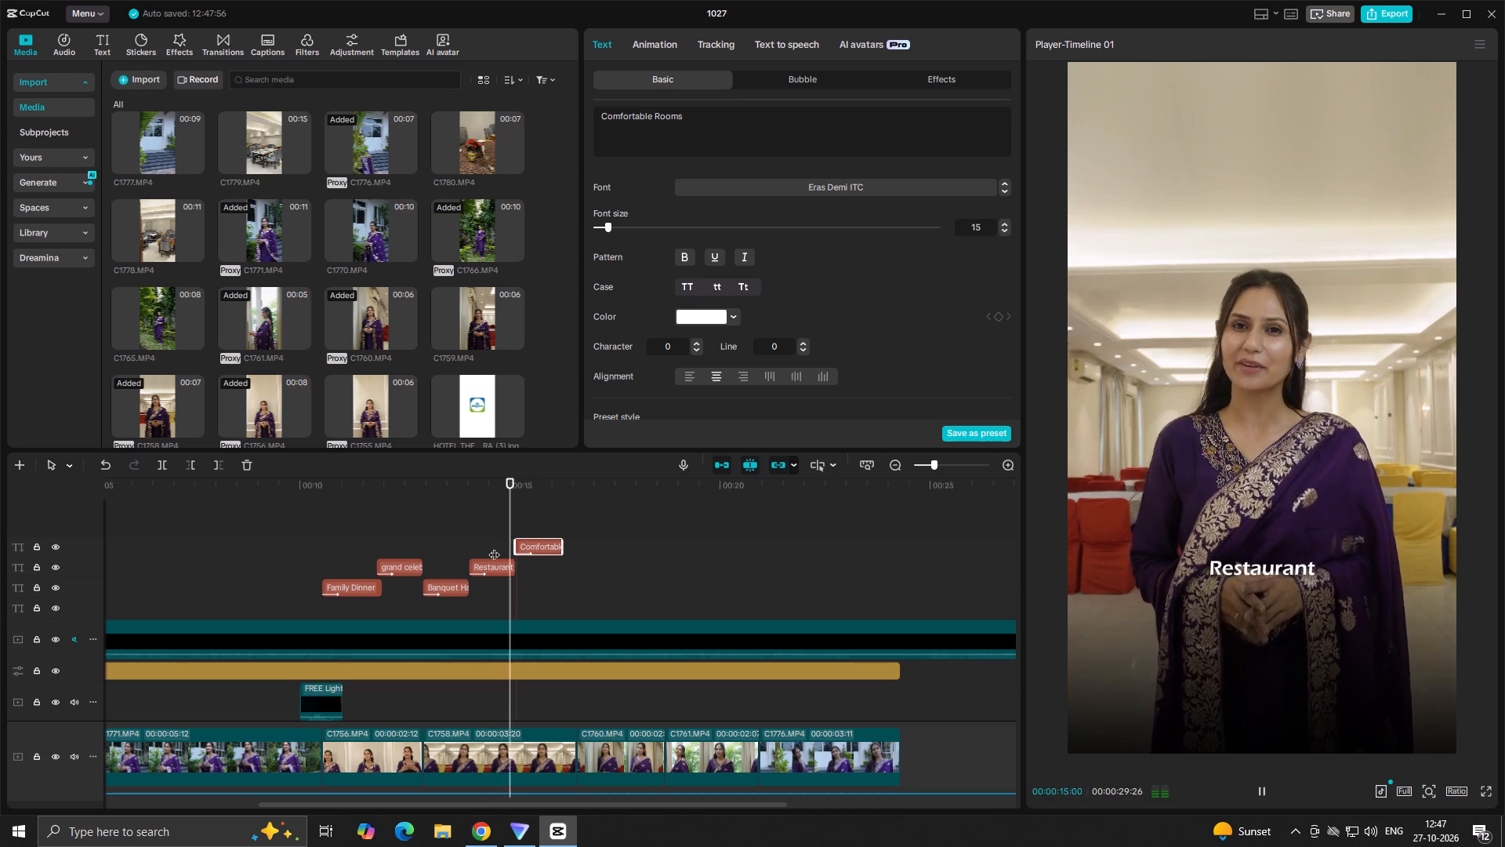
key("space")
left_click(539, 541)
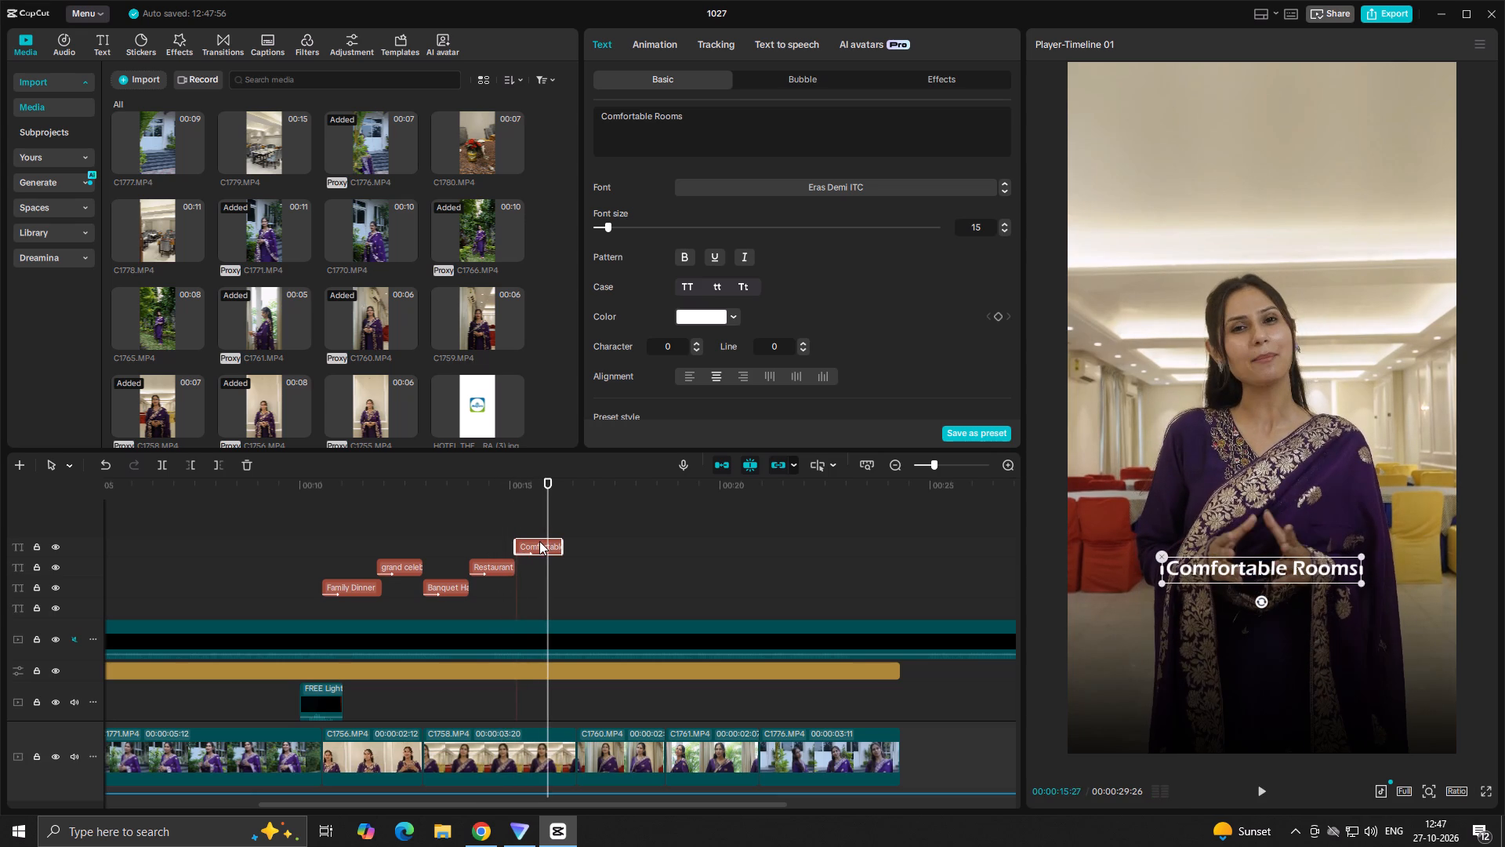
left_click(500, 518)
key("space")
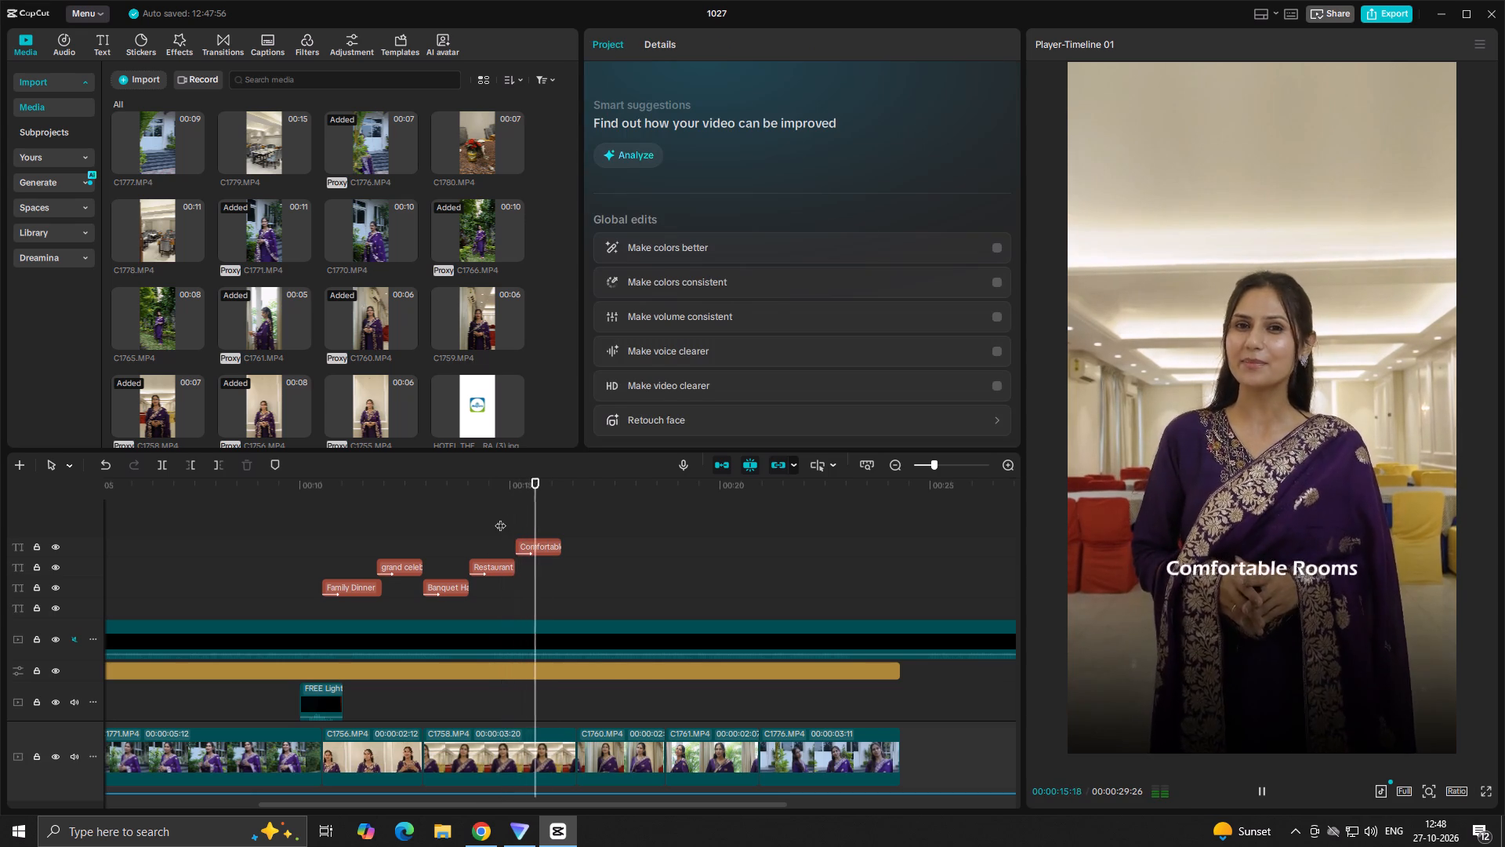
key("space")
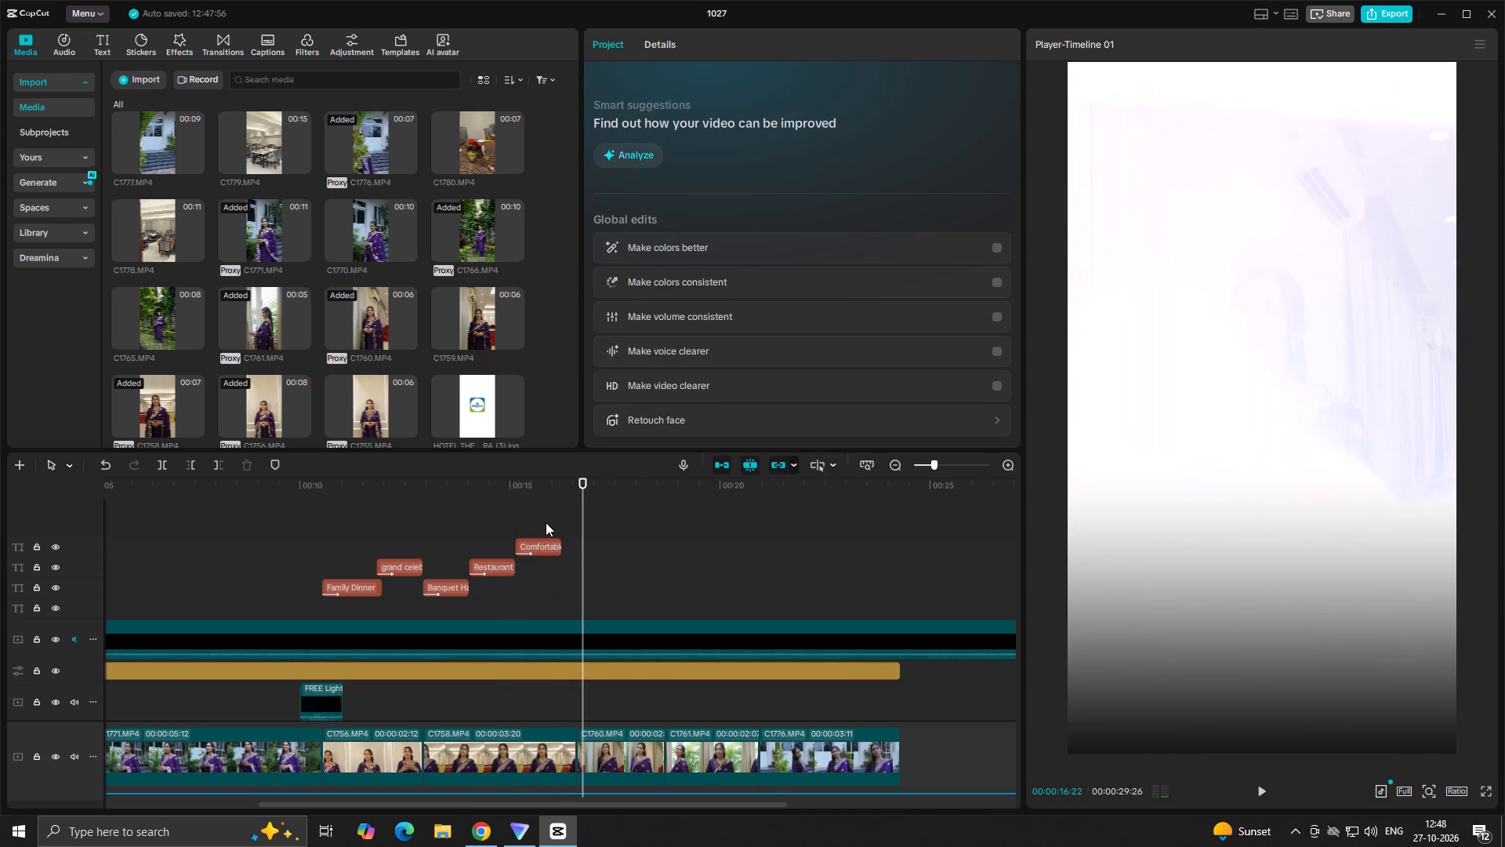
Trim the end of the Comfortable Rooms title to 00:00:15:26 and play its section back.
left_click(546, 521)
left_click(538, 544)
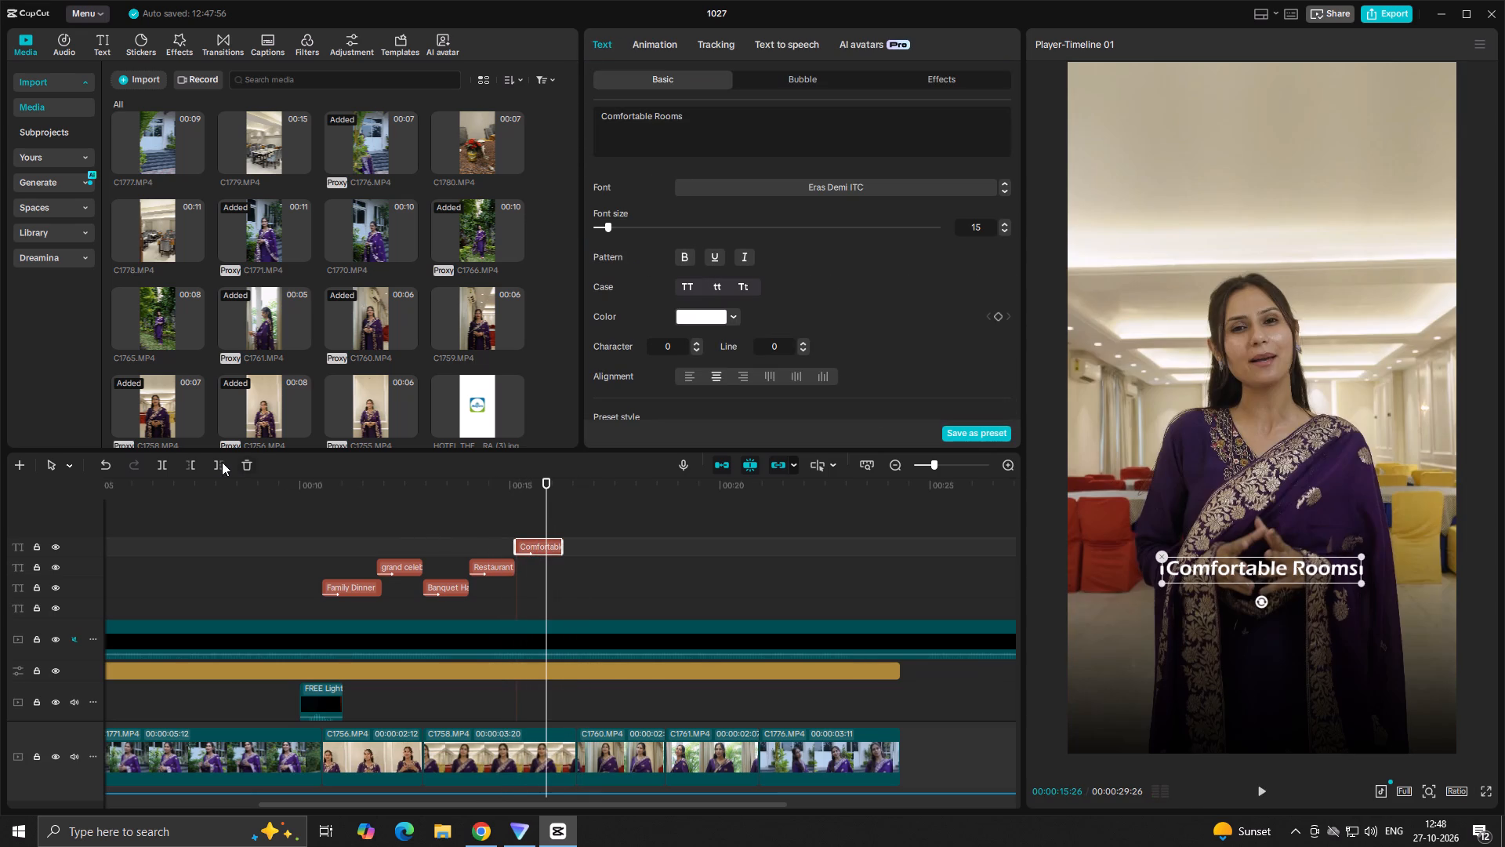
left_click(211, 462)
left_click(502, 539)
key("space")
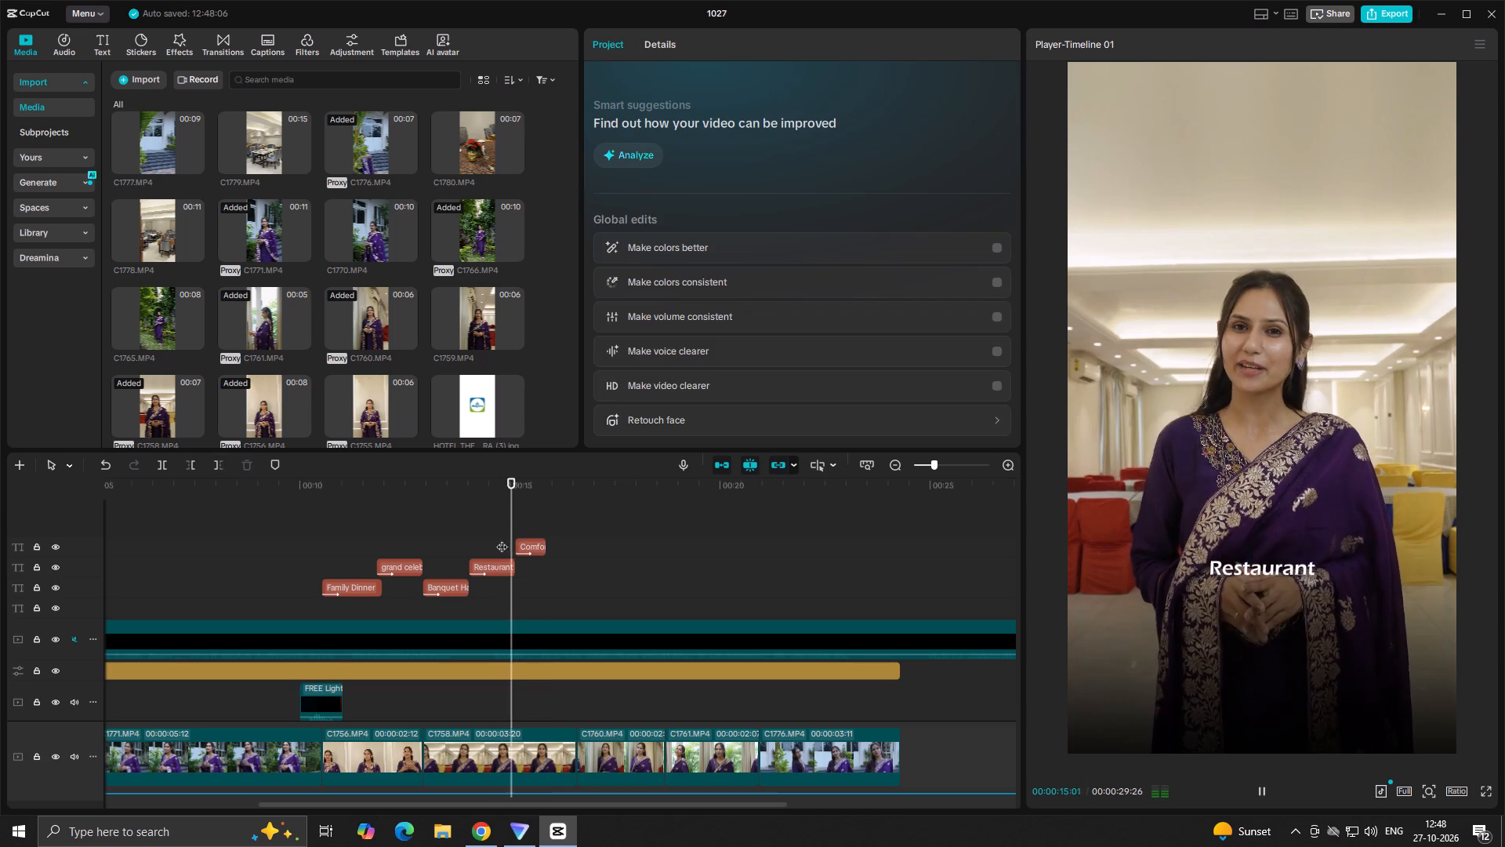
key("space")
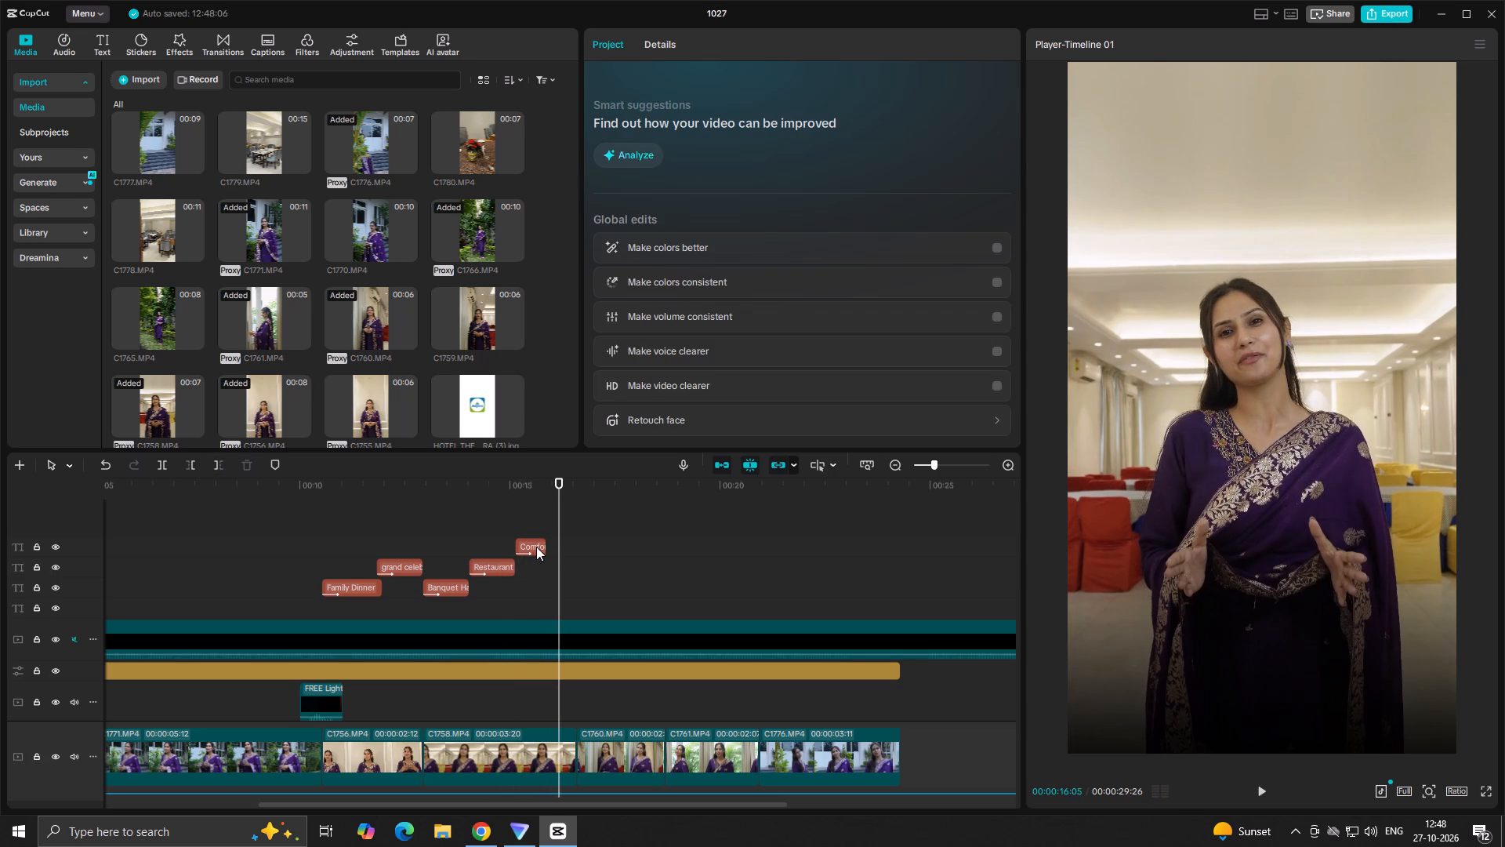
Duplicate the Comfortable Rooms title and place the copy on a new track above, starting where the original ends.
left_click(534, 547)
left_click_drag(534, 547, 553, 536, "alt")
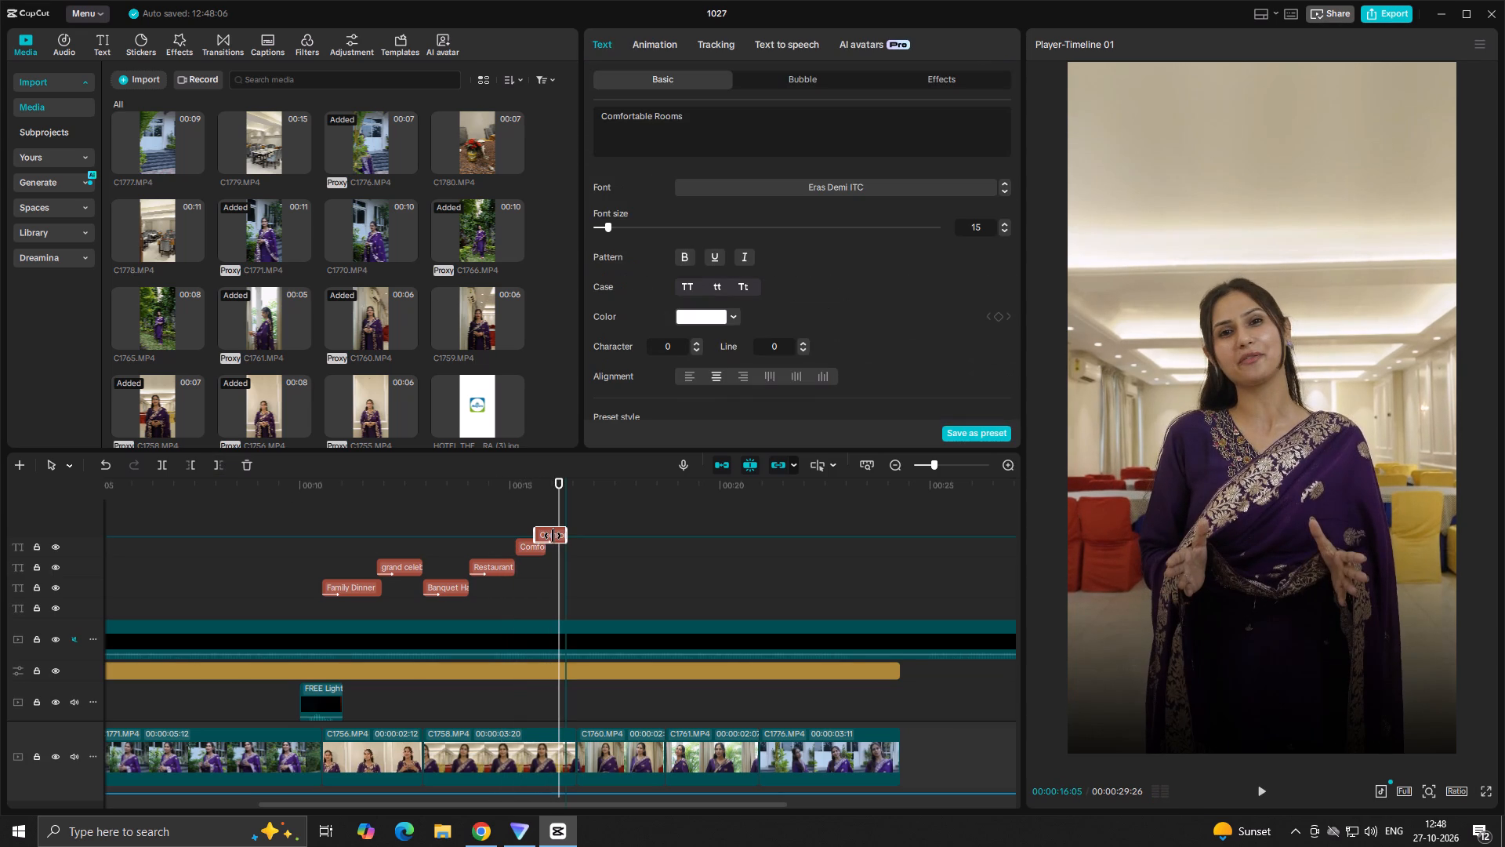
left_click_drag(553, 536, 564, 530, "alt")
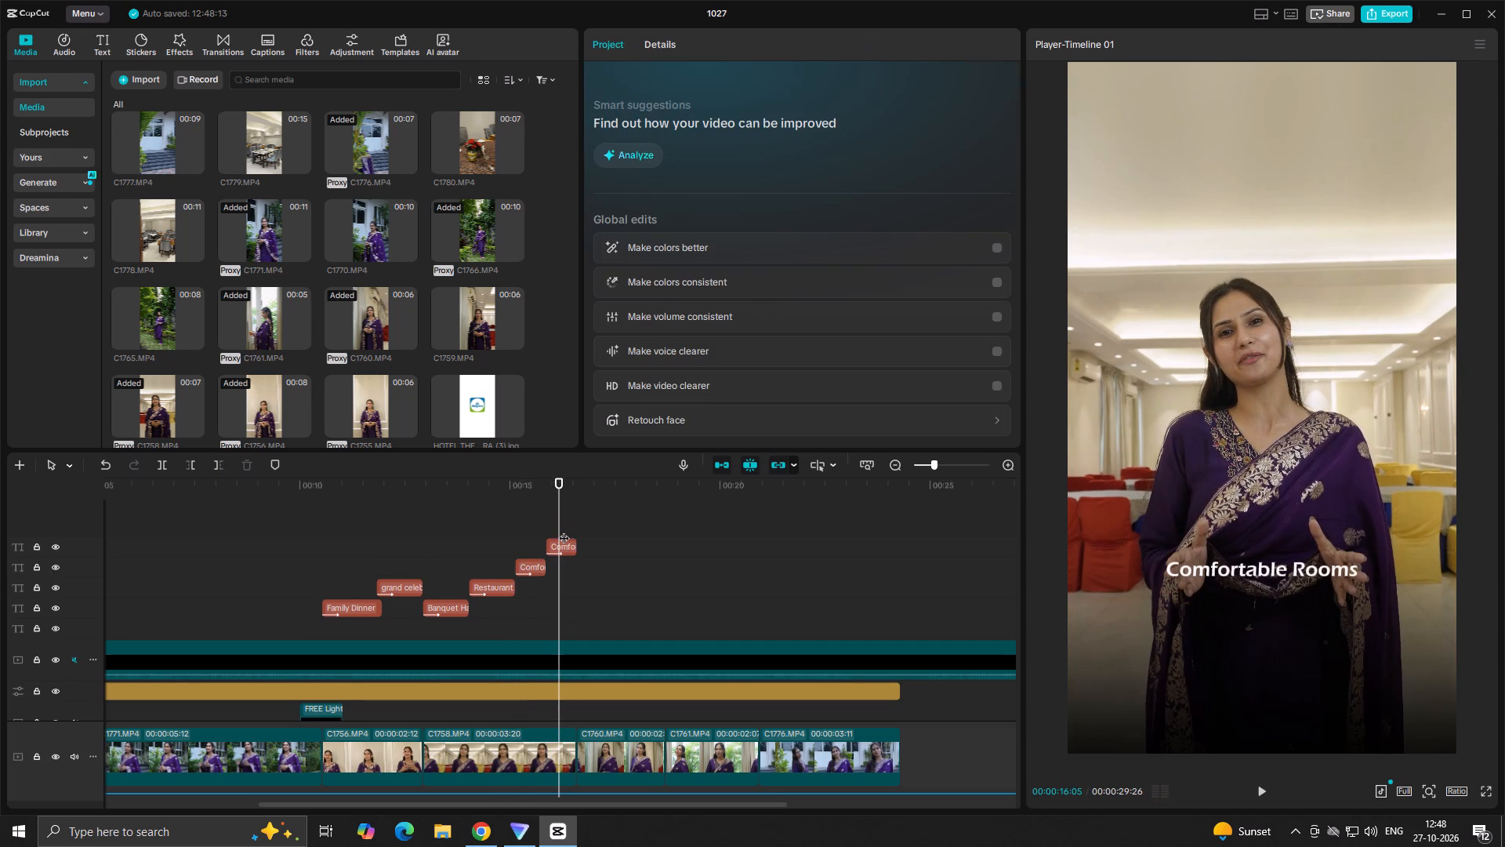
Change the new title copy's text to "Beautiful Lawn" with each word capitalized.
left_click(563, 543)
left_click_drag(703, 128, 540, 78)
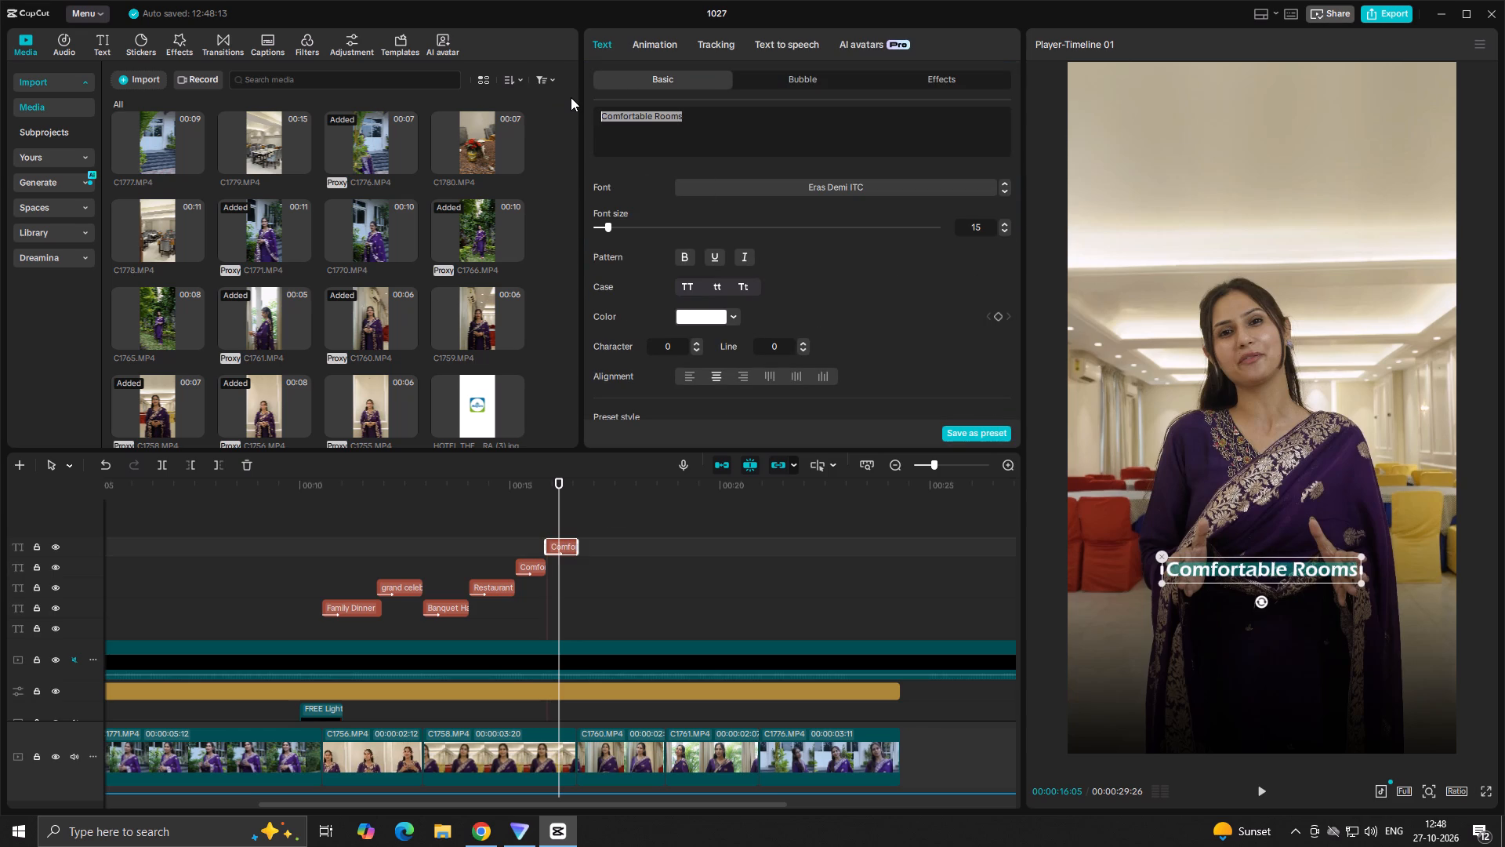
type("bea")
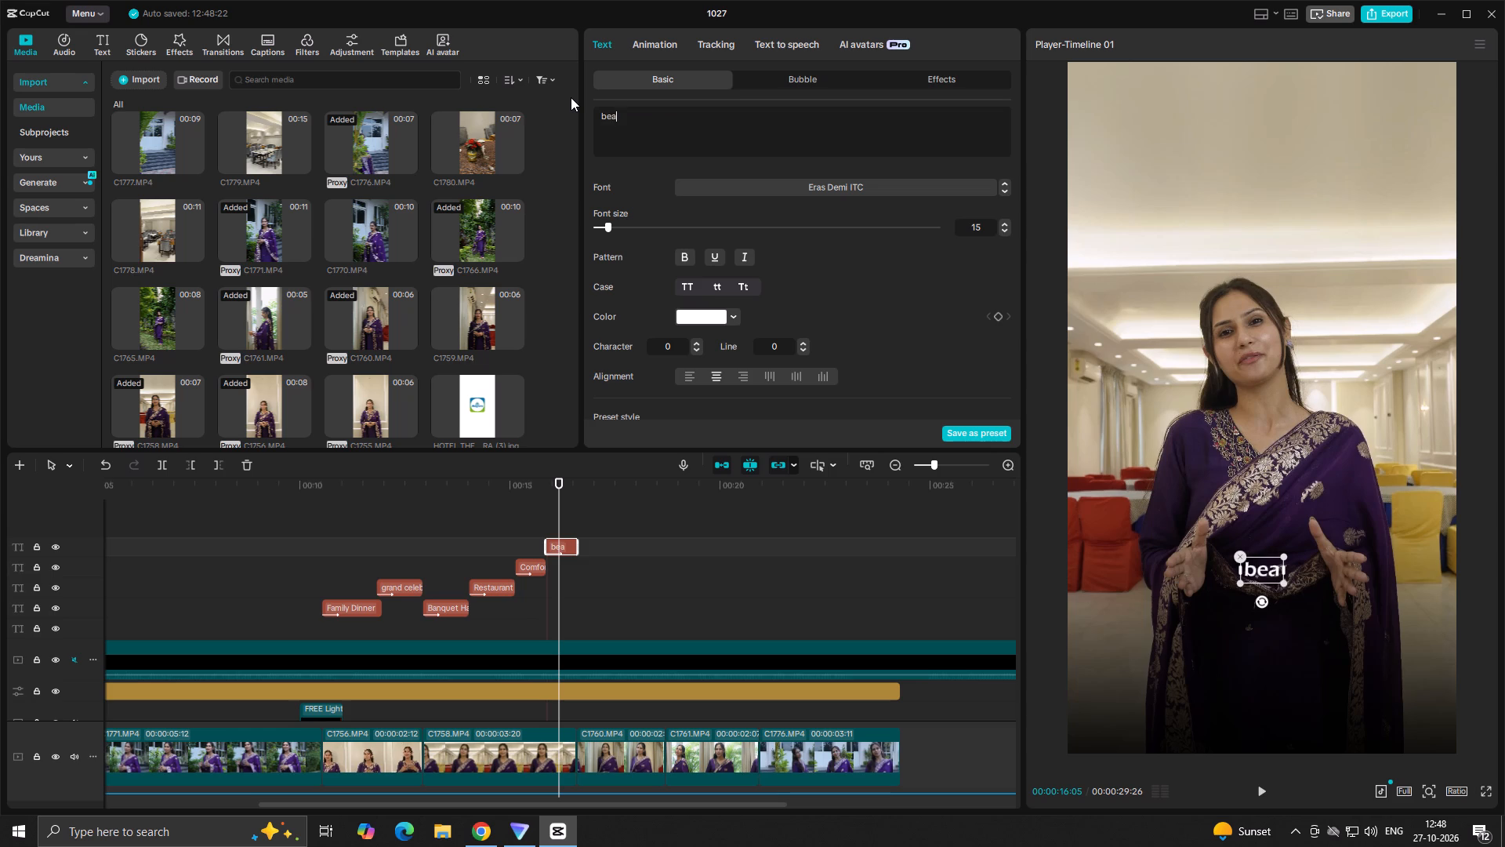
type("utiful")
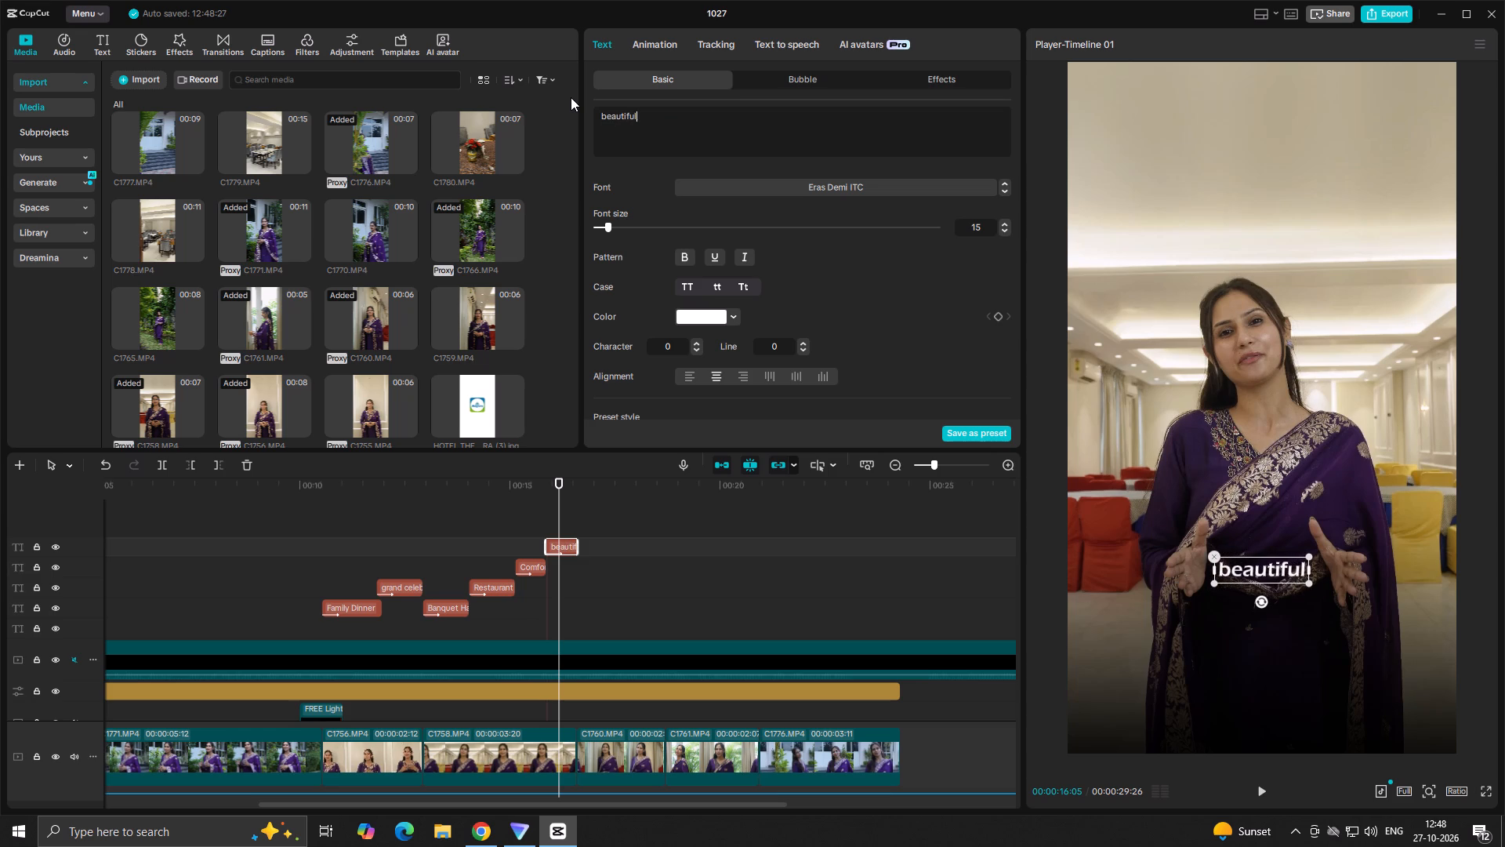
key("space")
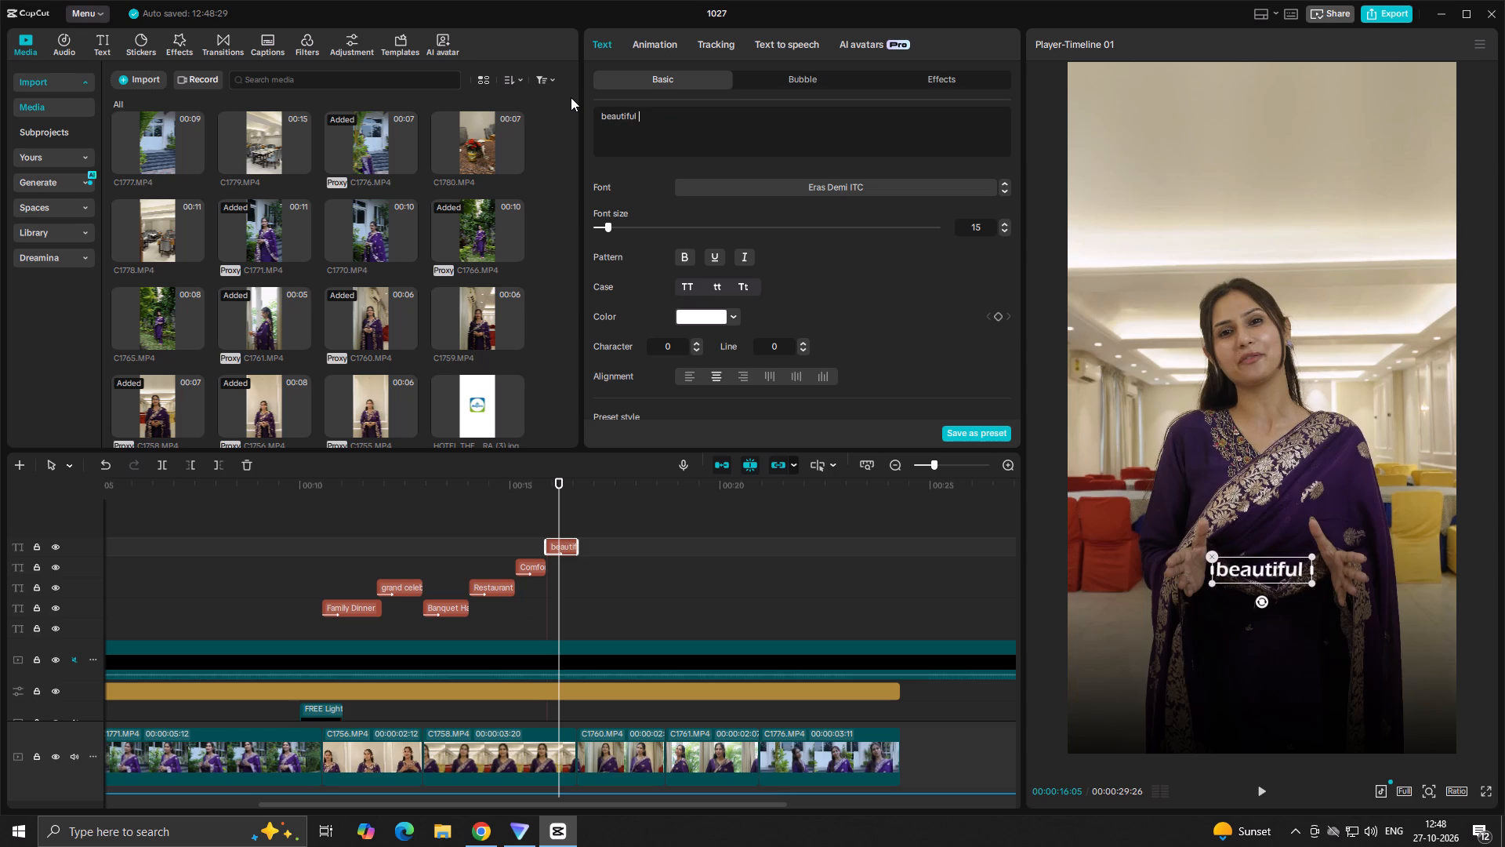
type("law")
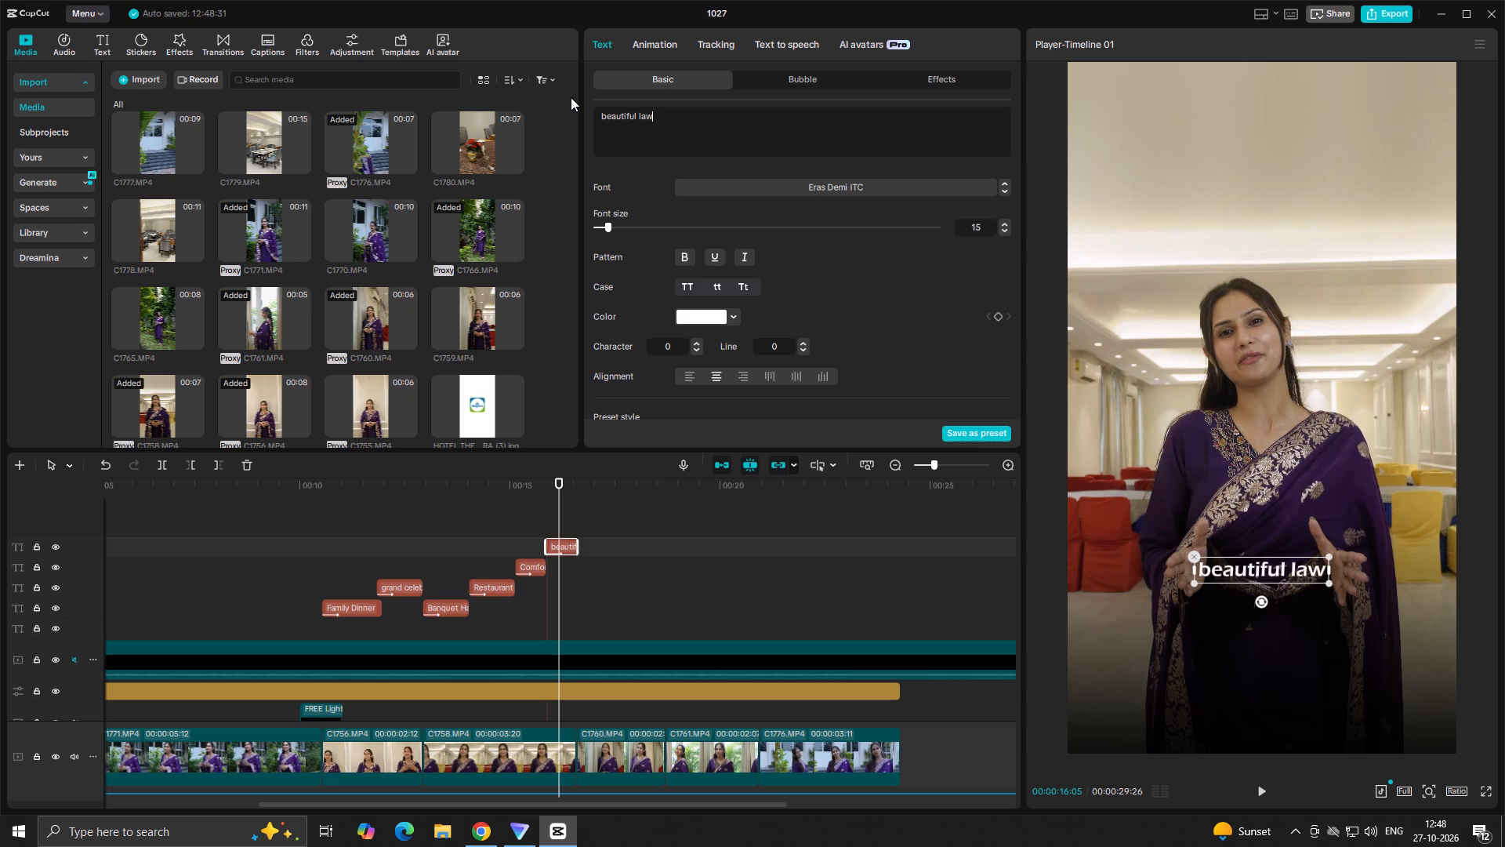
key("n")
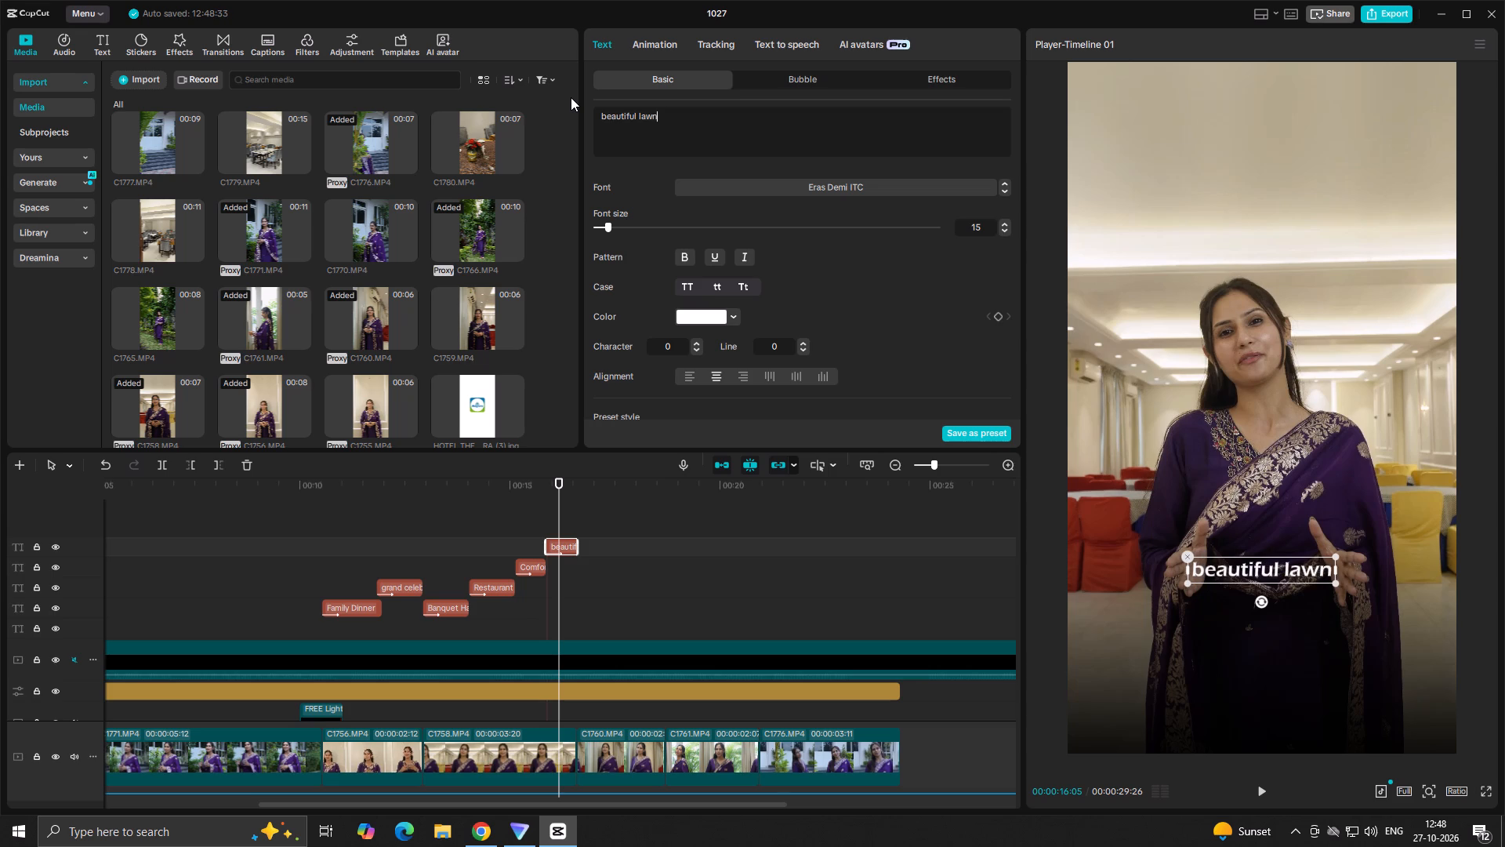
left_click(744, 292)
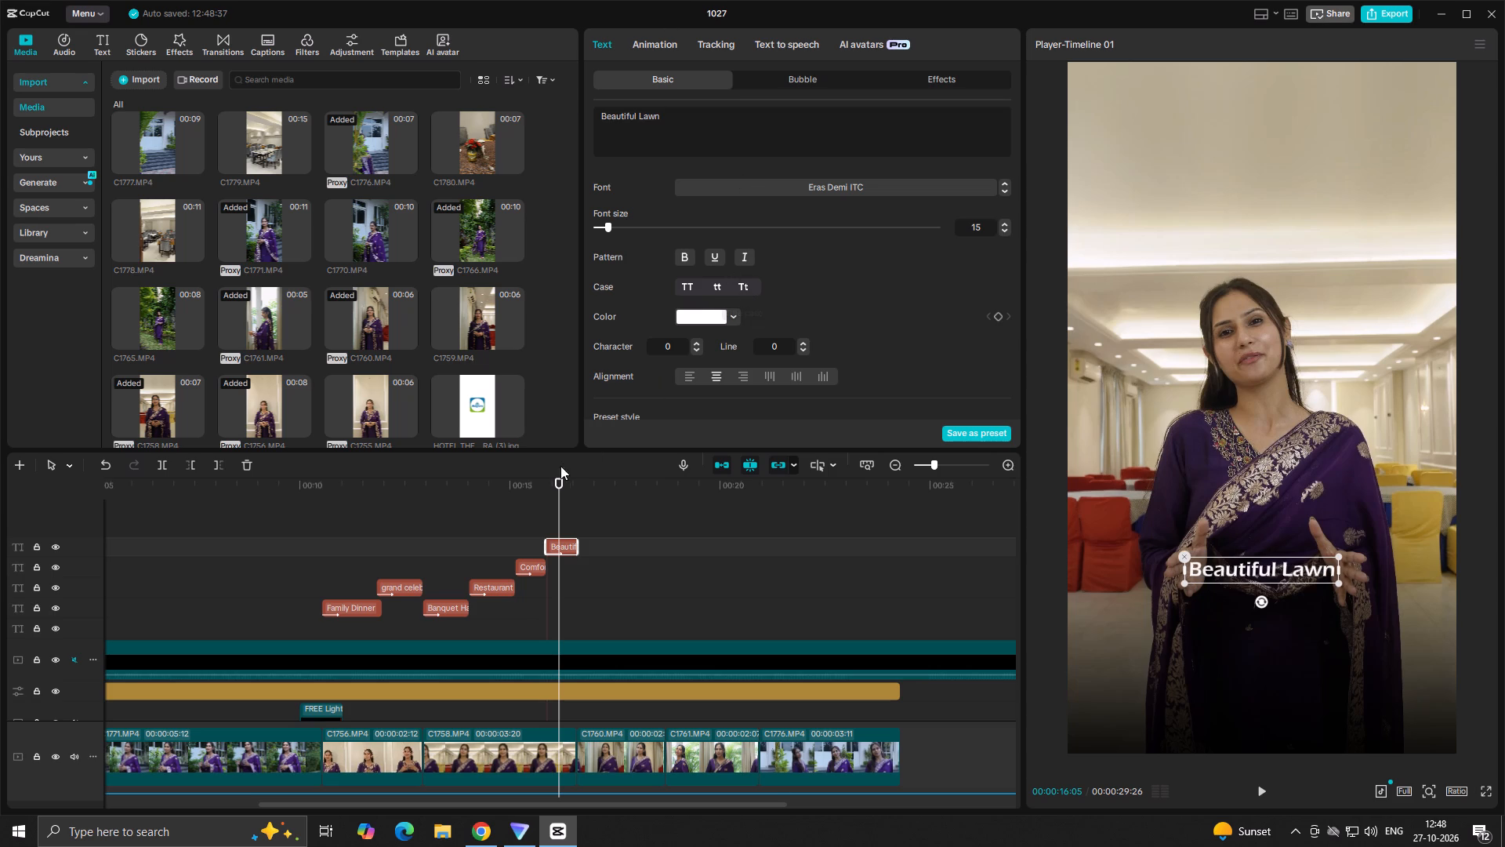
Play back from the Comfortable Rooms and Beautiful Lawn titles through the cut between C1760.MP4 and C1761.MP4 to check timing and transitions.
left_click(531, 522)
key("space")
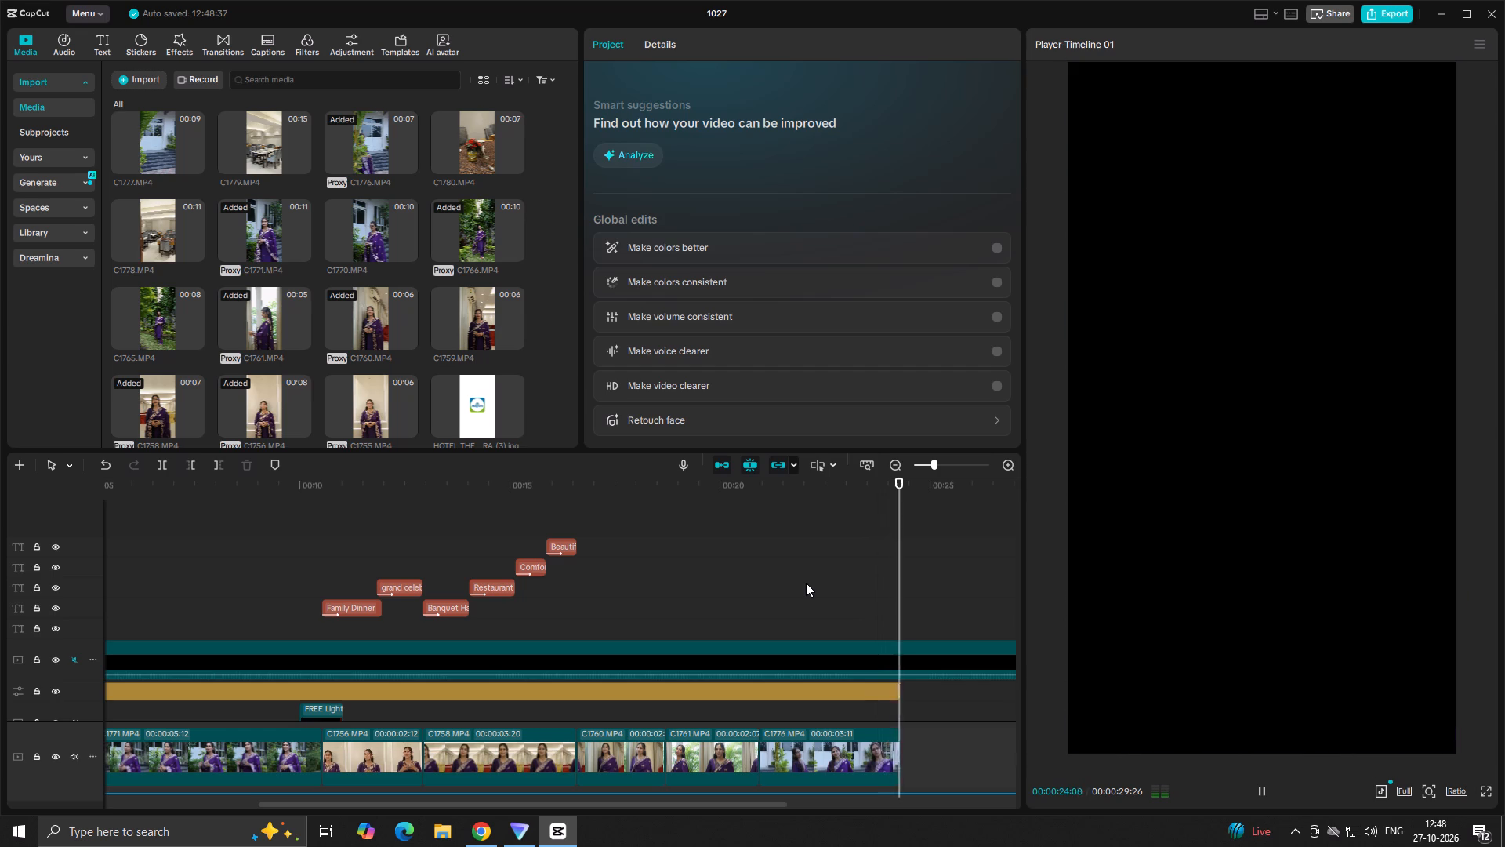
key("space")
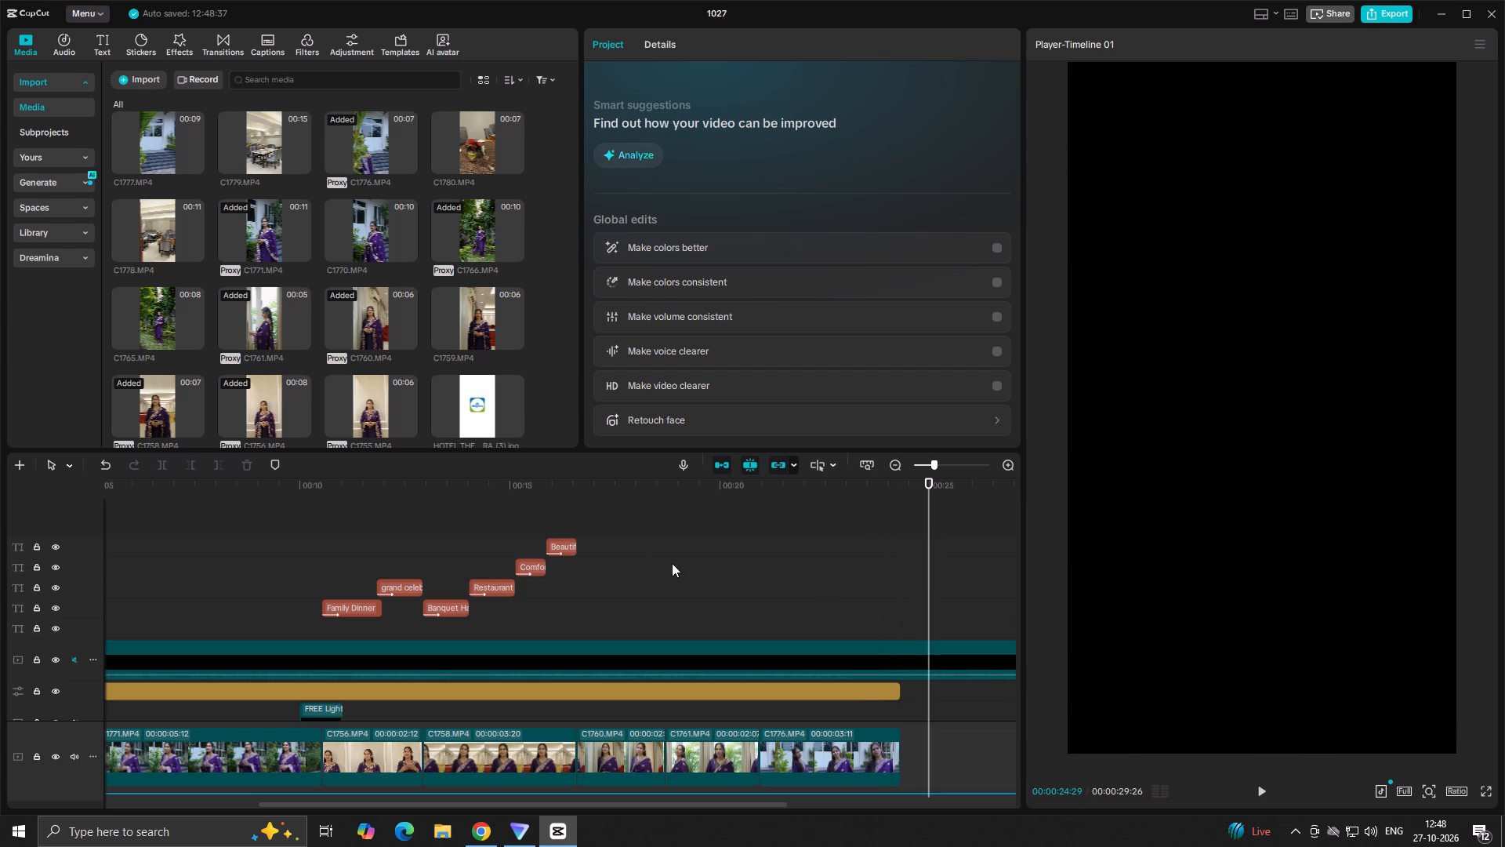
left_click(517, 511)
key("space")
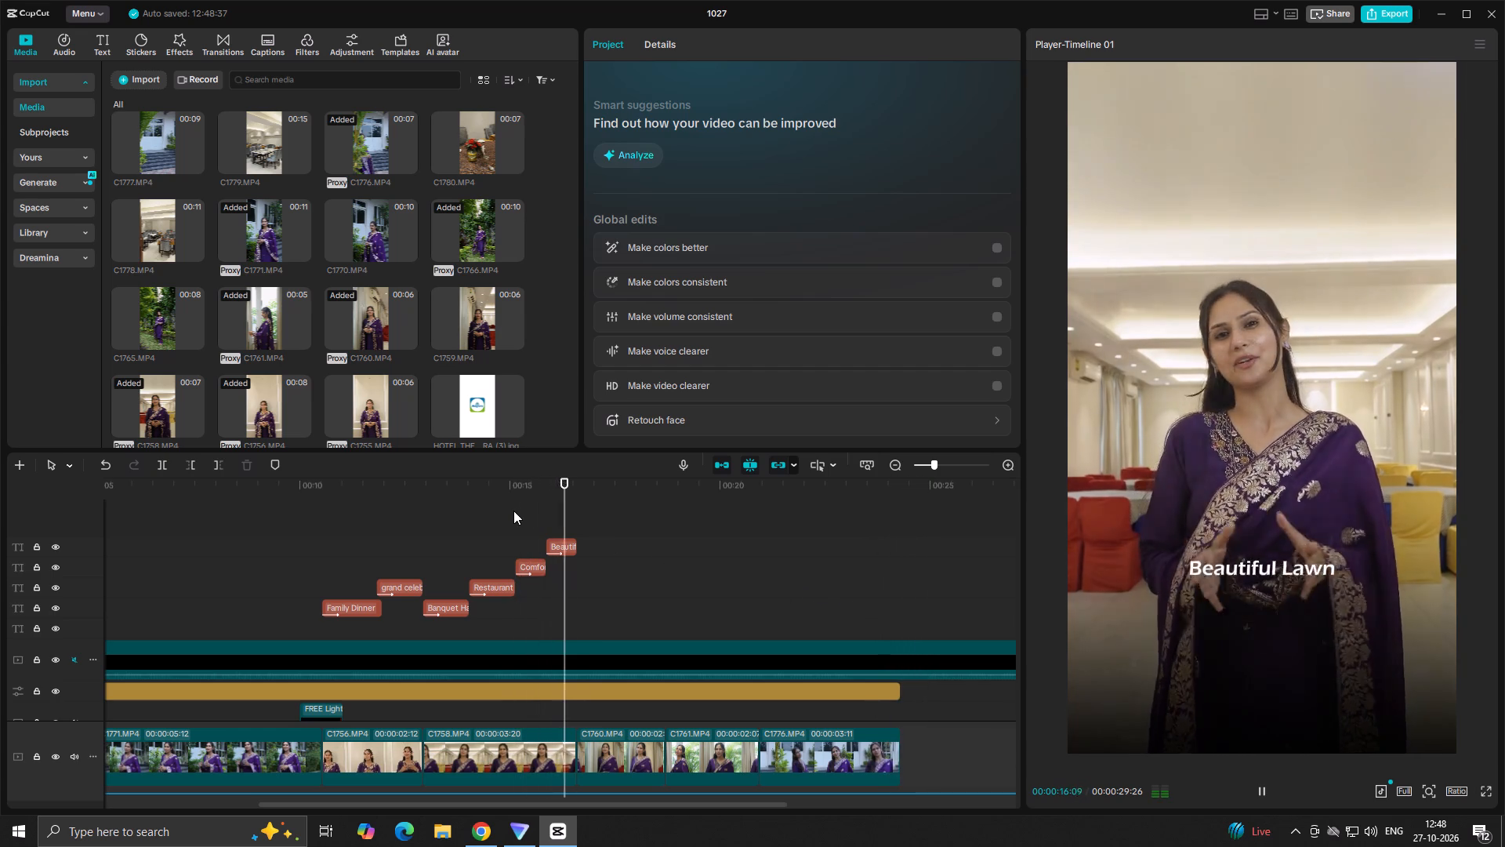
key("space")
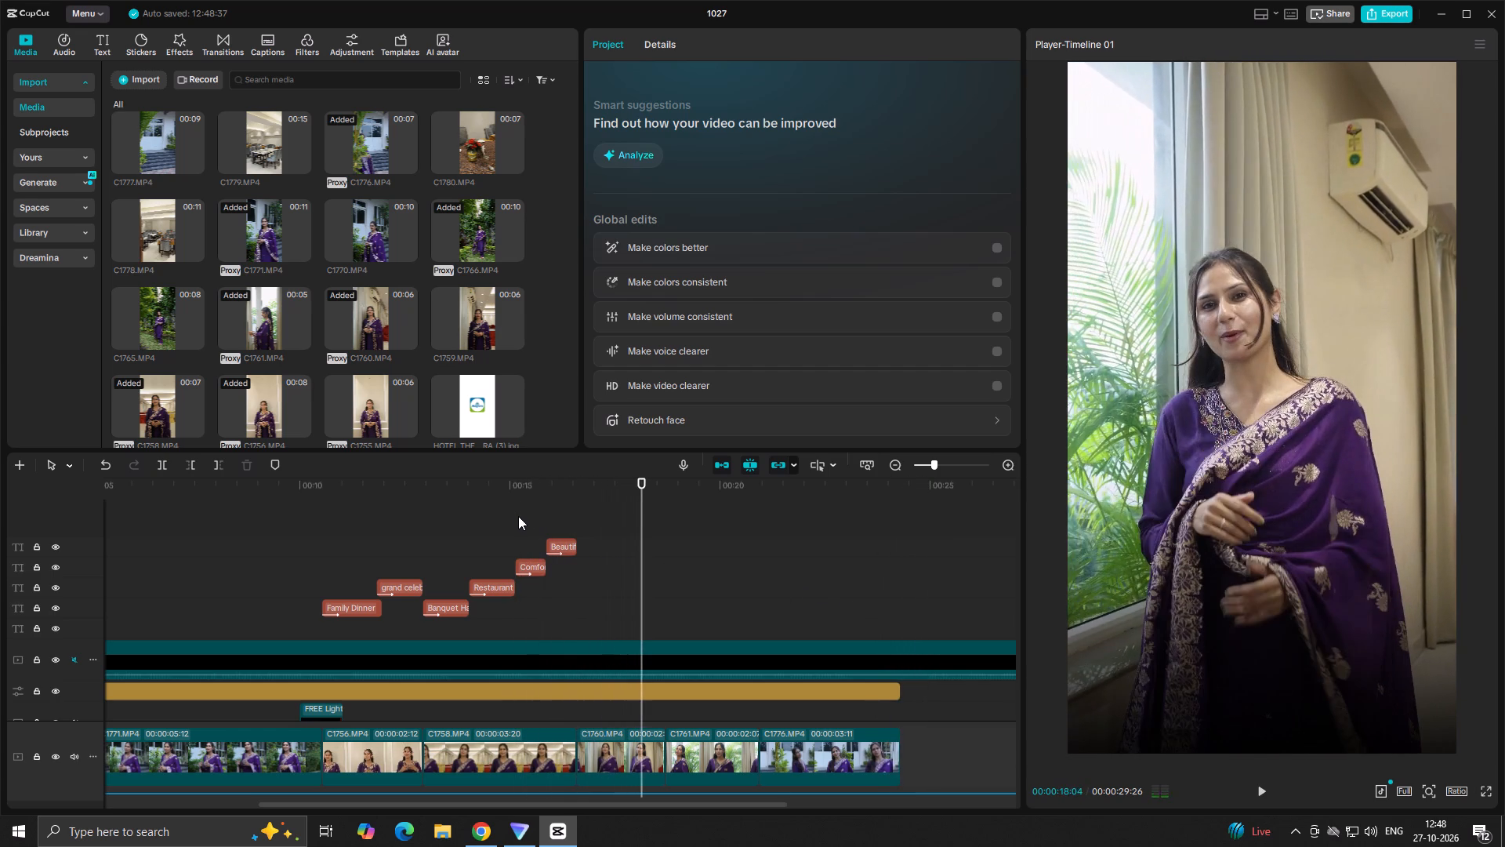
left_click(518, 516)
left_click_drag(518, 516, 0, 588)
key("space")
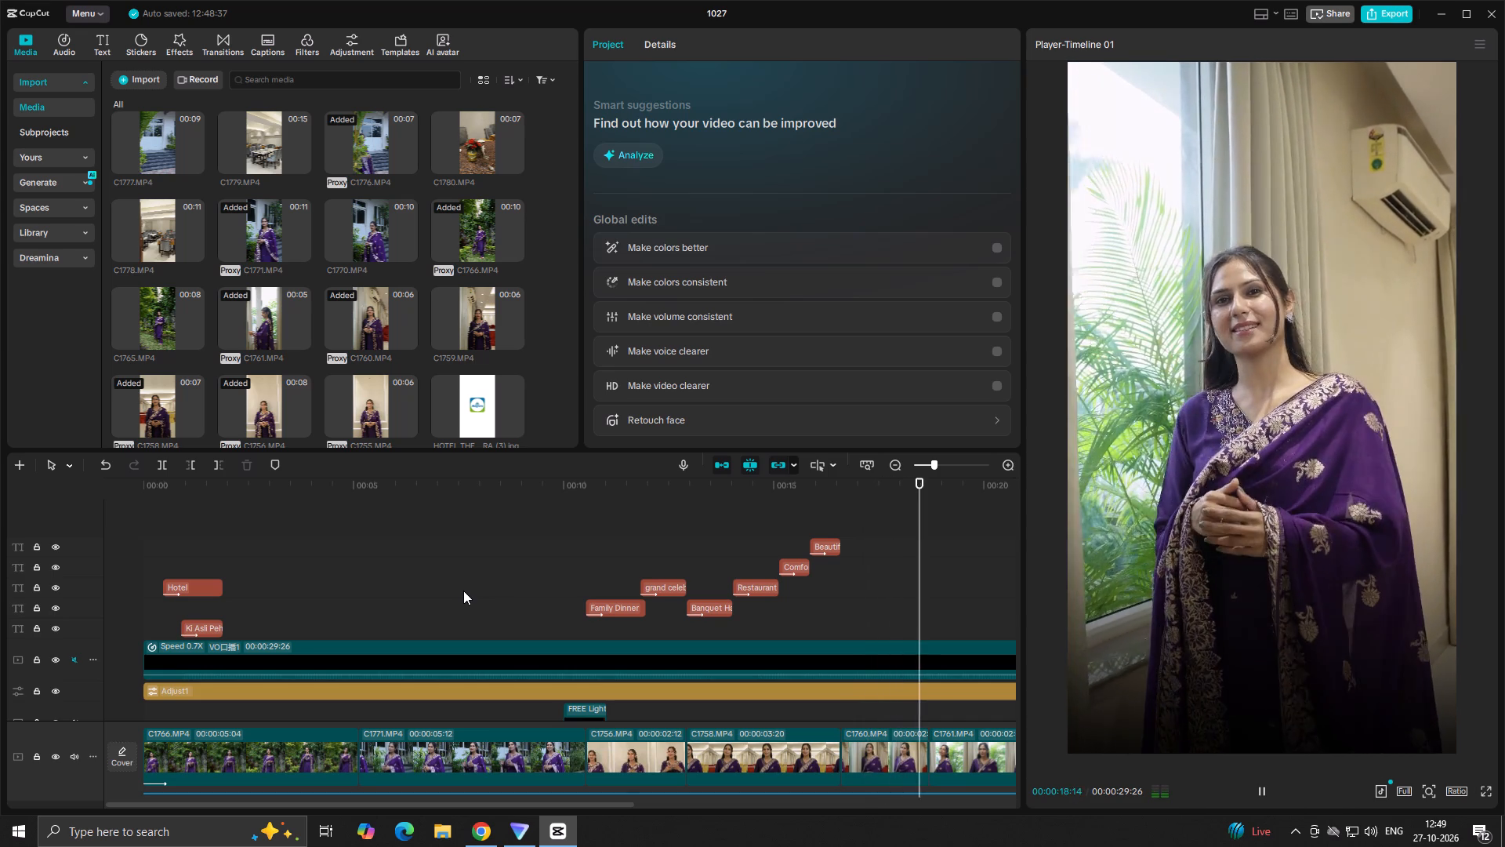
key("space")
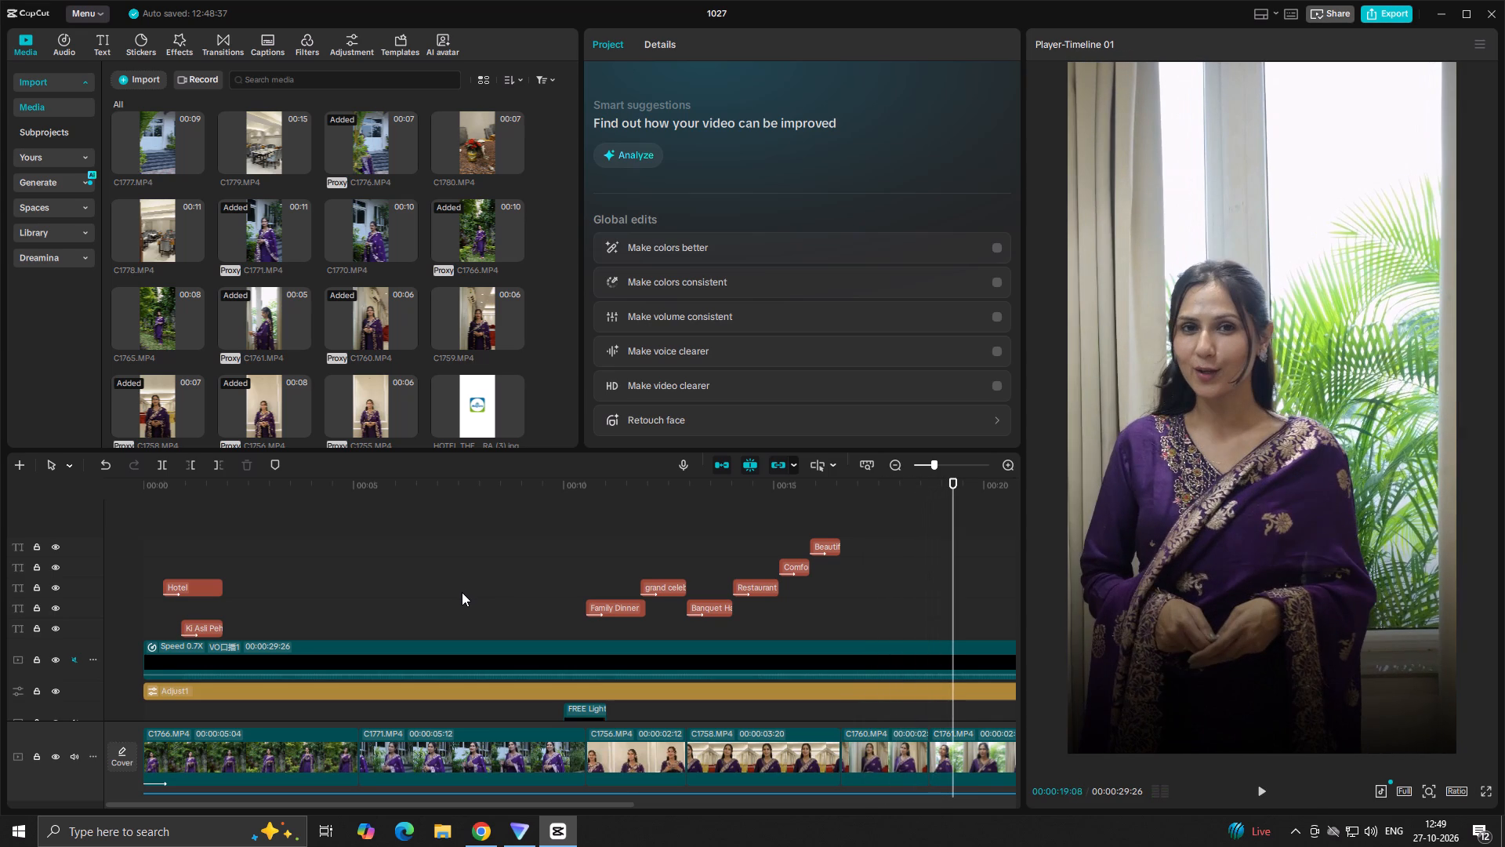
left_click(877, 604)
key("space")
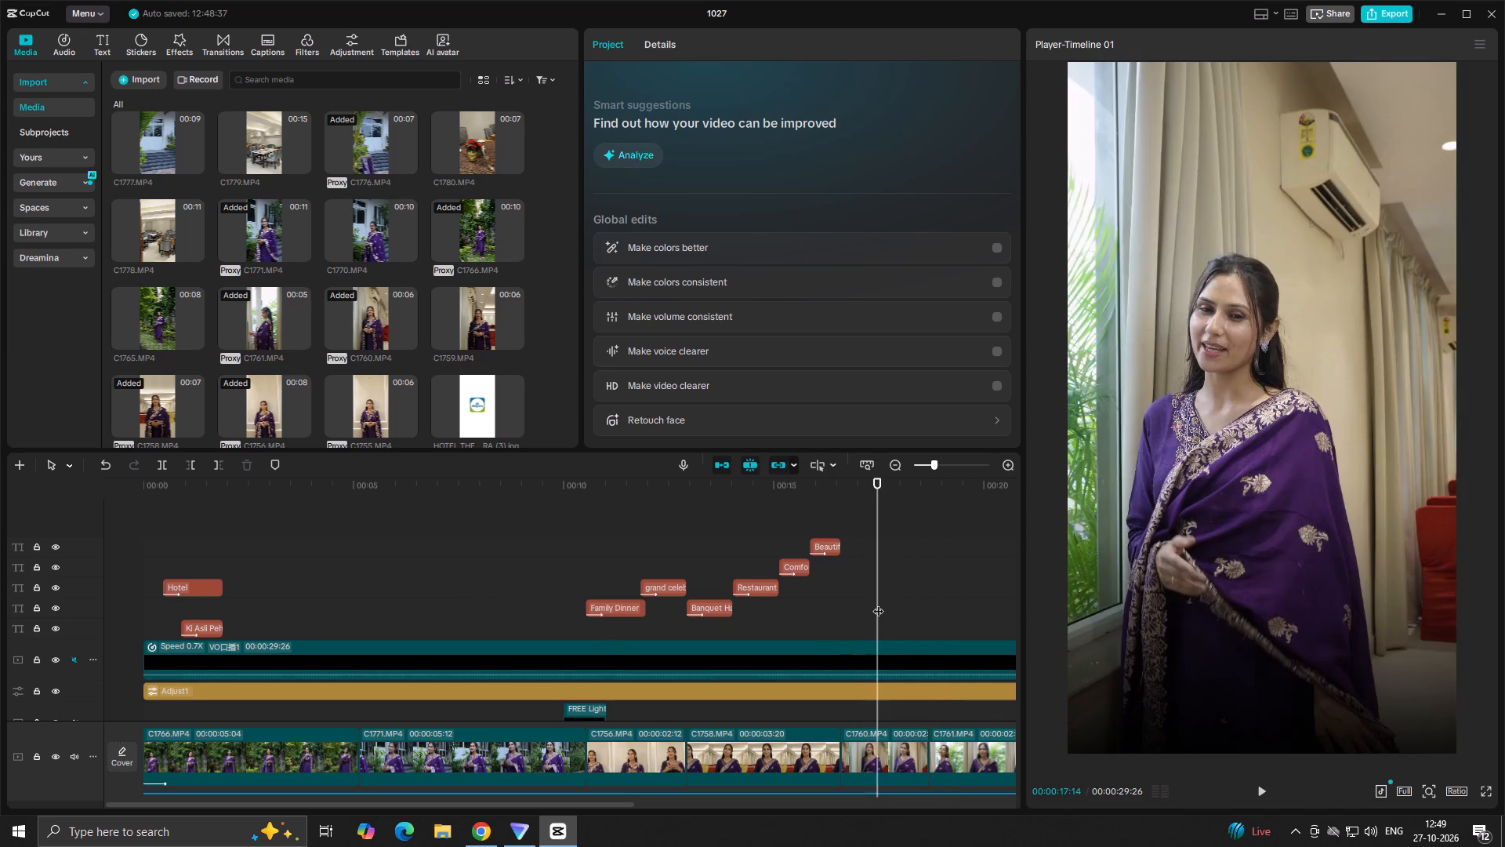
key("space")
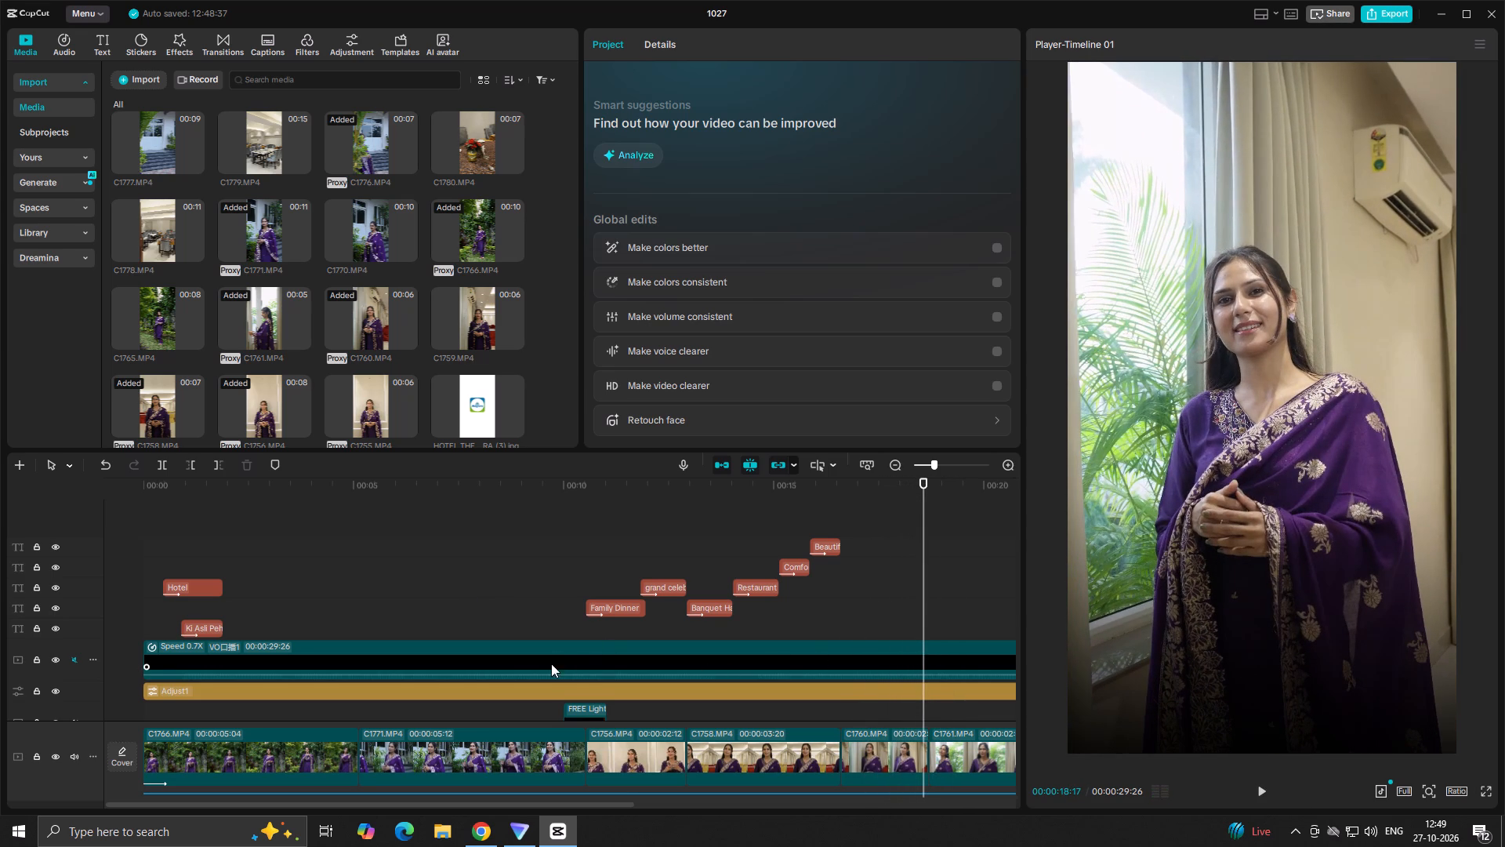
Copy the light leak clip from the C1771.MP4 to C1756.MP4 cut onto the C1760.MP4 to C1761.MP4 cut and play it back.
scroll(558, 656, "down", 6)
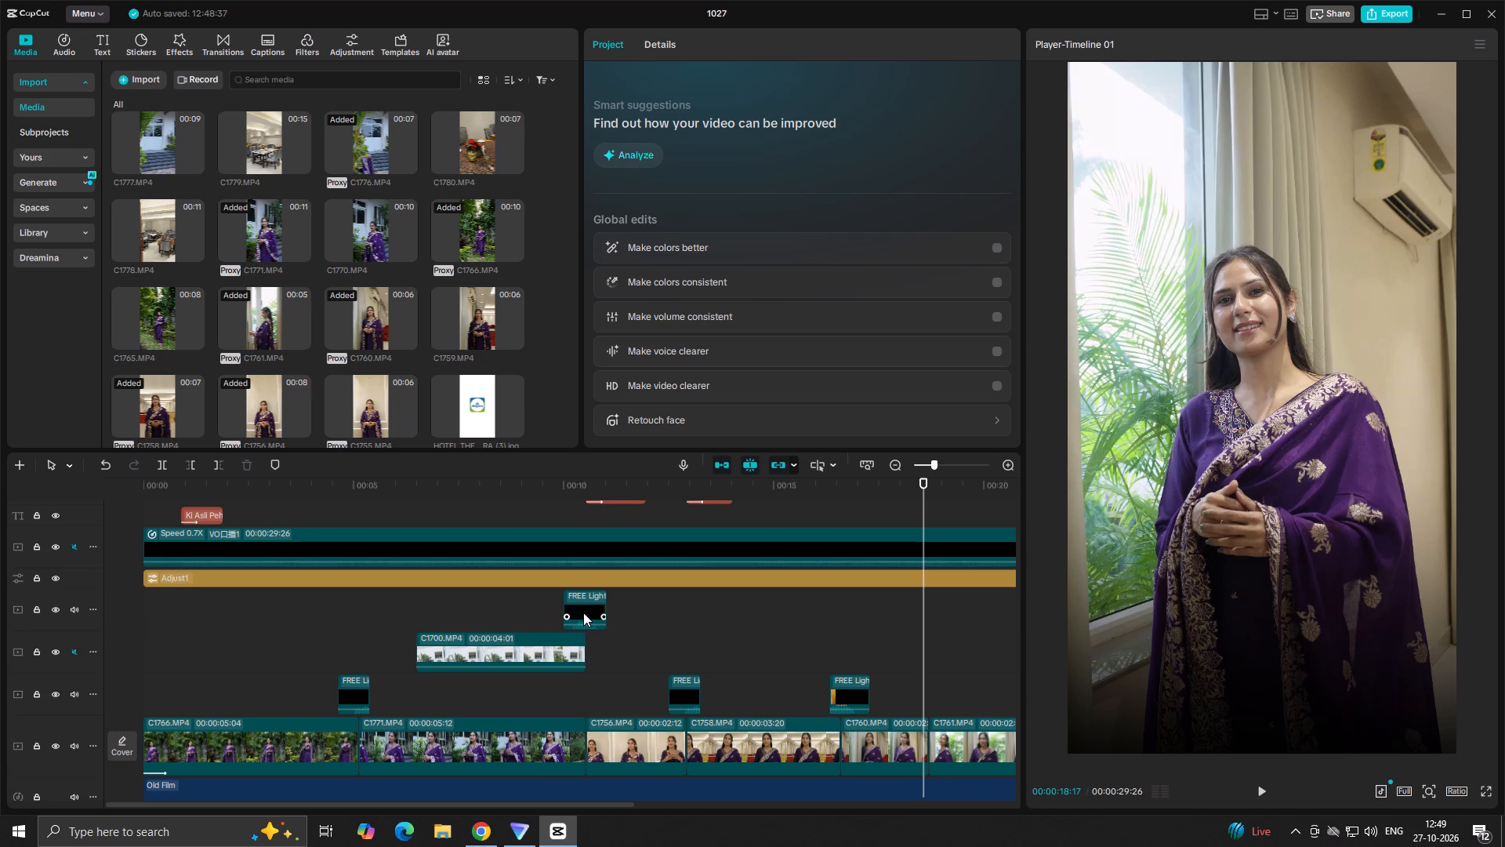
left_click_drag(583, 612, 863, 634, "alt")
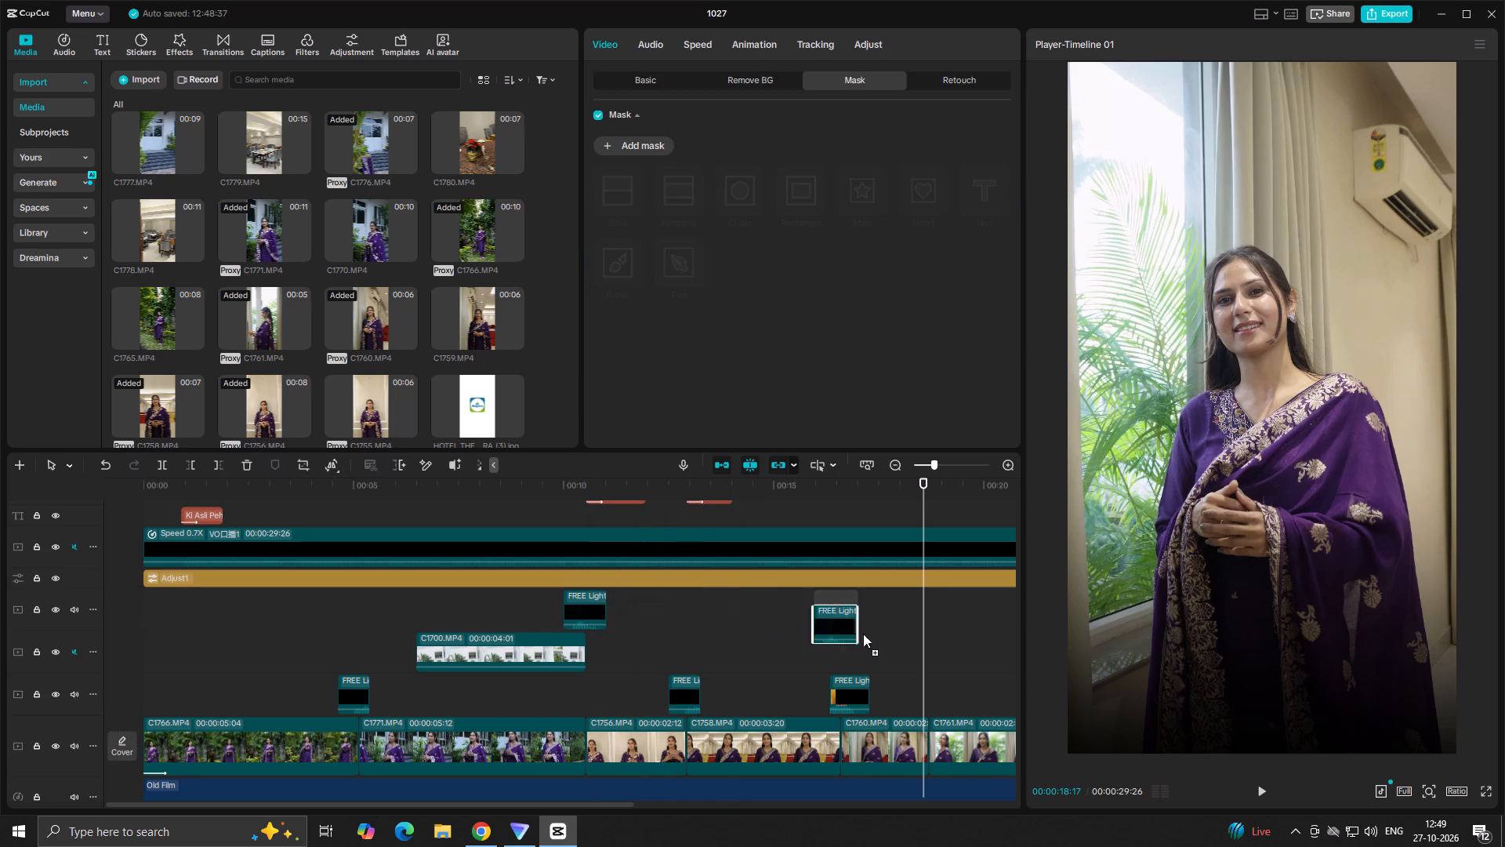
left_click_drag(863, 634, 920, 627, "alt")
left_click(887, 631)
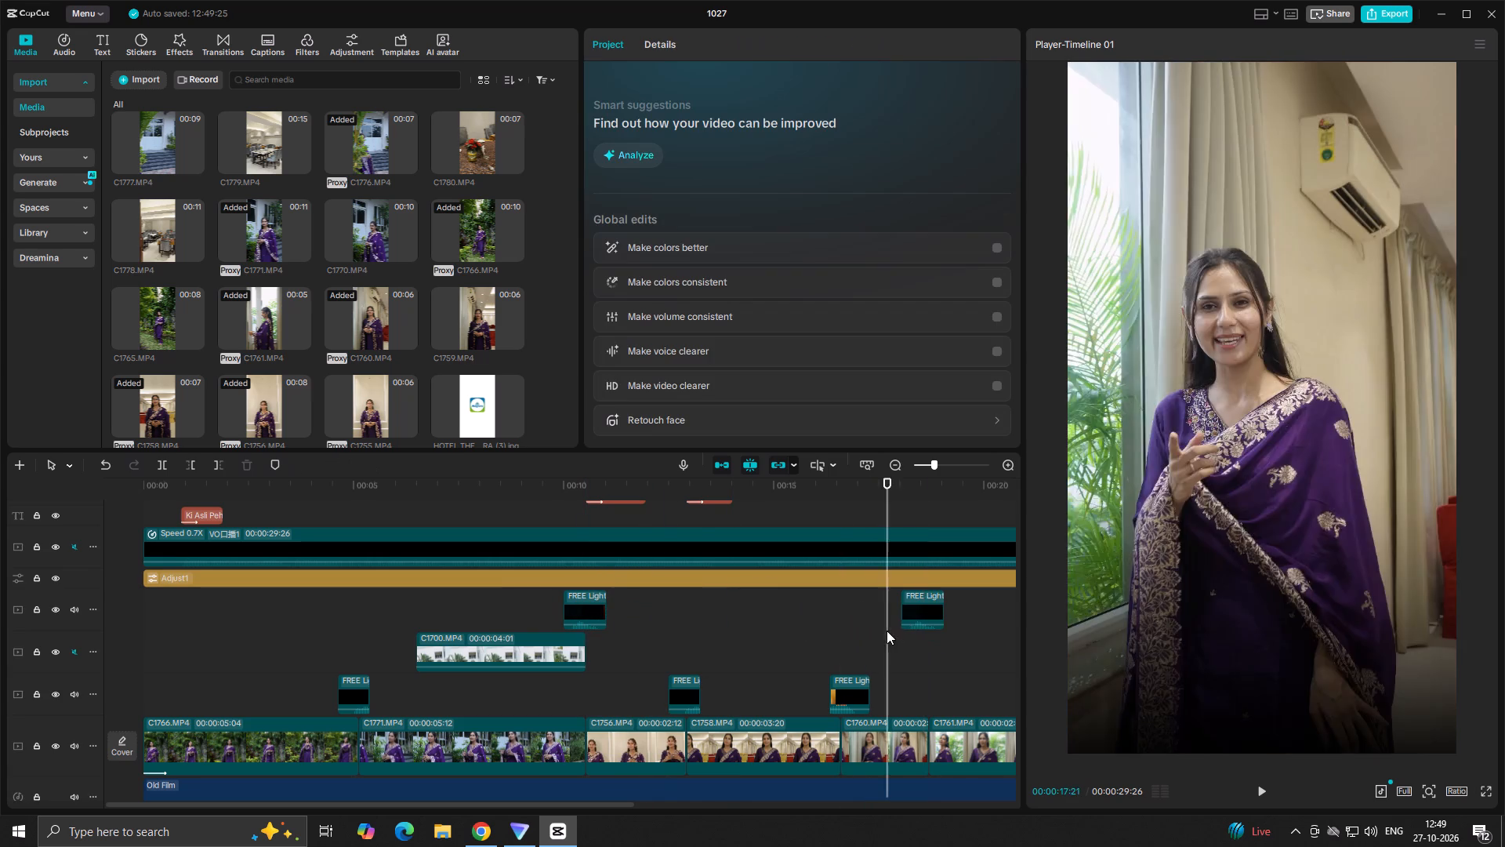
key("space")
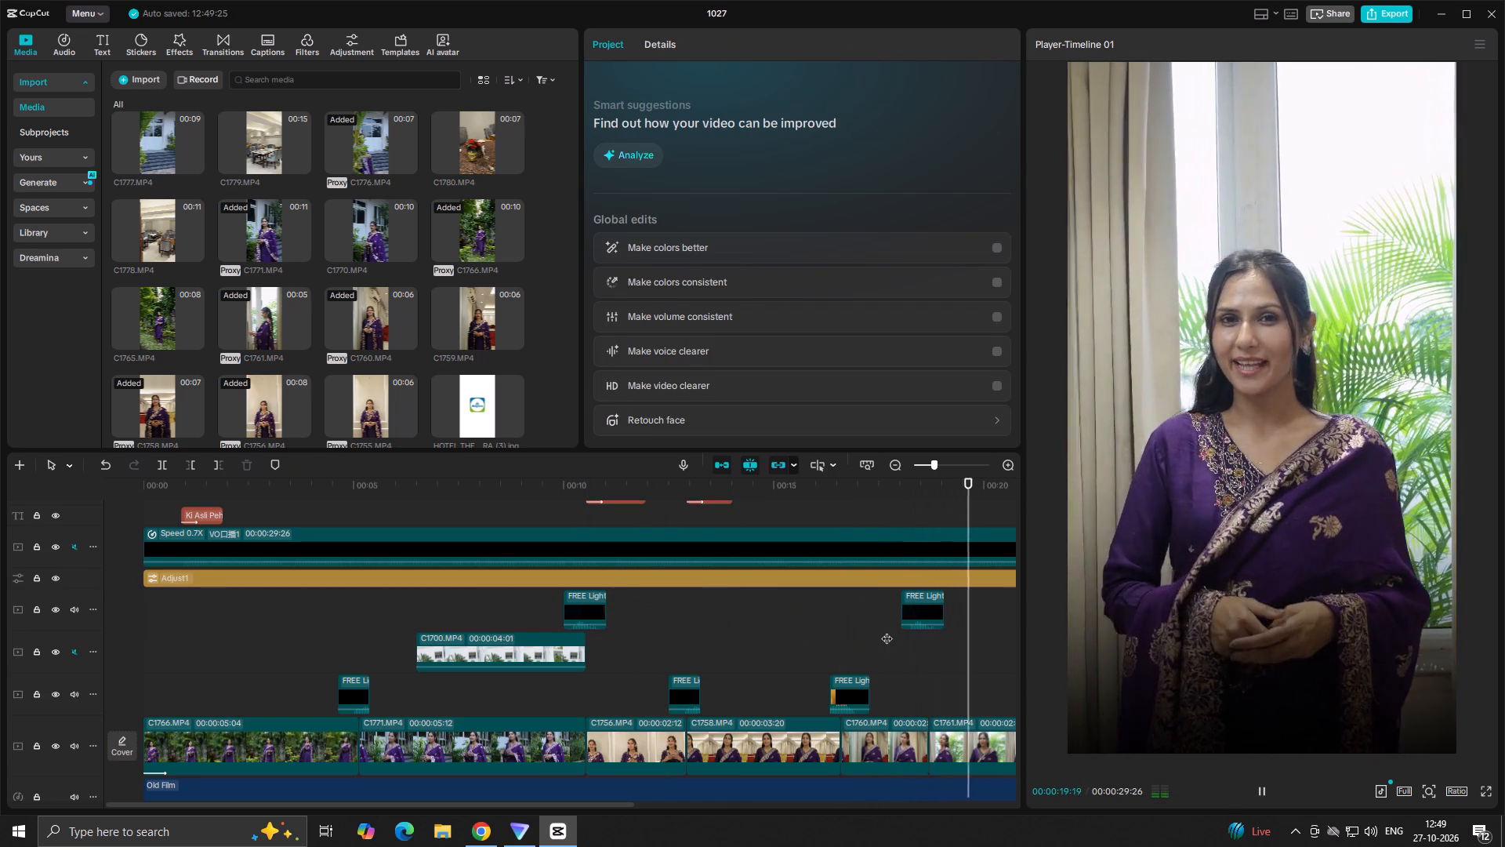
key("space")
Shift the new light leak copy slightly later over the C1760.MP4 to C1761.MP4 cut and play back the result.
left_click(916, 609)
left_click_drag(916, 609, 917, 609)
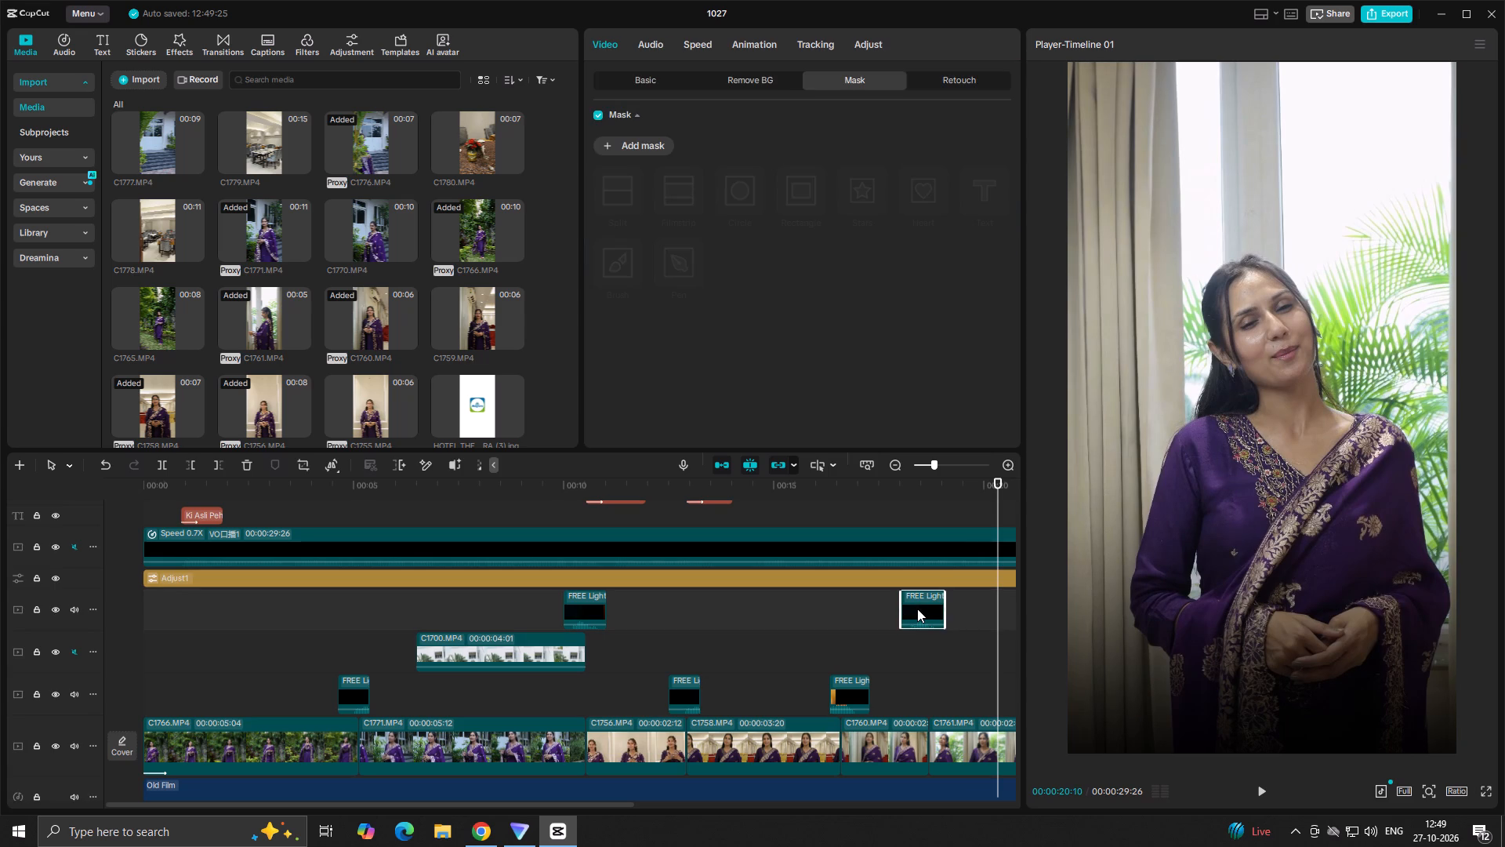
left_click_drag(917, 609, 925, 606)
left_click(890, 634)
key("space")
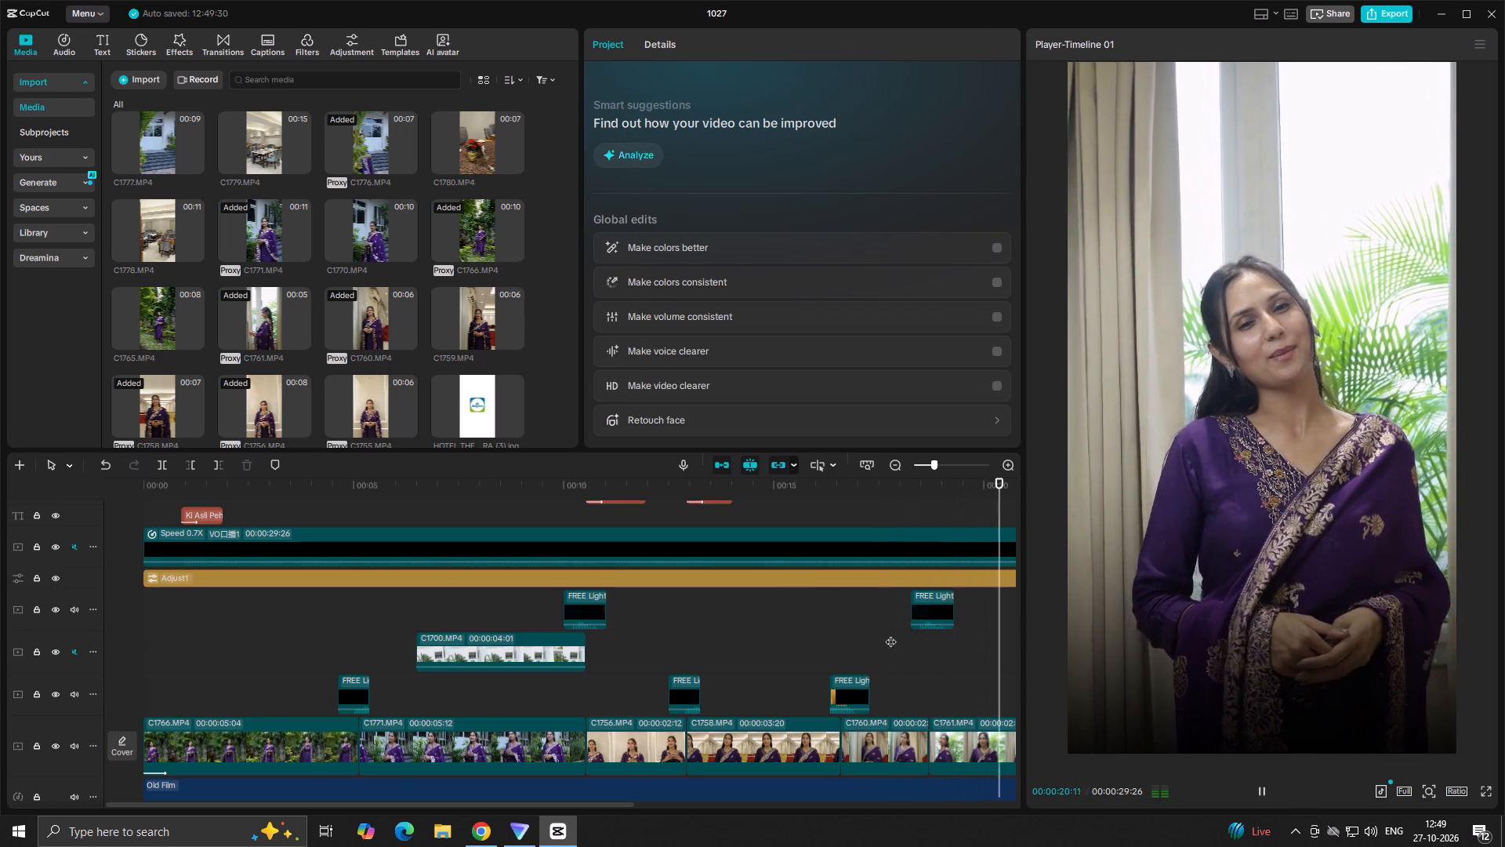
key("space")
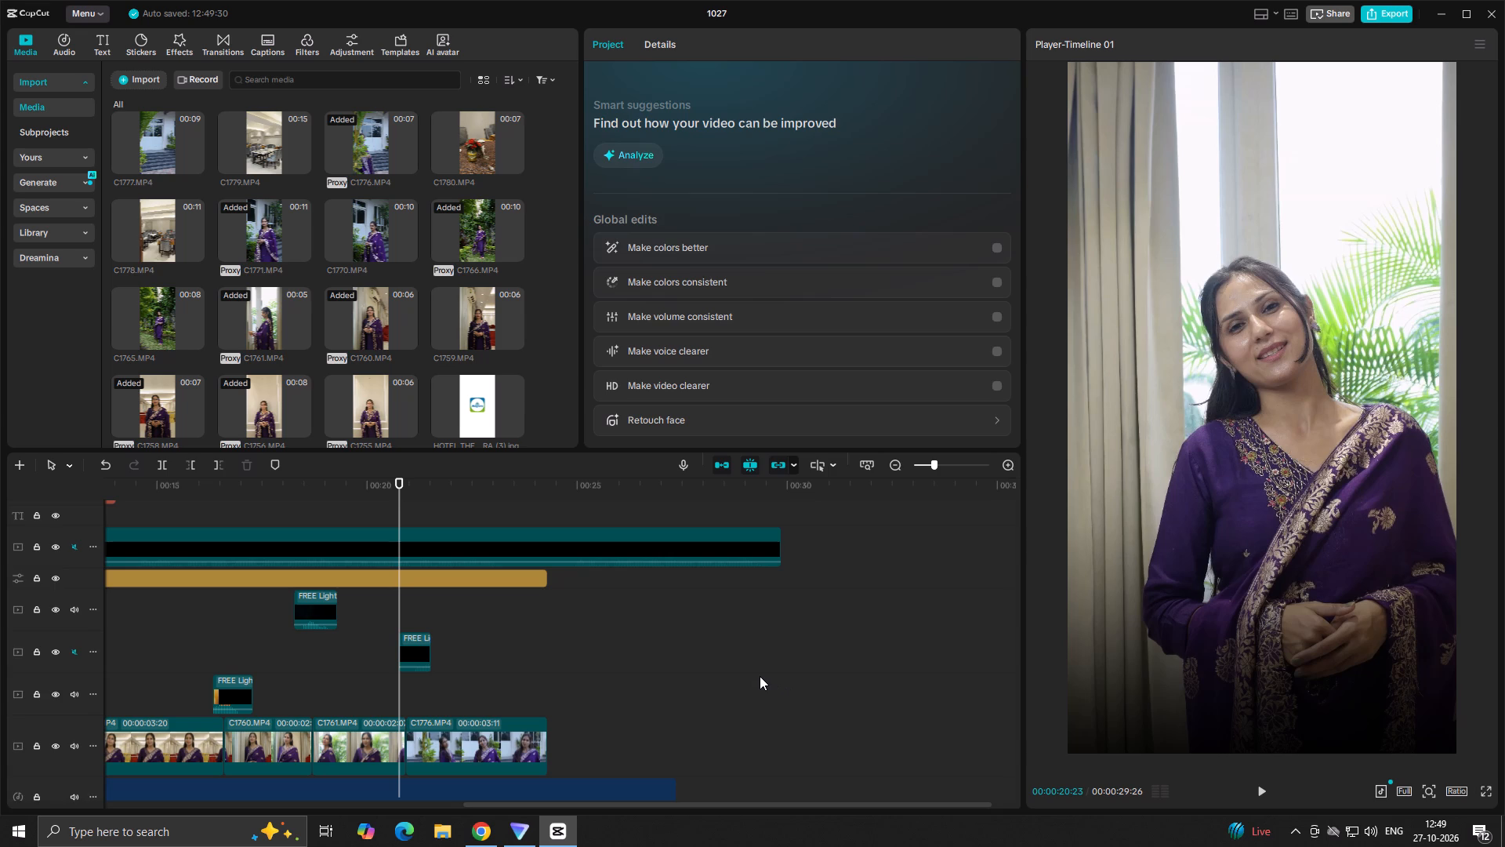
Duplicate the Comfortable Rooms title onto a new track, starting at 00:00:20:23 near the start of C1776.MP4, and play it back.
scroll(345, 633, "up", 4)
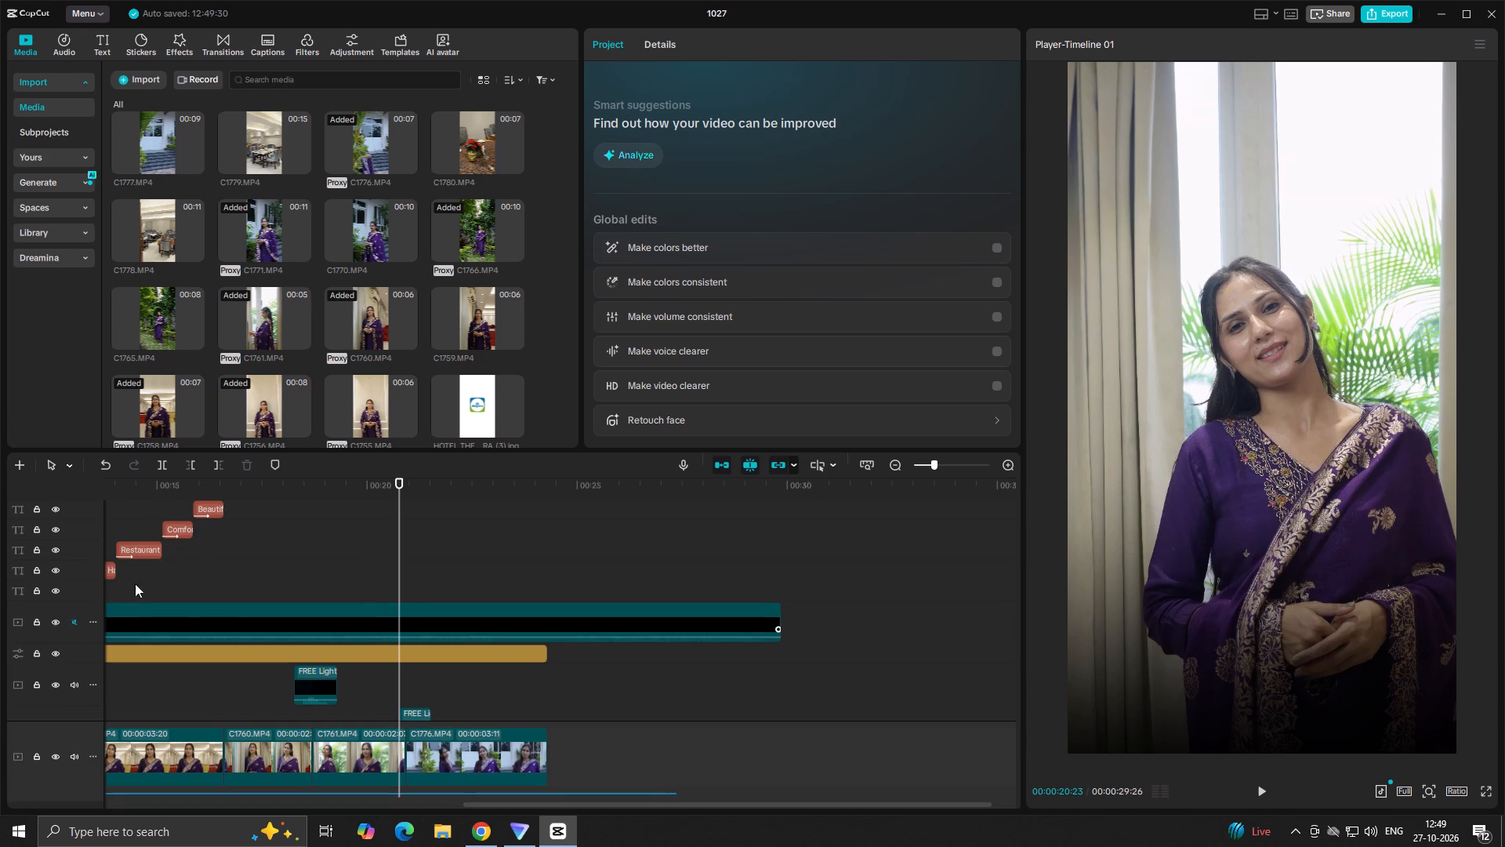
left_click(132, 548)
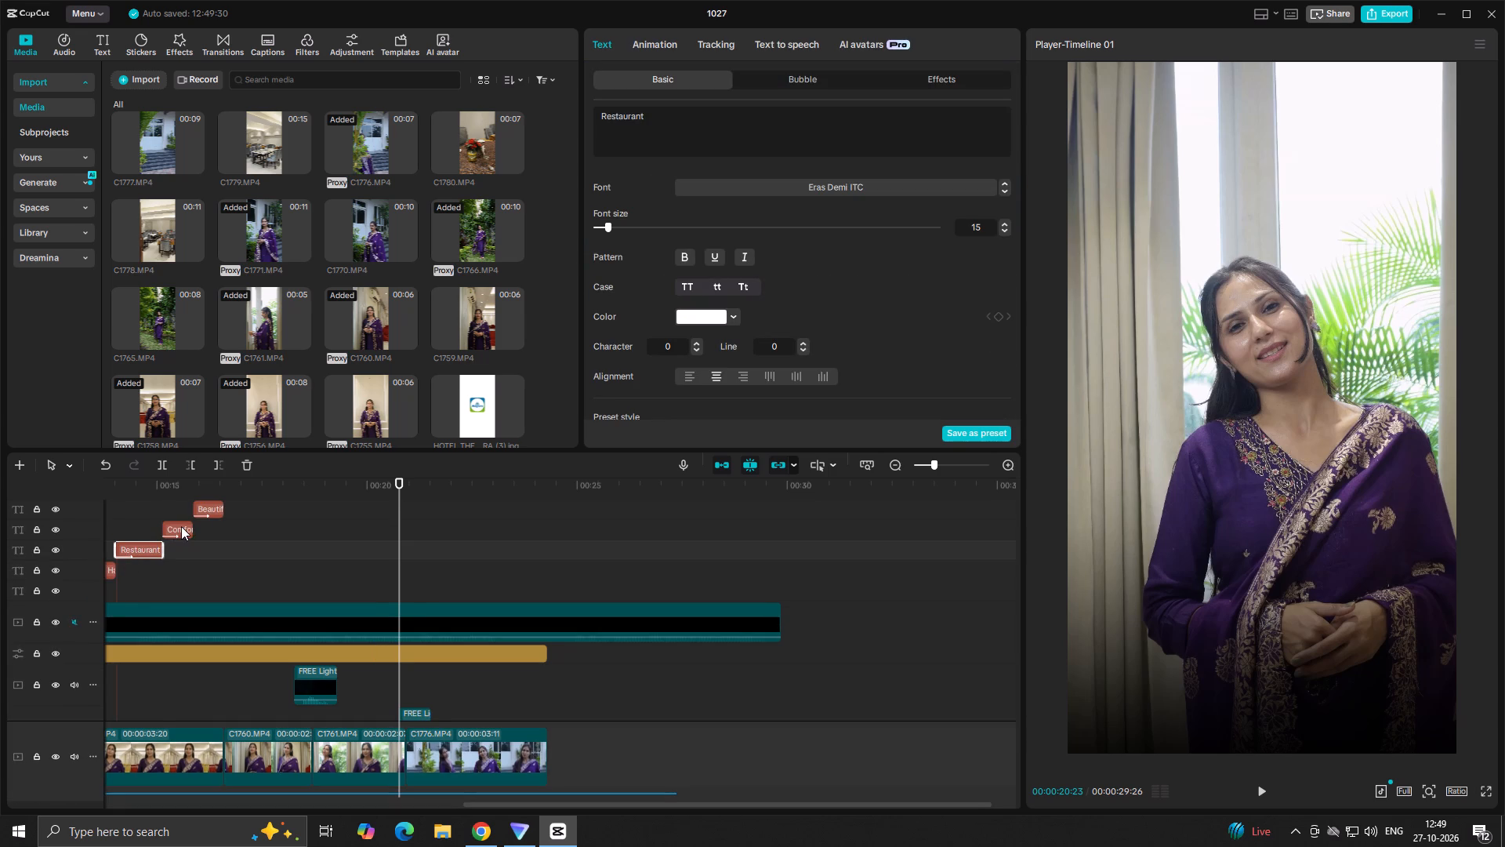
left_click(181, 526)
left_click(181, 526, "alt")
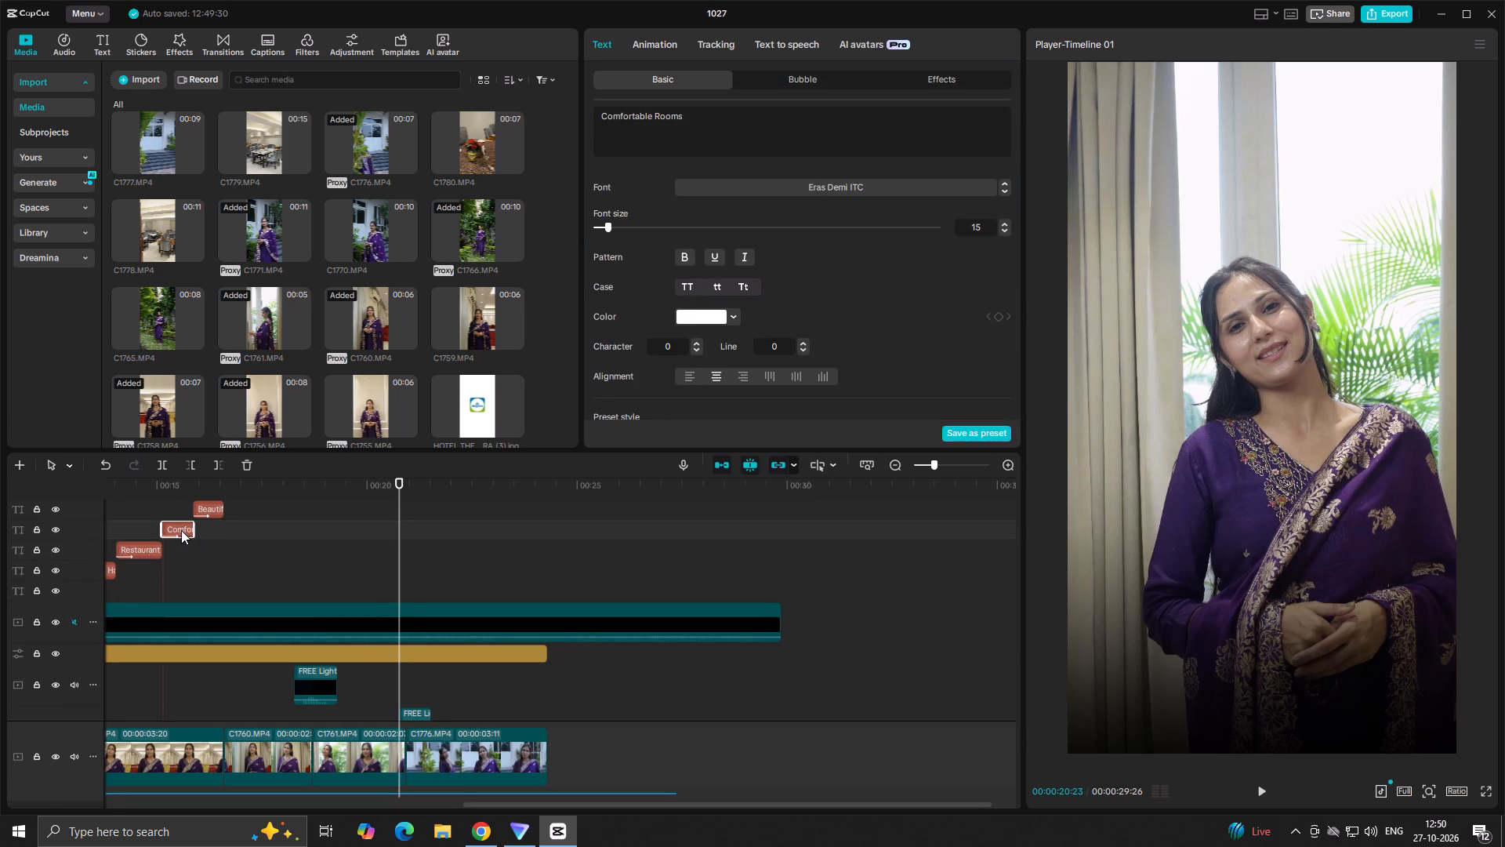
left_click_drag(180, 530, 422, 578, "alt")
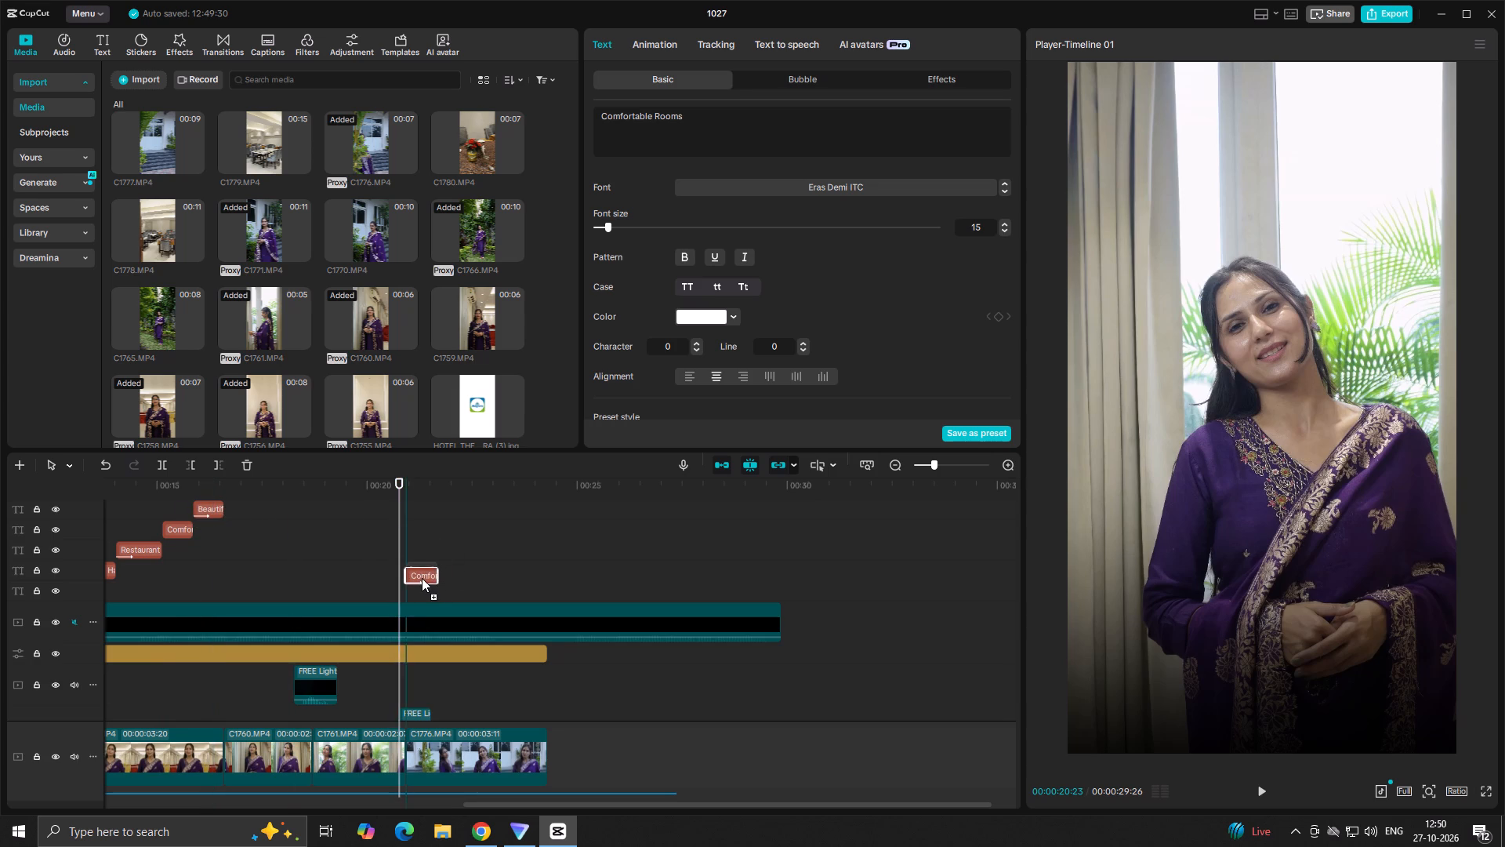
left_click_drag(422, 578, 418, 581, "alt")
left_click(387, 598)
key("space")
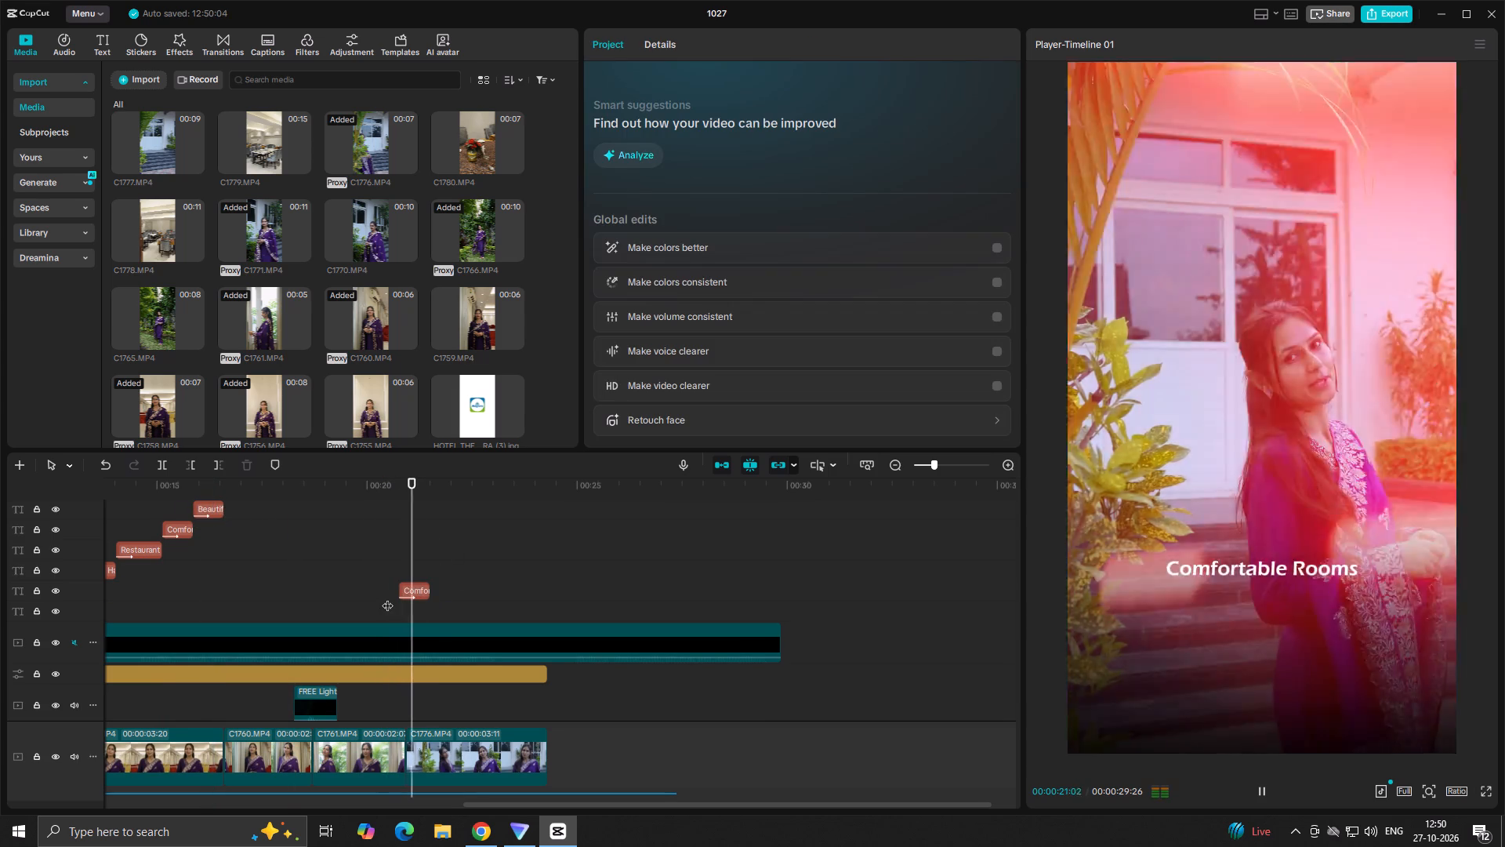
key("space")
Review the C1761.MP4 section, move the Comfortable Rooms copy to start with that clip, and play it back.
left_click(361, 594)
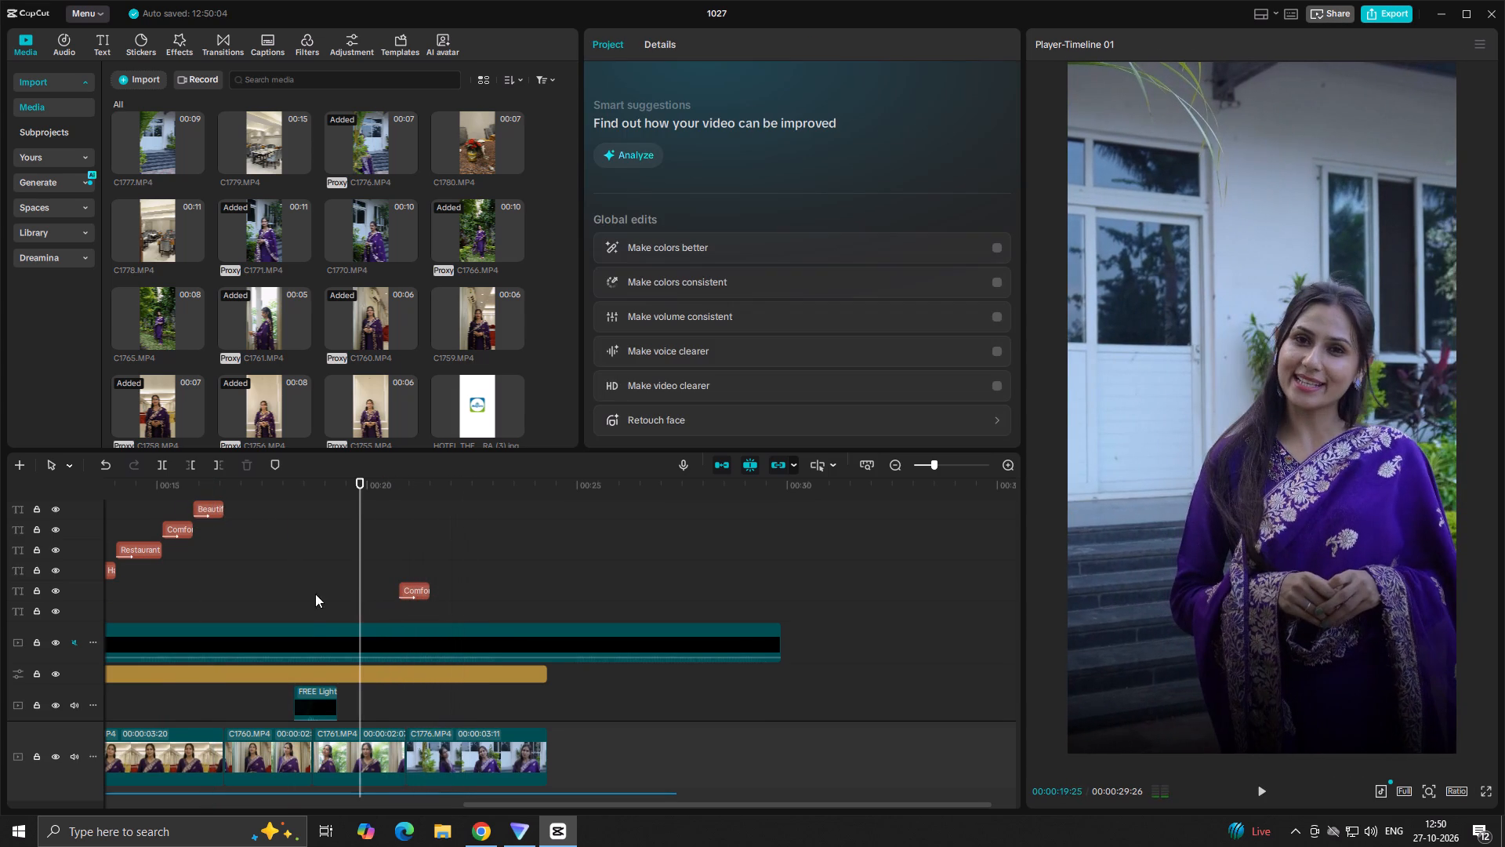
left_click(315, 594)
key("space")
key("space")
left_click(306, 584)
key("space")
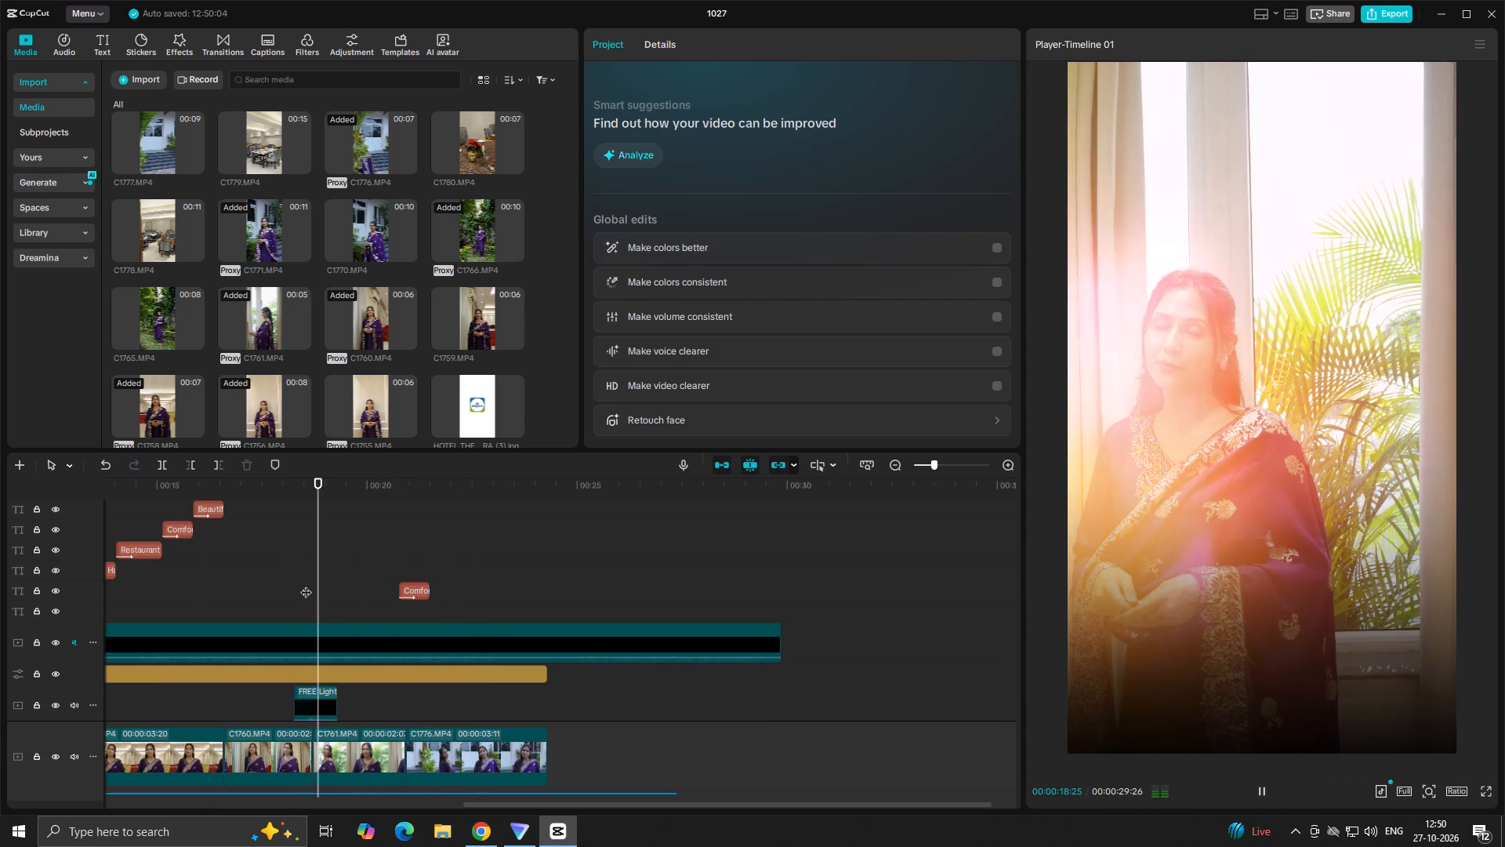
key("space")
left_click_drag(406, 582, 330, 603)
left_click(267, 608)
left_click_drag(416, 587, 334, 594)
left_click(295, 600)
key("space")
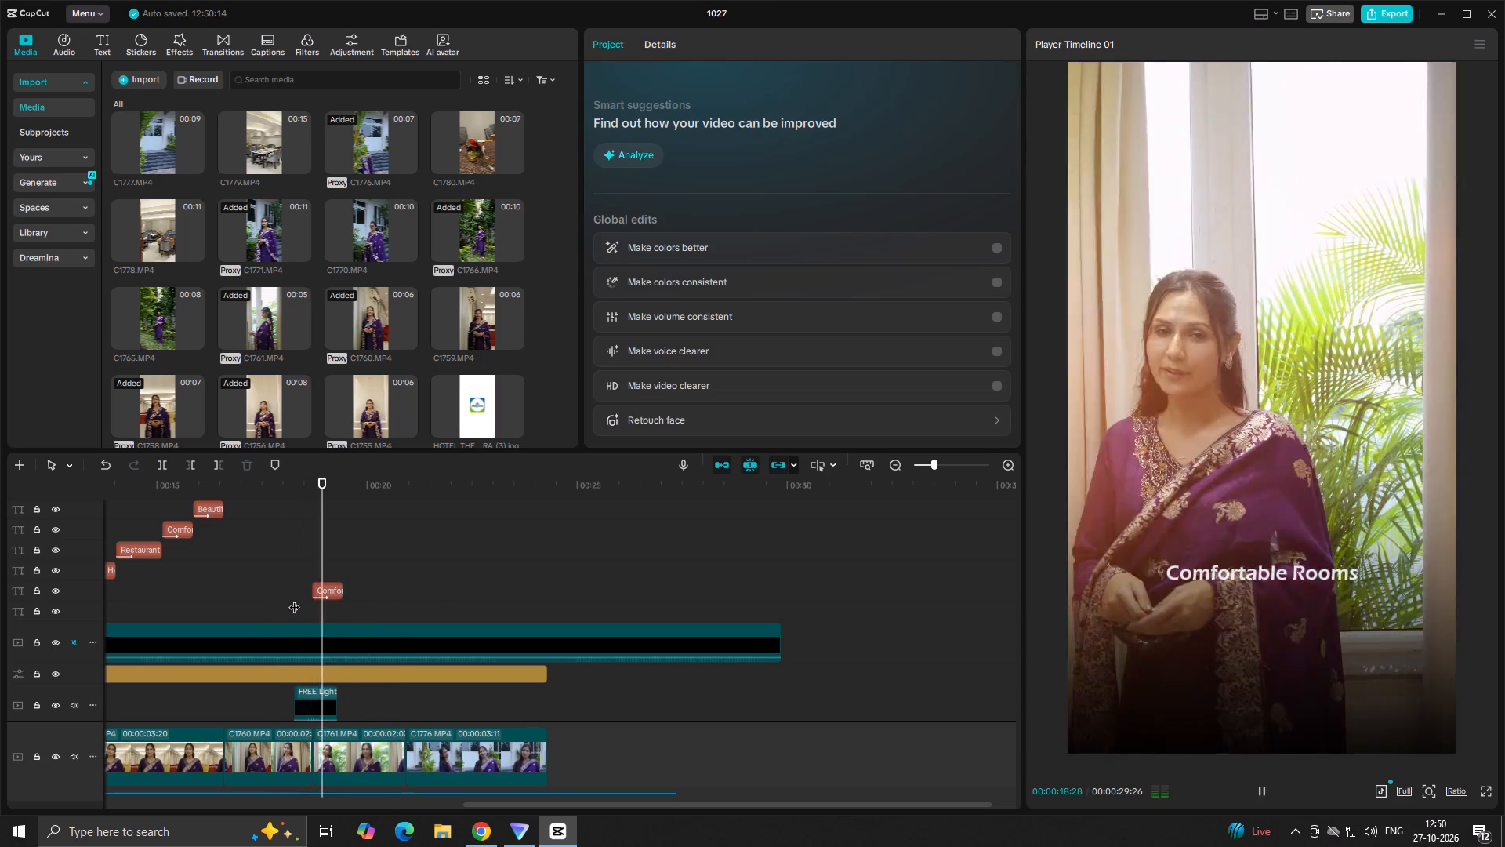
key("space")
Shorten the first word of the title copy above C1761.MP4 to "Comfort".
left_click(332, 575)
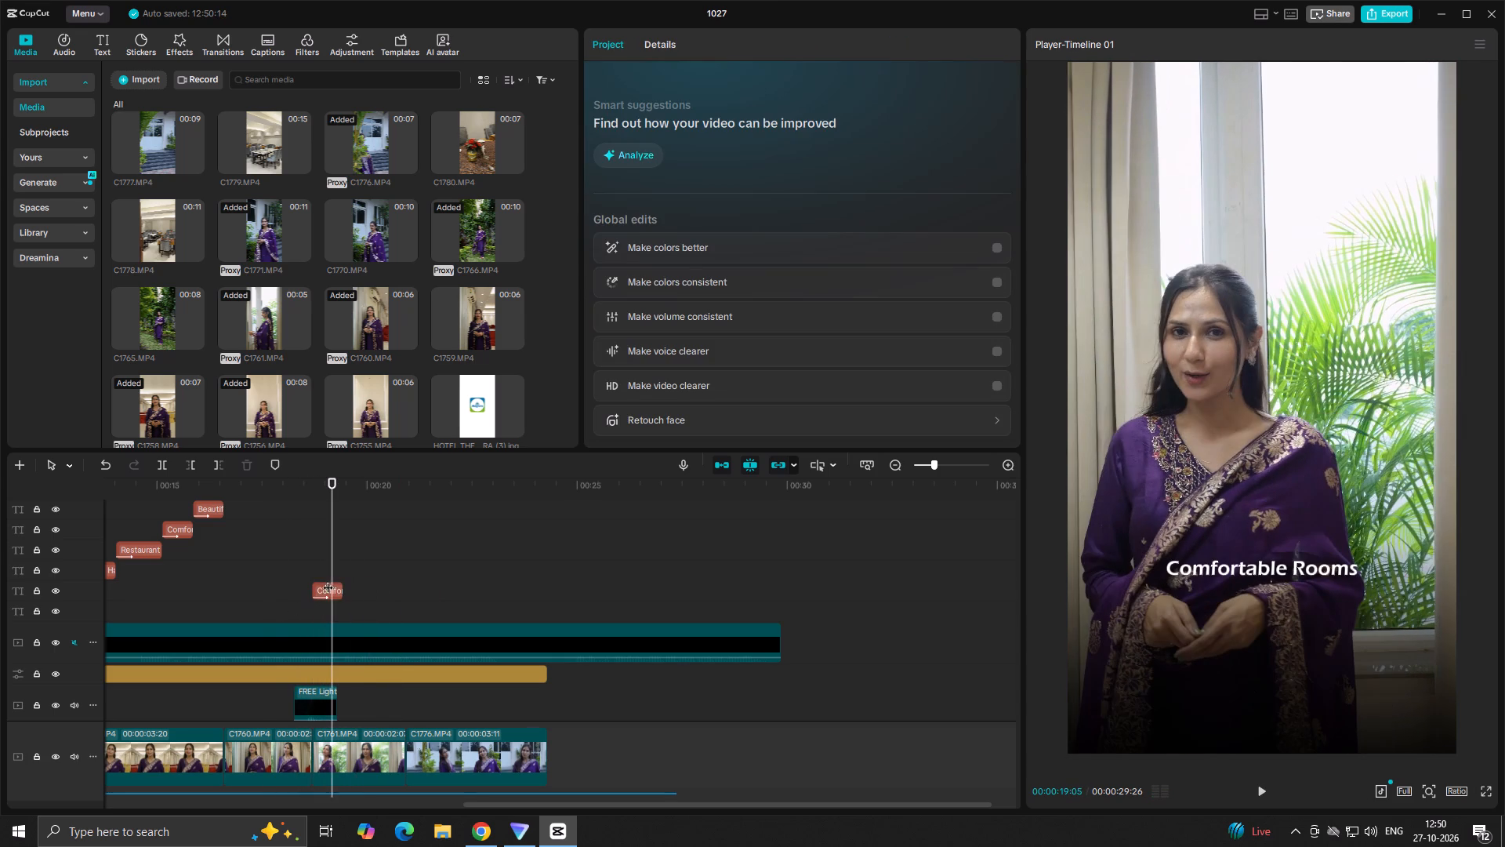
left_click(325, 581)
left_click(328, 592)
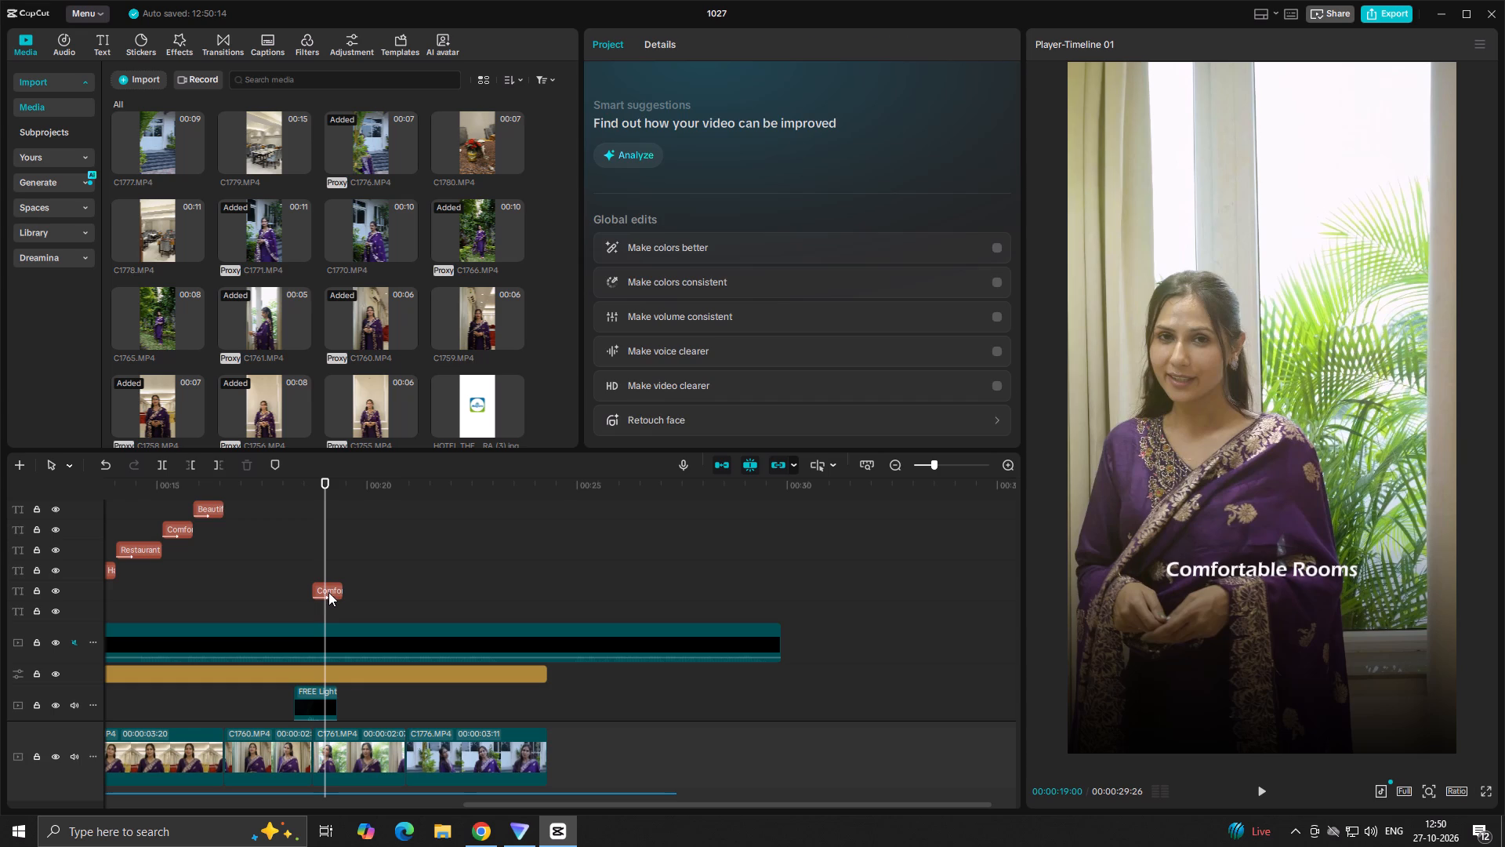
left_click(722, 129)
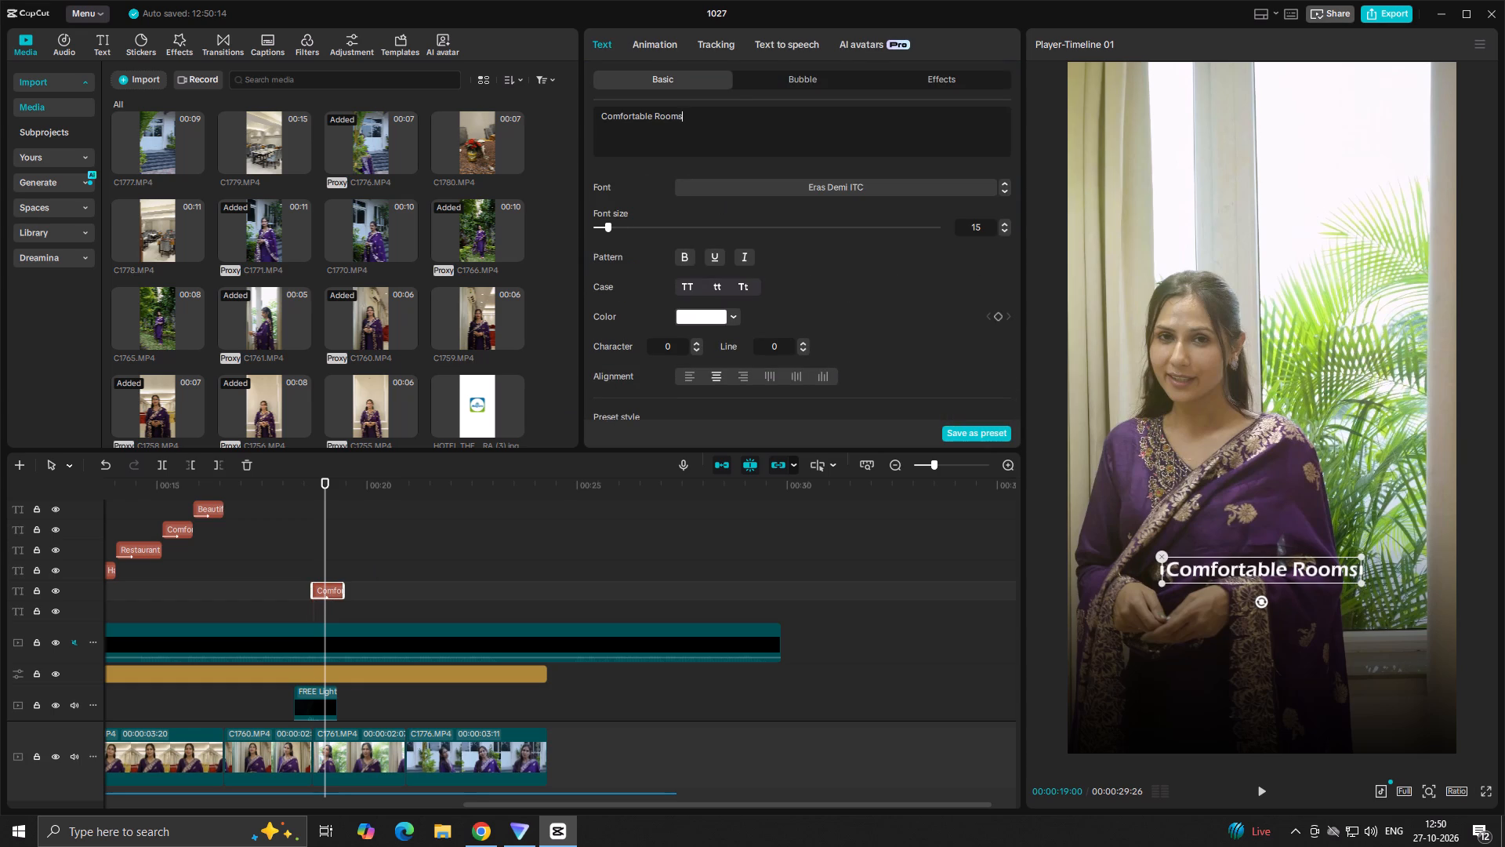
left_click(650, 118)
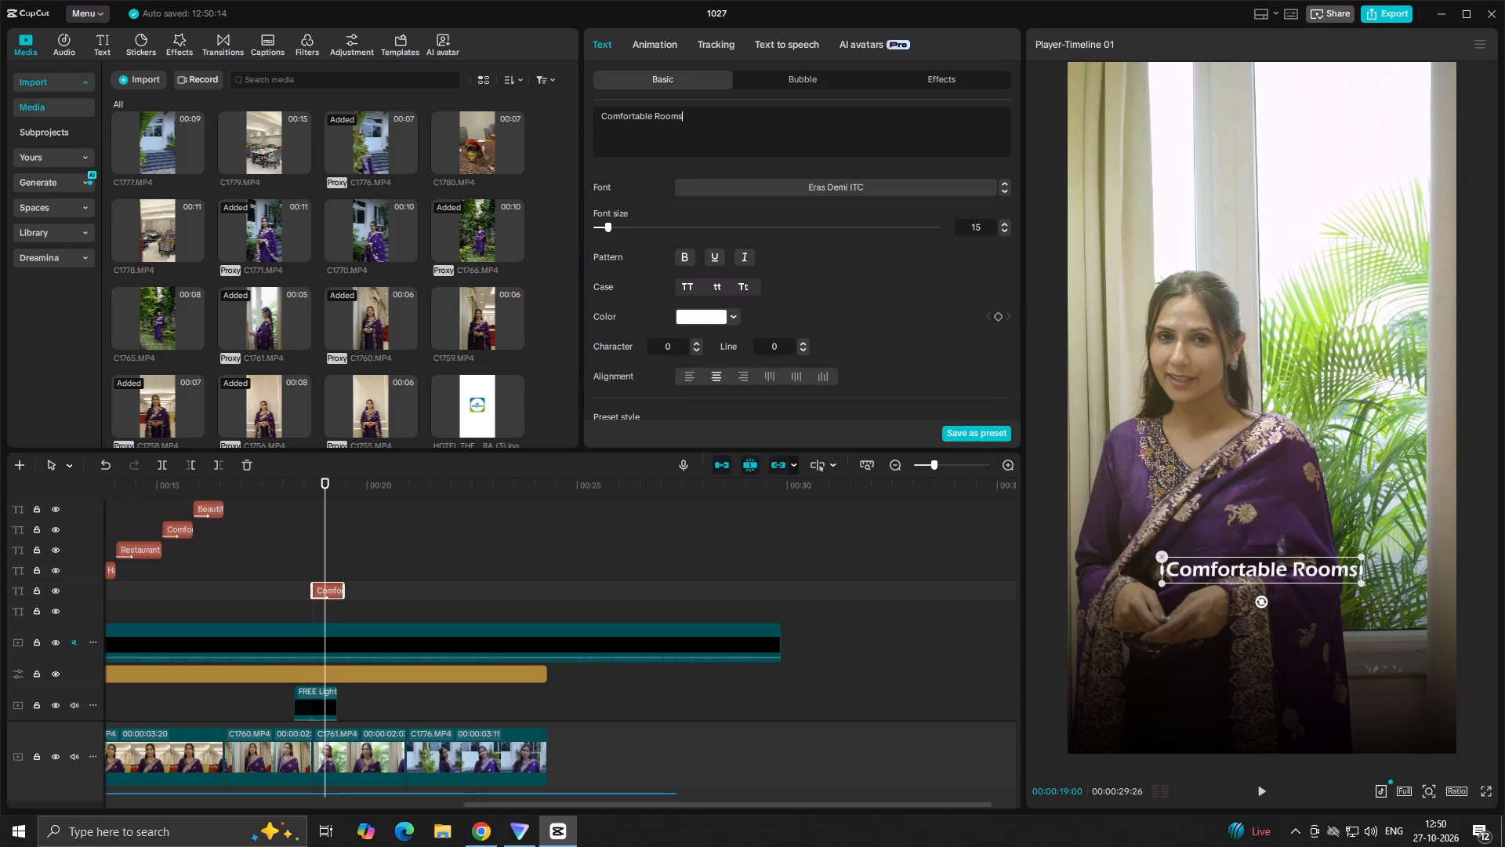
left_click(655, 116)
key("BackSpace")
key("BackSpace")
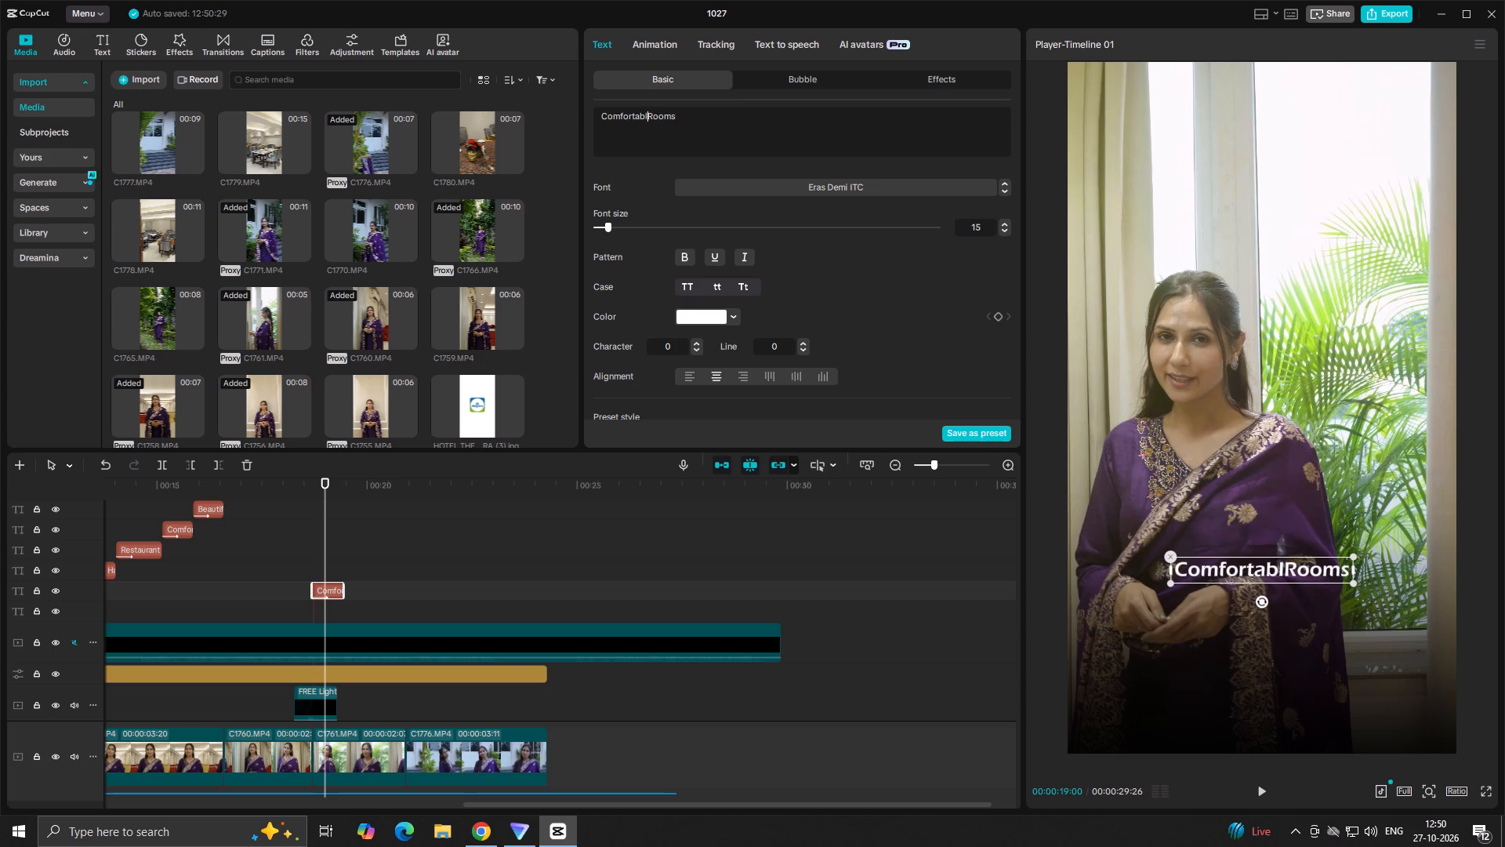
key("BackSpace")
key("BackSpace")
key("BackSpace")
key("space")
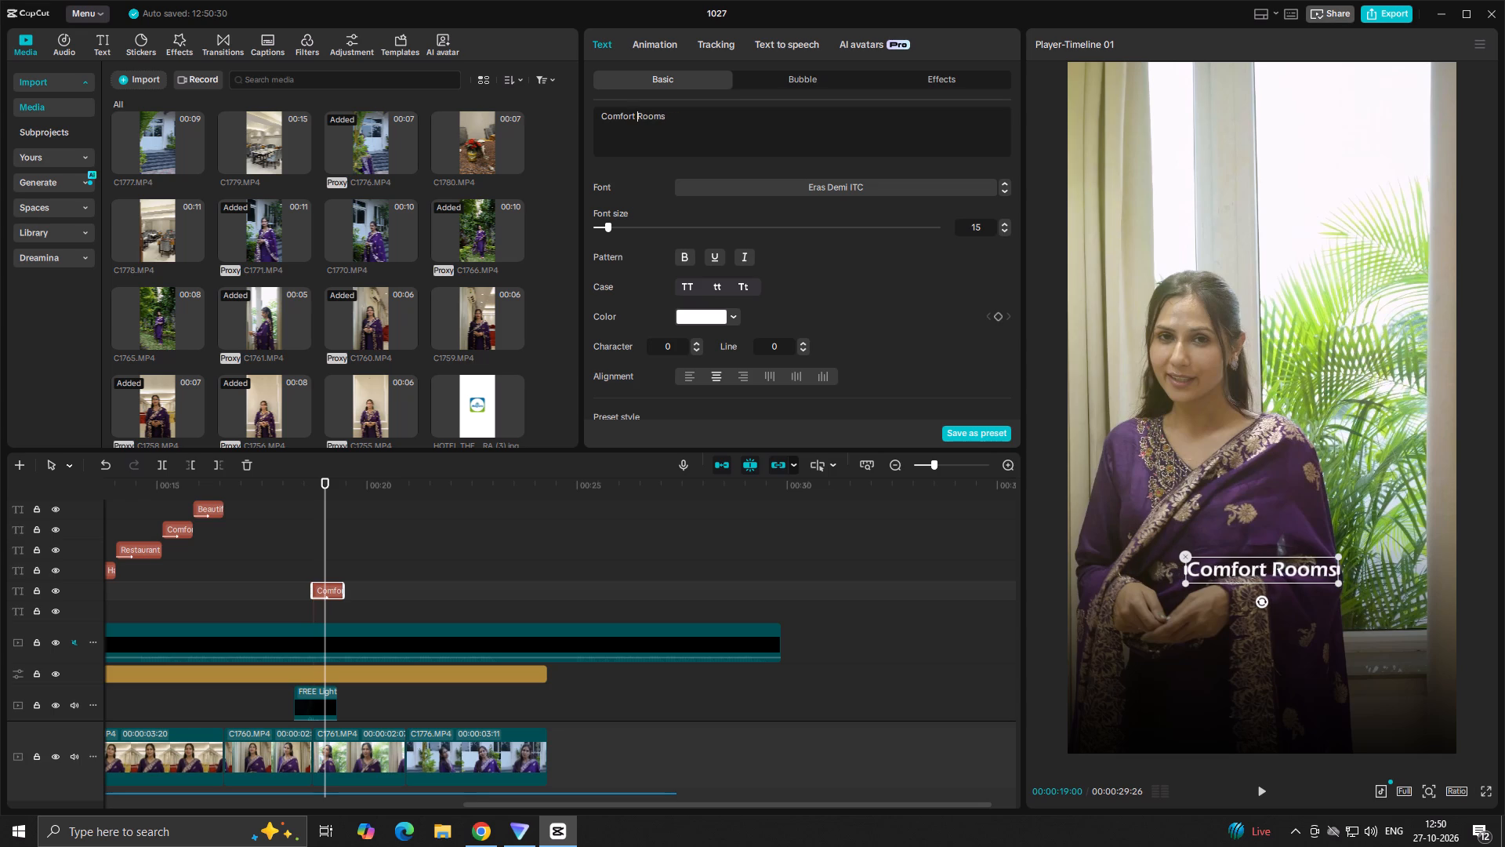
Replace the word Rooms in the title above C1761.MP4 so it reads "Comfort Hospitality", using title case.
left_click(670, 109)
left_click(670, 112)
key("BackSpace")
key("BackSpace")
key("BackSpace")
key("BackSpace")
key("BackSpace")
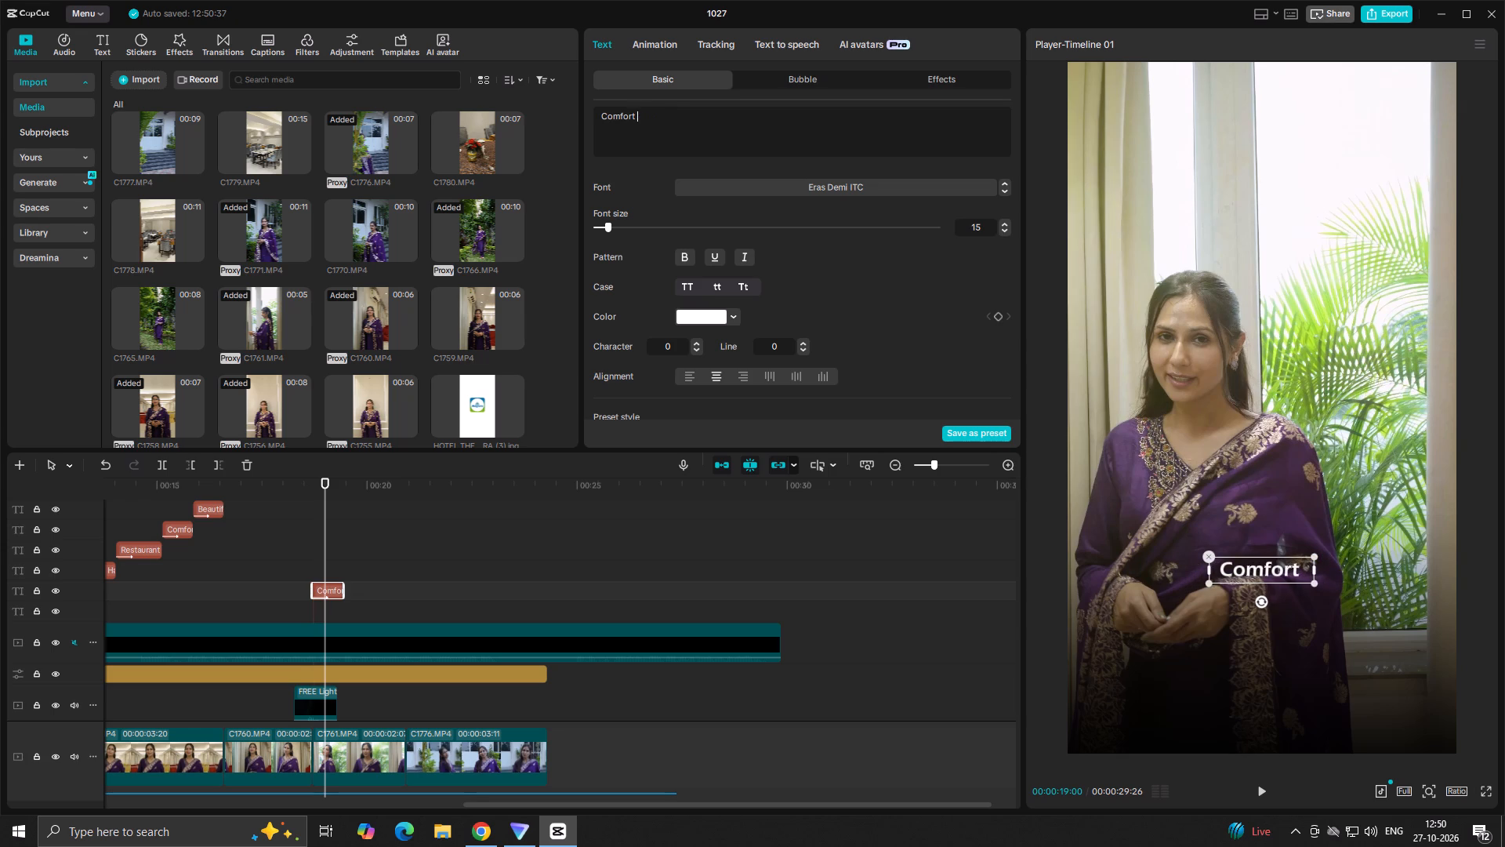
type("hos")
key("p")
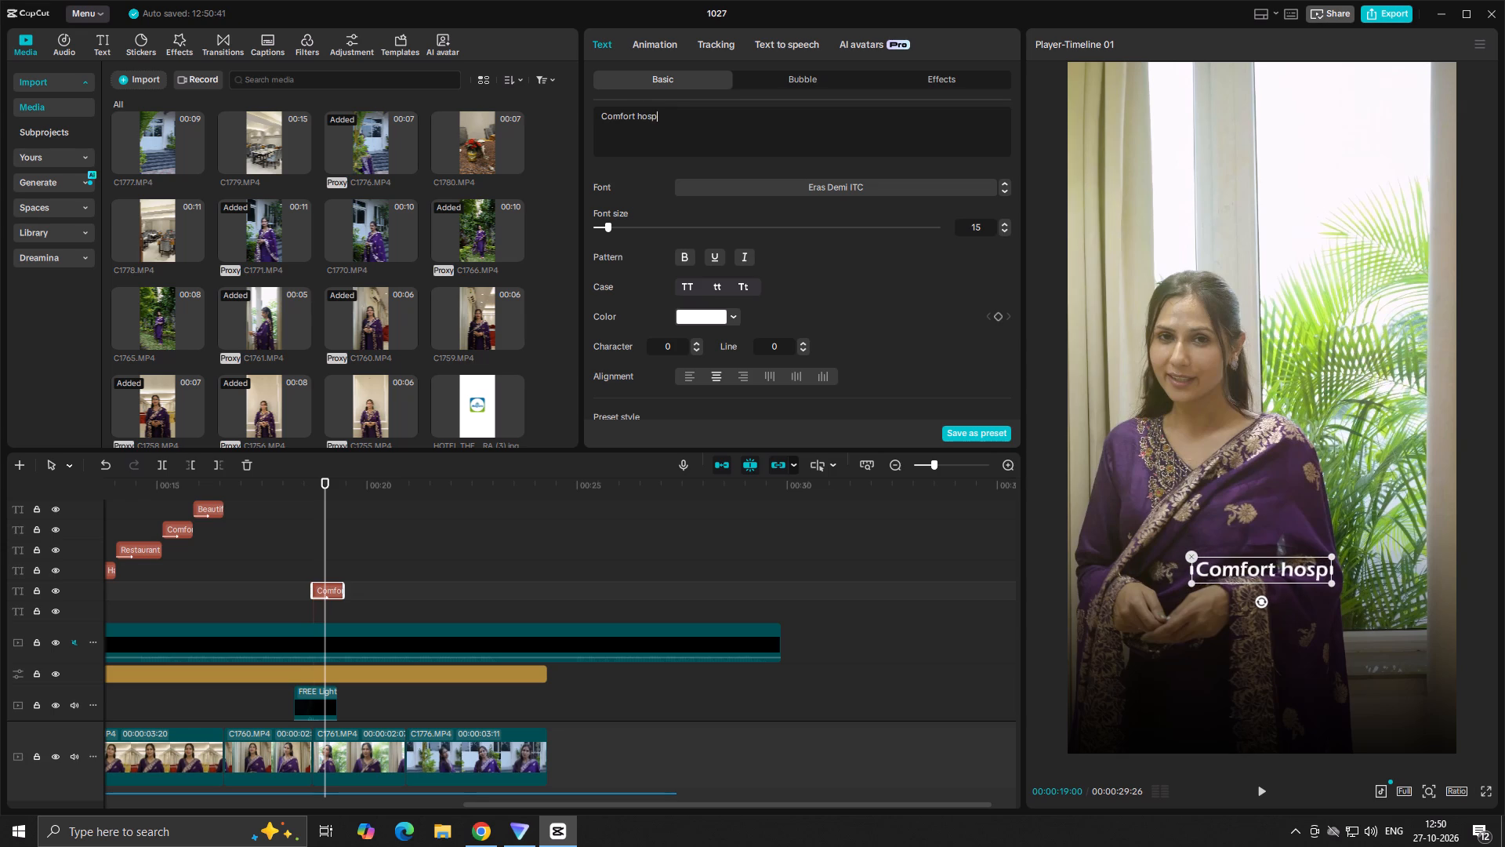
type("ita")
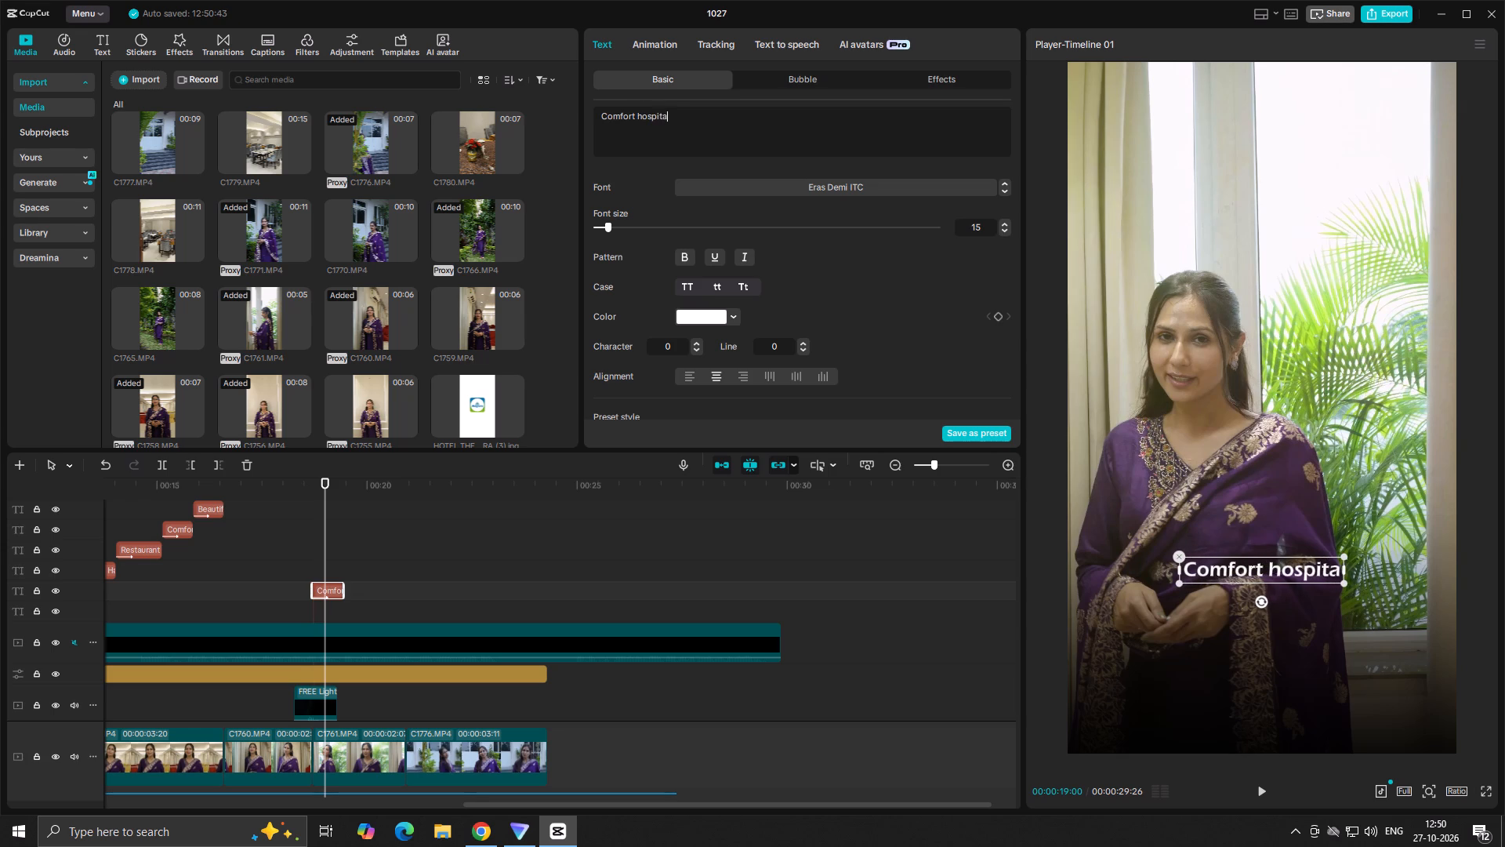
key("l")
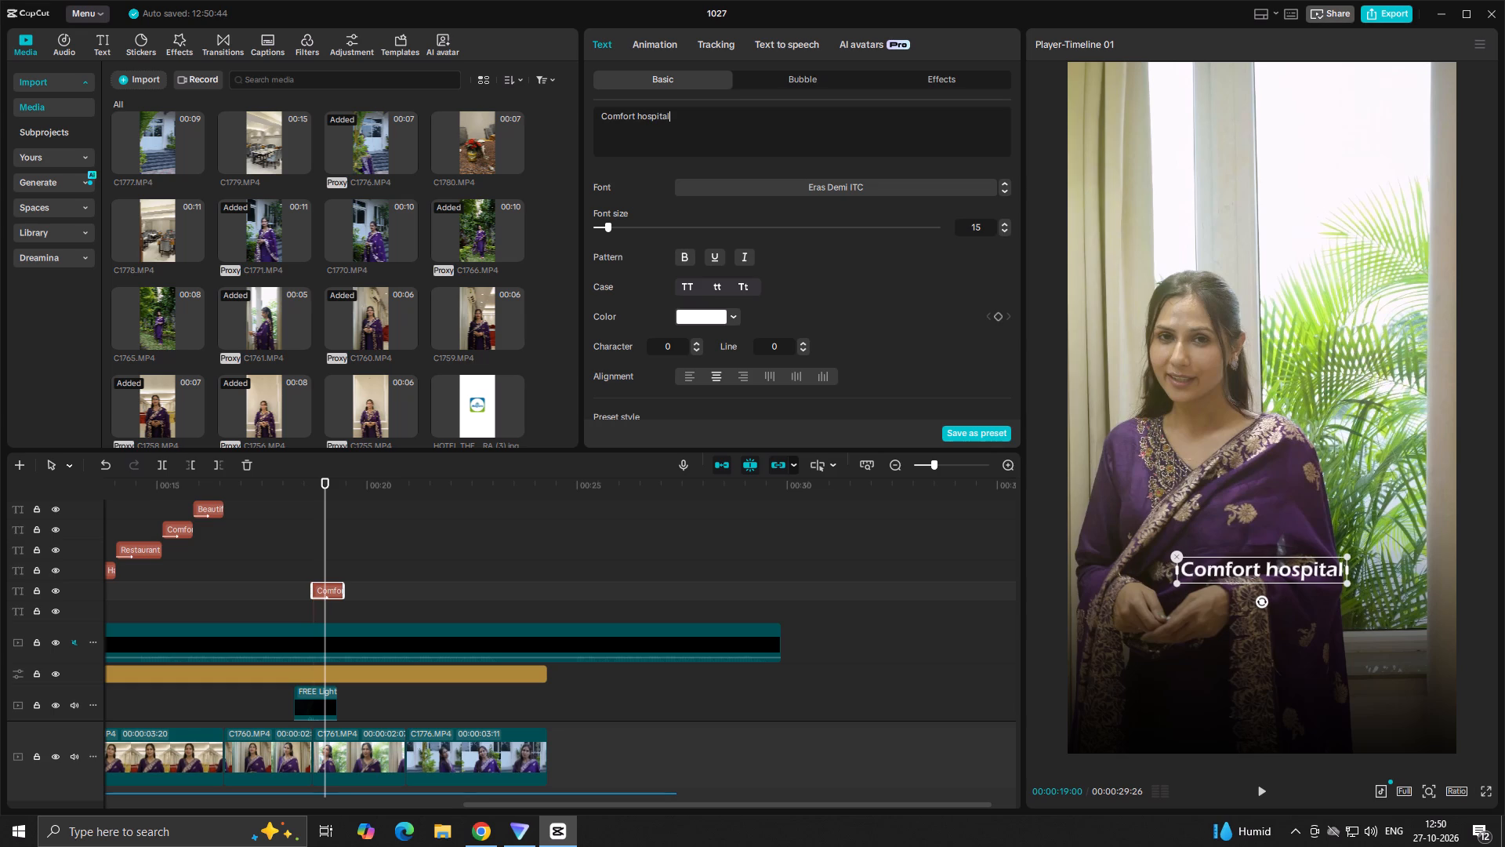
type("it")
key("y")
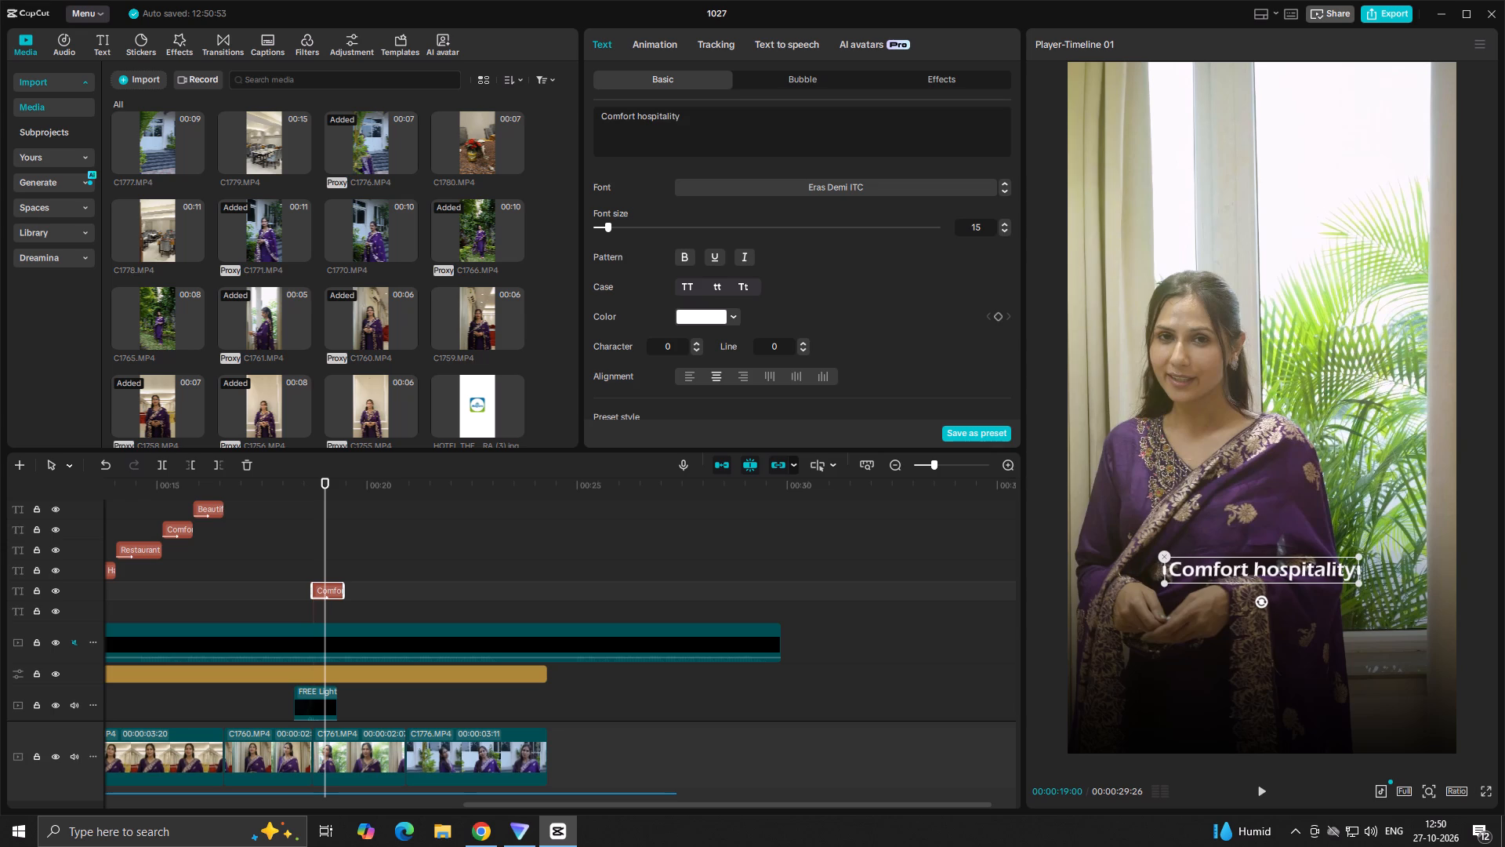
left_click(742, 281)
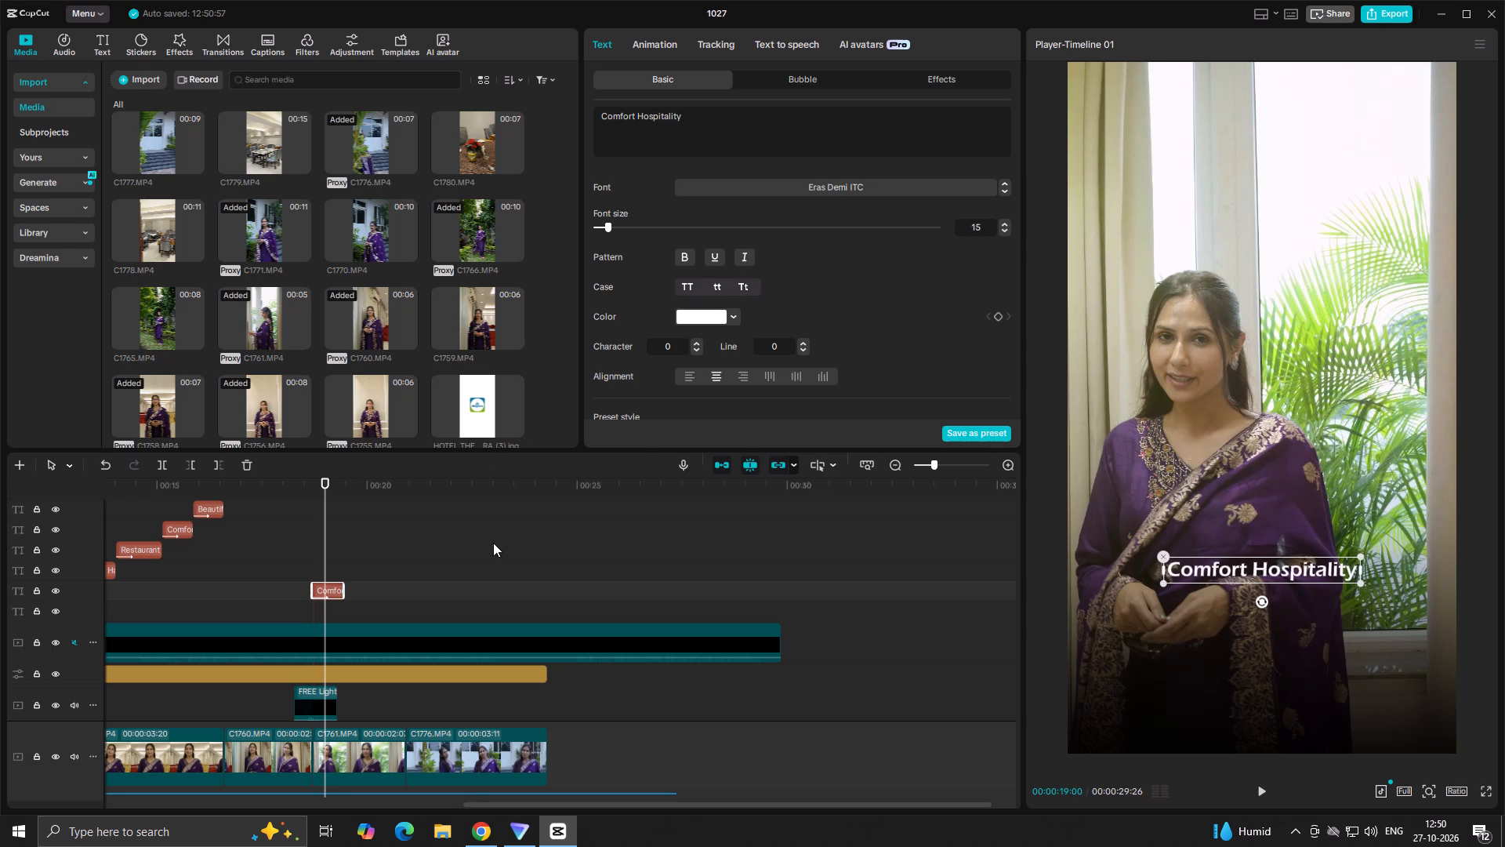
Play back the C1761.MP4 section to check the Comfort Hospitality title against the presenter's speech.
left_click(290, 567)
key("space")
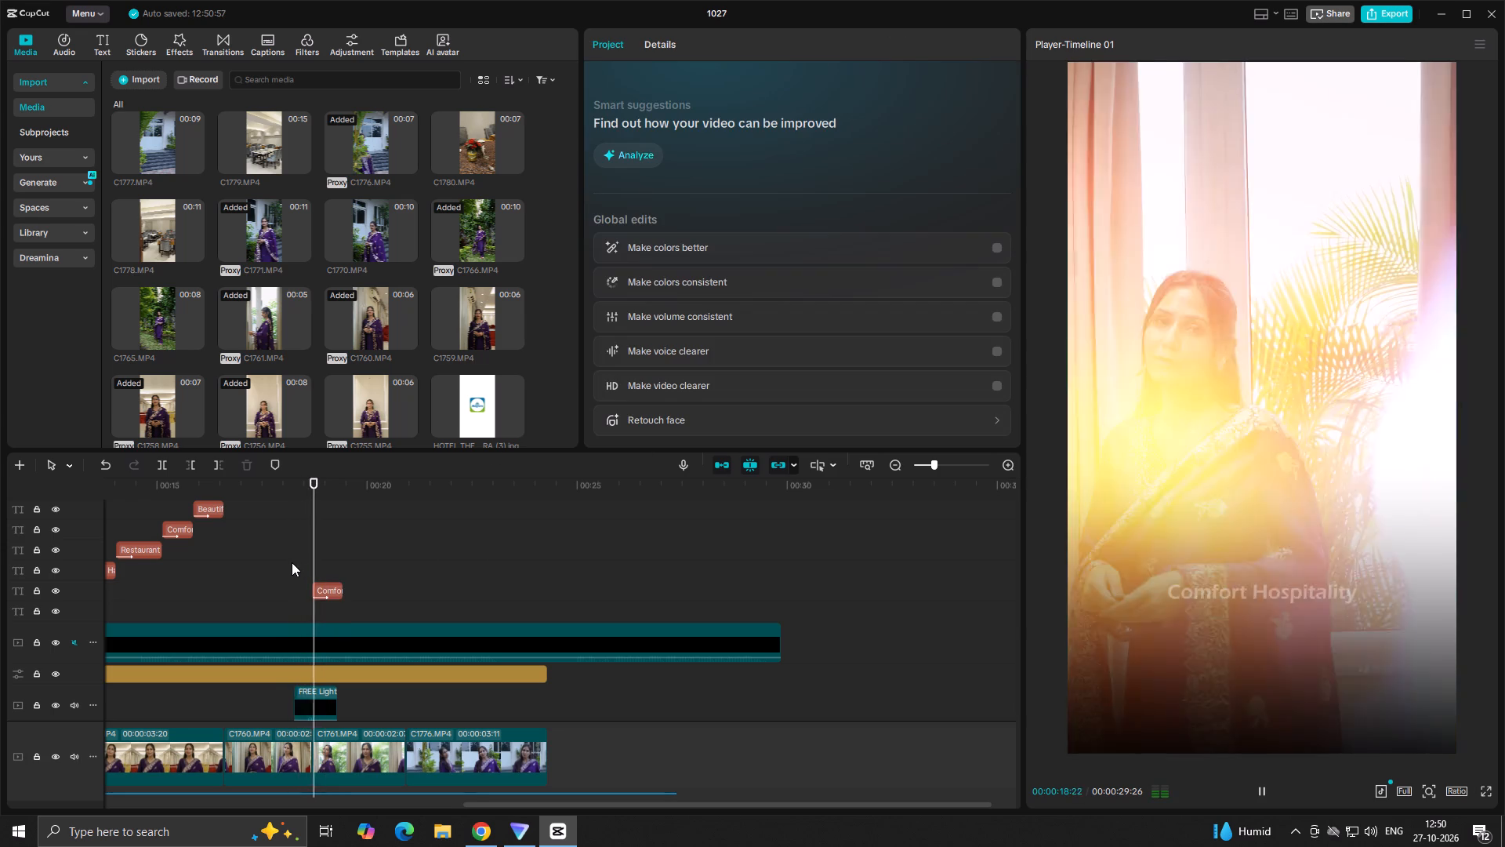
key("space")
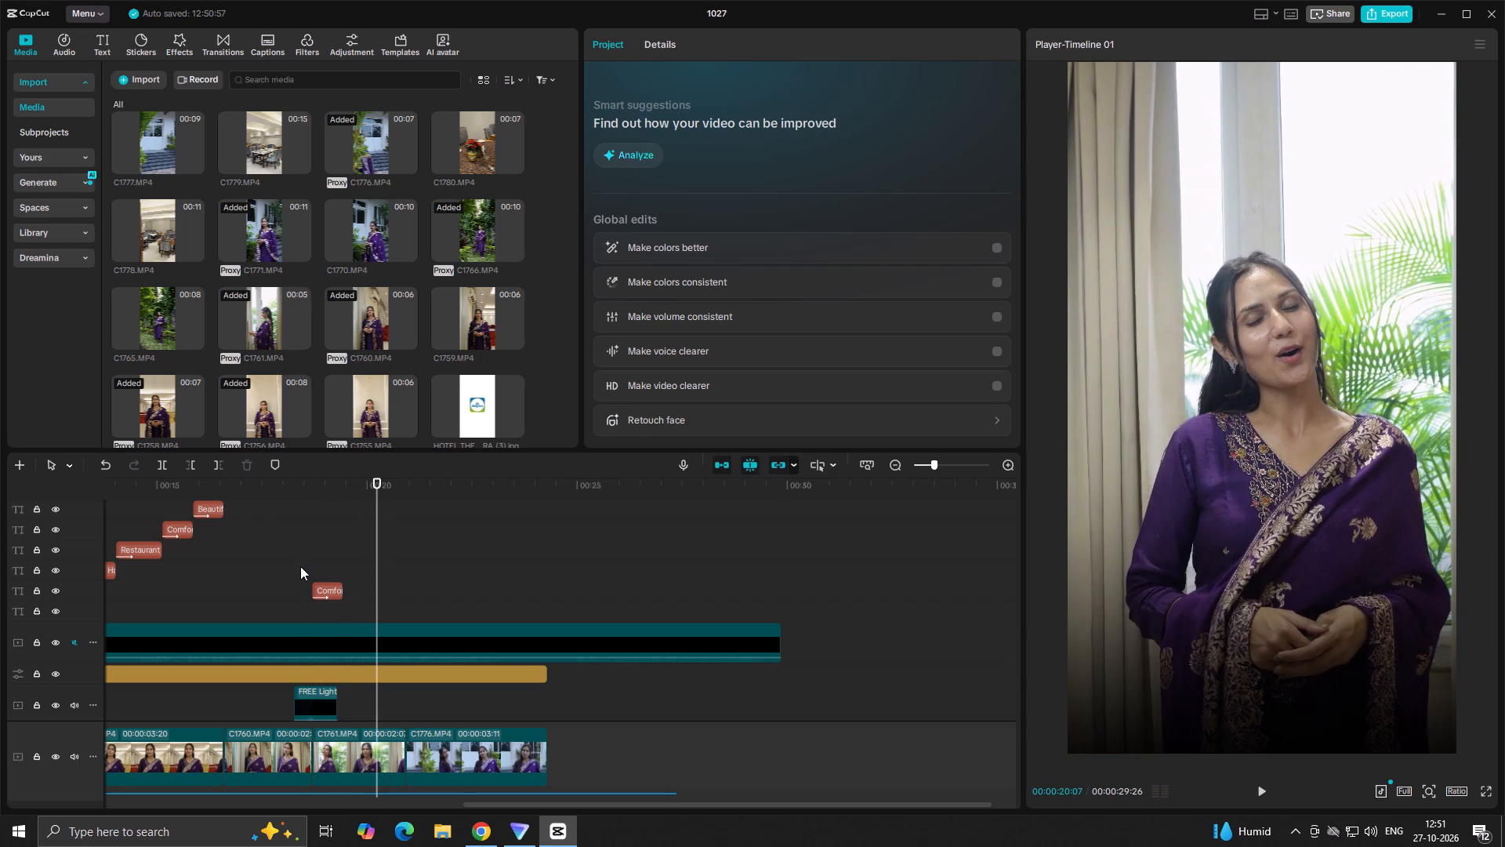
left_click(300, 566)
key("space")
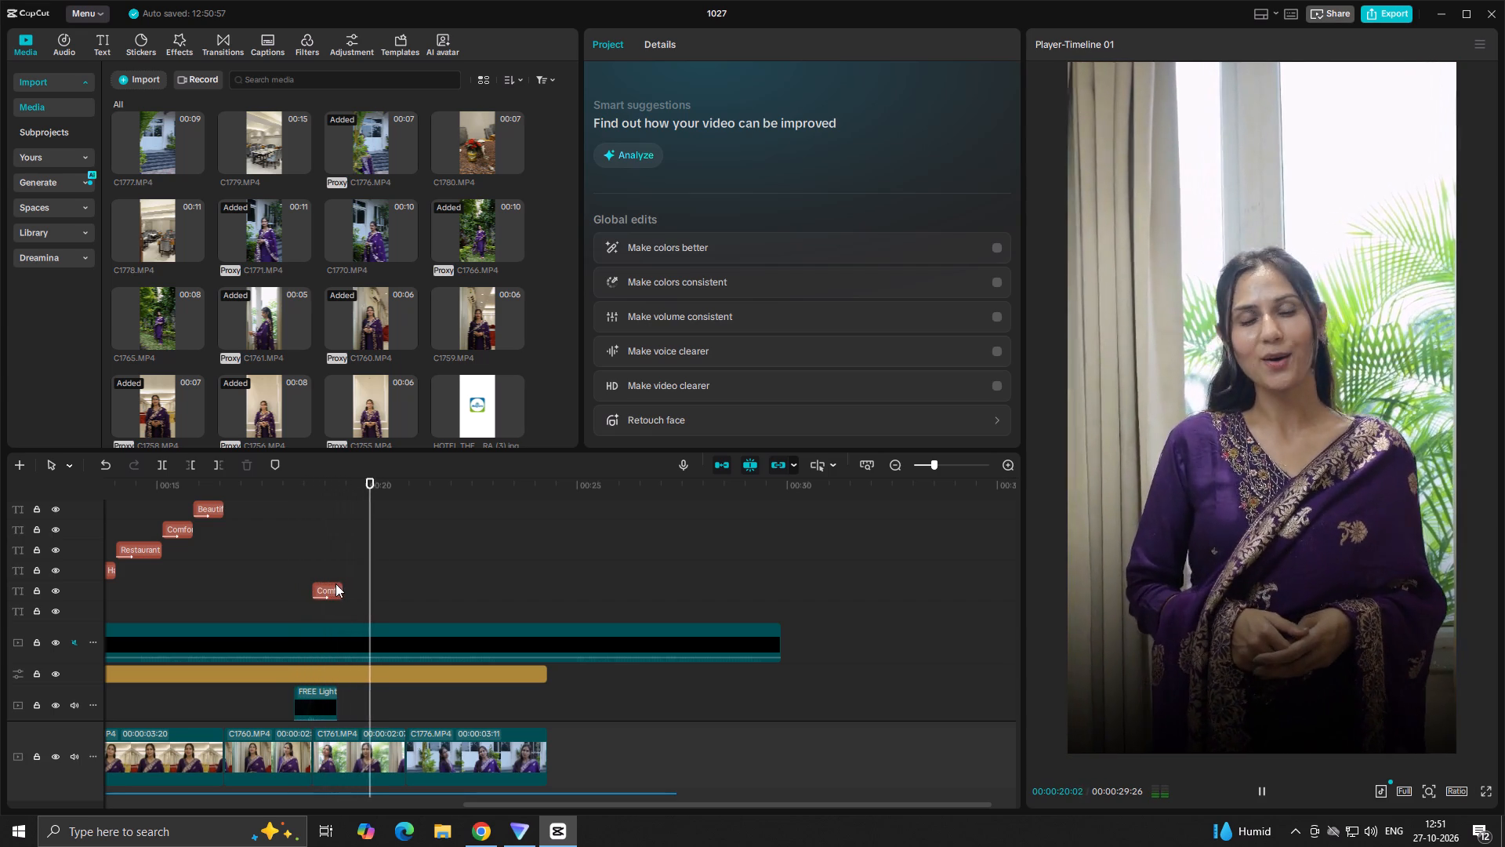
key("space")
Extend the end of the Comfort Hospitality title to just past 00:00:20:00 and play it back.
left_click(335, 581)
left_click(335, 585)
left_click_drag(343, 588, 366, 591)
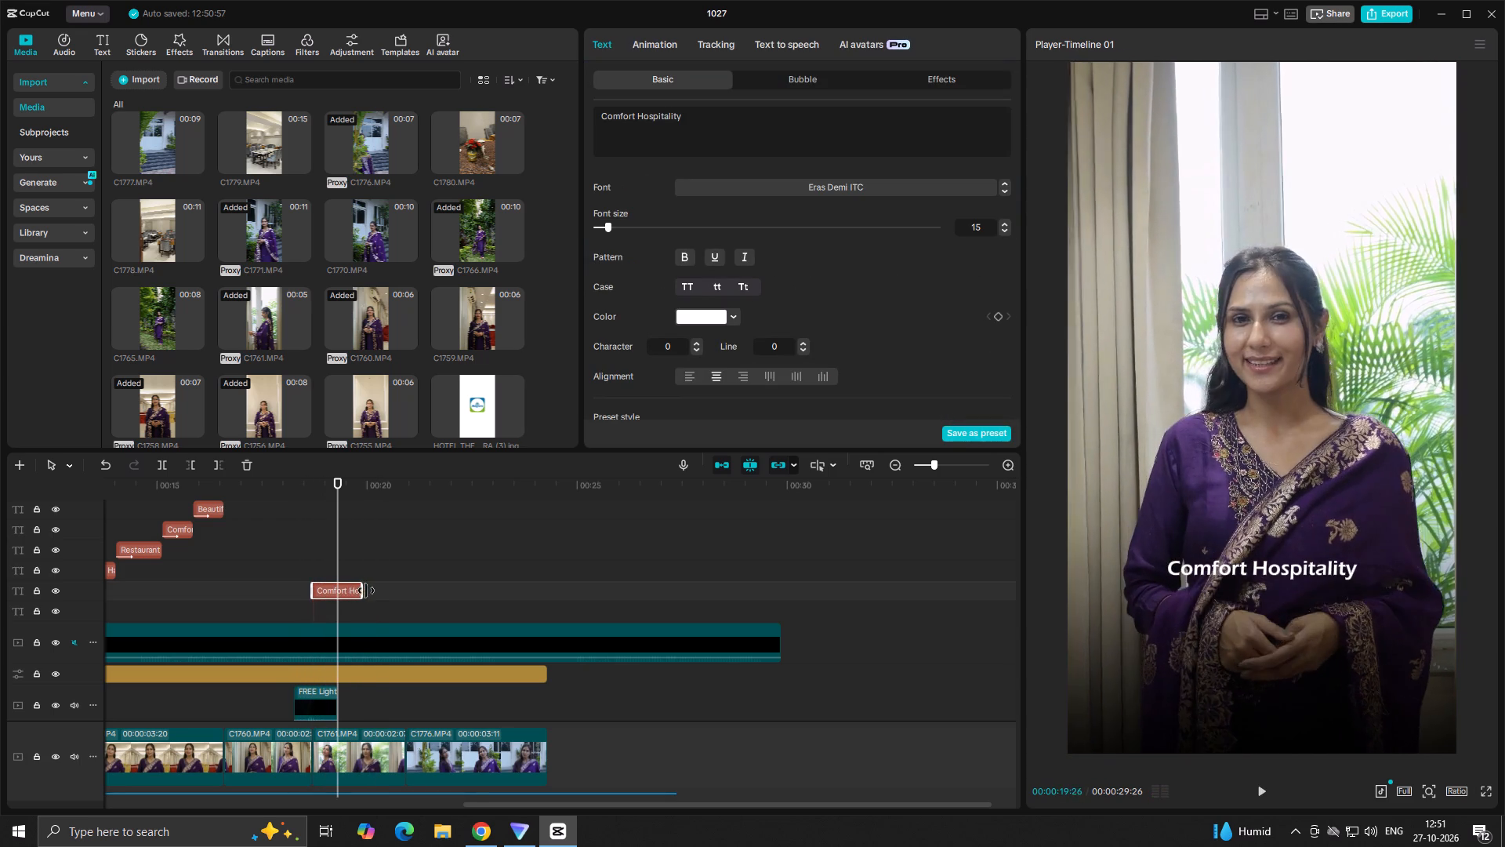
left_click_drag(366, 591, 372, 591)
left_click(304, 568)
key("space")
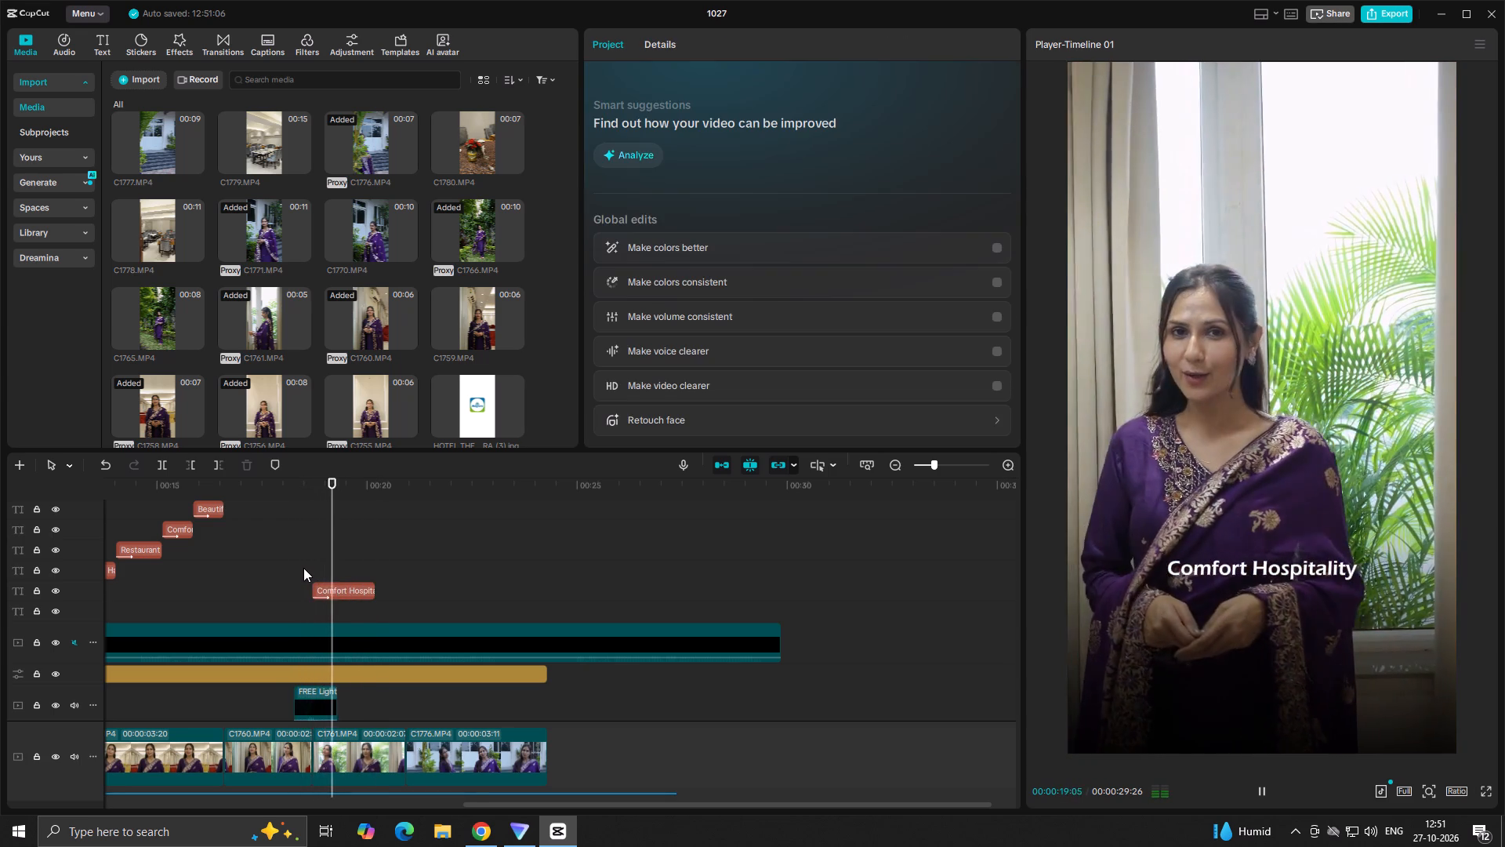
key("space")
left_click(306, 570)
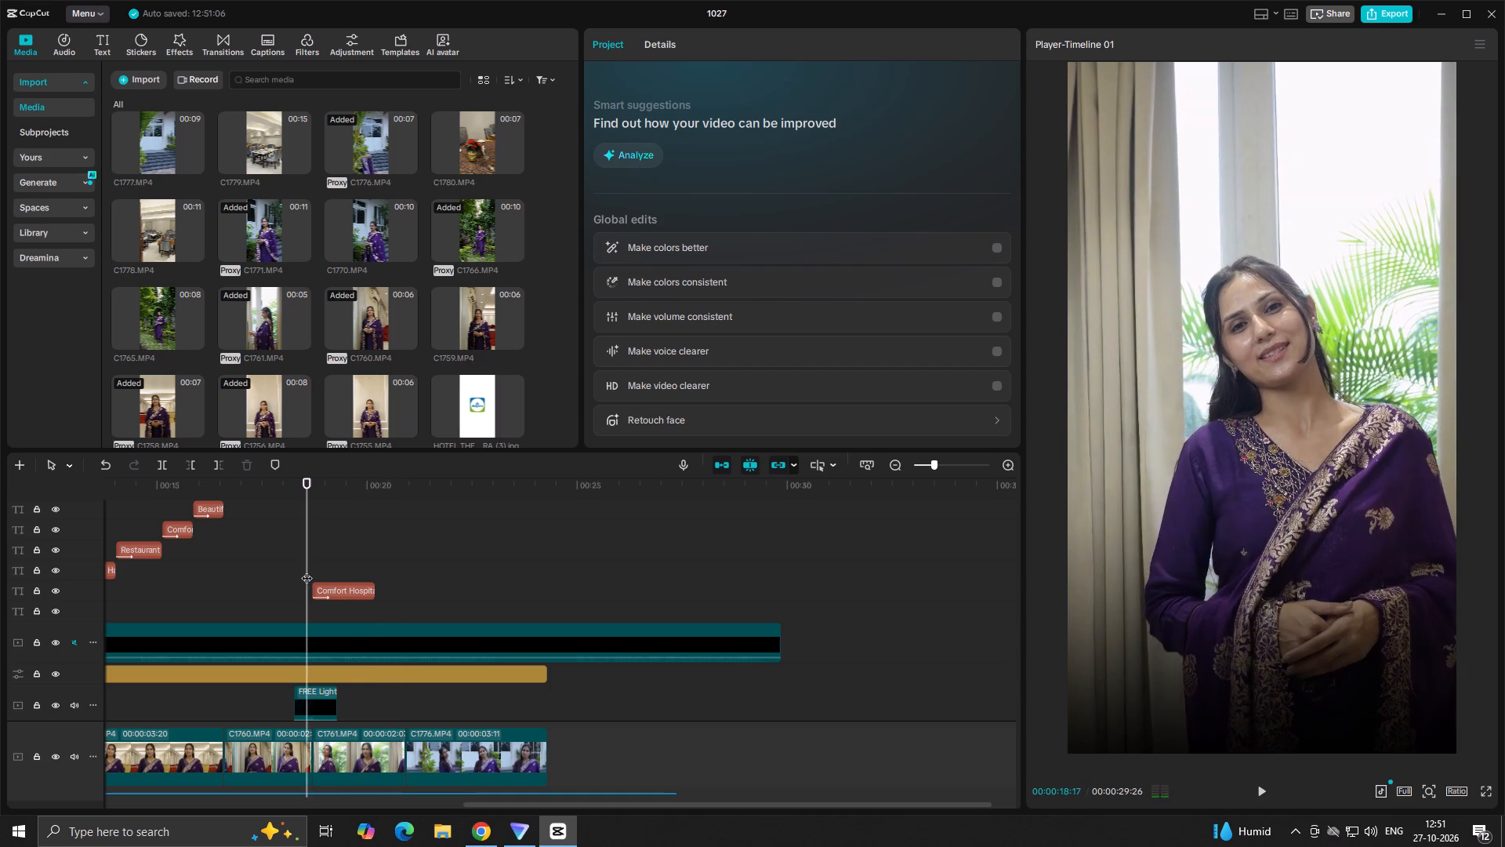
key("space")
key("space")
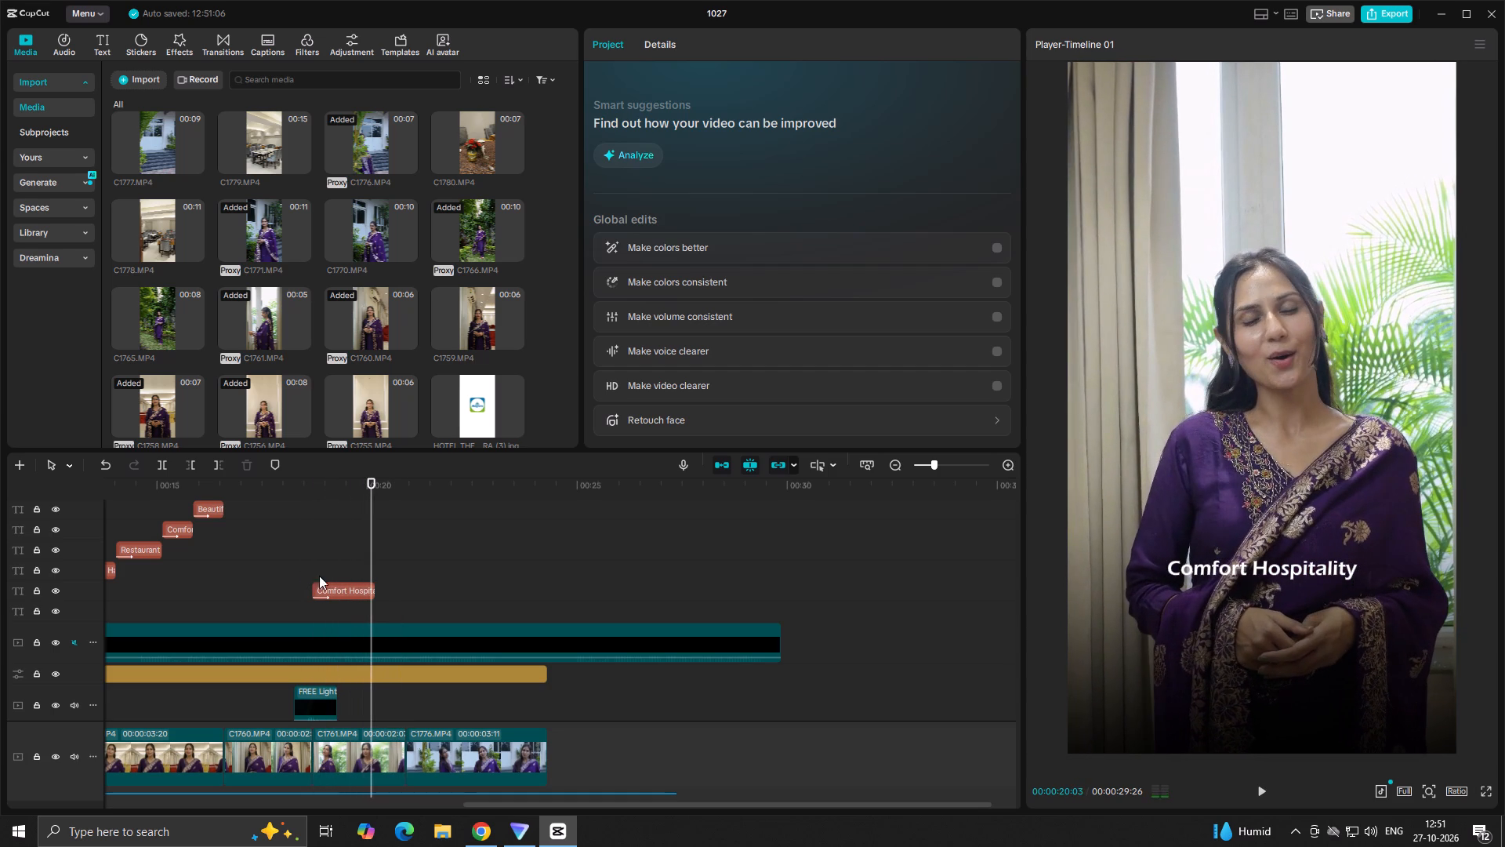
Duplicate the Comfort Hospitality title onto the track directly above, keeping the same start time.
left_click(343, 588)
left_click(340, 561)
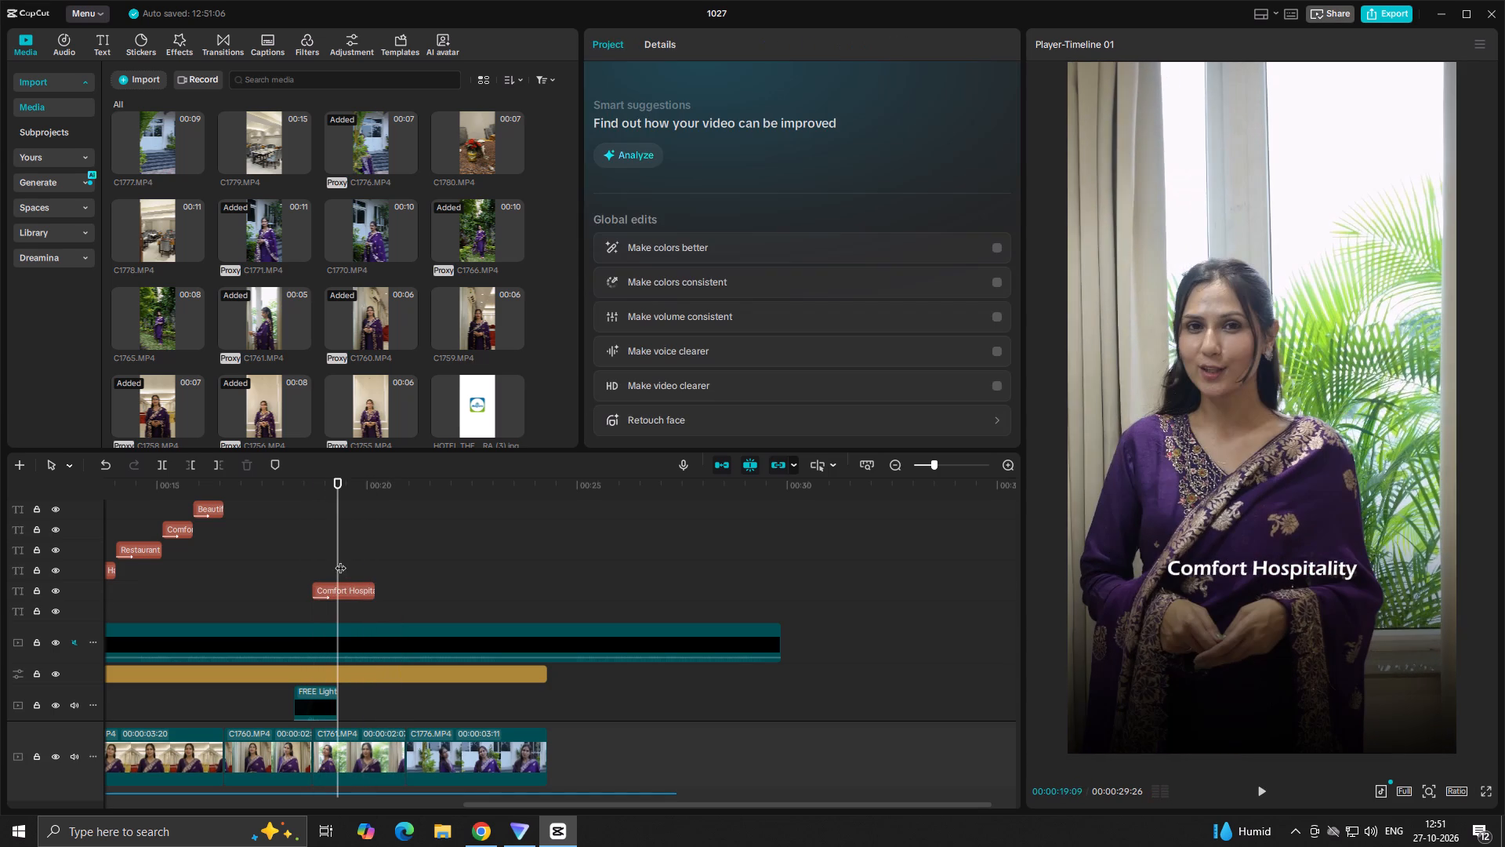
left_click(334, 593)
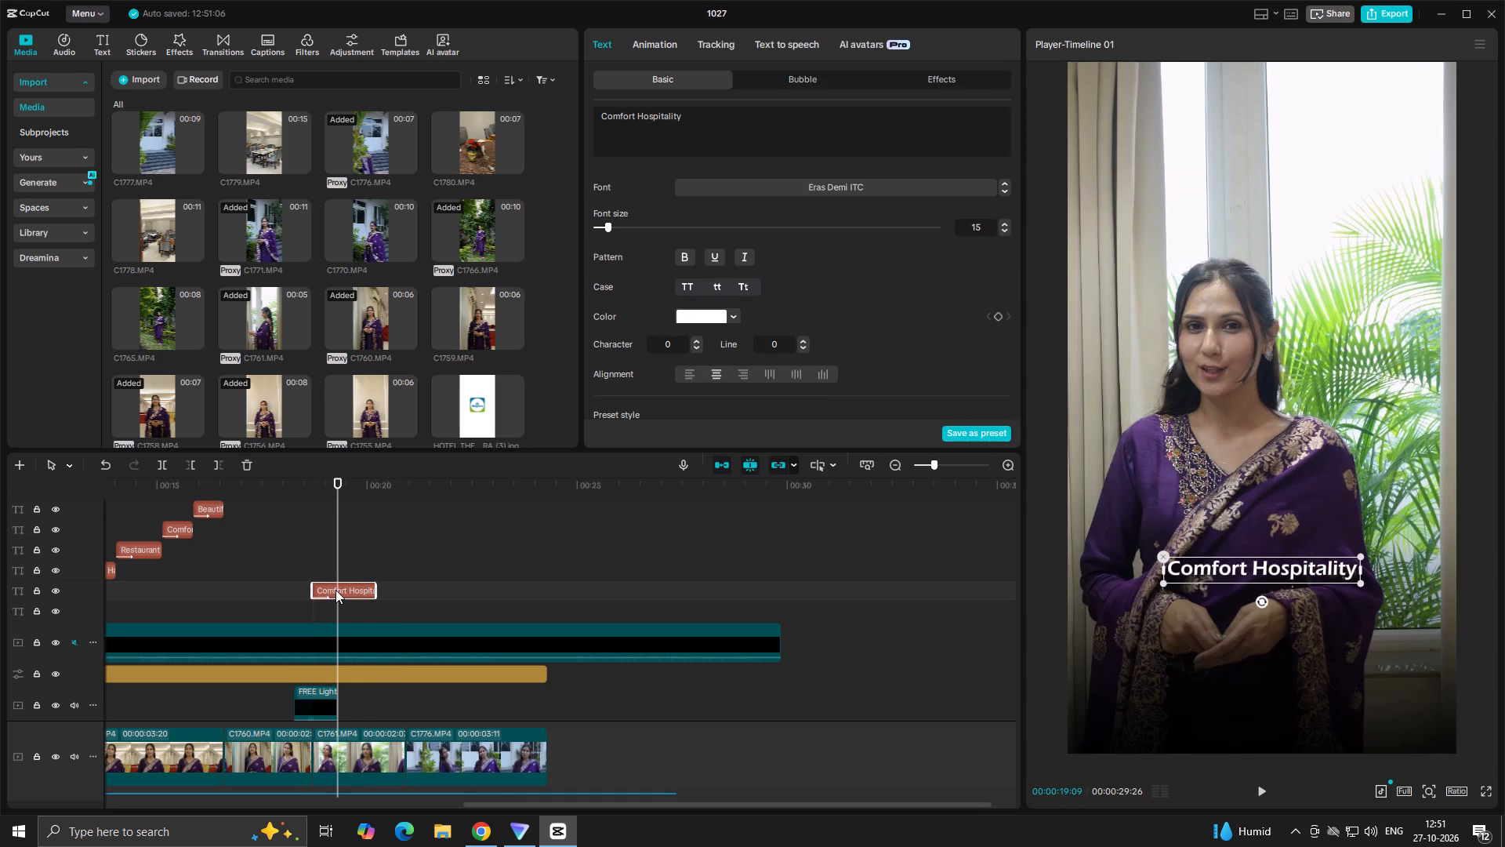
left_click_drag(339, 587, 343, 566, "alt")
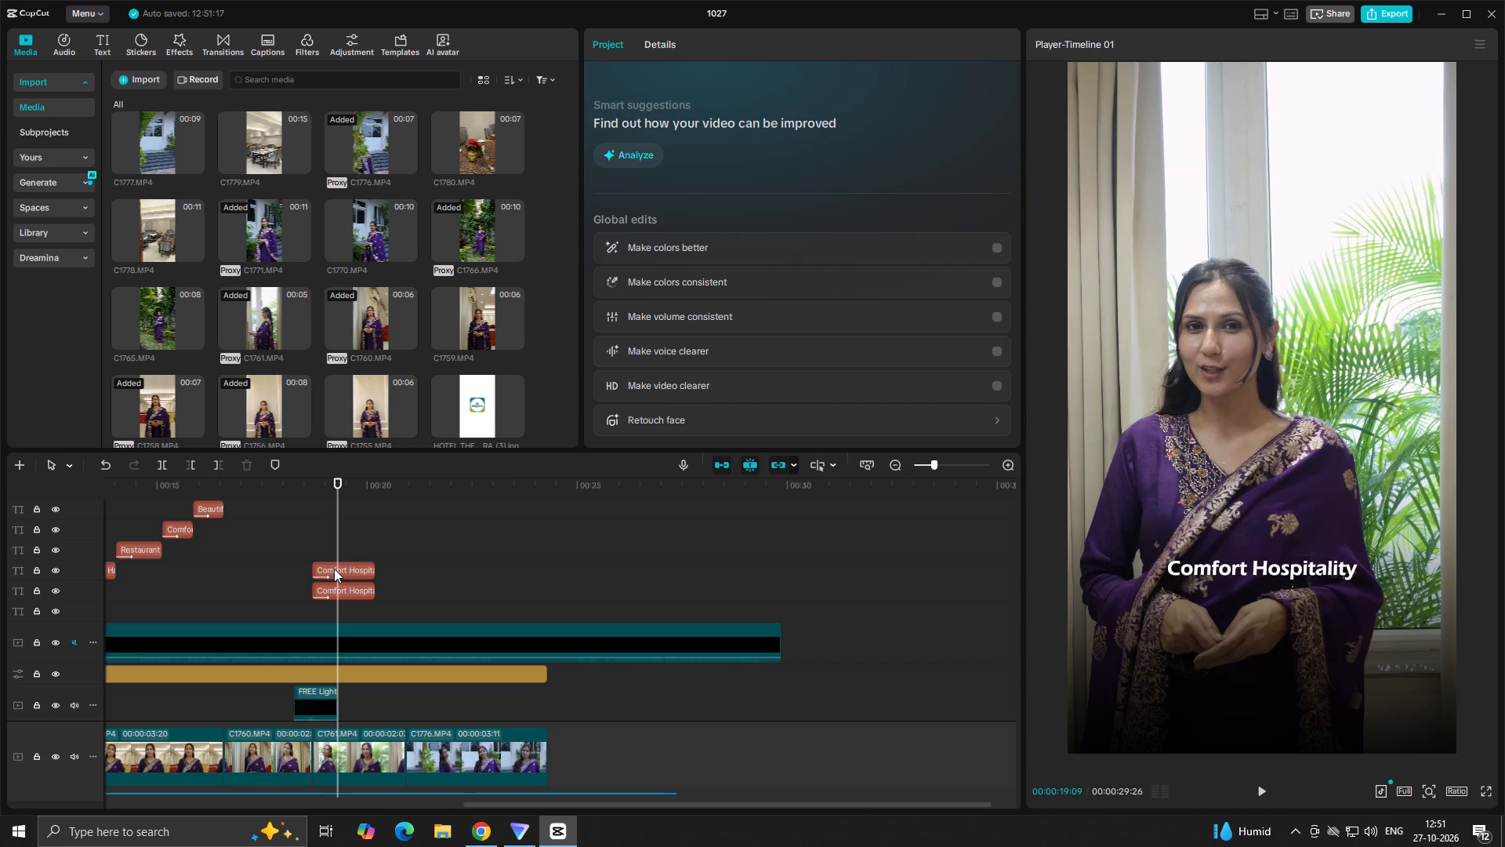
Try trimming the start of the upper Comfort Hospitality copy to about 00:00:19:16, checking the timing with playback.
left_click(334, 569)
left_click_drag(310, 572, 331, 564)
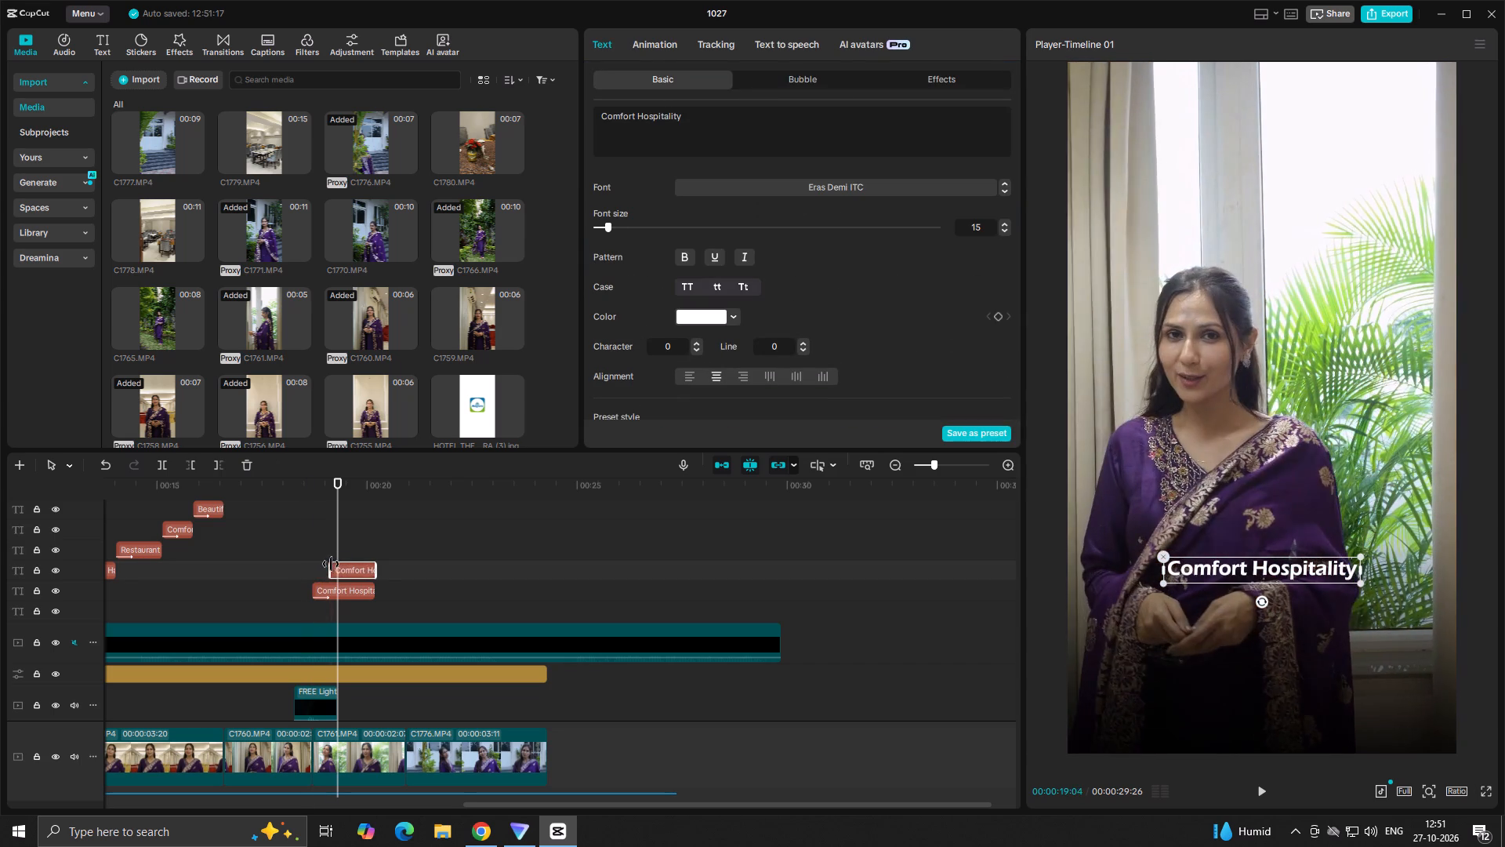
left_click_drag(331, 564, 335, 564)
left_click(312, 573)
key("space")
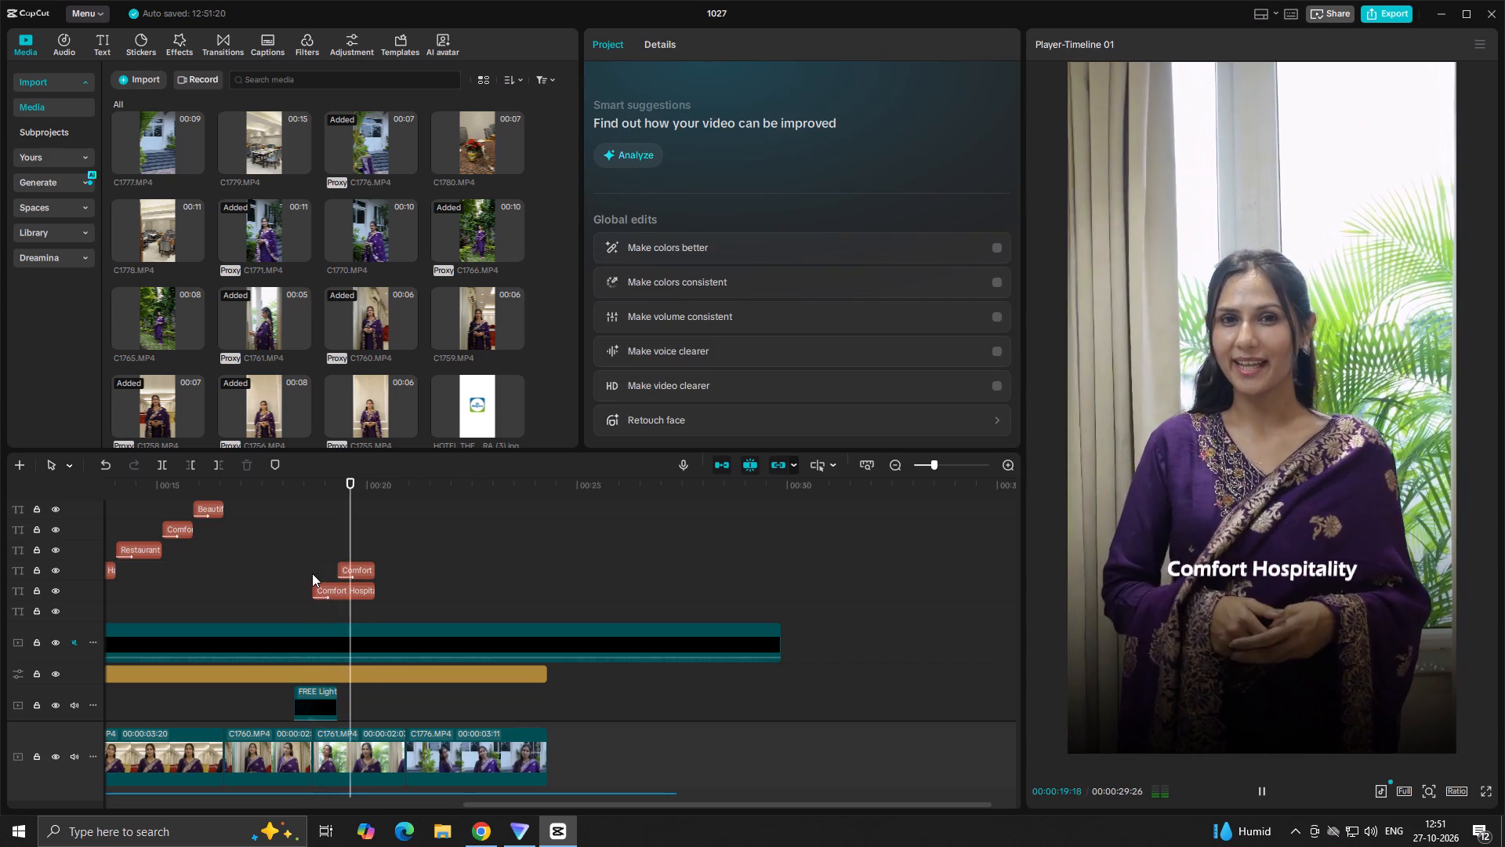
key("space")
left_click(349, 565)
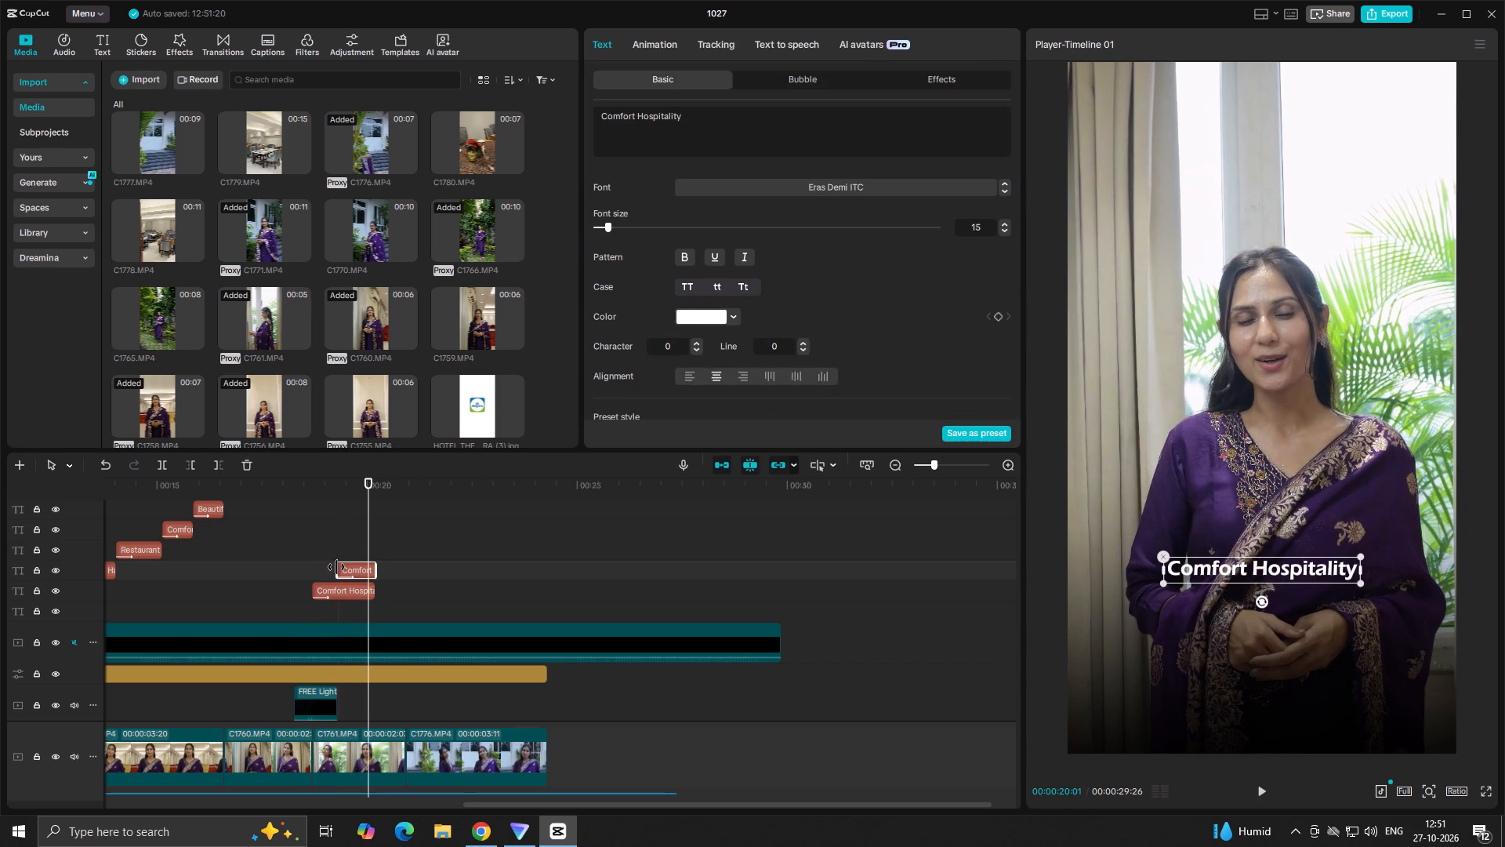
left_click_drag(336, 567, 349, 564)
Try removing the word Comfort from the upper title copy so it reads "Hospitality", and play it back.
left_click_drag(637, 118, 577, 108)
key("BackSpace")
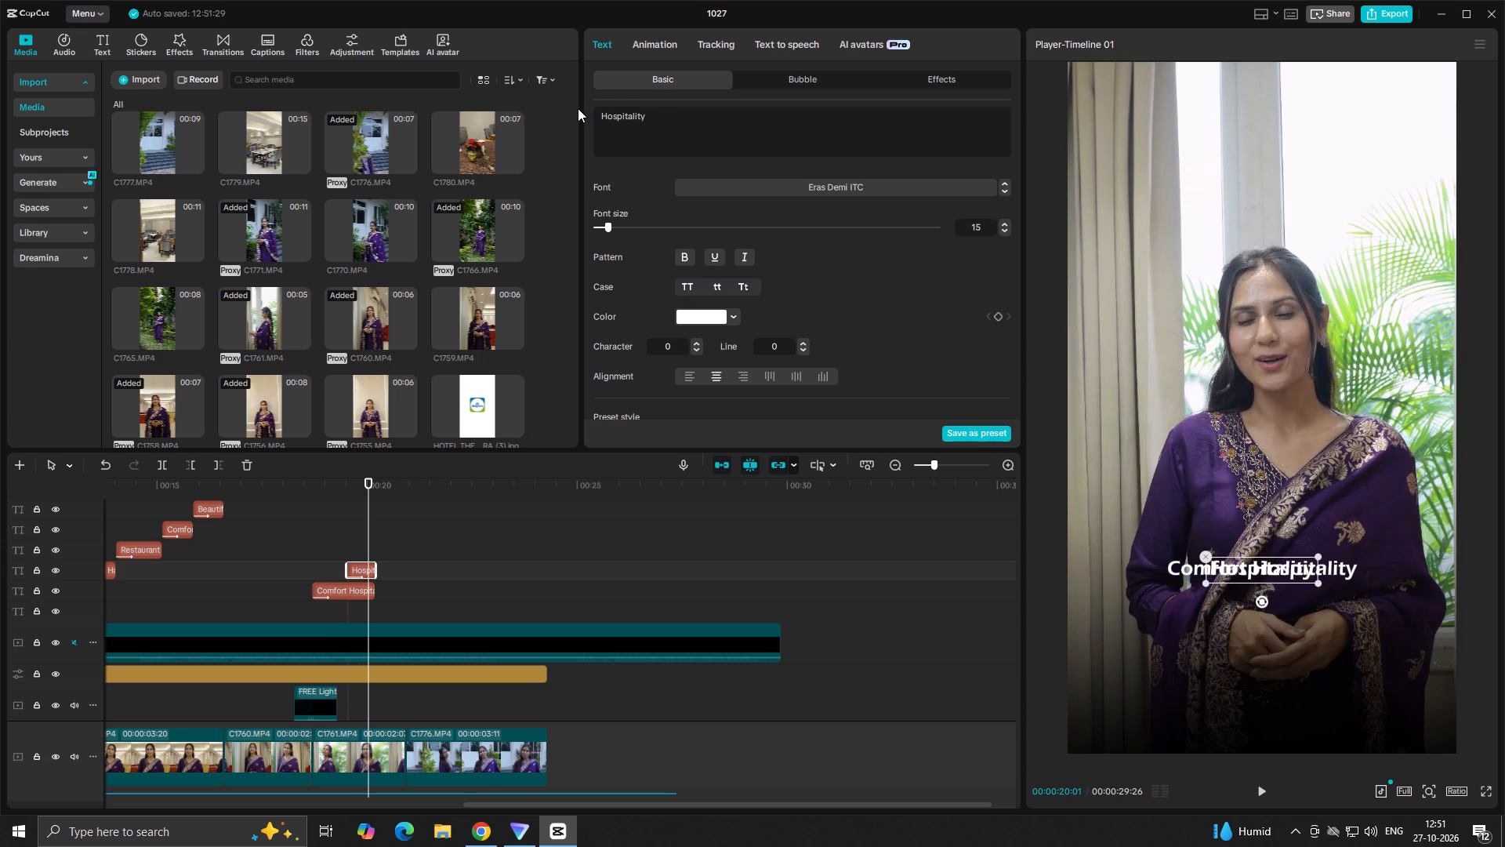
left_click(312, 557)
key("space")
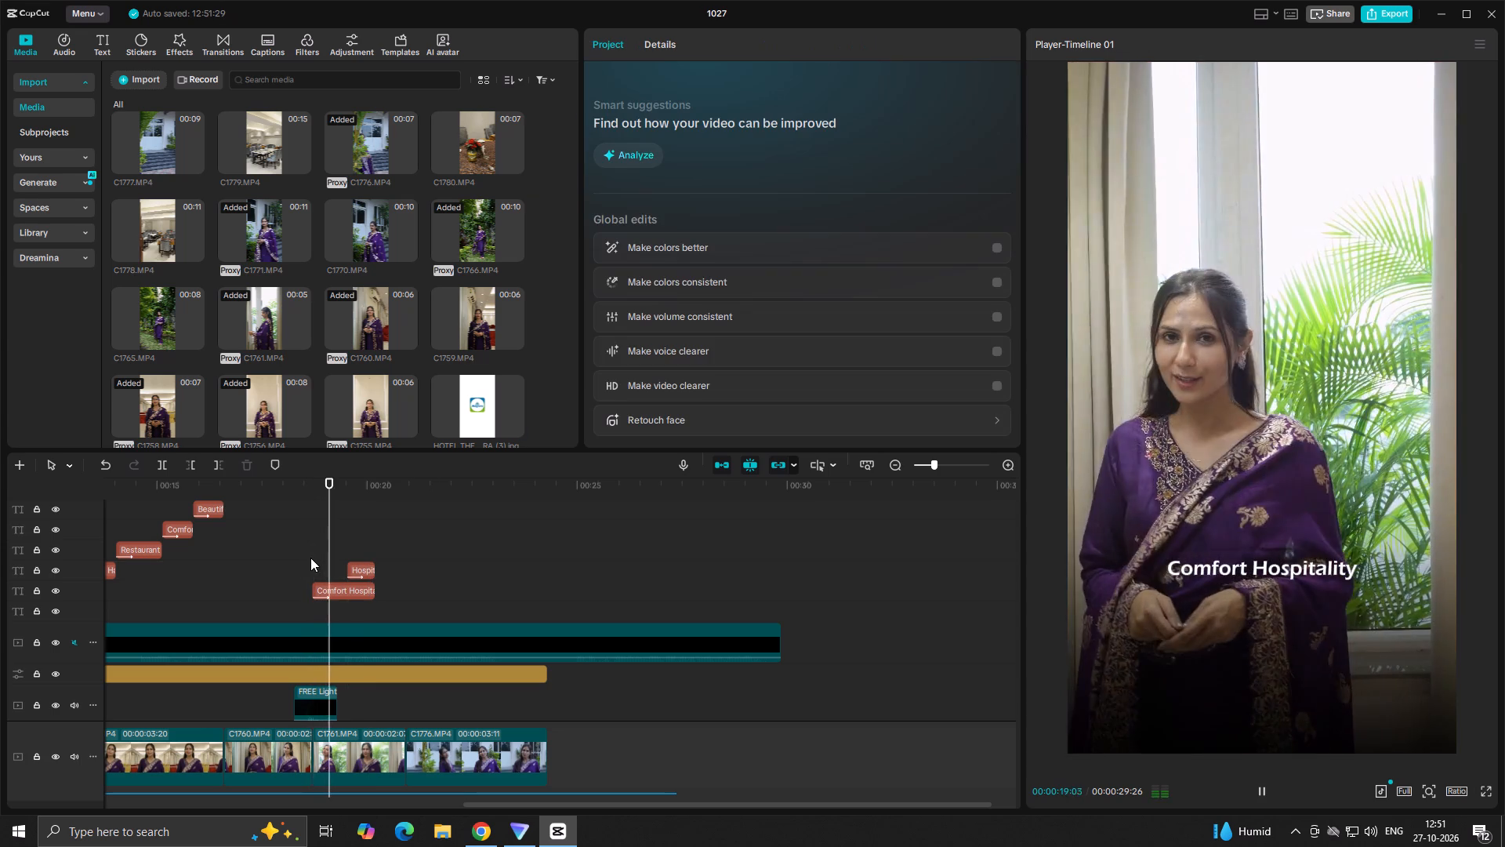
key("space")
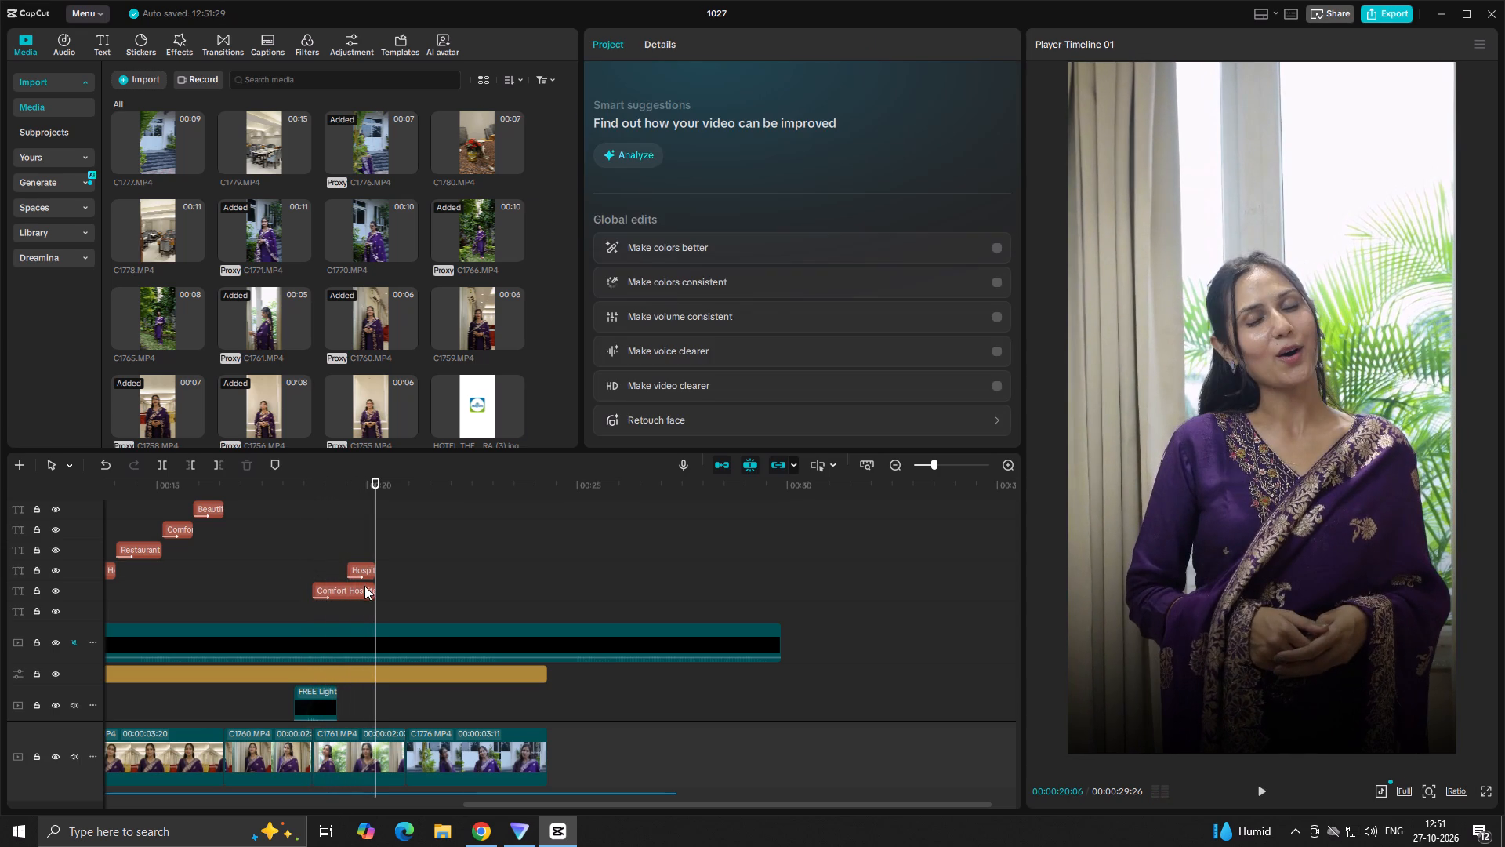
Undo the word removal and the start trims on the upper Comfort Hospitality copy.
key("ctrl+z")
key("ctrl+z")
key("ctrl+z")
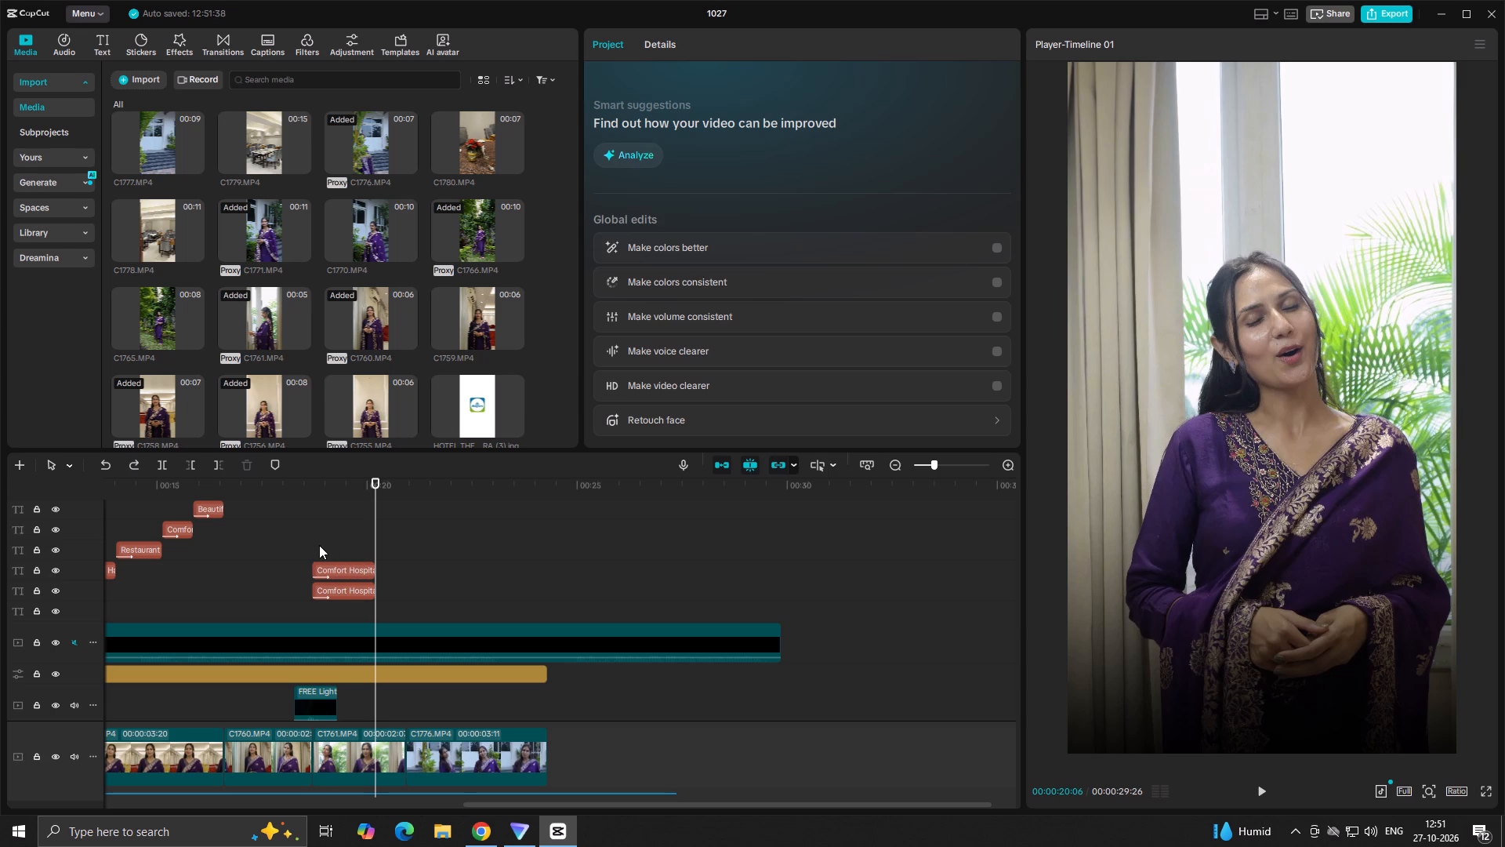
Play back the stacked titles, and colour only the word Hospitality golden yellow in the upper copy.
left_click(319, 545)
left_click(313, 546)
key("space")
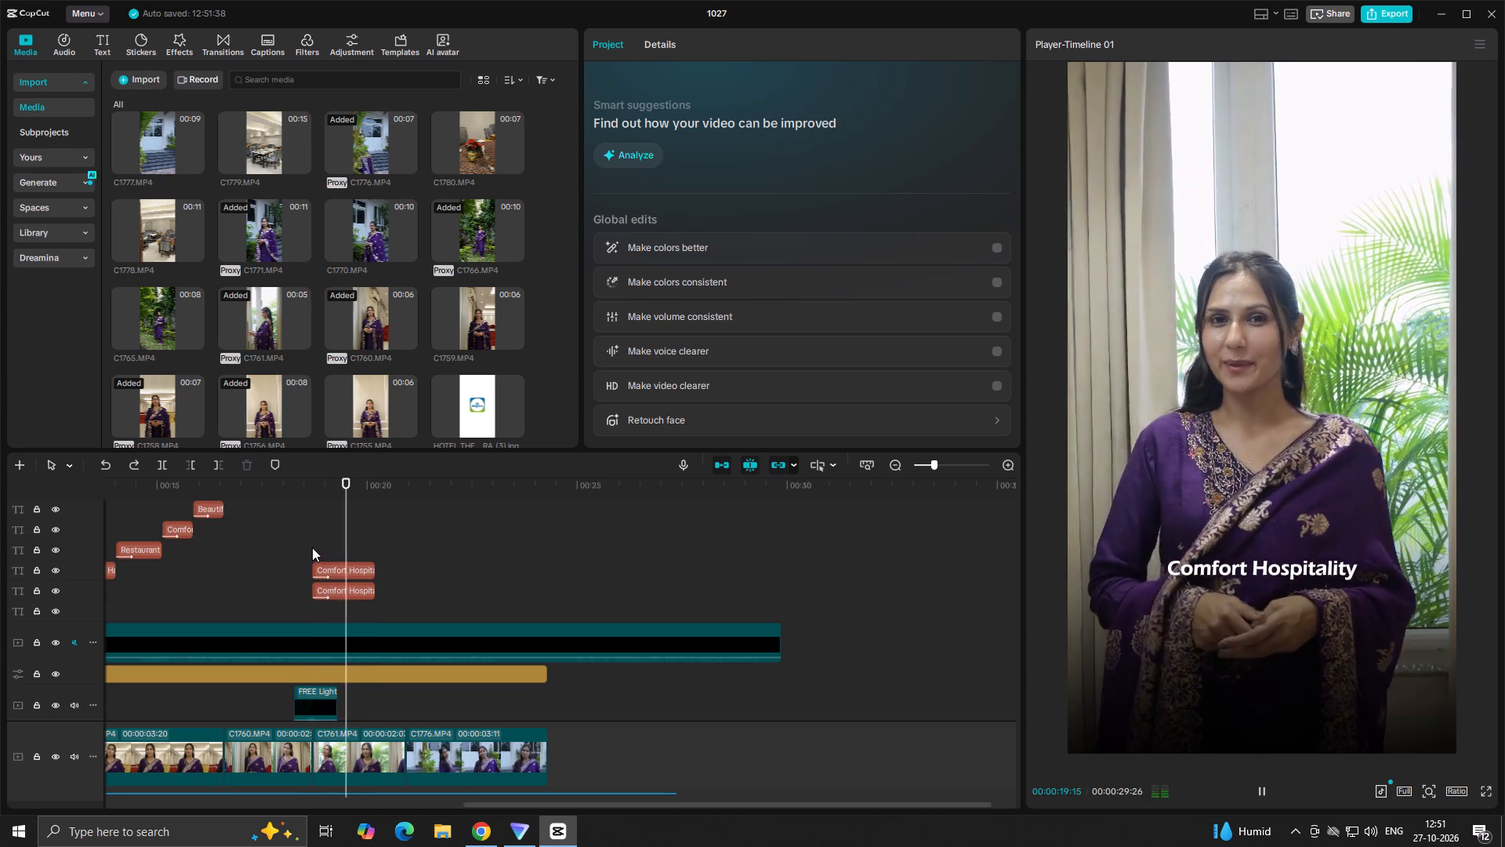
key("space")
left_click(364, 578)
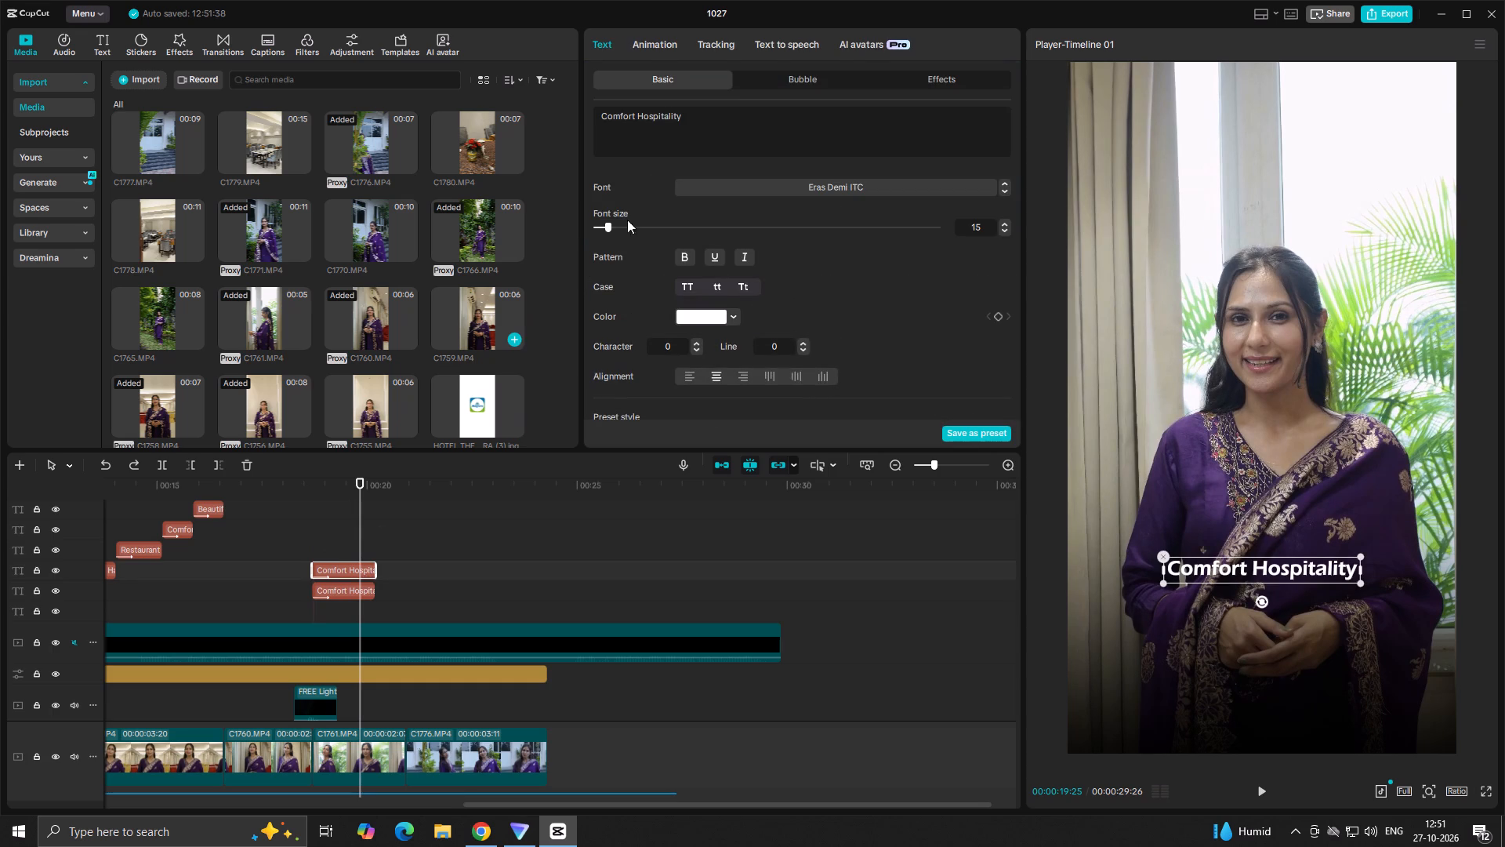
left_click_drag(637, 112, 708, 122)
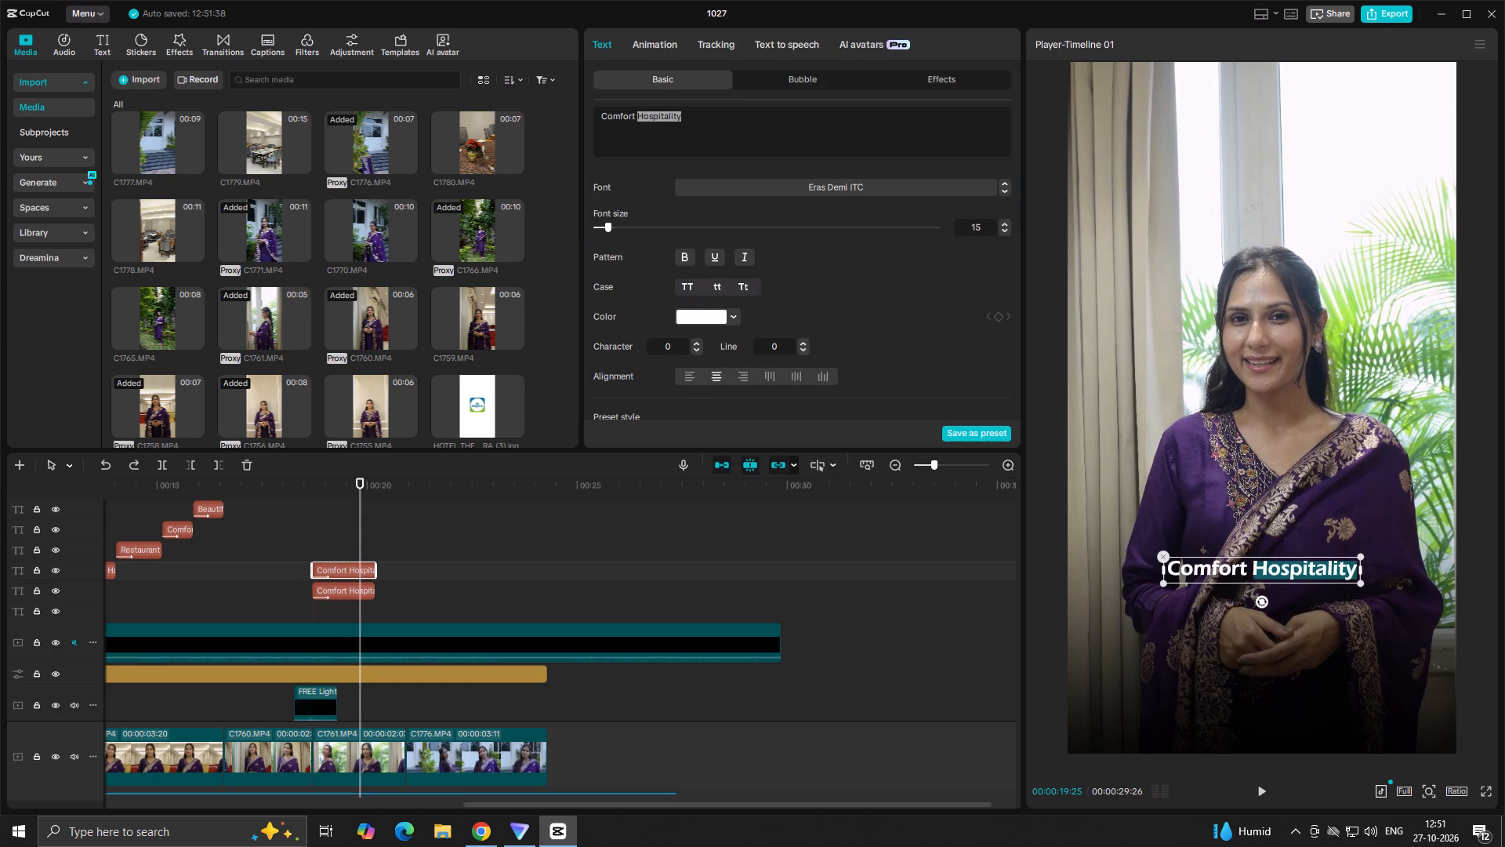
left_click(699, 312)
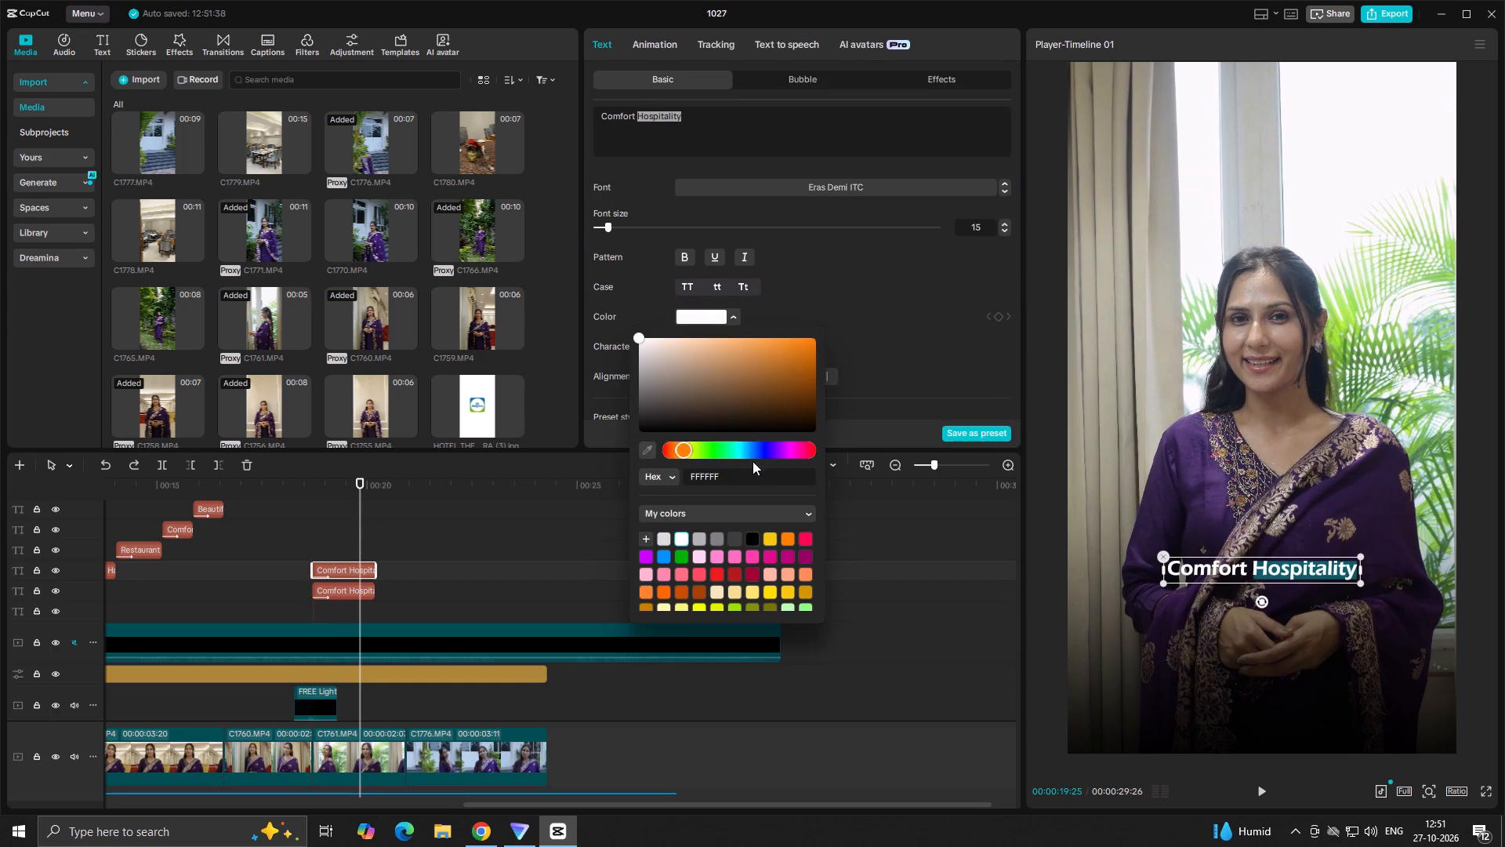
left_click(769, 538)
Shift the upper Comfort Hospitality copy later to start at about 00:00:19:00 and play it back.
left_click_drag(339, 565, 354, 565)
left_click(314, 562)
key("space")
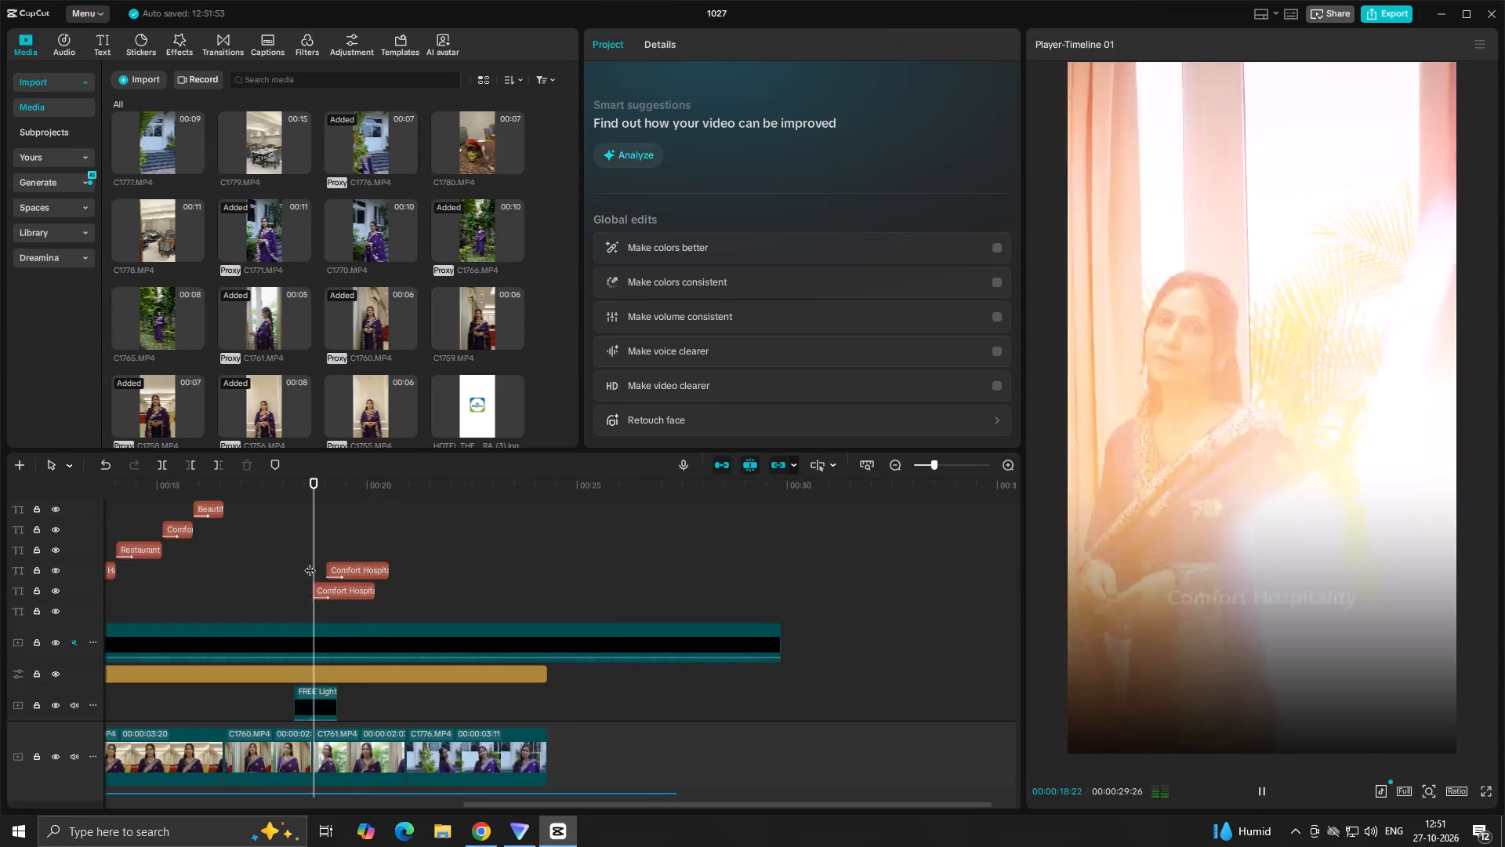
key("space")
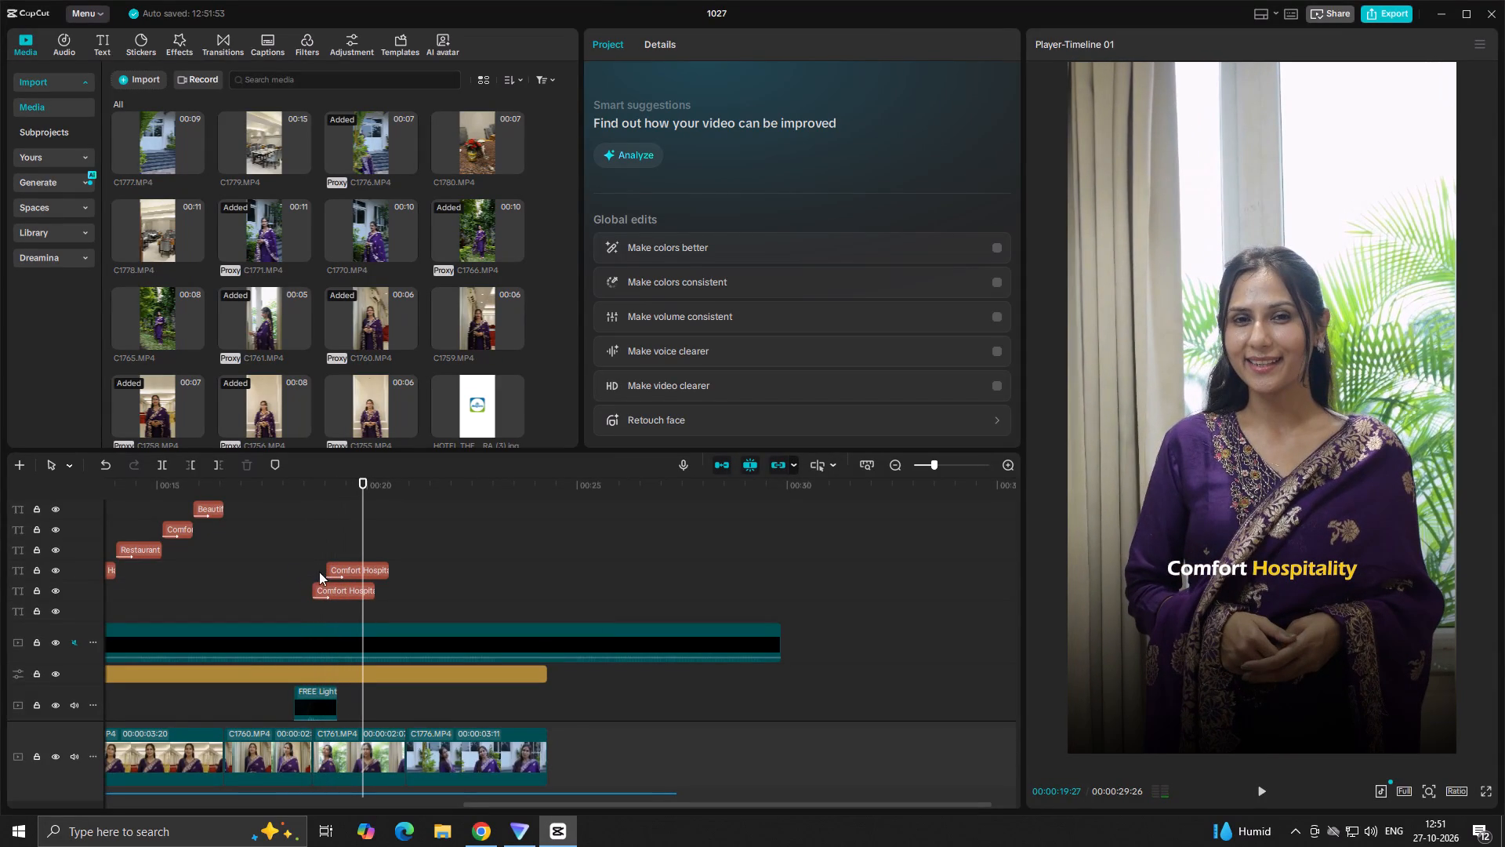
Apply the Fade In entrance animation to the upper Comfort Hospitality copy and play back both stacked titles.
left_click(344, 567)
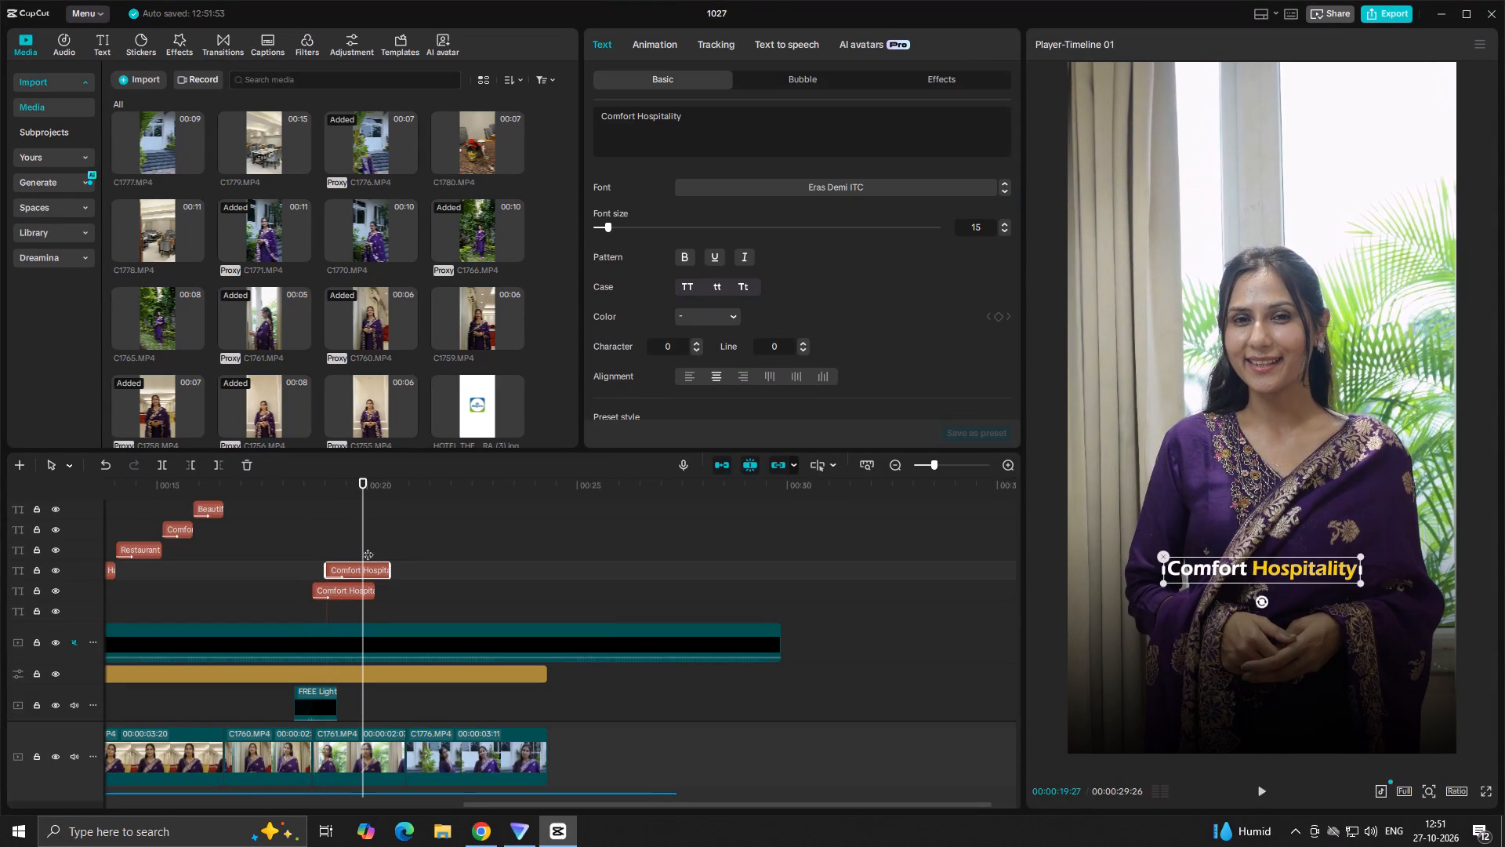
left_click(652, 50)
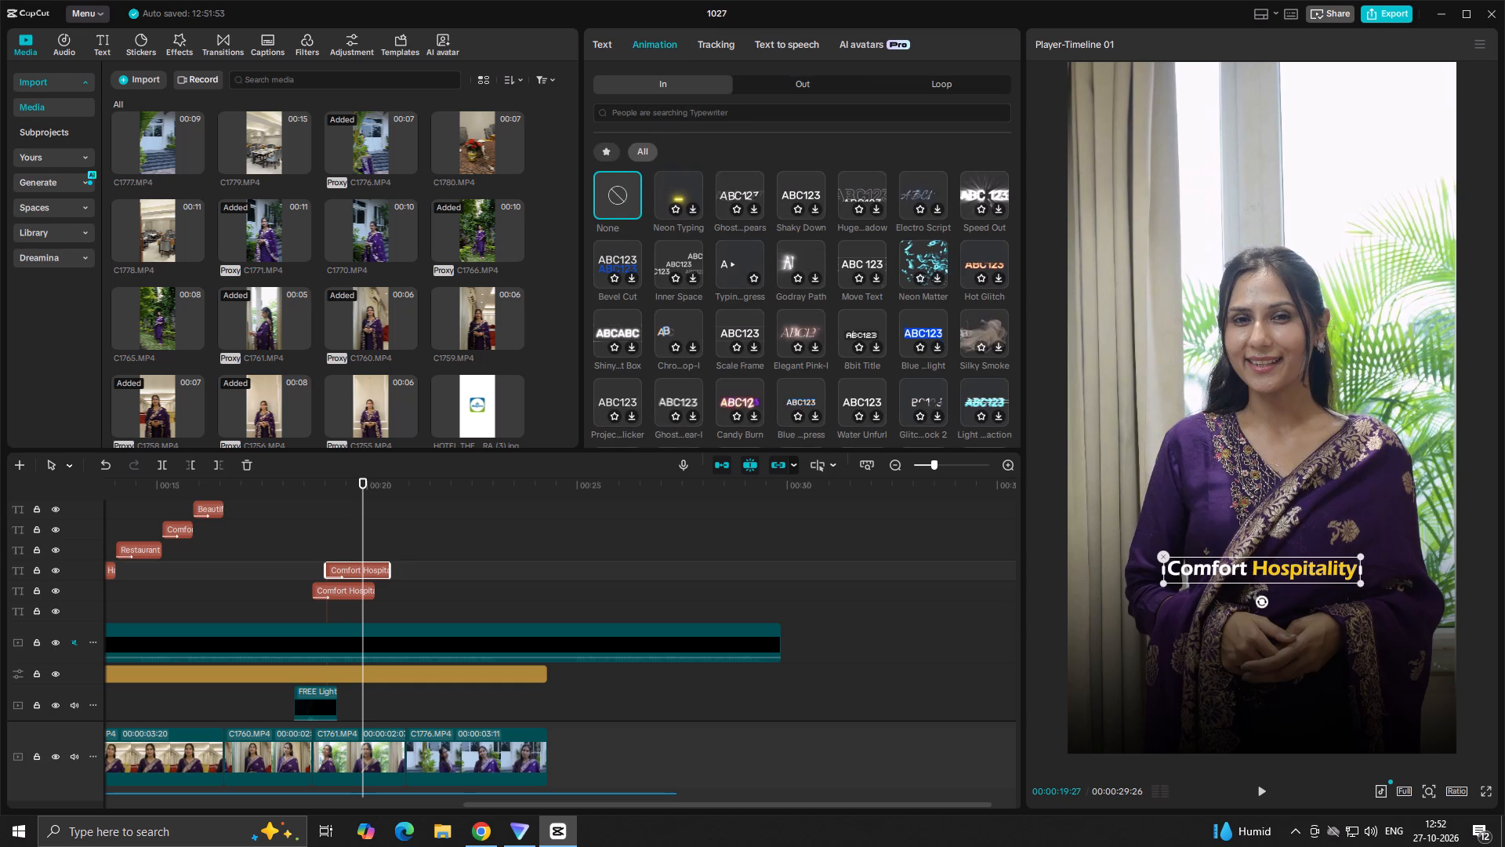
left_click(655, 115)
left_click(727, 160)
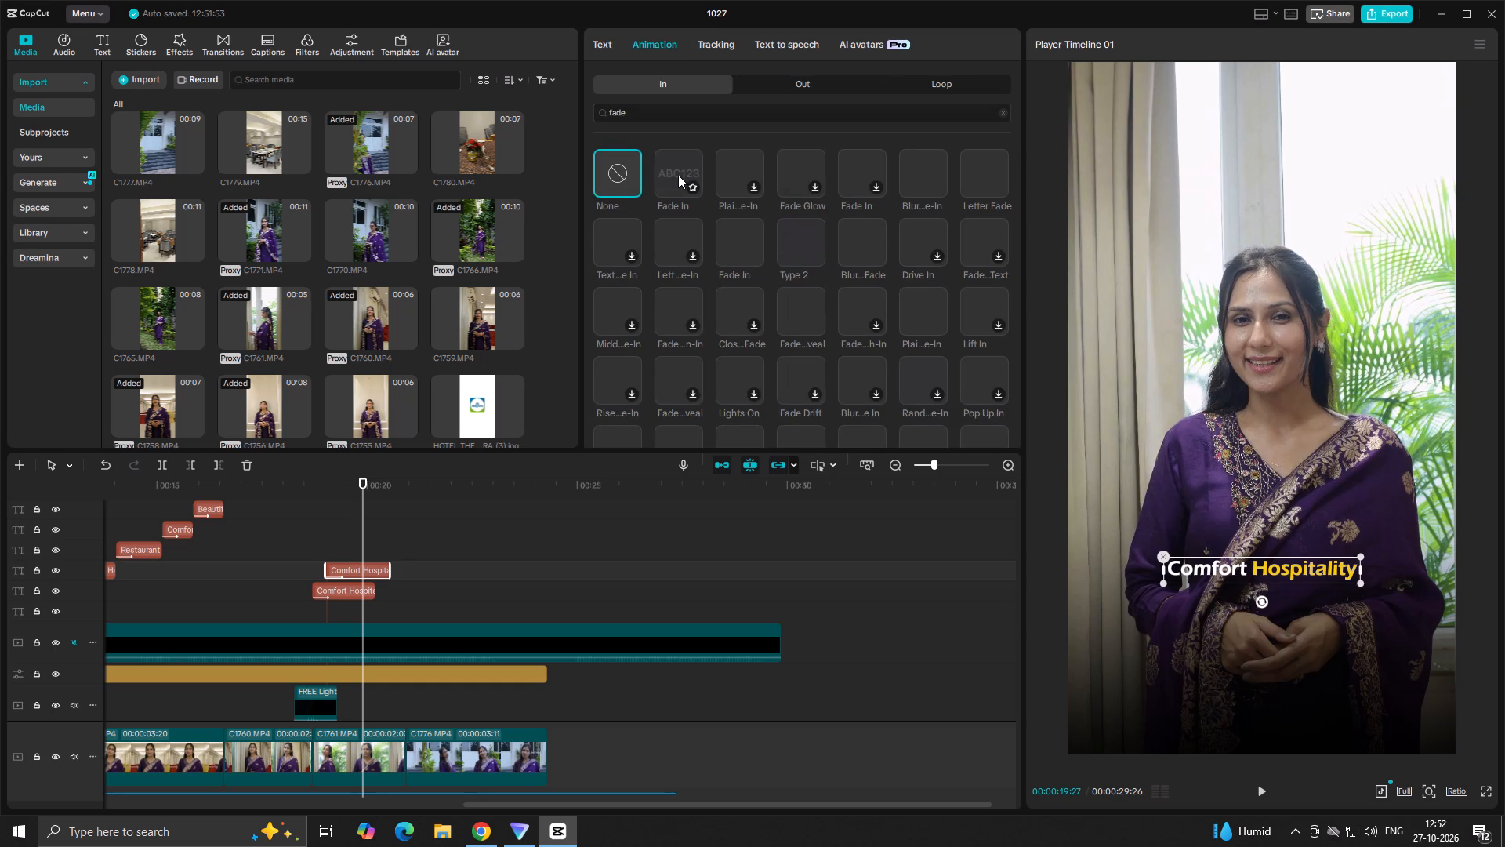
left_click(678, 175)
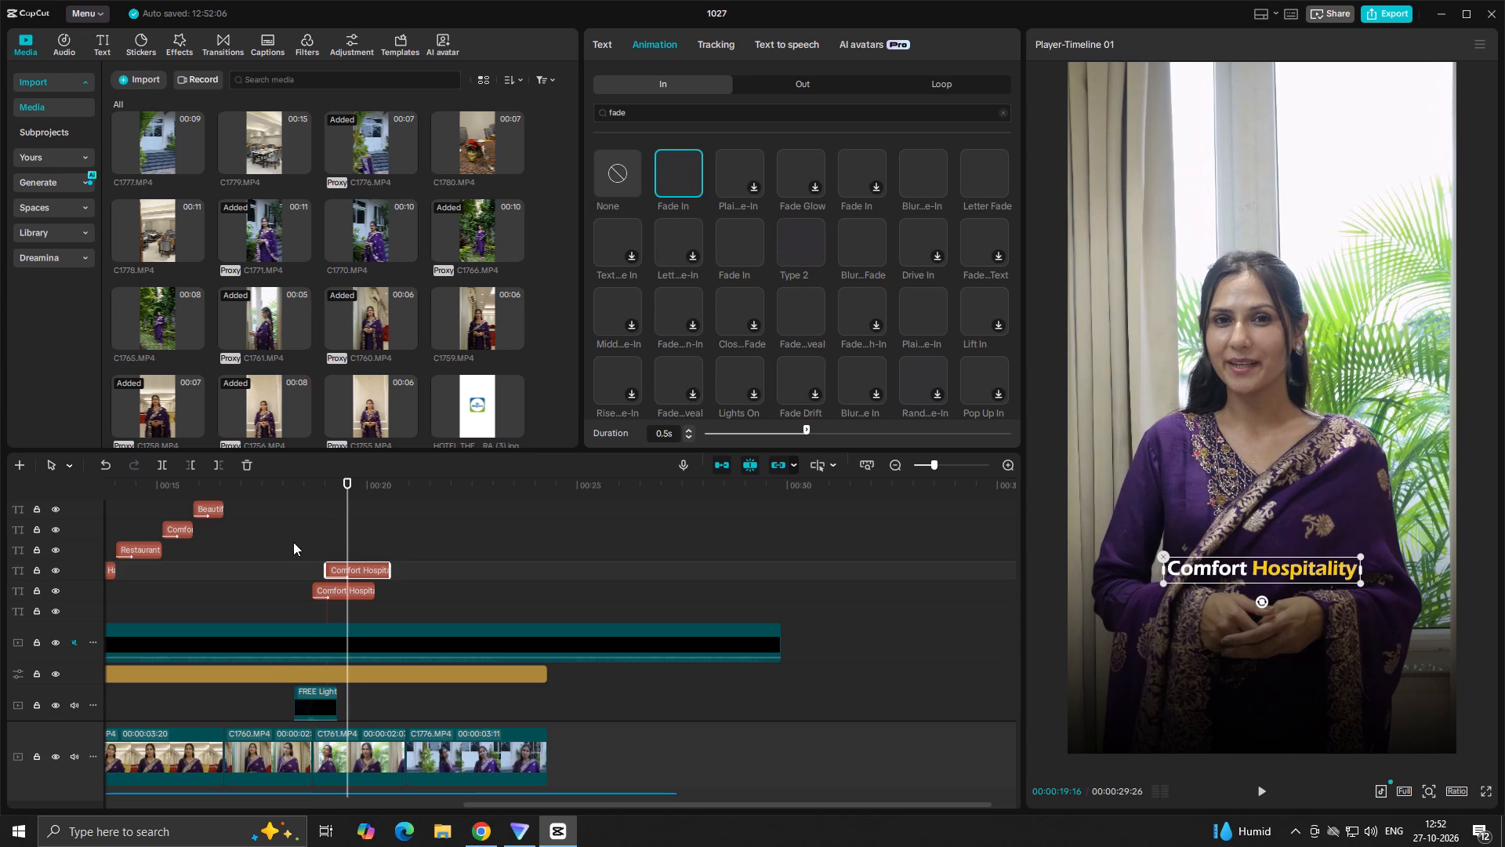
left_click(293, 542)
key("space")
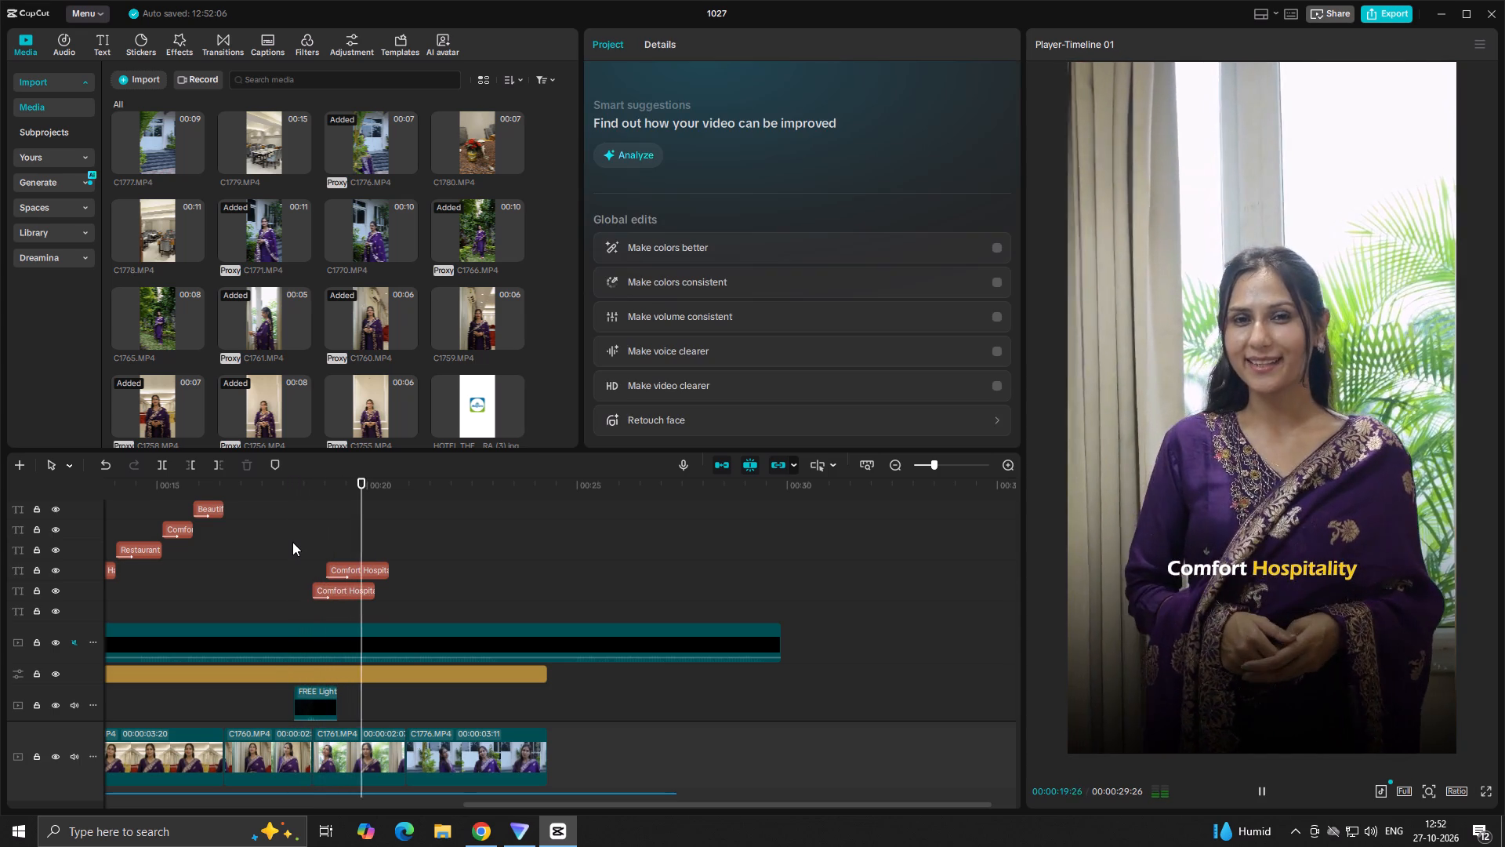
left_click(315, 547)
left_click(306, 547)
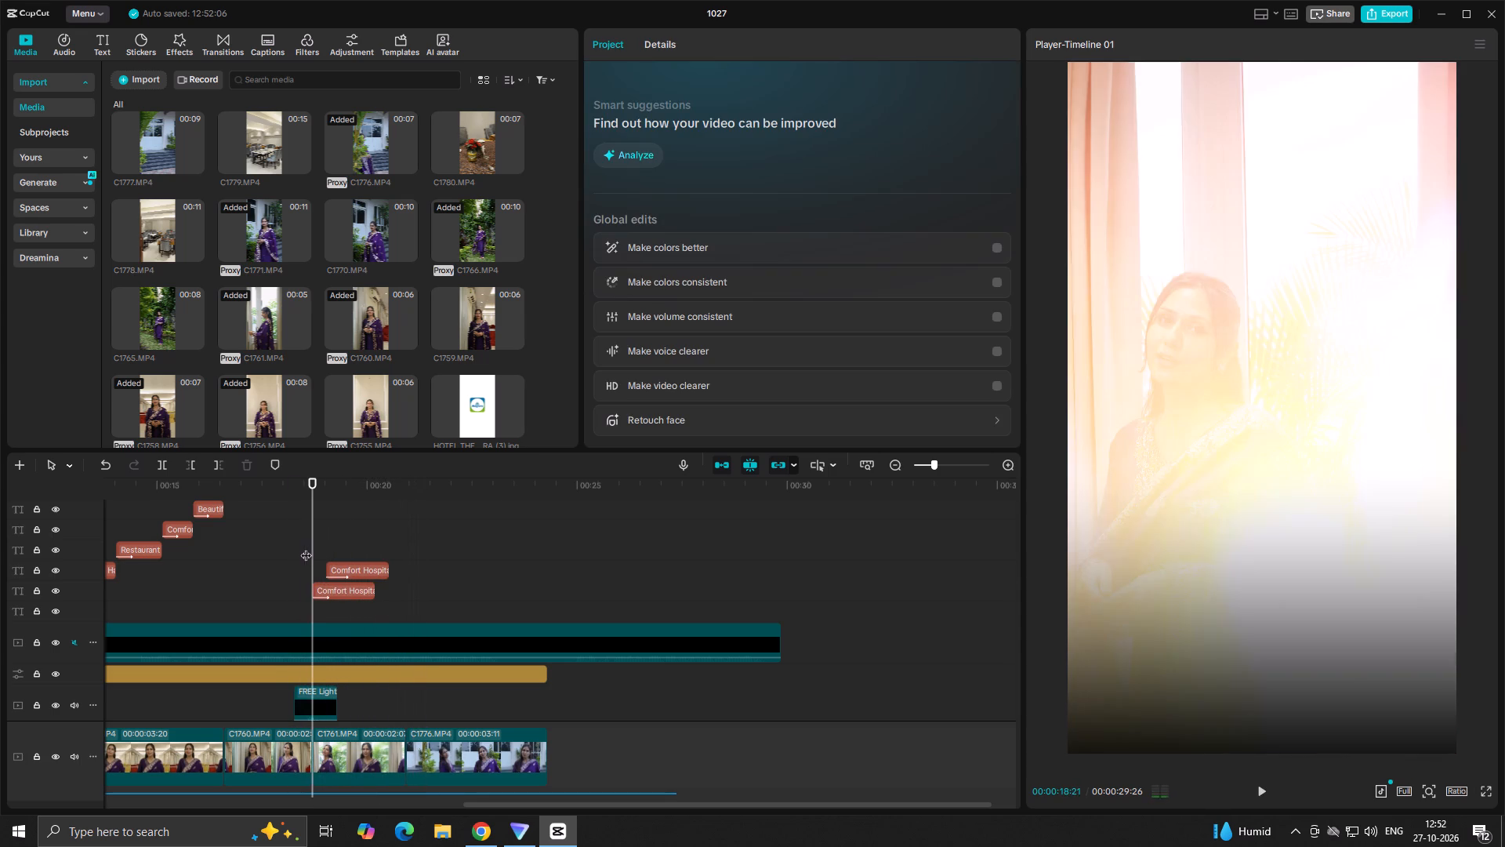
key("space")
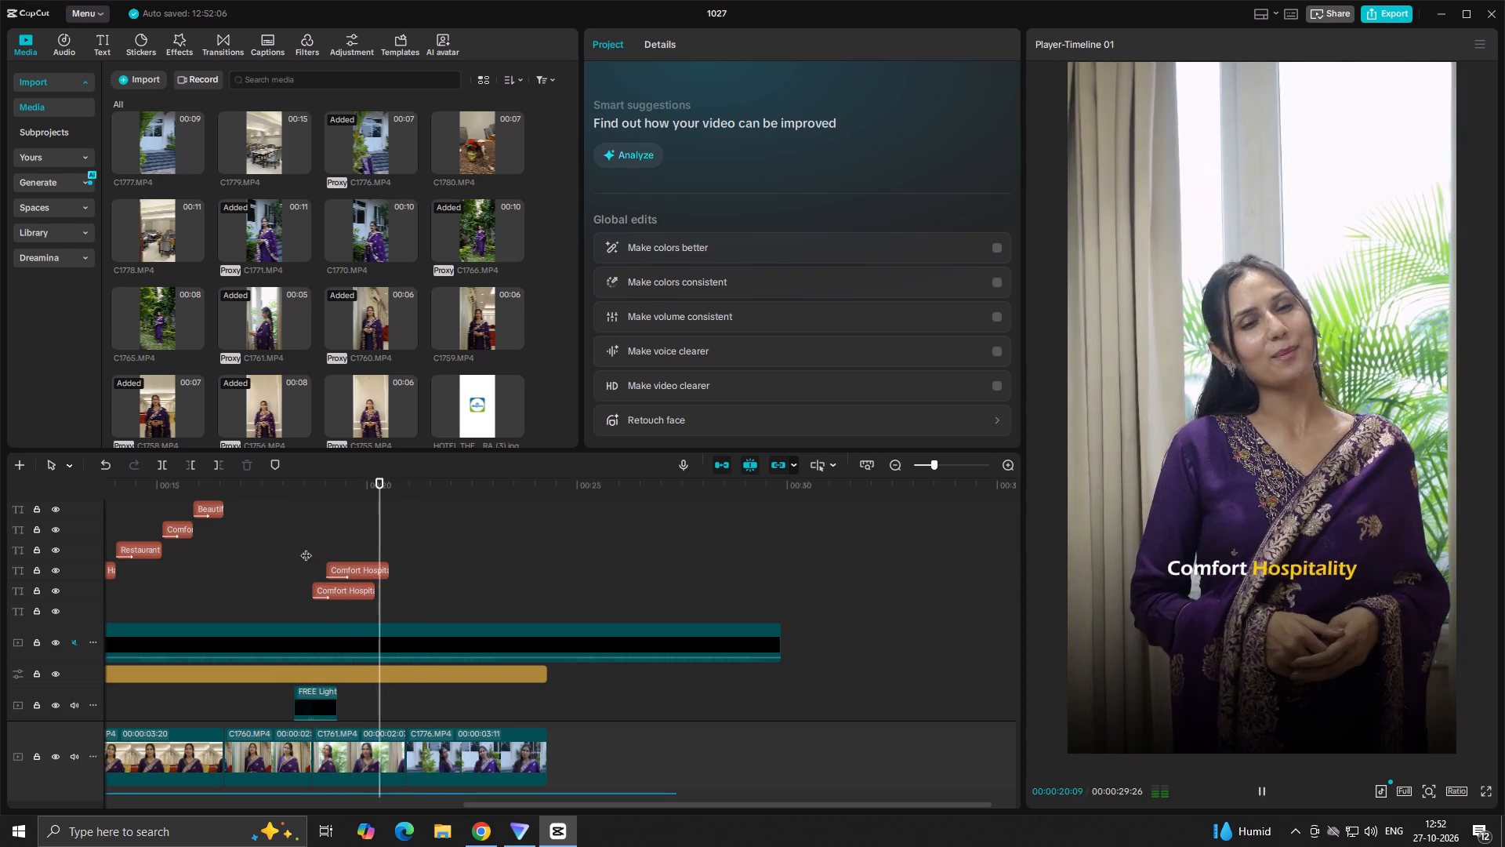
key("space")
Trim the end of the upper Comfort Hospitality copy to line up with the lower copy's end, and play back.
left_click(369, 566)
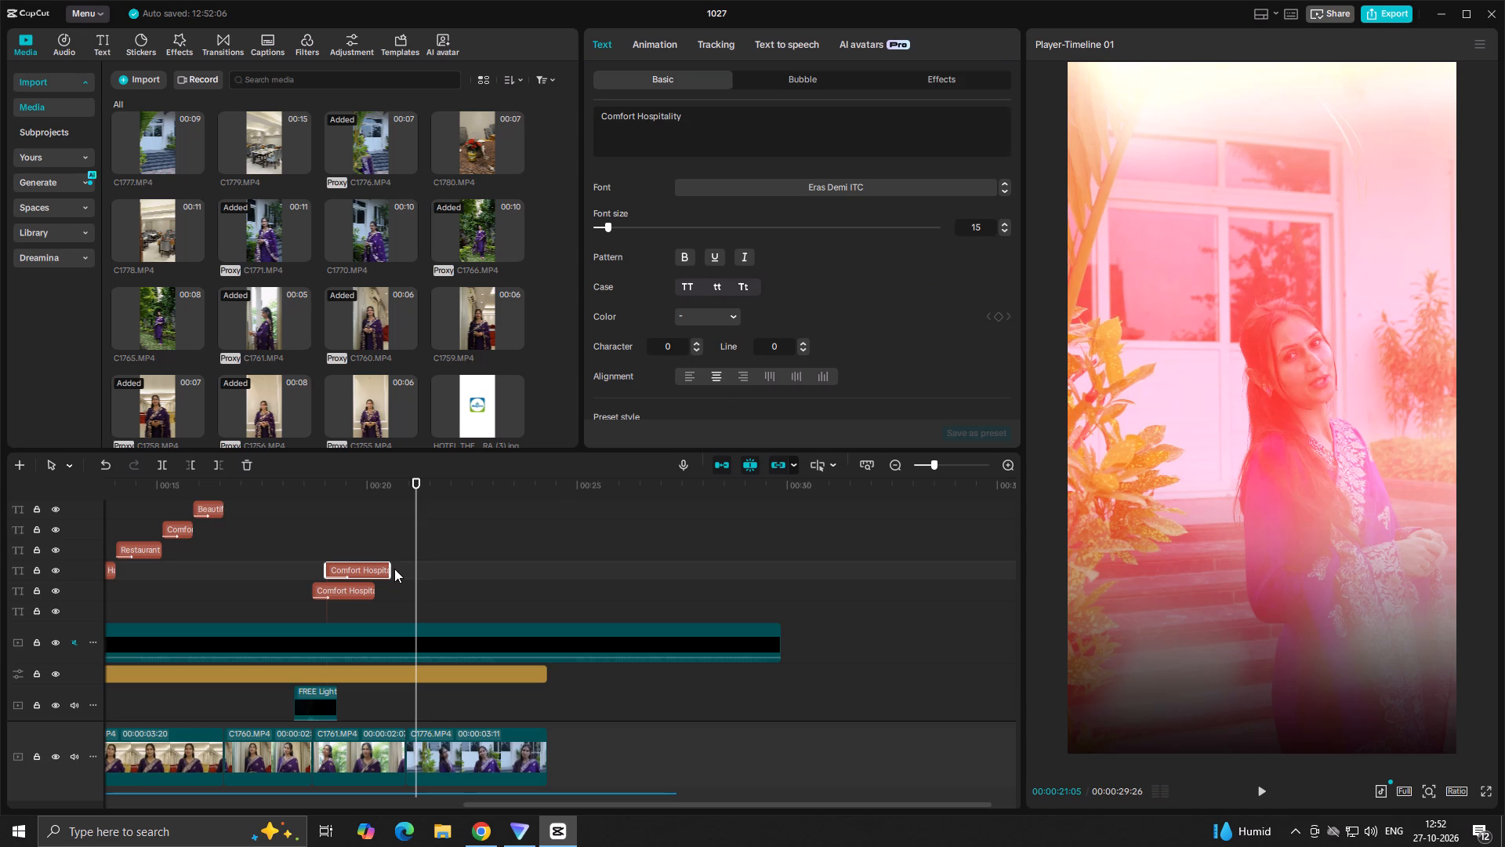
left_click_drag(392, 569, 373, 575)
left_click(268, 552)
key("space")
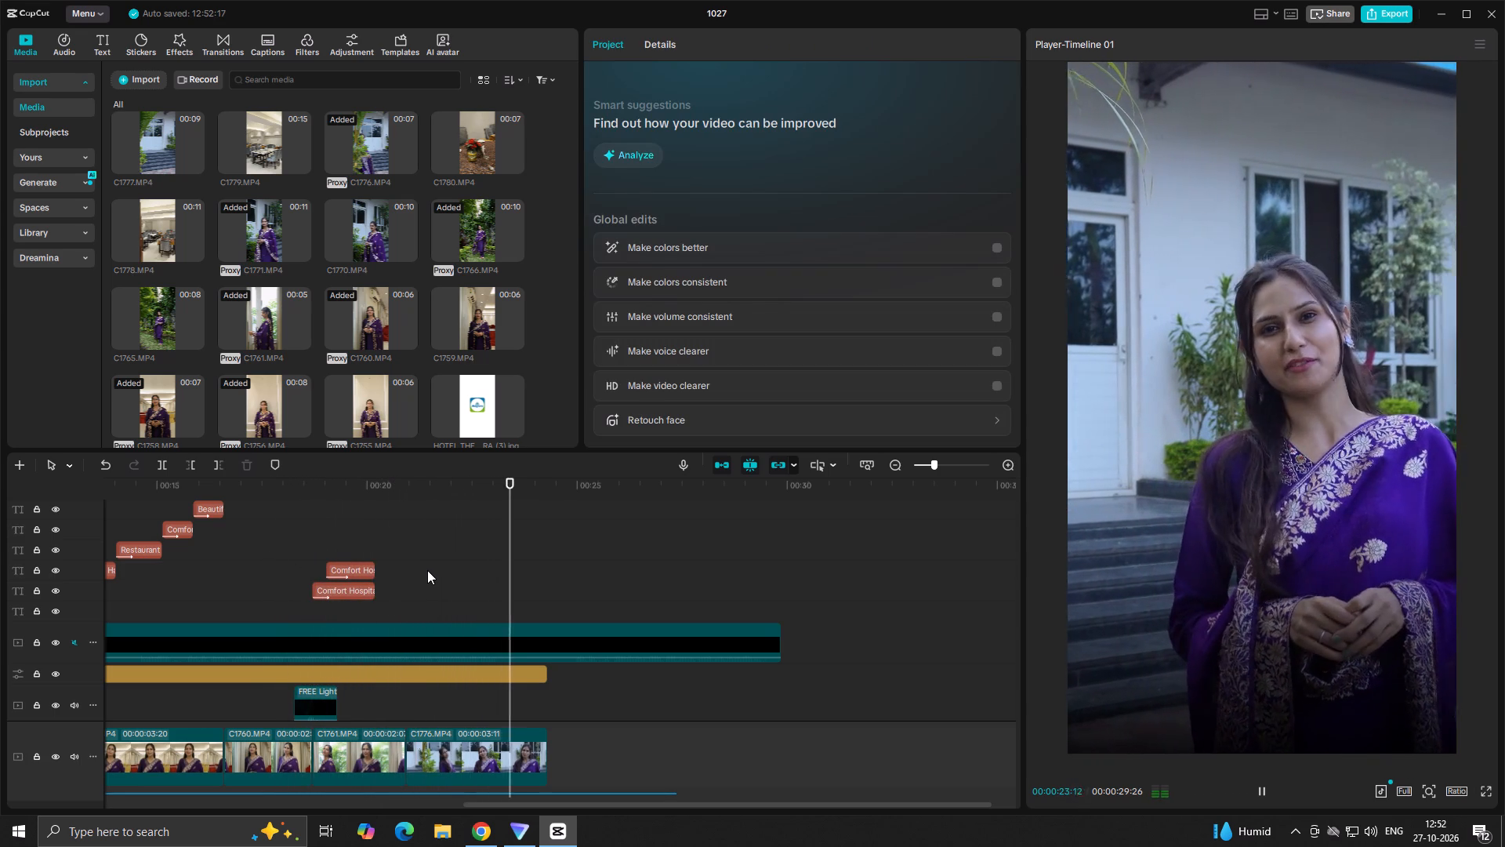
key("space")
Review the closing clip C1776, and play the whole video from the start to check title timing and the ending.
left_click(431, 584)
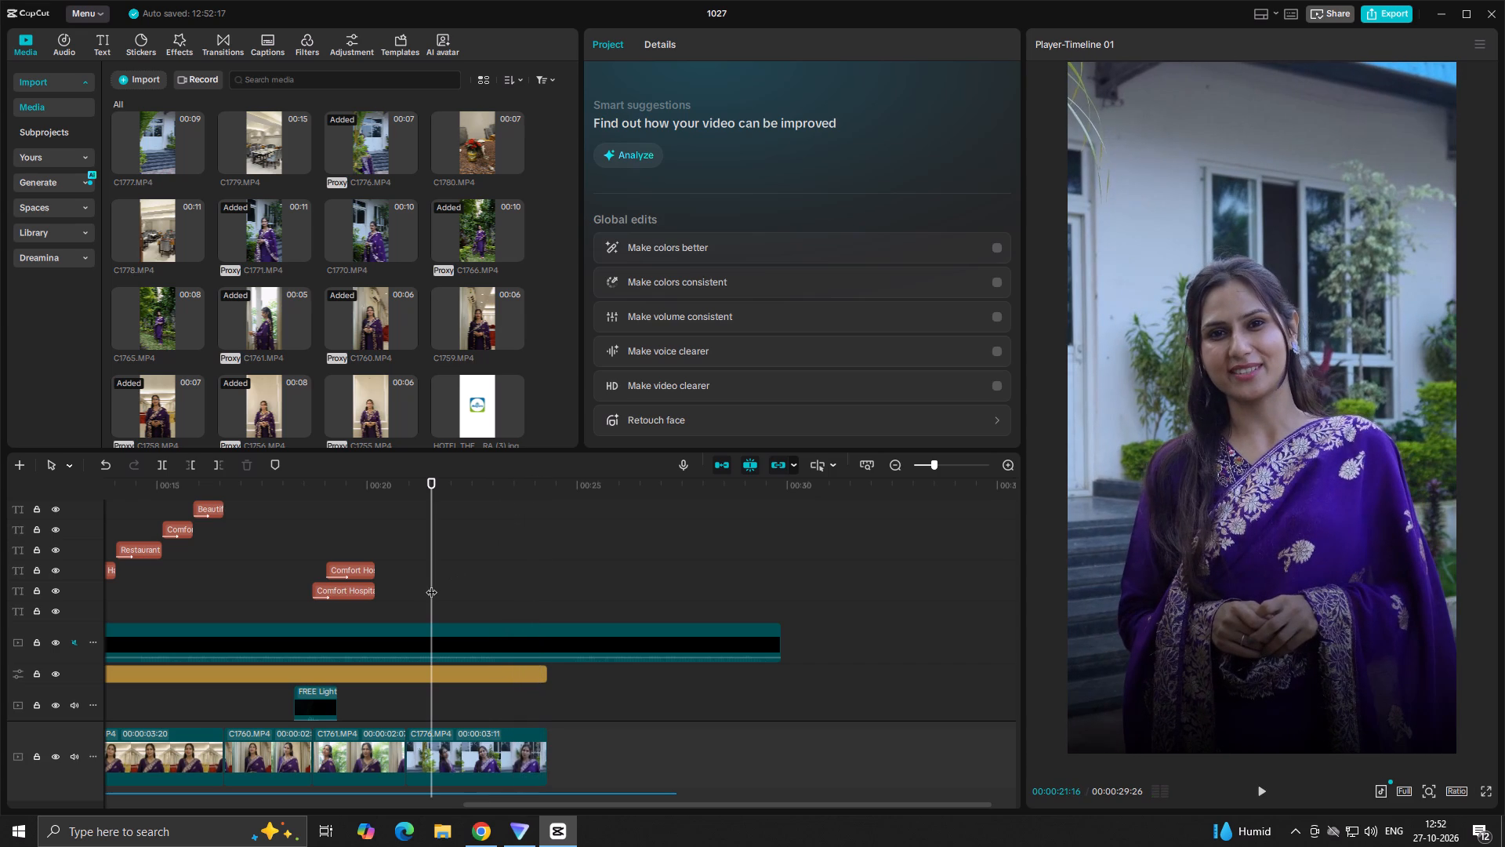
left_click(419, 587)
left_click(390, 593)
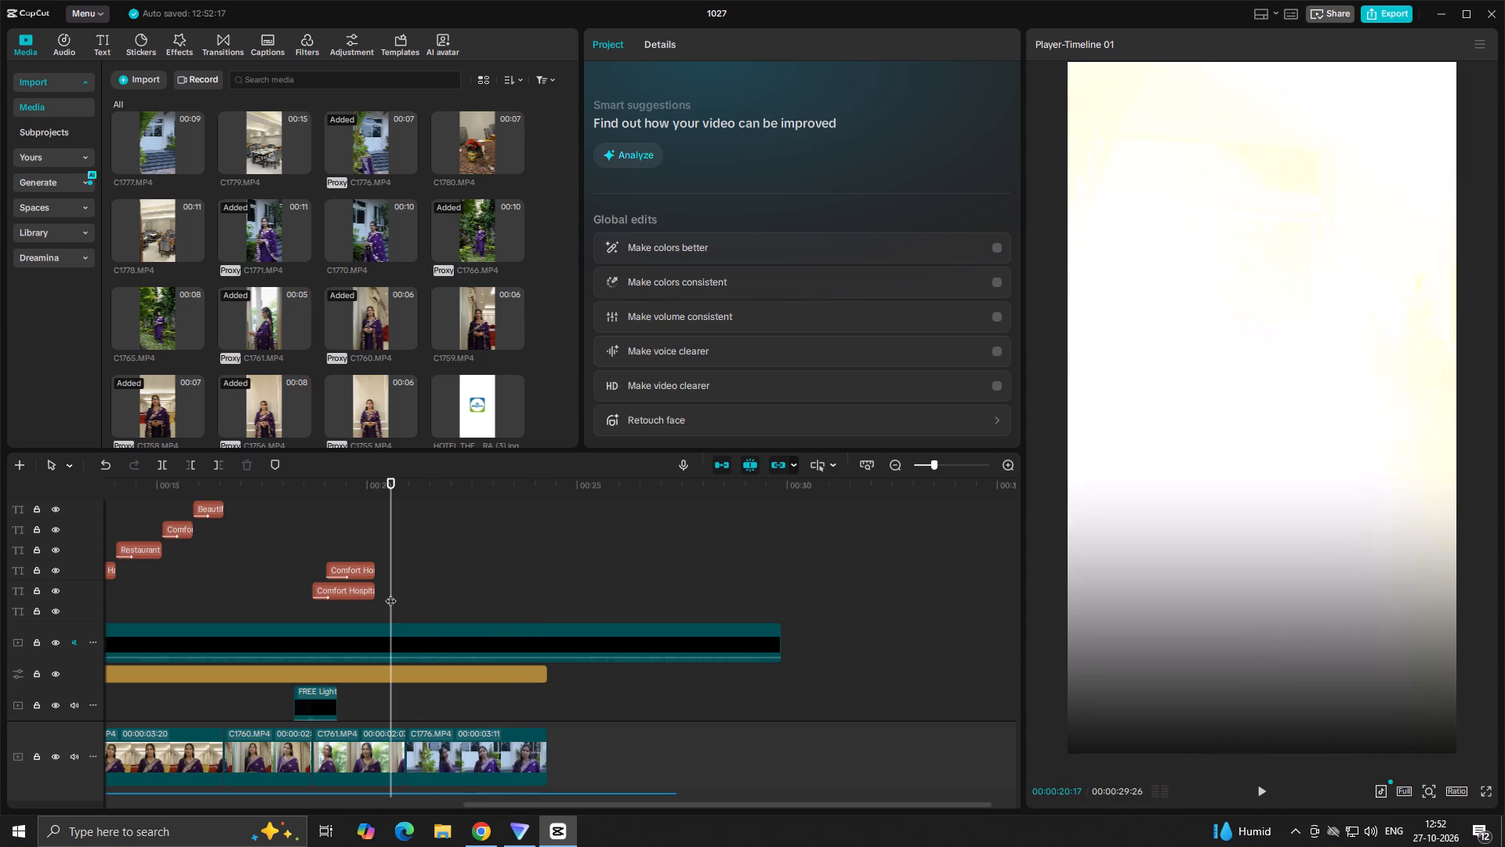
key("space")
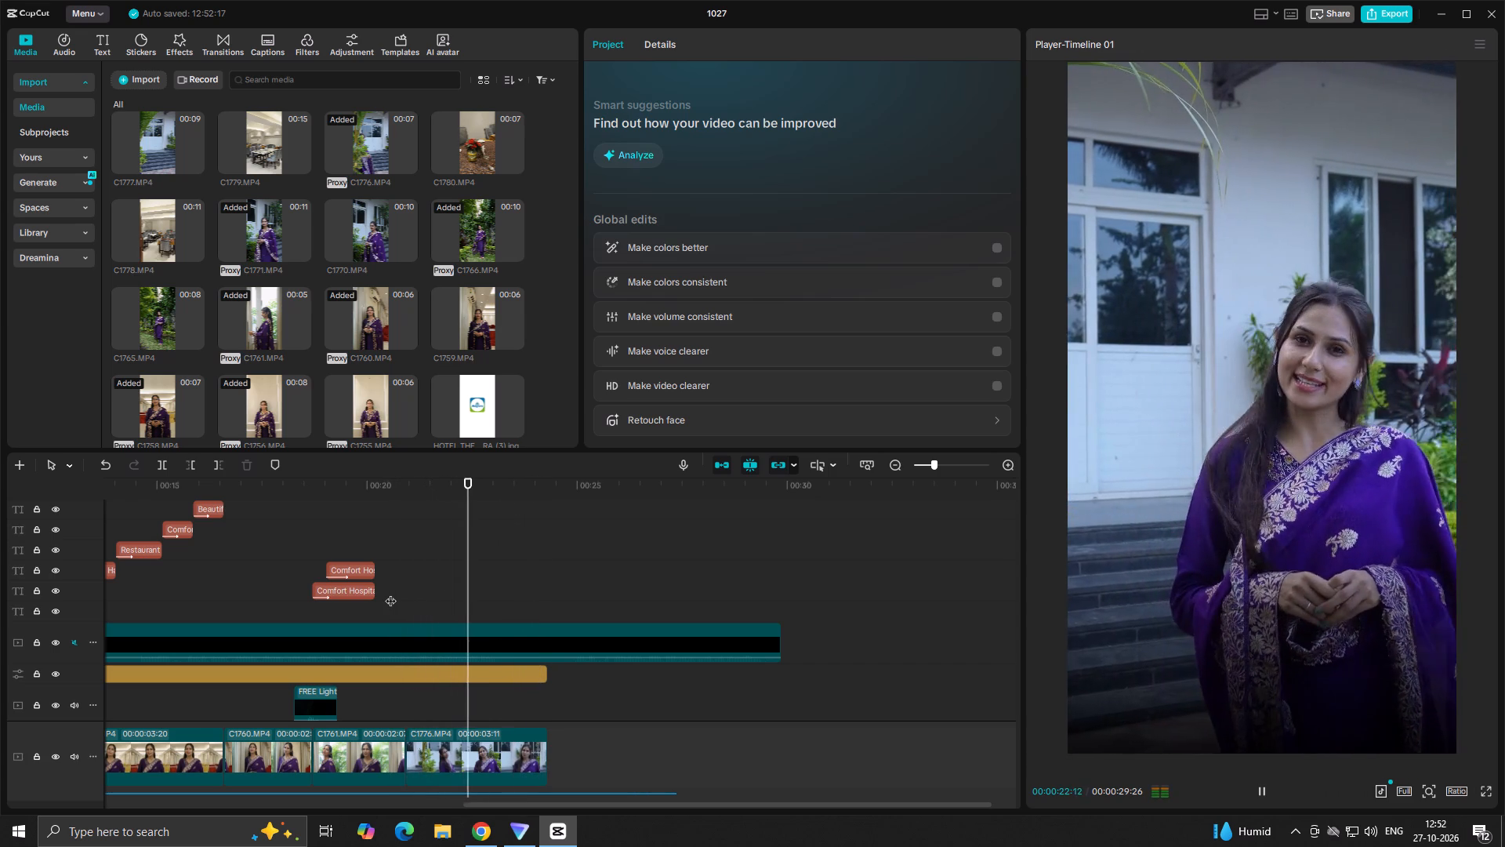
key("space")
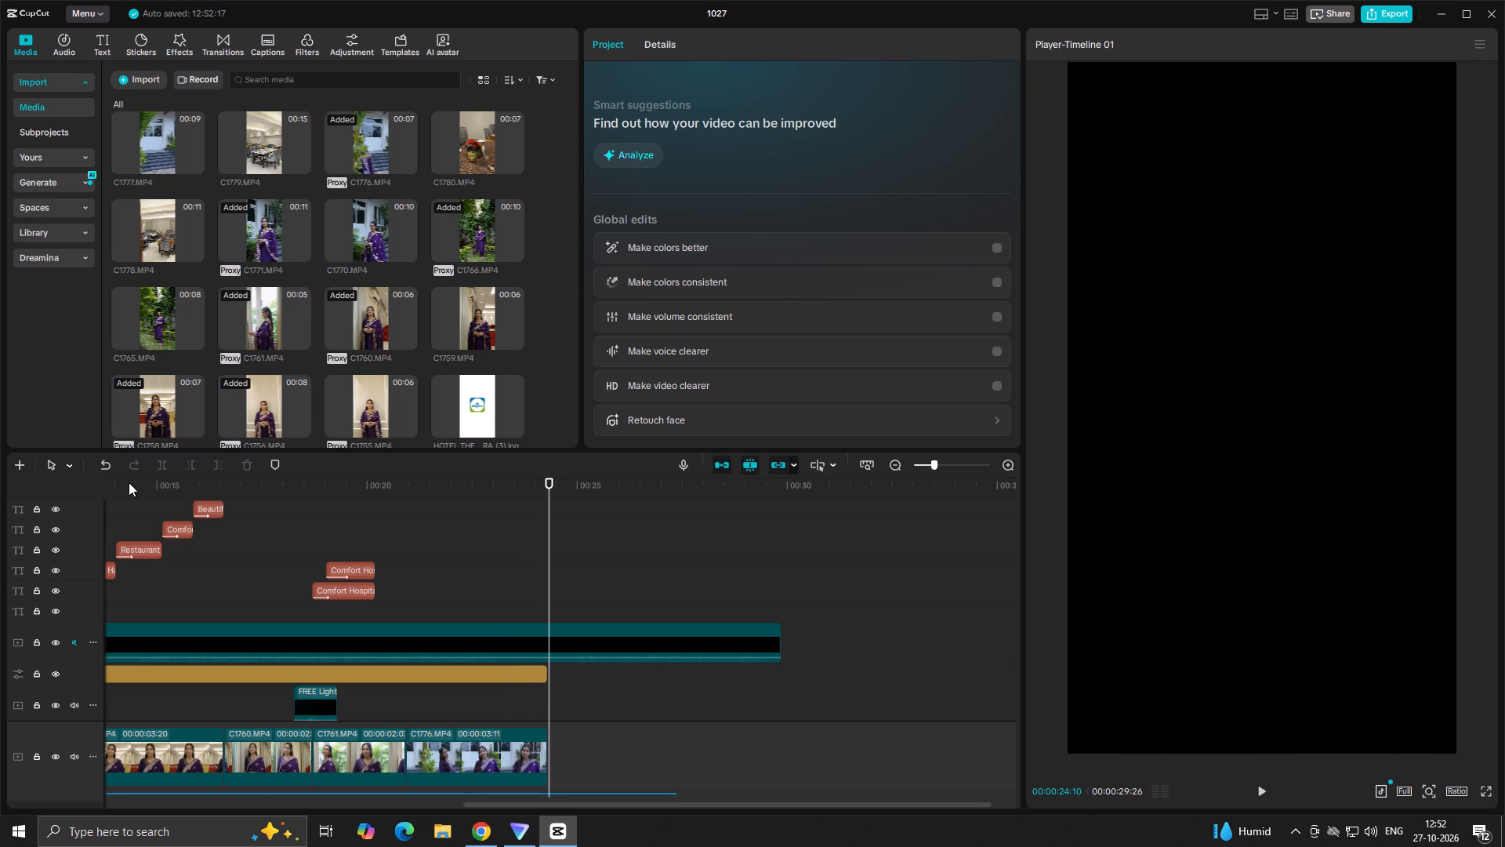
left_click(237, 553)
left_click_drag(238, 553, 0, 562)
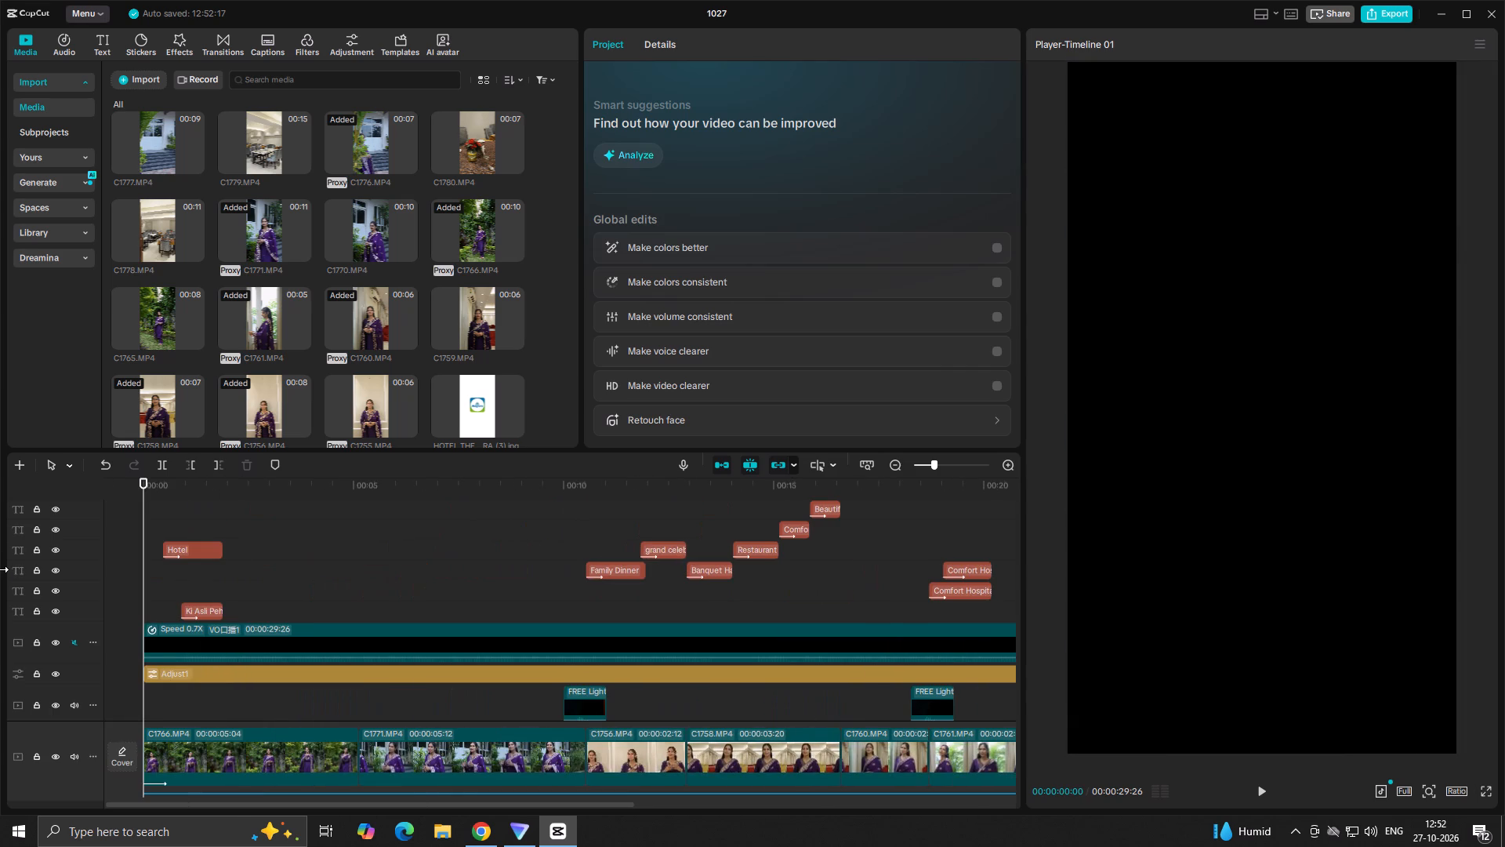
key("space")
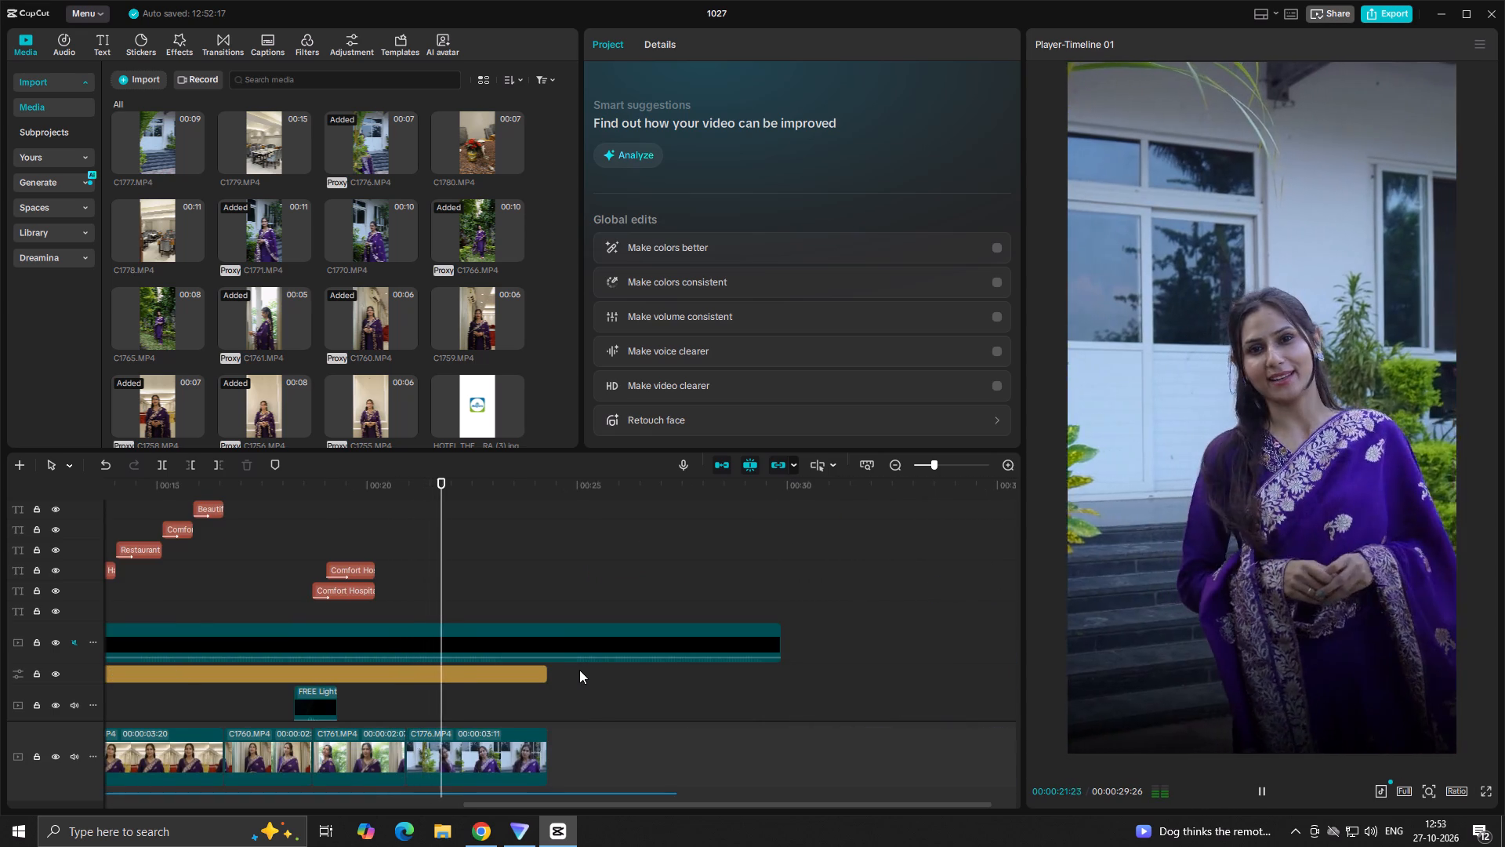
key("space")
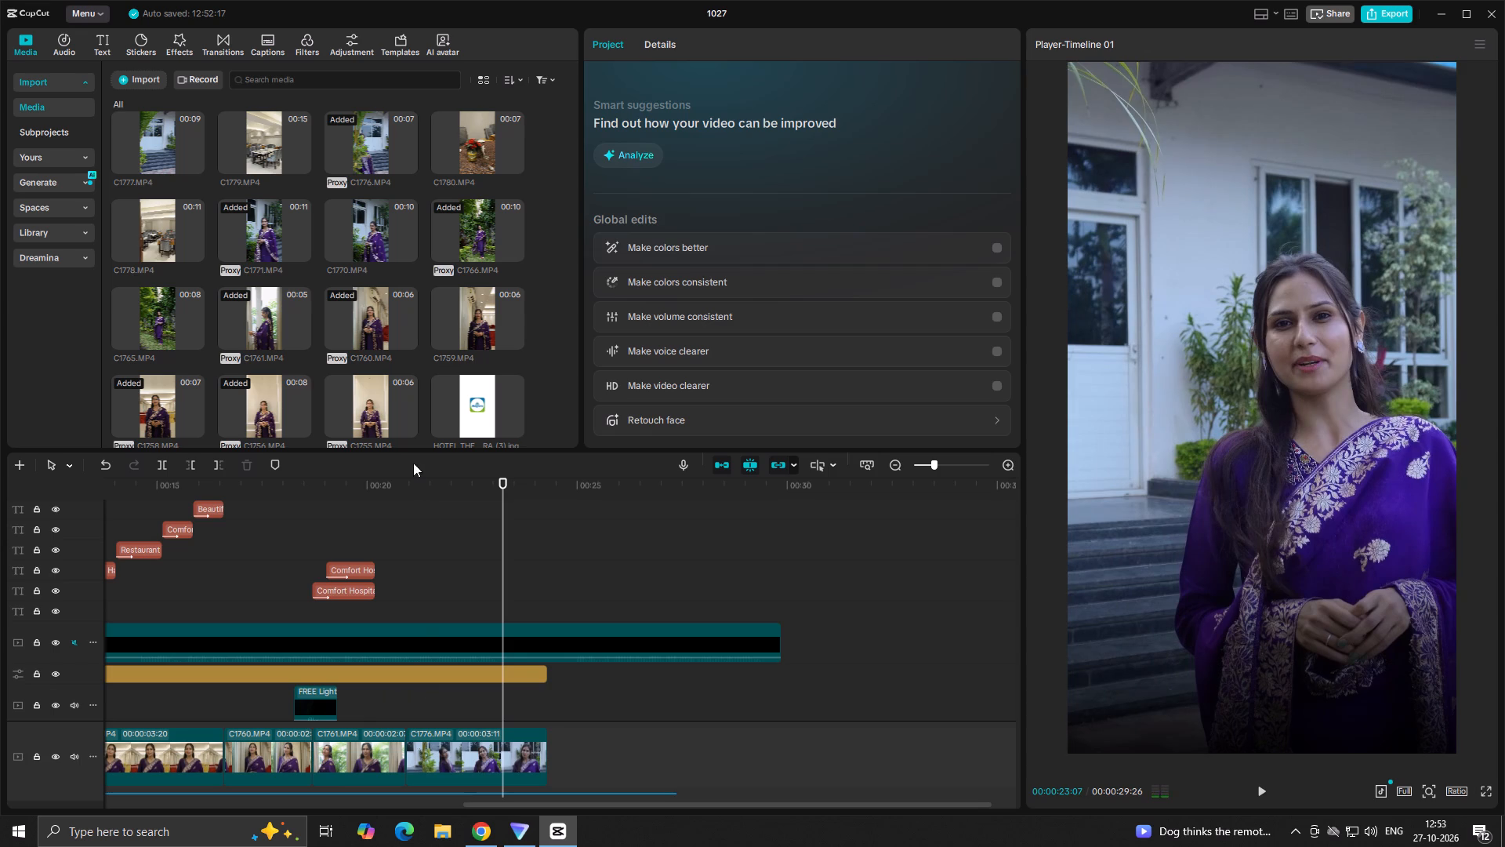
key("space")
key("space")
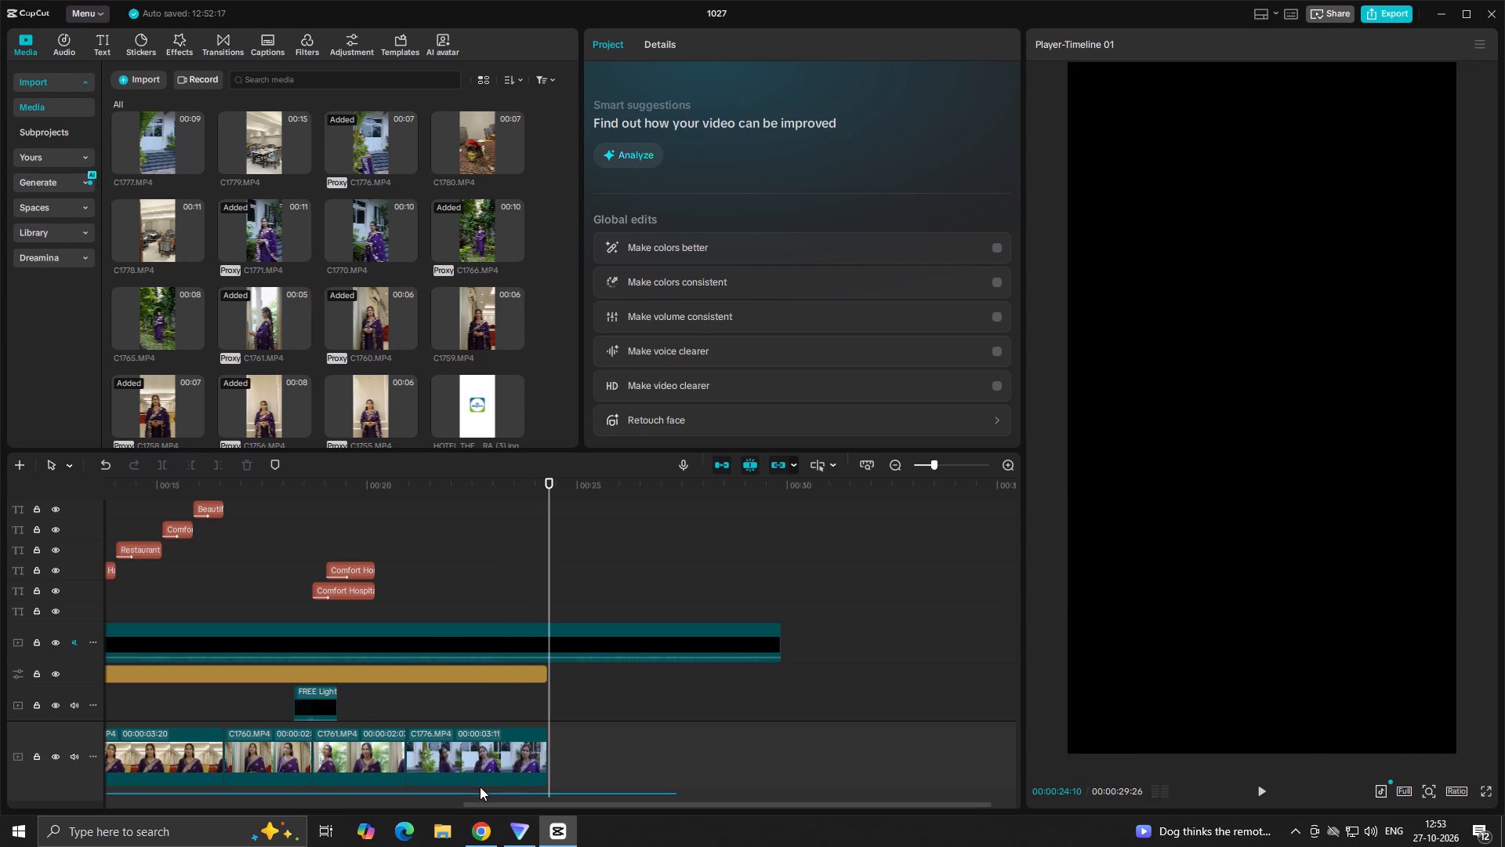
left_click(487, 738)
left_click(423, 508)
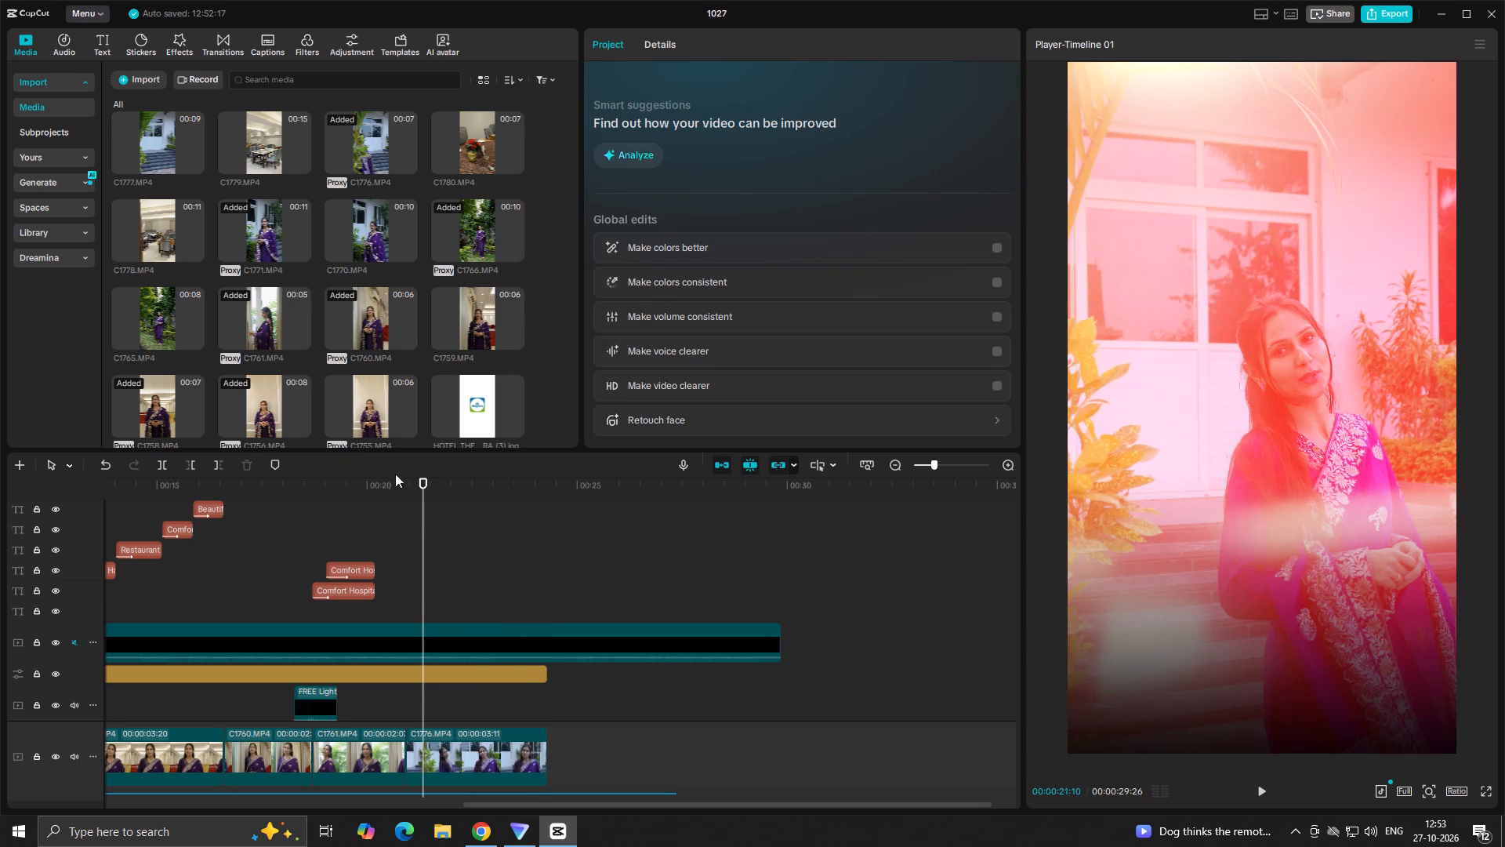
Preview the interior clips C1706, C1707 and C1714, overlay C1714 from about 00:00:20:23, and play it back.
scroll(246, 220, "down", 5)
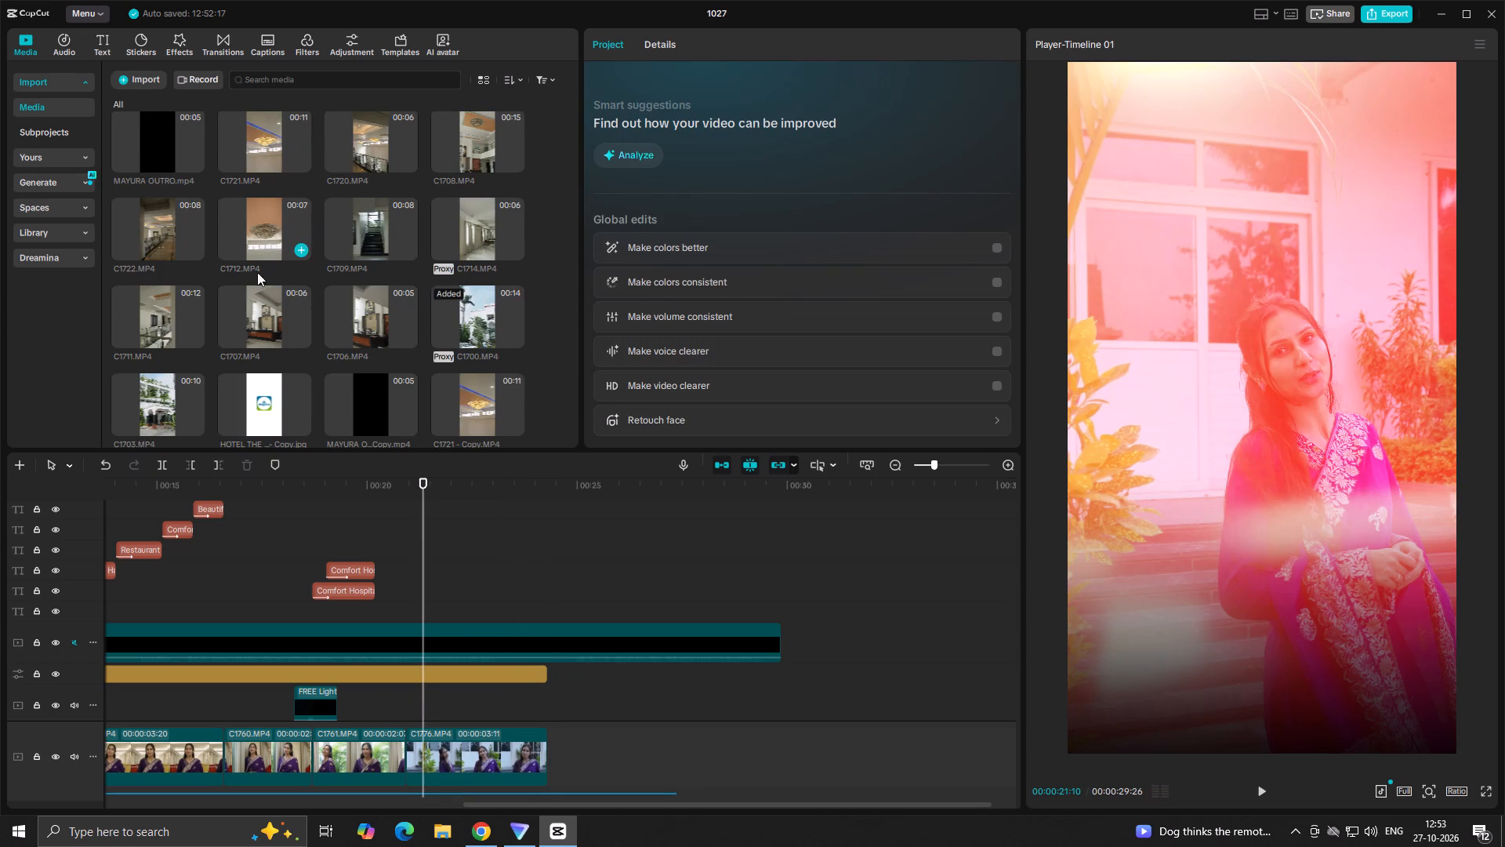
left_click(368, 307)
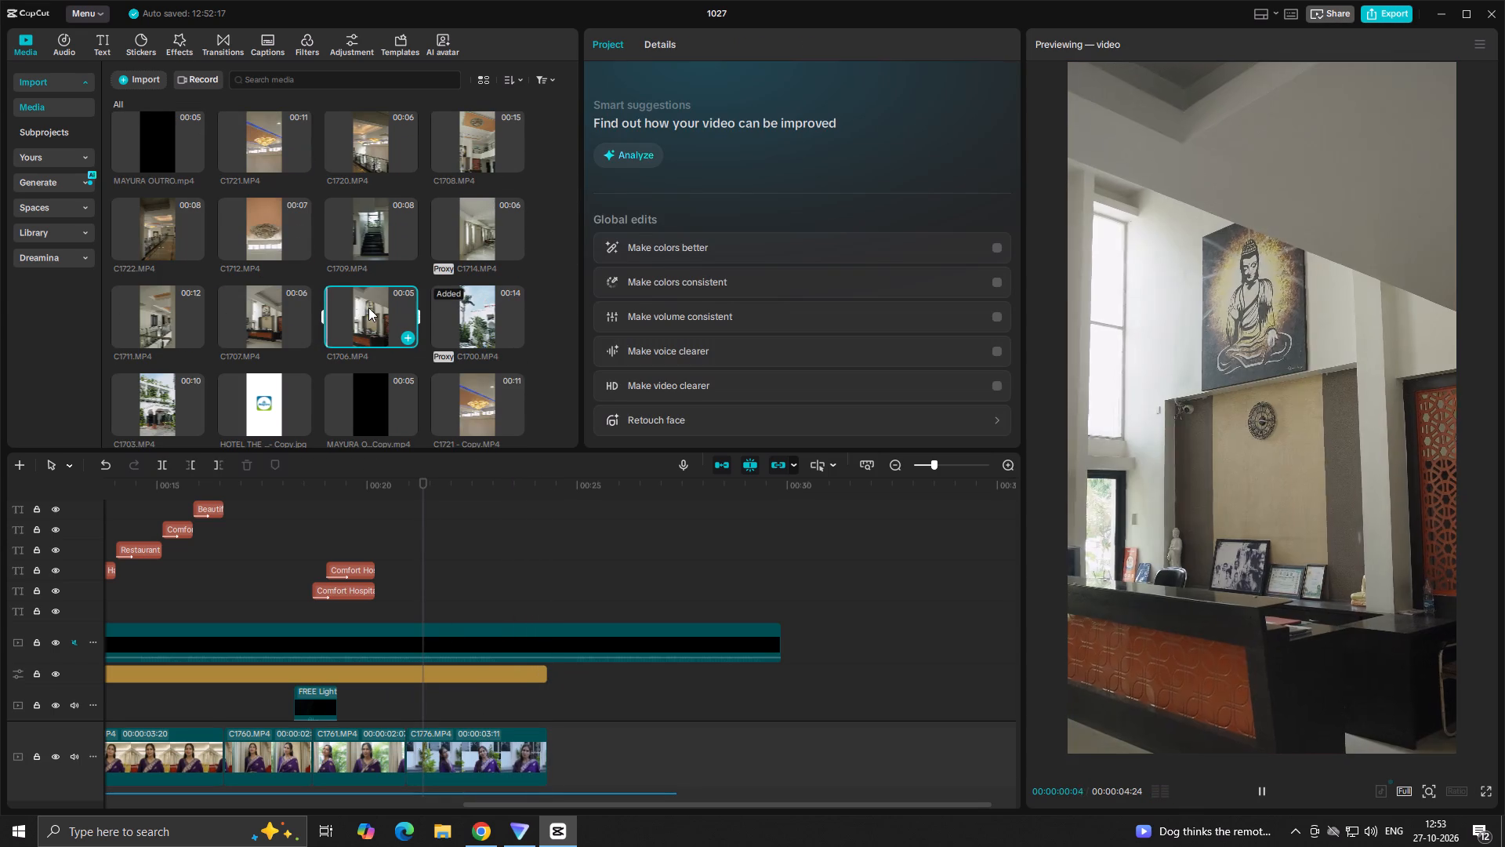
key("space")
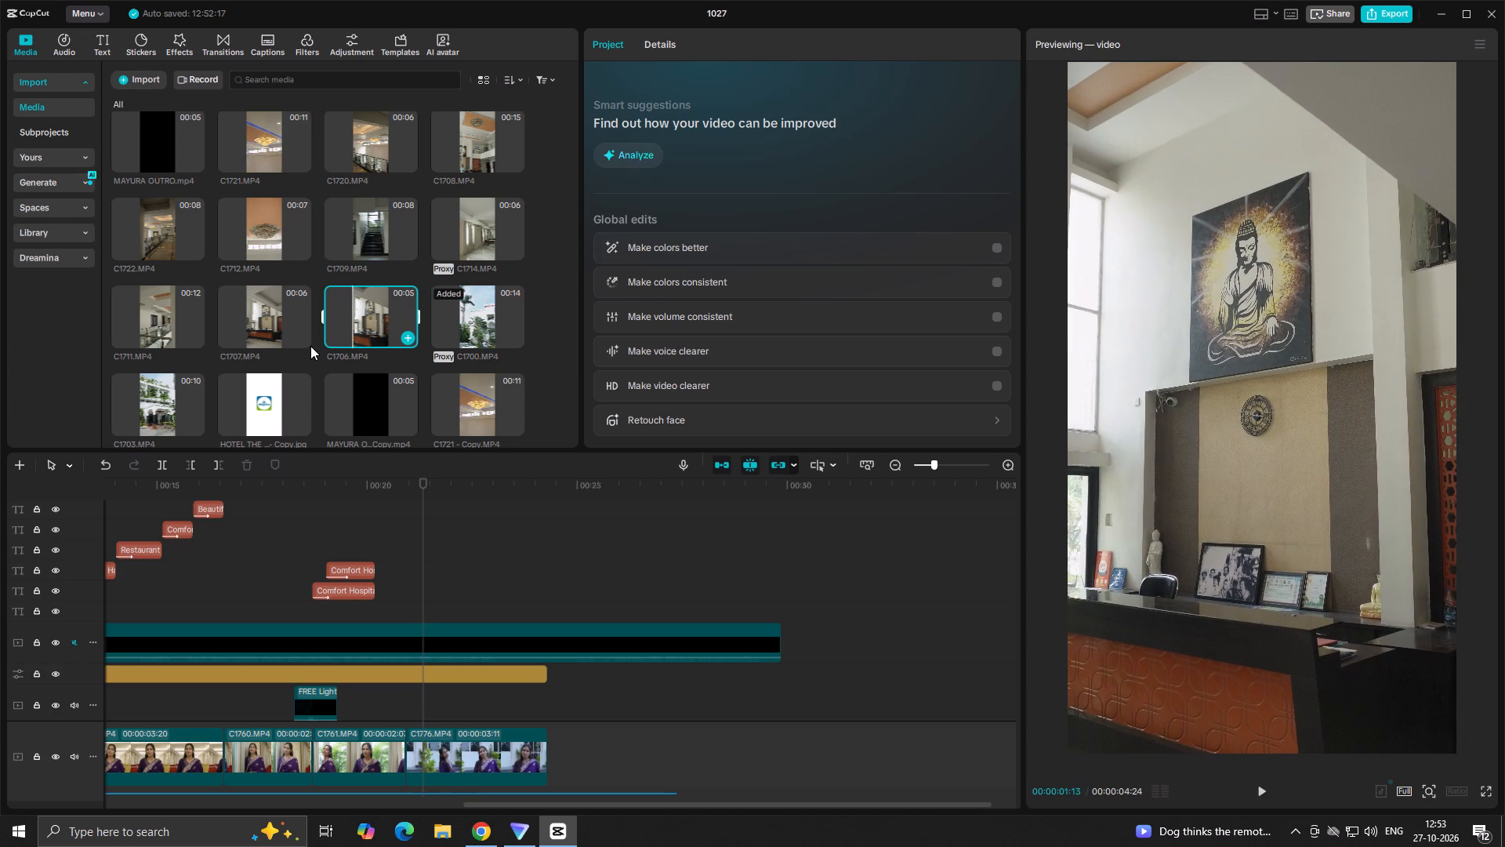
left_click(267, 329)
key("space")
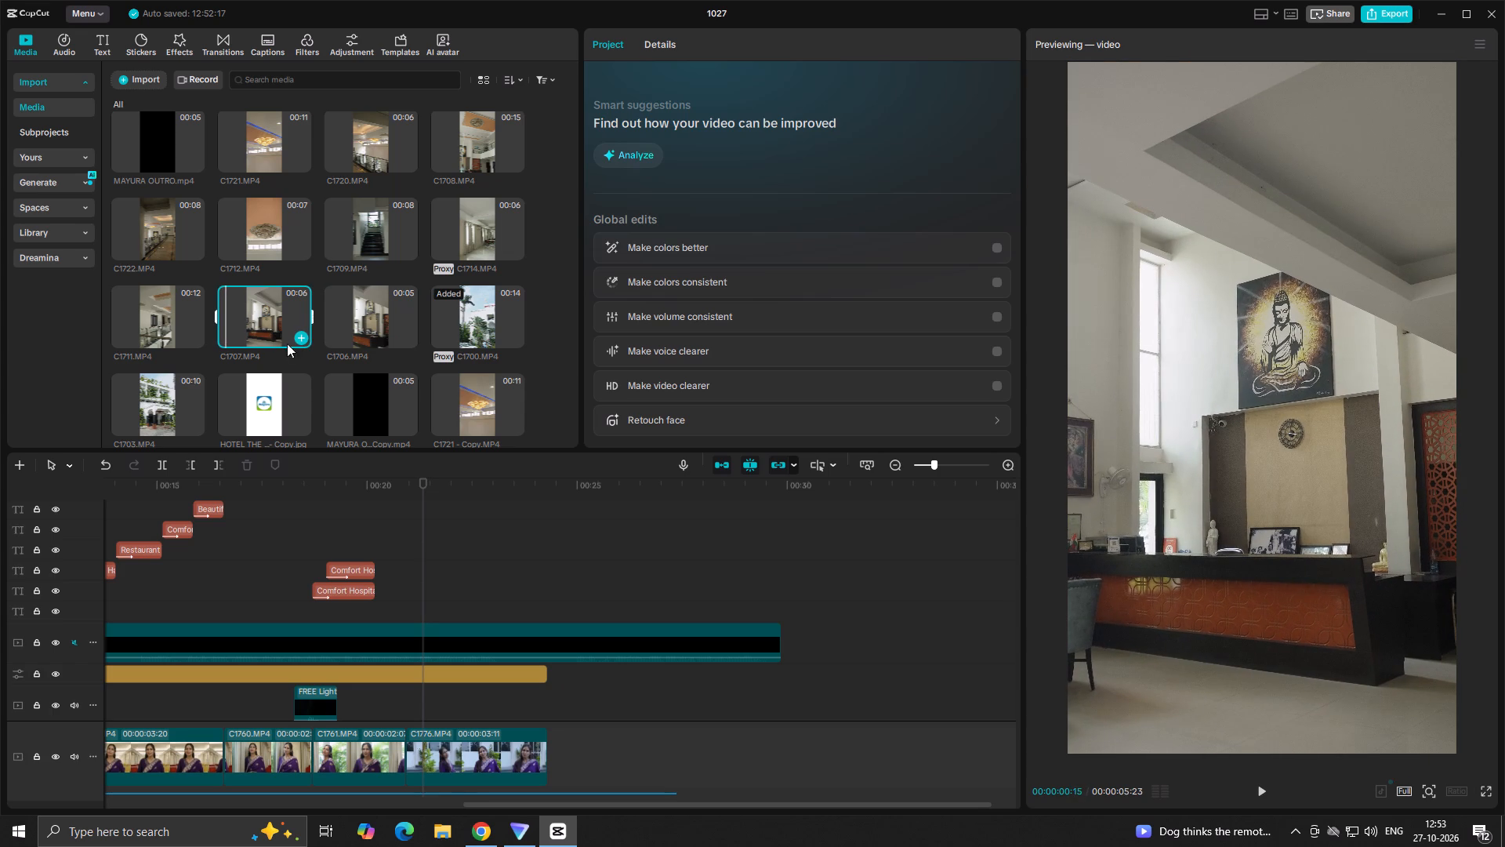
left_click(475, 245)
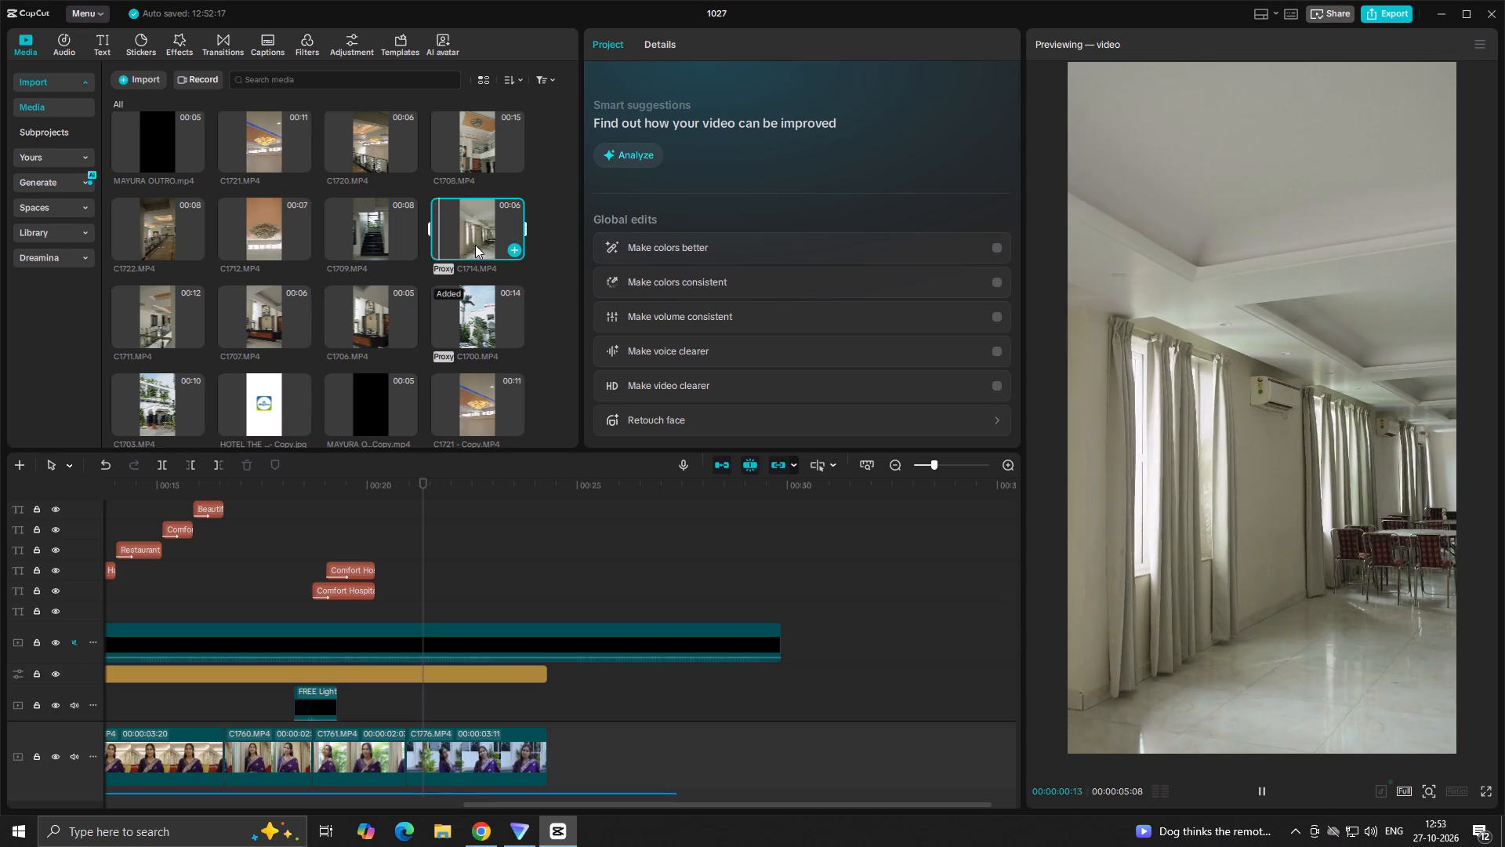
key("space")
left_click_drag(475, 245, 390, 593)
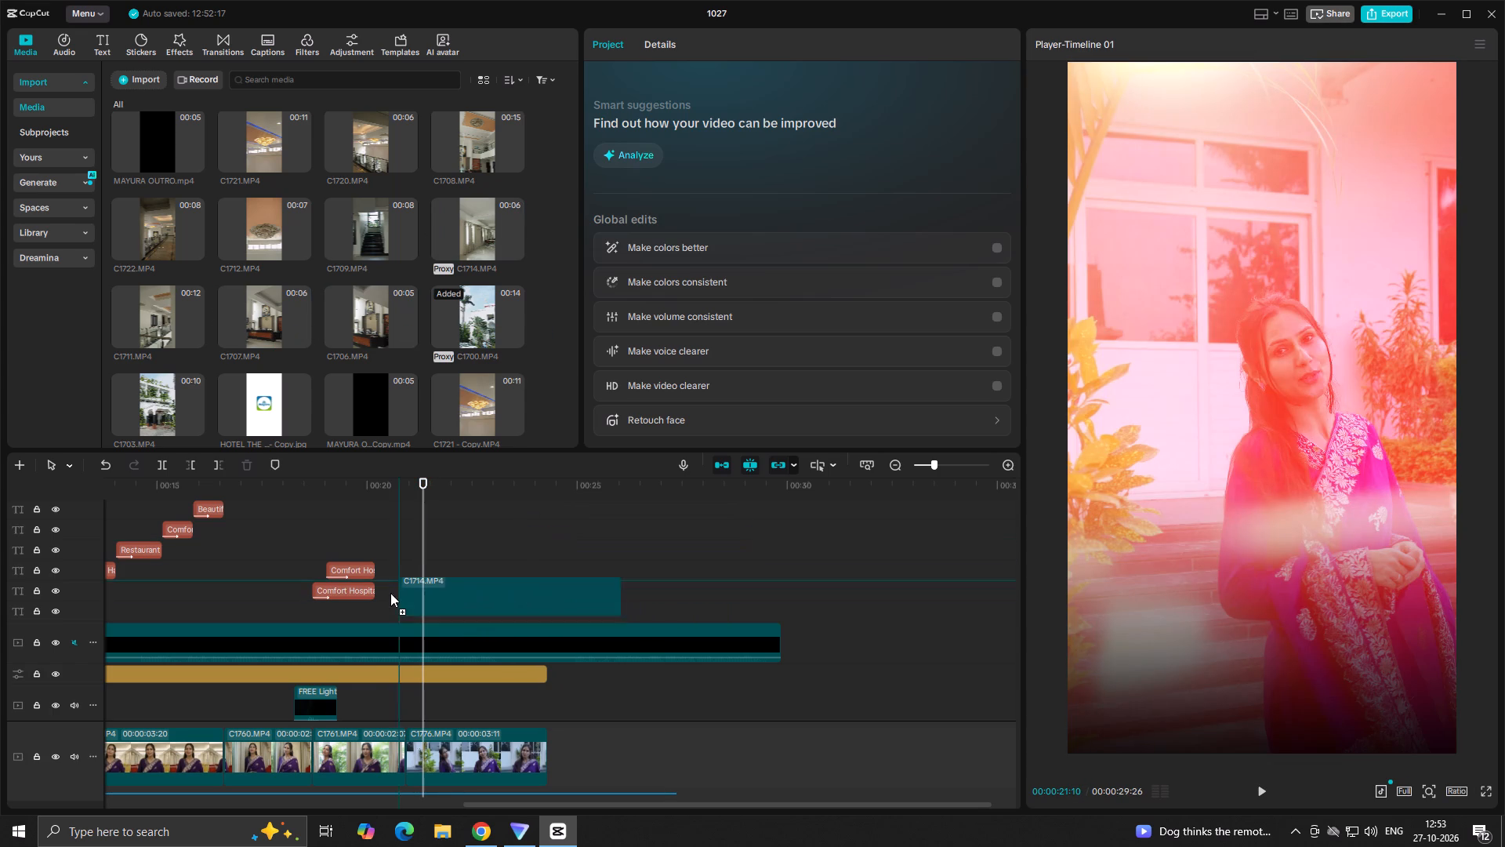
left_click_drag(390, 593, 390, 598)
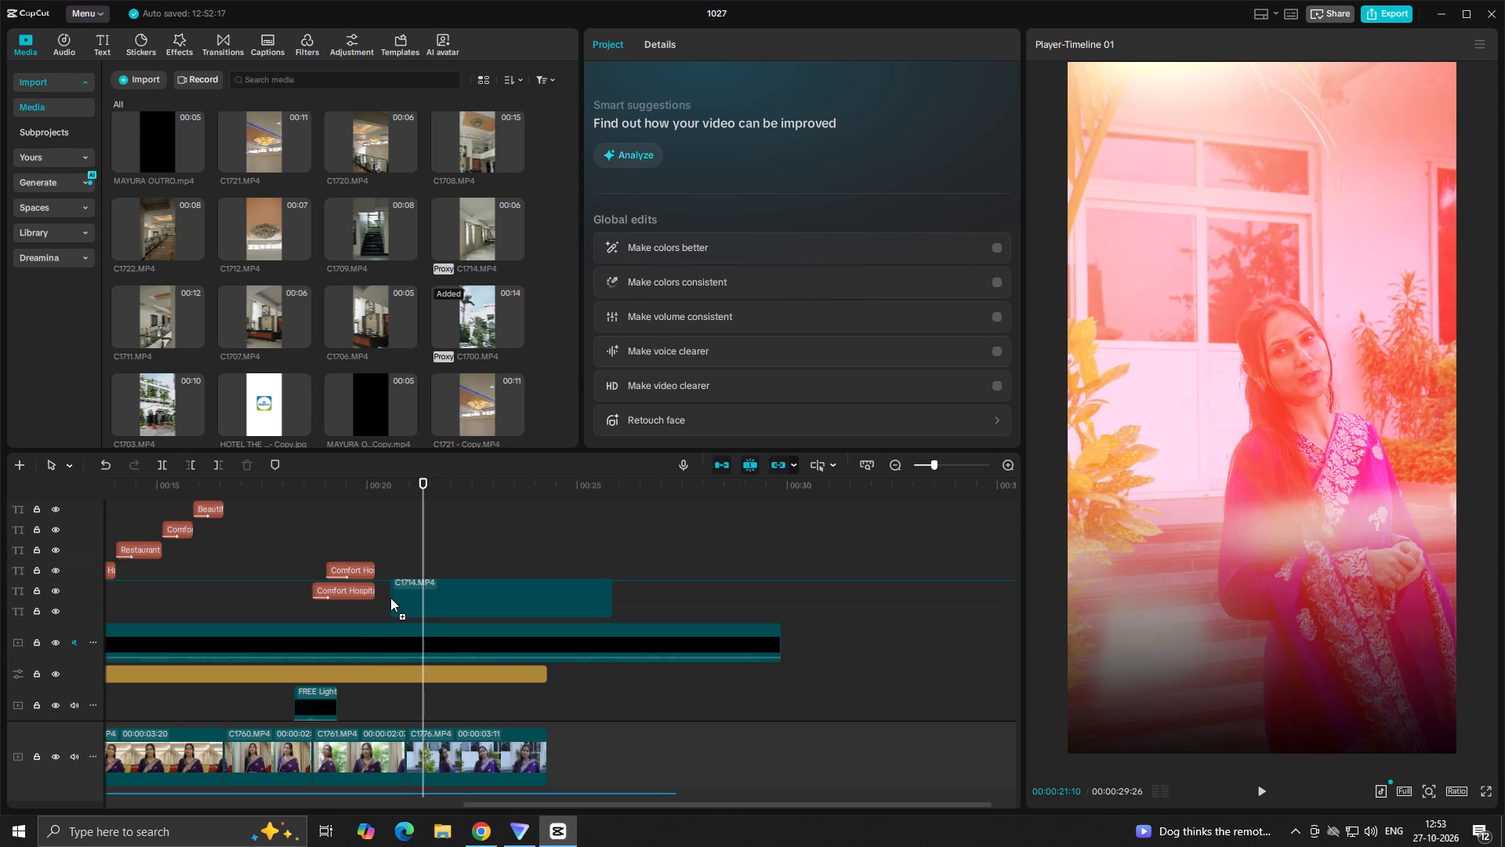
left_click_drag(390, 598, 398, 598)
left_click(394, 547)
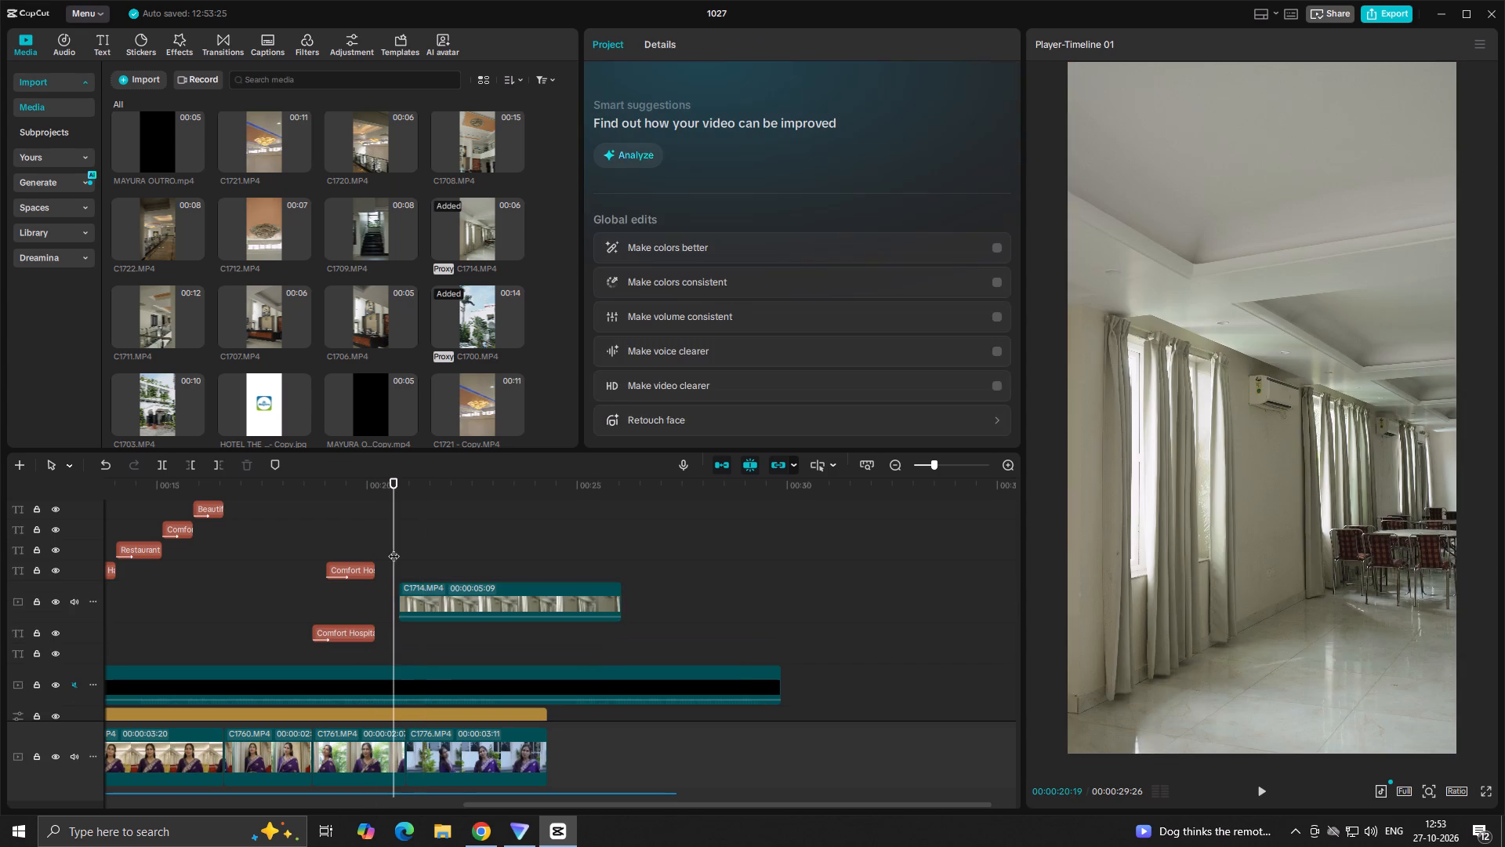
key("space")
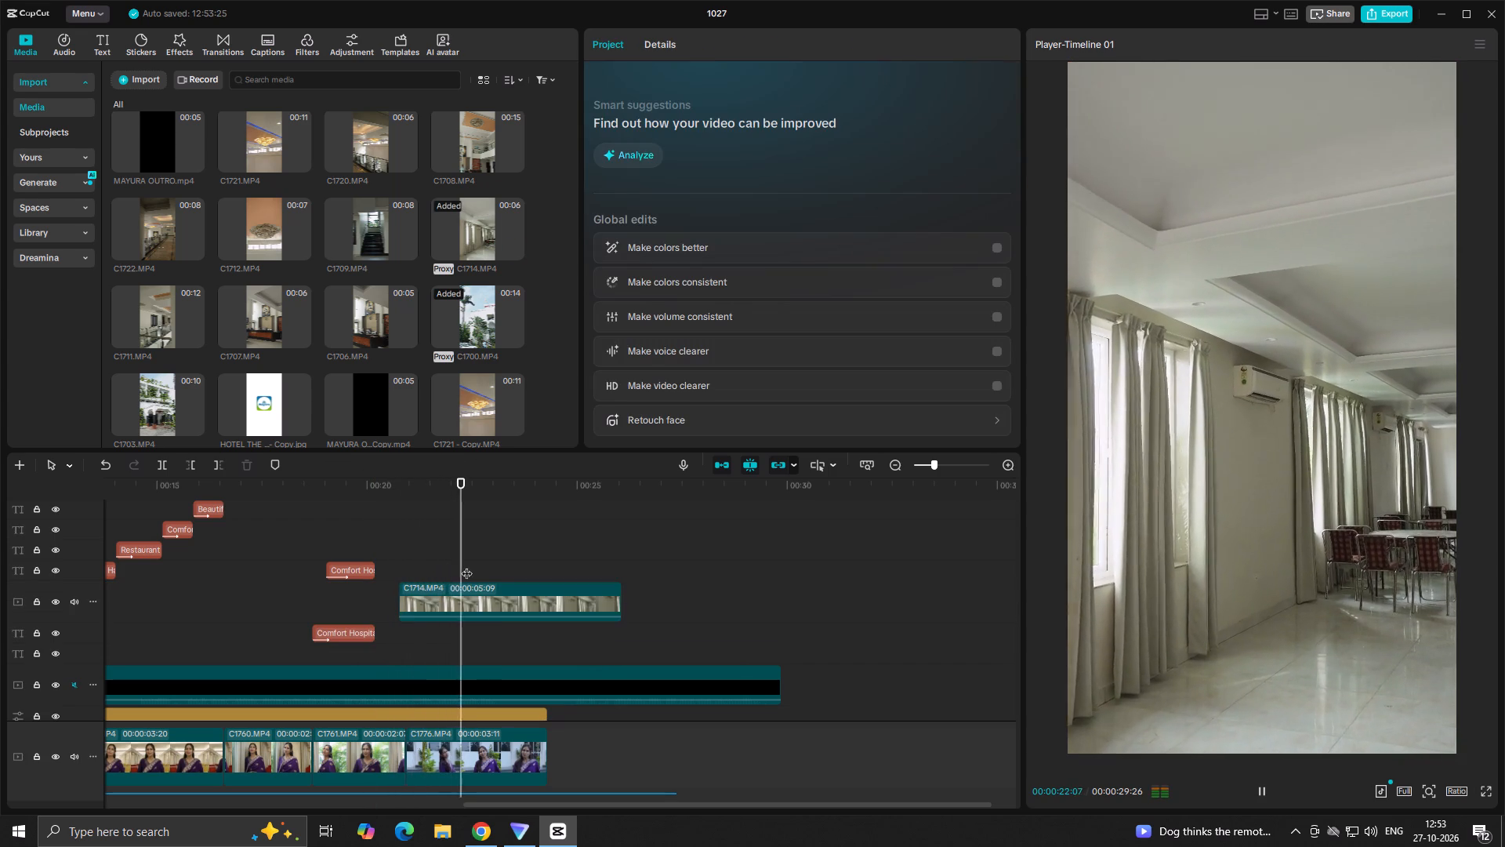
key("space")
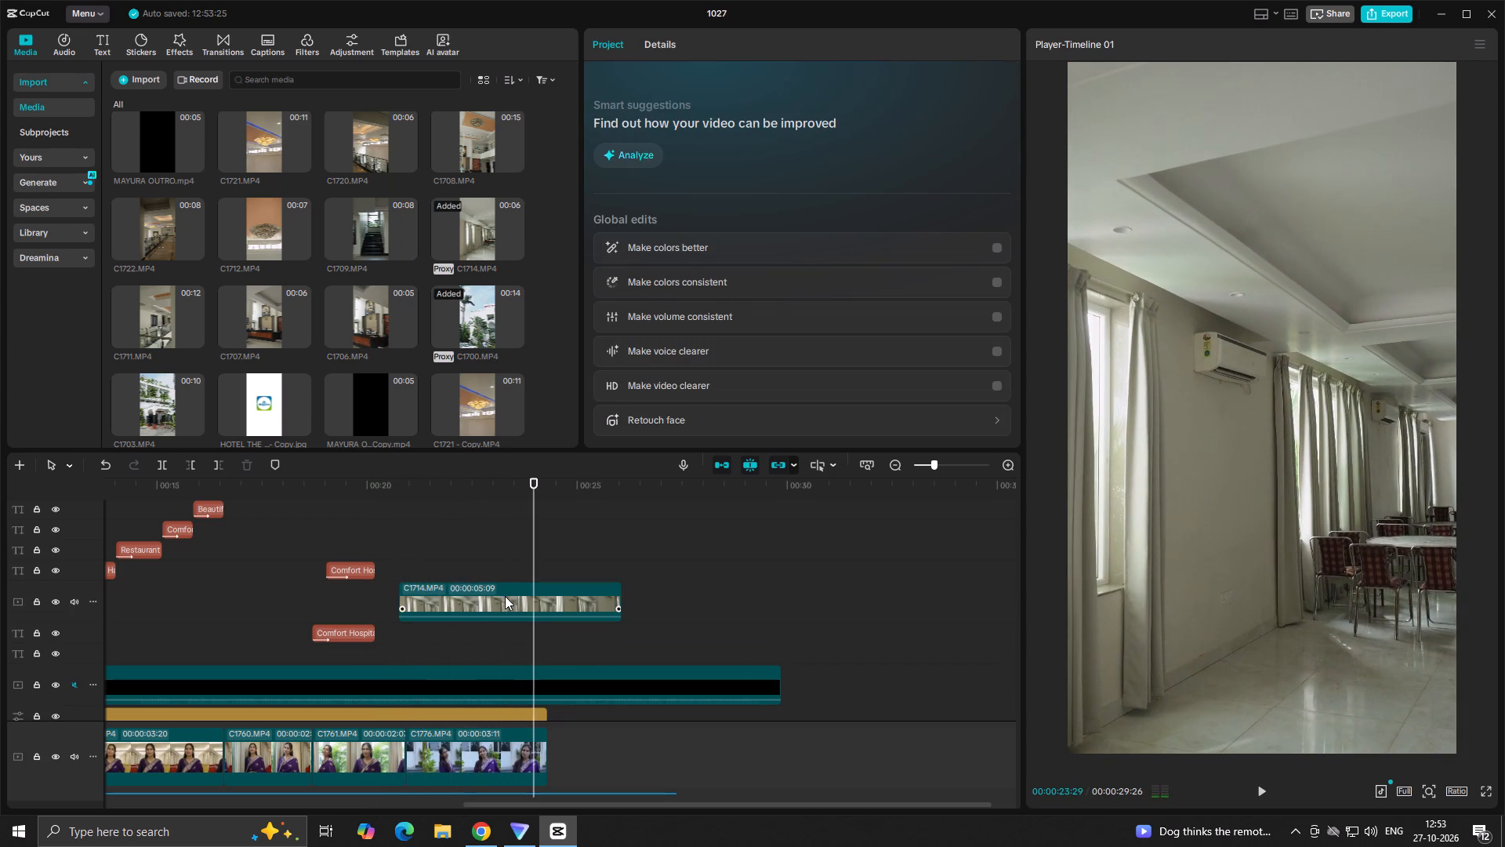
Shift the C1714 overlay later to start at about 00:00:21:25.
left_click(506, 597)
left_click_drag(491, 609, 537, 615)
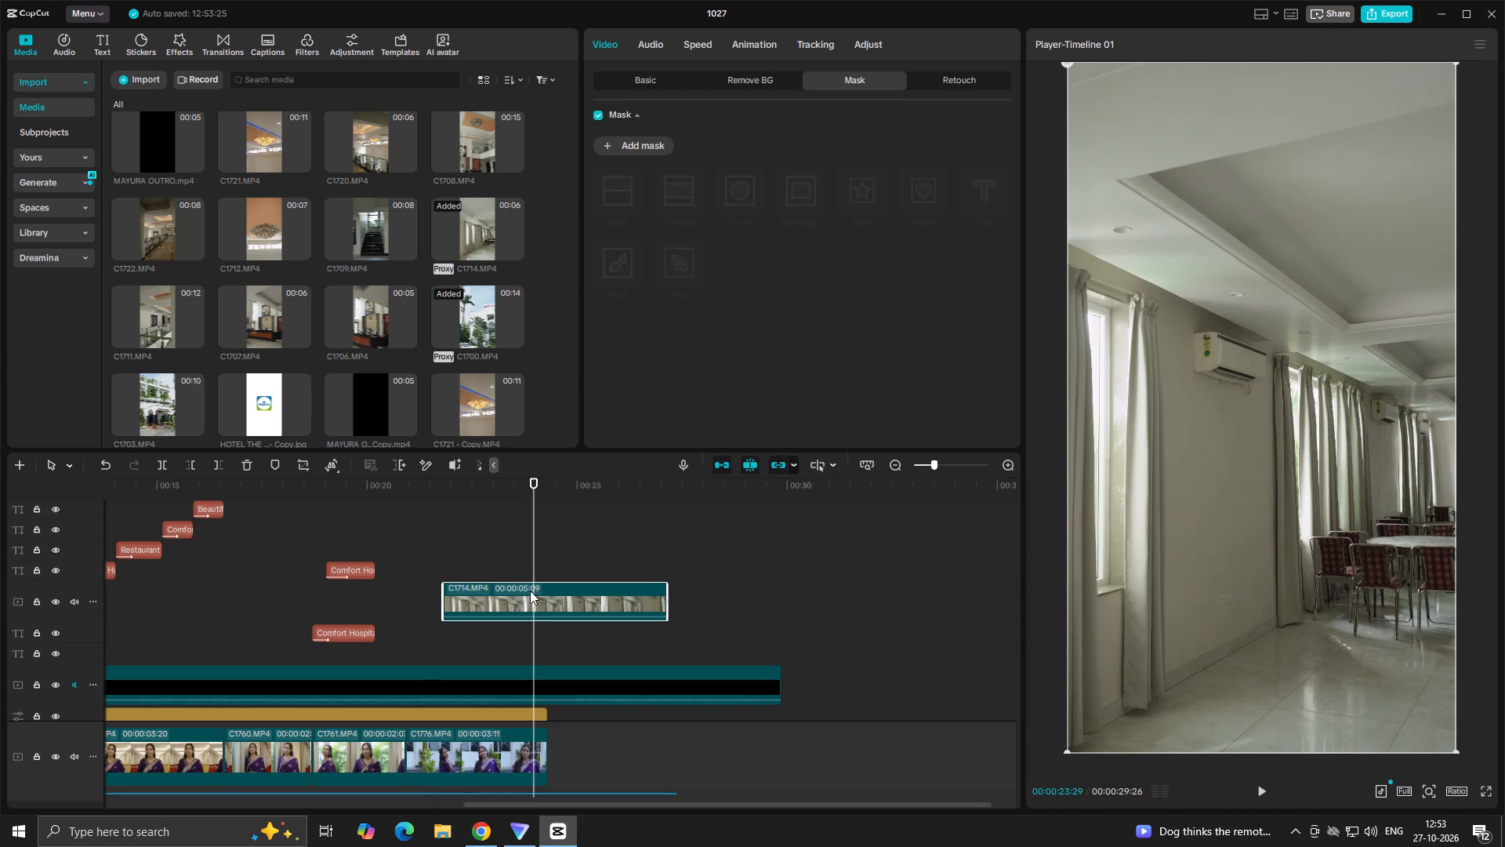
Preview the exterior clips C1703 and C1700, overlay C1700 above C1714 from about 00:00:20:23, and skim through it.
scroll(314, 348, "down", 2)
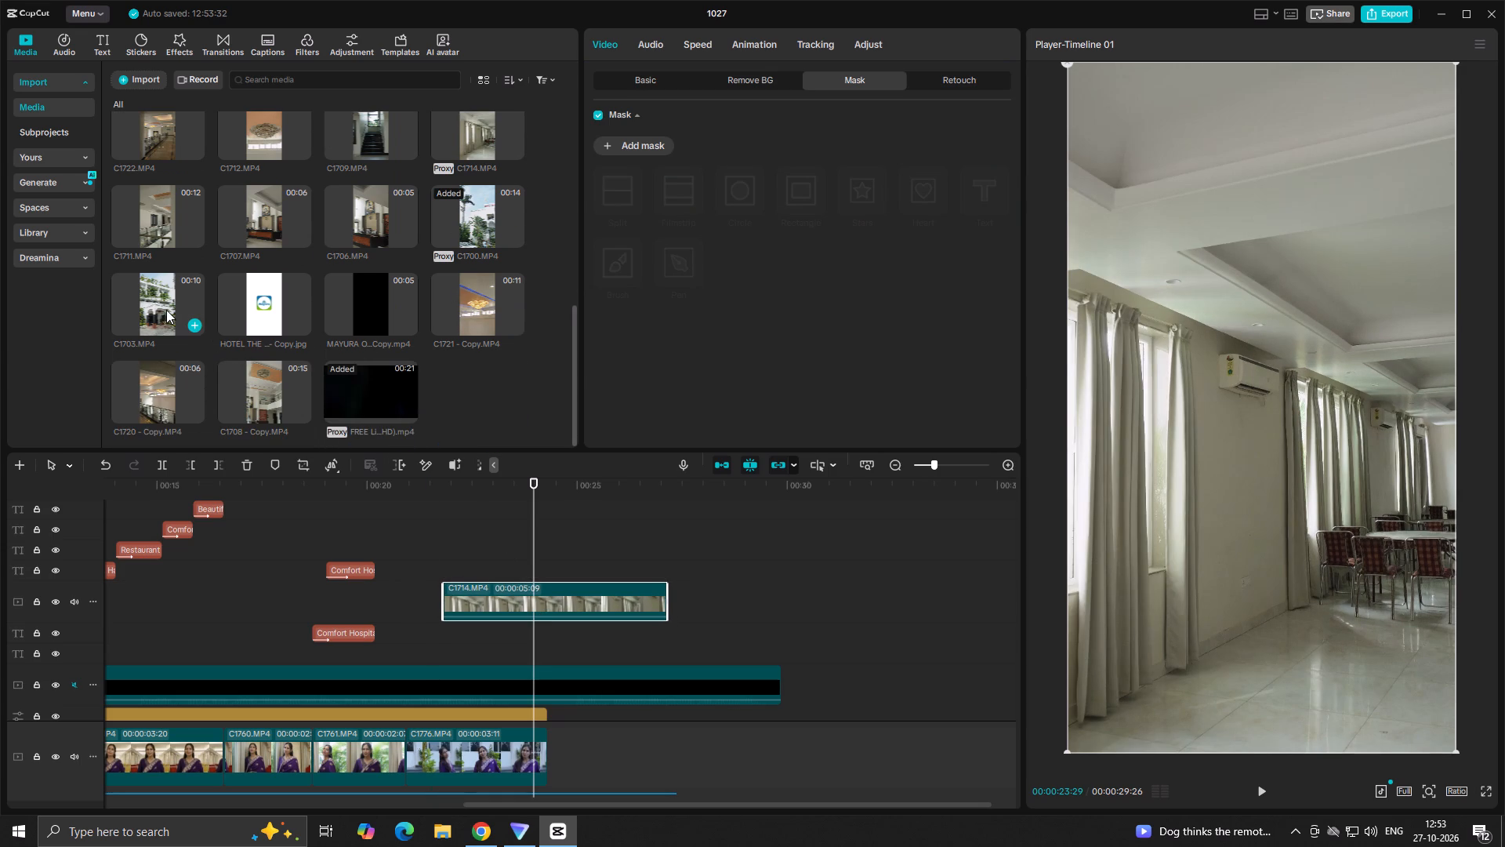
left_click(166, 310)
key("space")
left_click(480, 224)
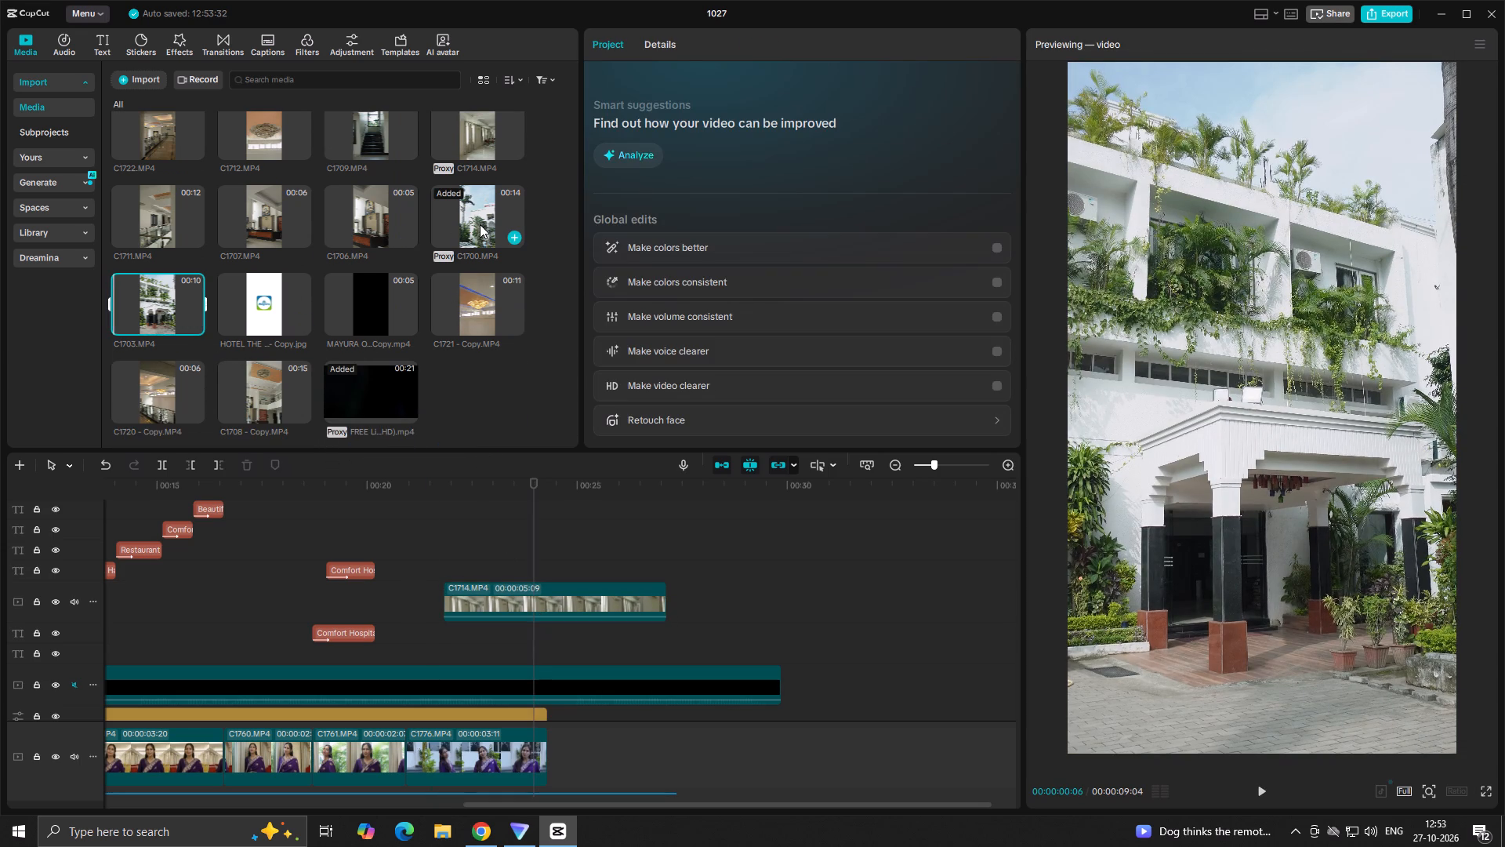
key("space")
left_click_drag(480, 224, 401, 536)
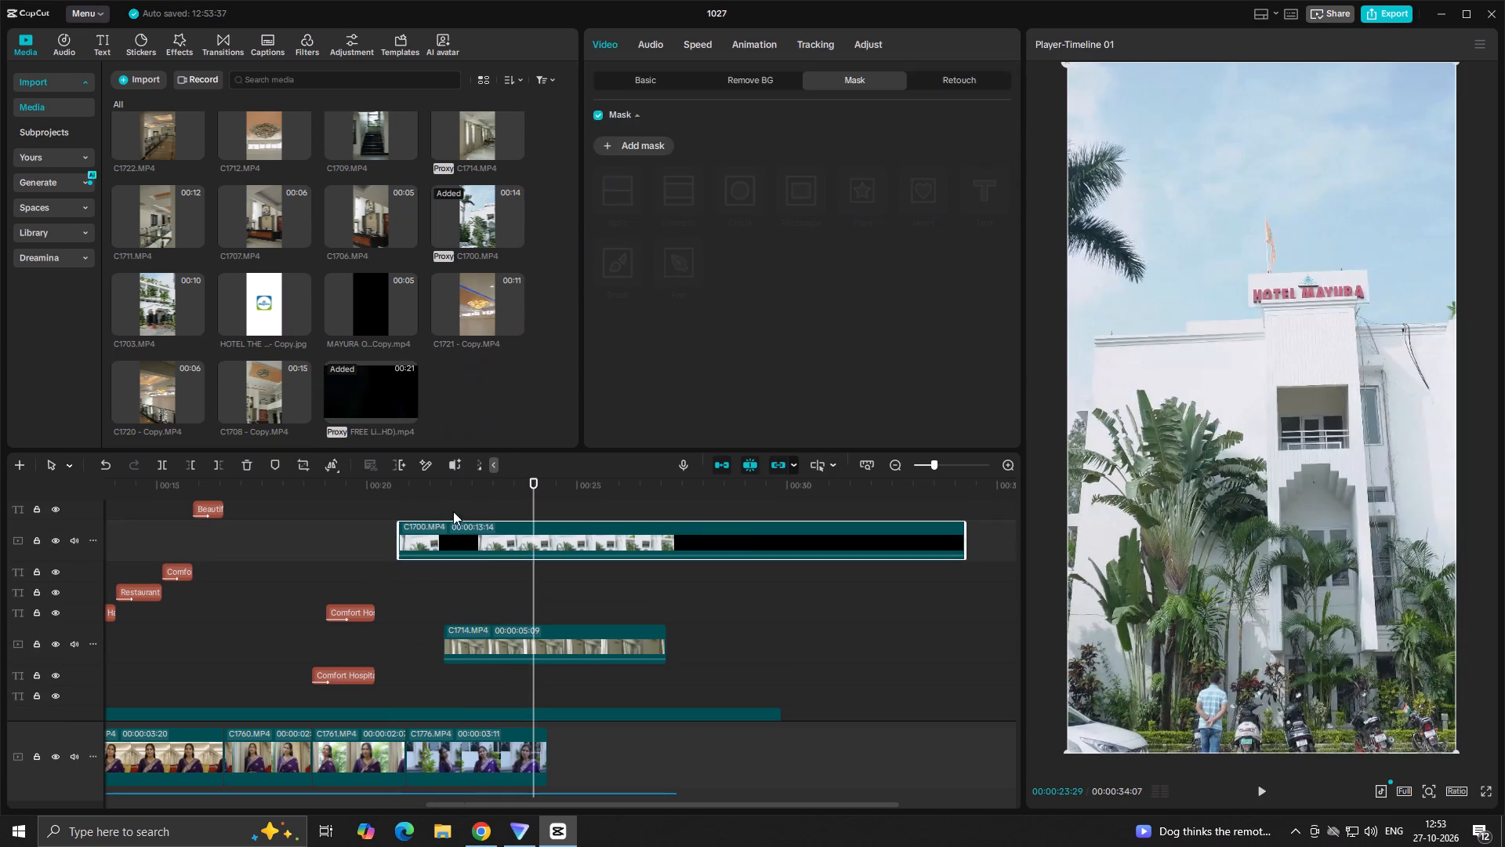
left_click(478, 509)
left_click(683, 512)
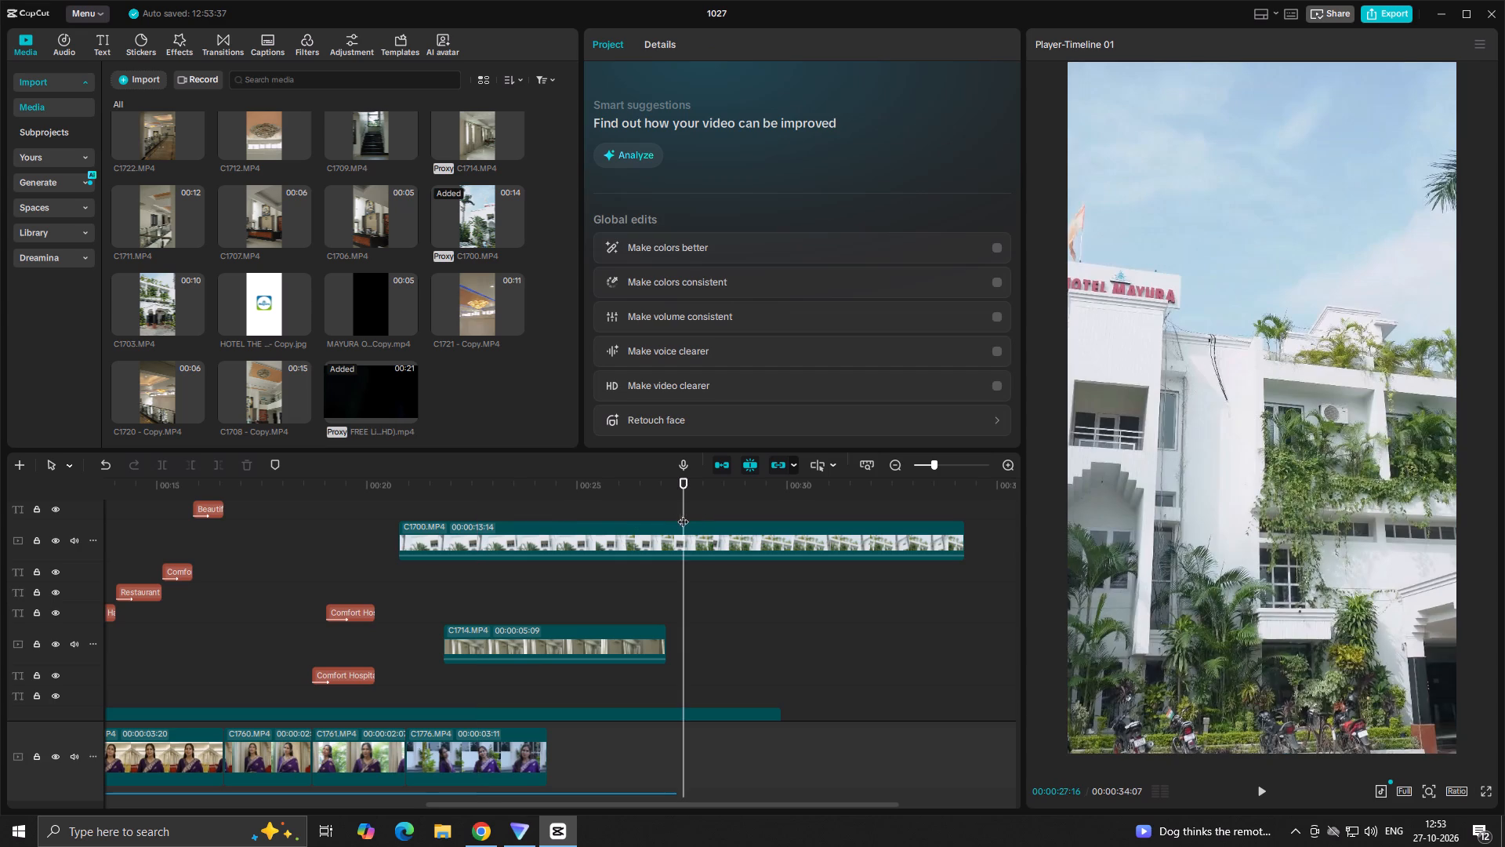
left_click(617, 517)
left_click(597, 515)
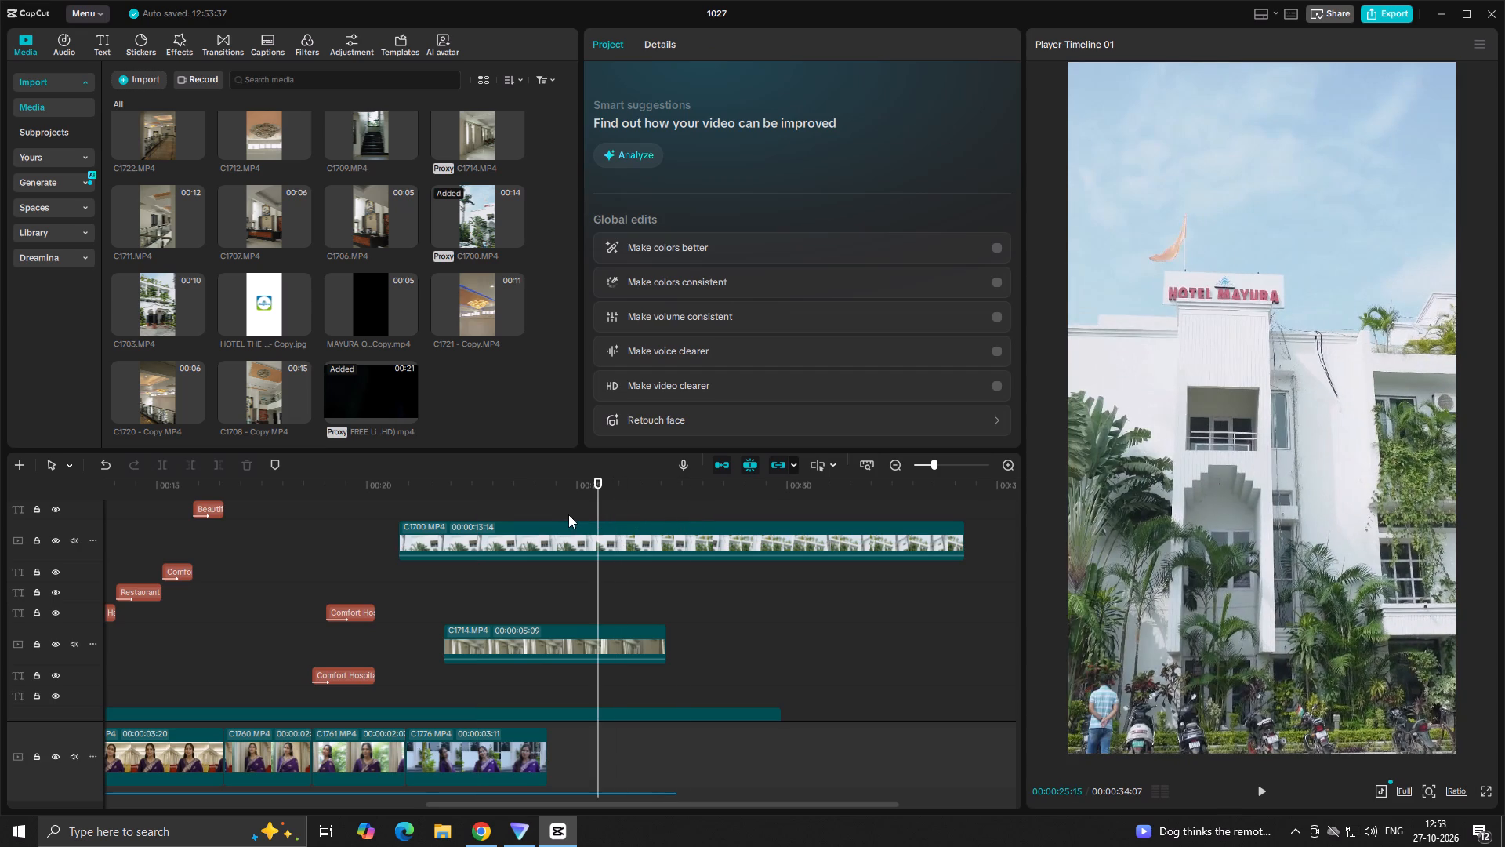
Trim the C1700 overlay to keep only the section between about 00:00:24:14 and 00:00:26:00.
left_click(568, 514)
left_click(554, 520)
left_click(539, 538)
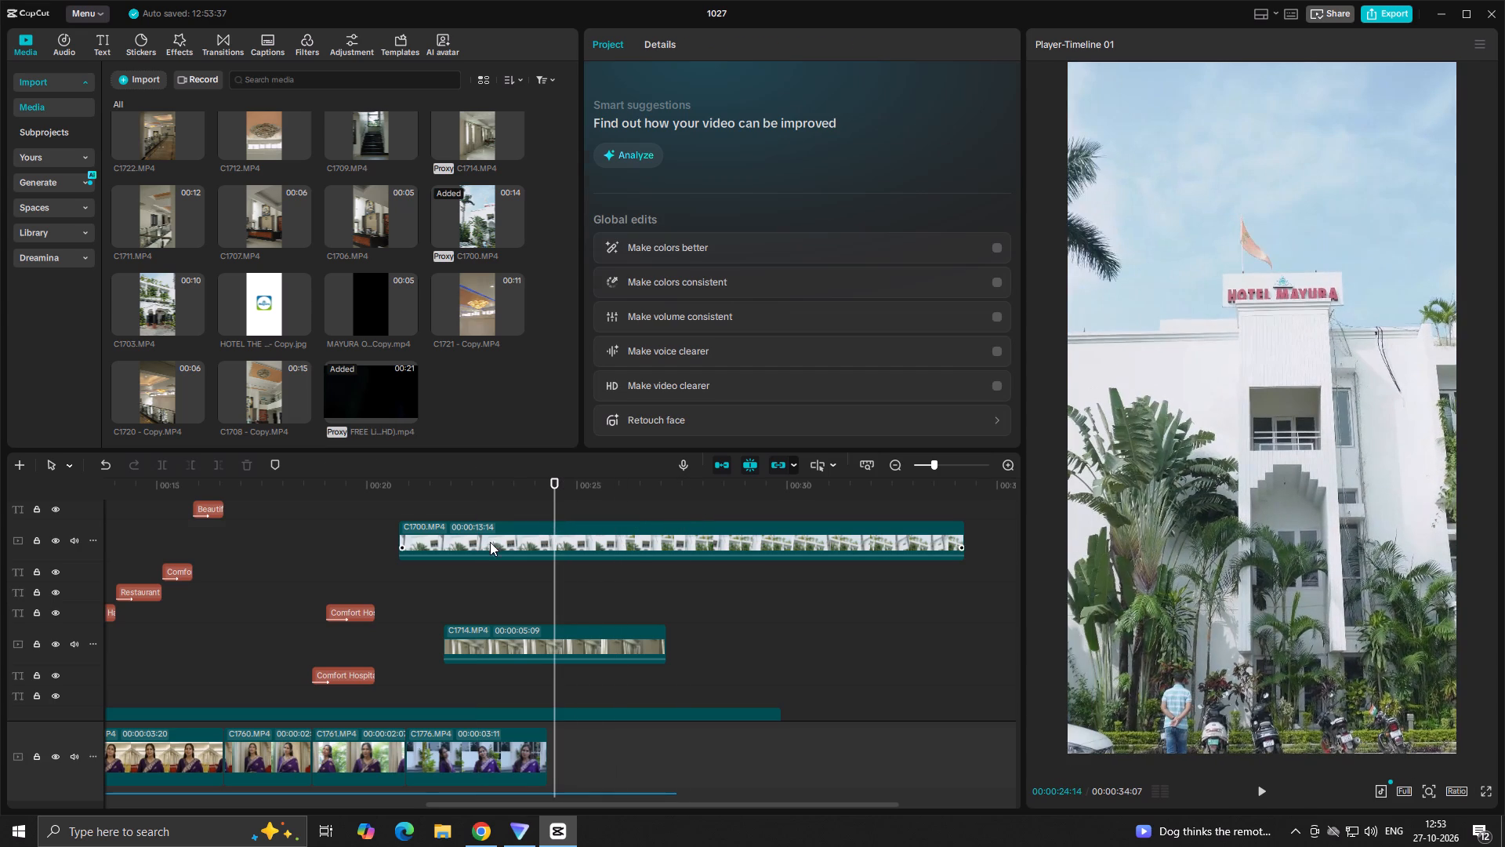
left_click(193, 461)
key("space")
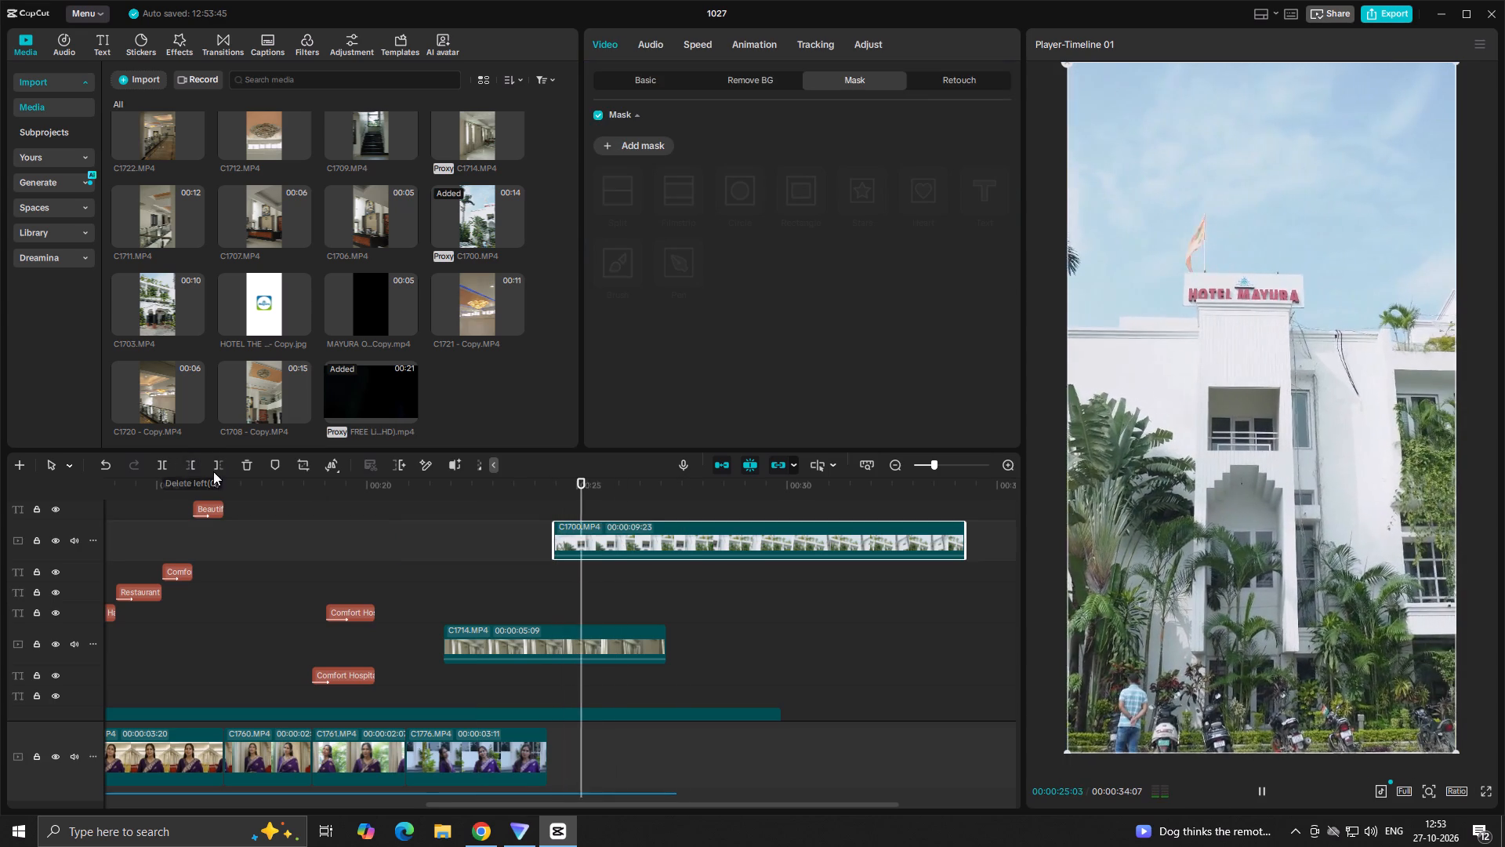
key("space")
left_click(222, 466)
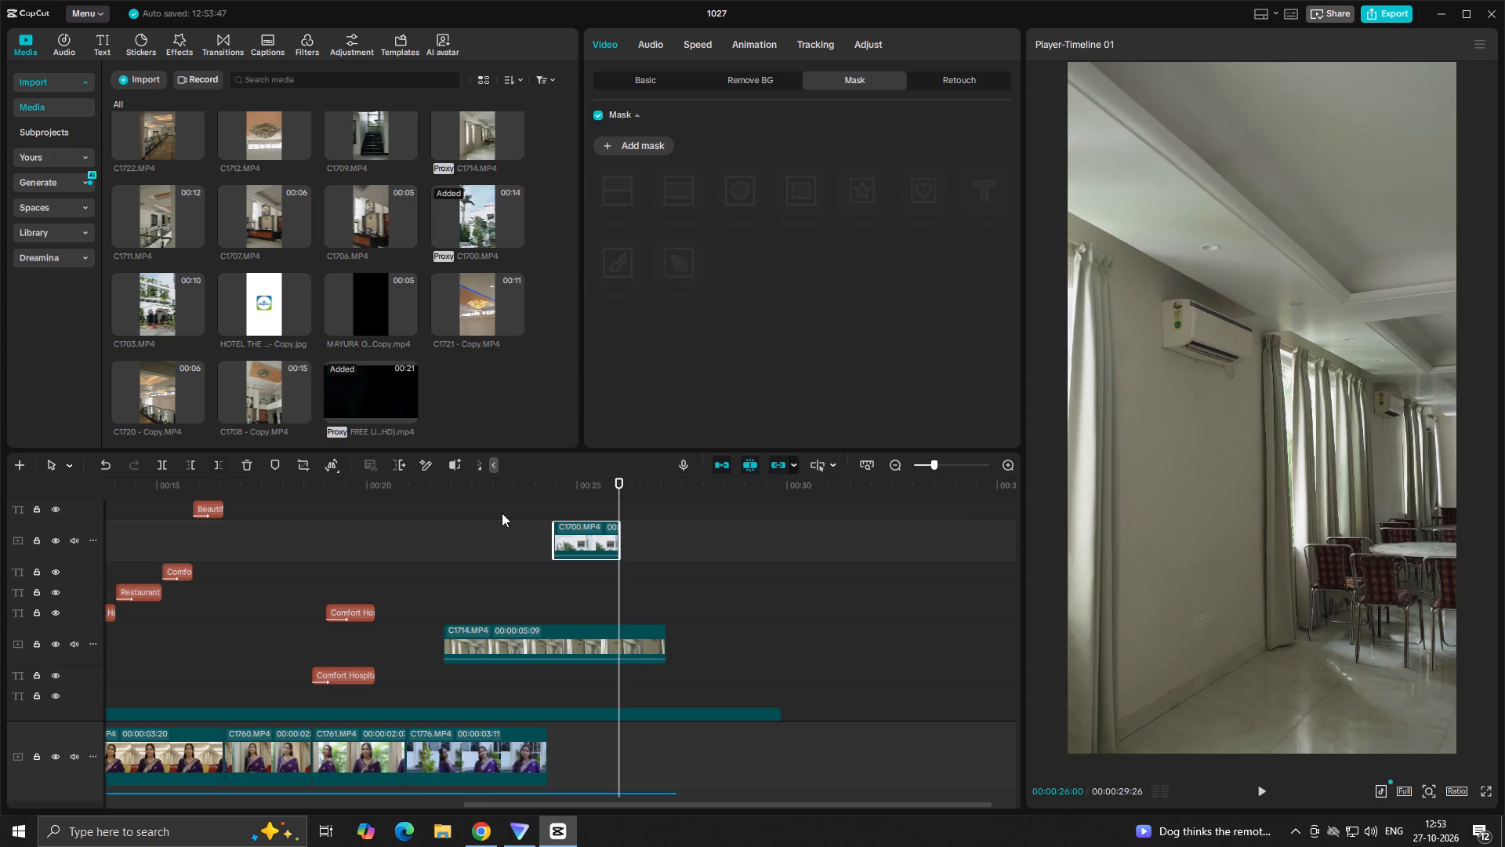
Move the trimmed C1700 overlay to the start of the closing clip C1776 and play it back.
left_click_drag(598, 543, 449, 616)
left_click(381, 563)
key("space")
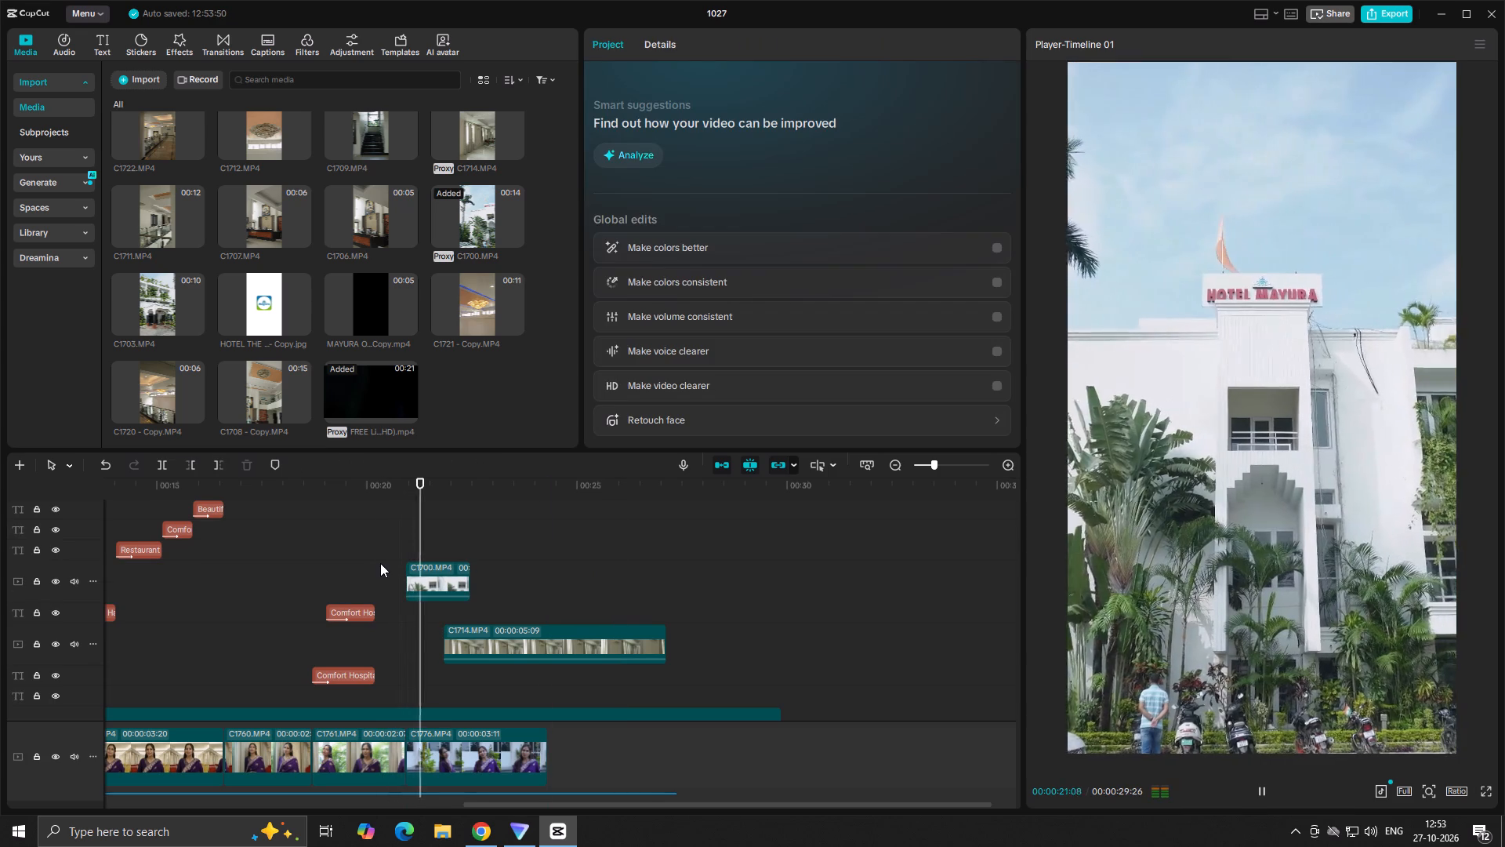
key("space")
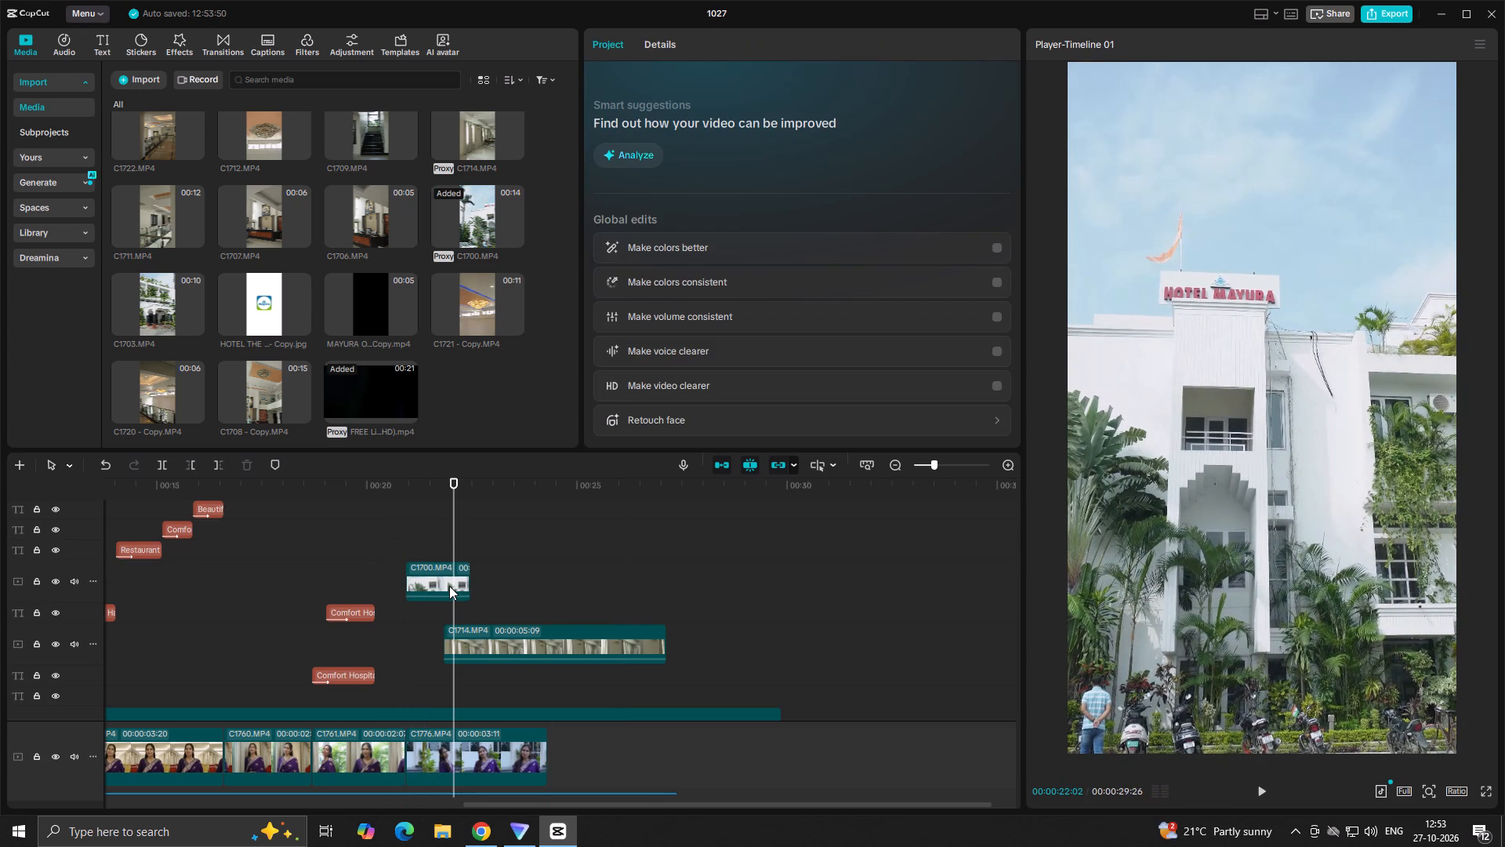
Trim C1700's end and C1714's beginning at 00:00:22:02 so the two overlays meet, and play back the cut.
left_click(449, 586)
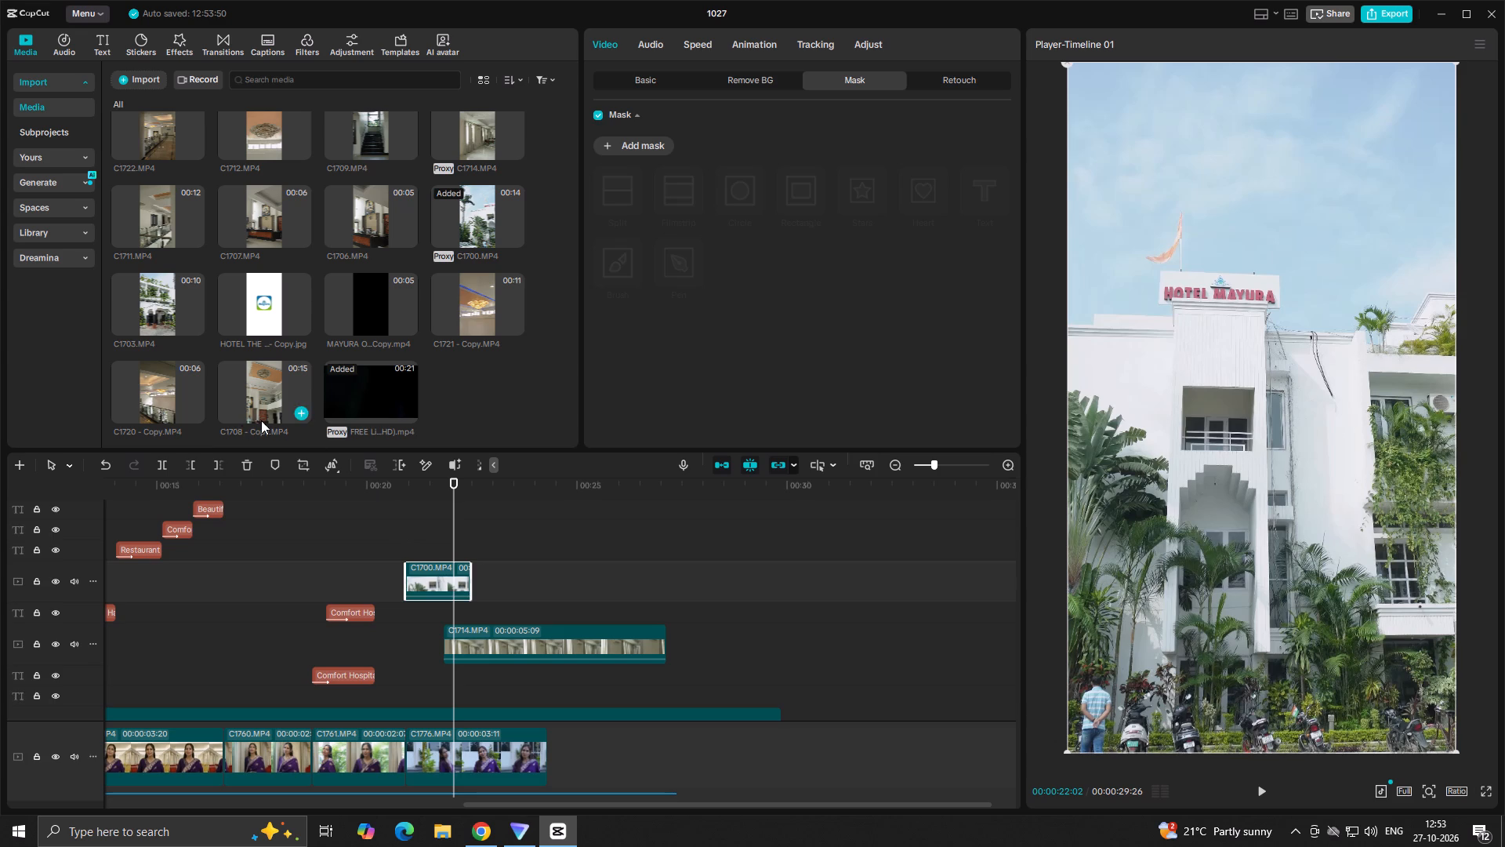
left_click(216, 460)
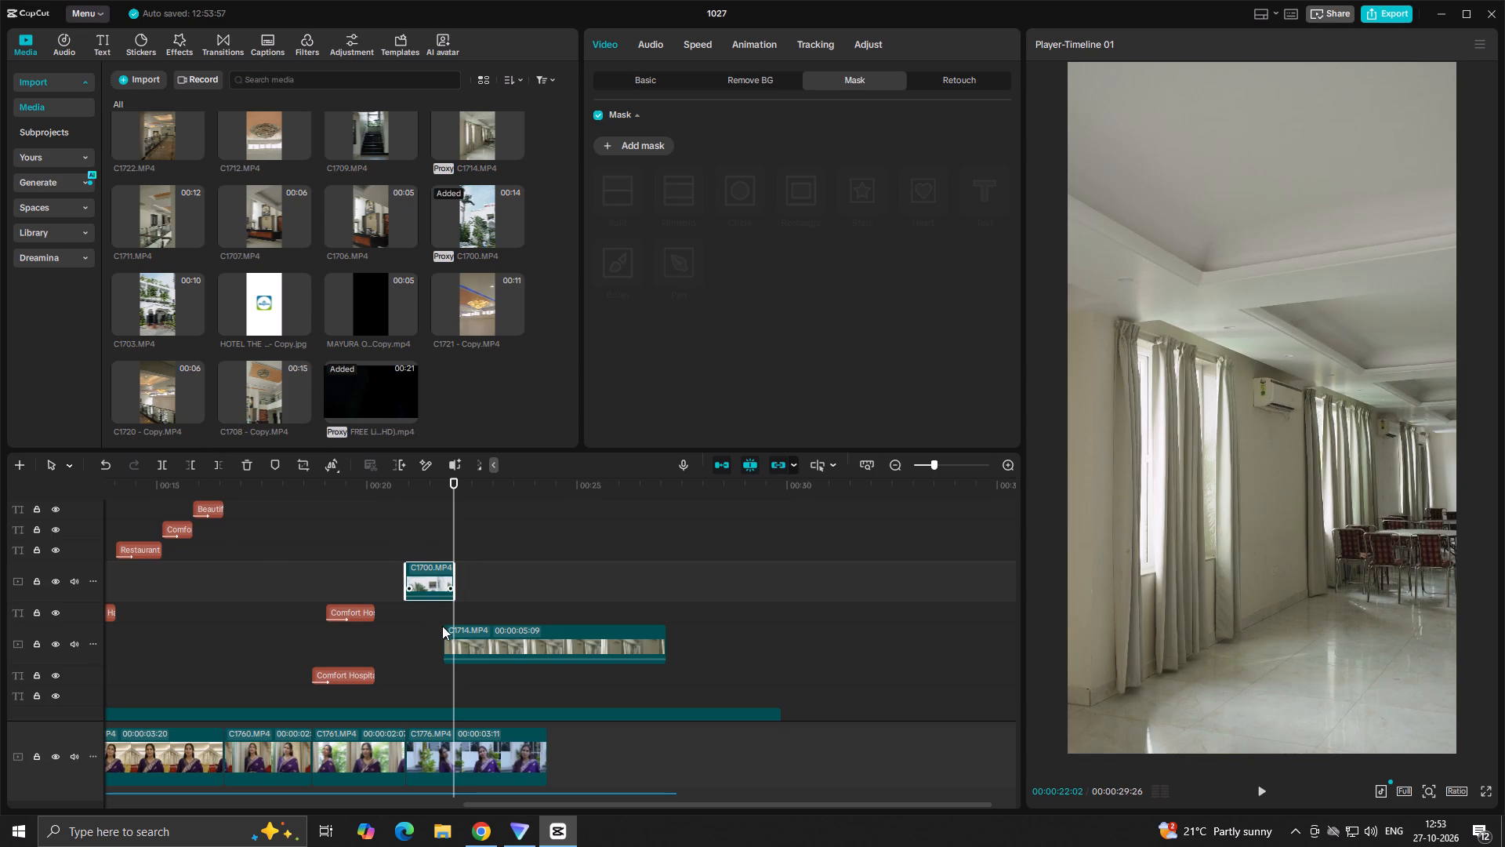
left_click(461, 632)
left_click(193, 456)
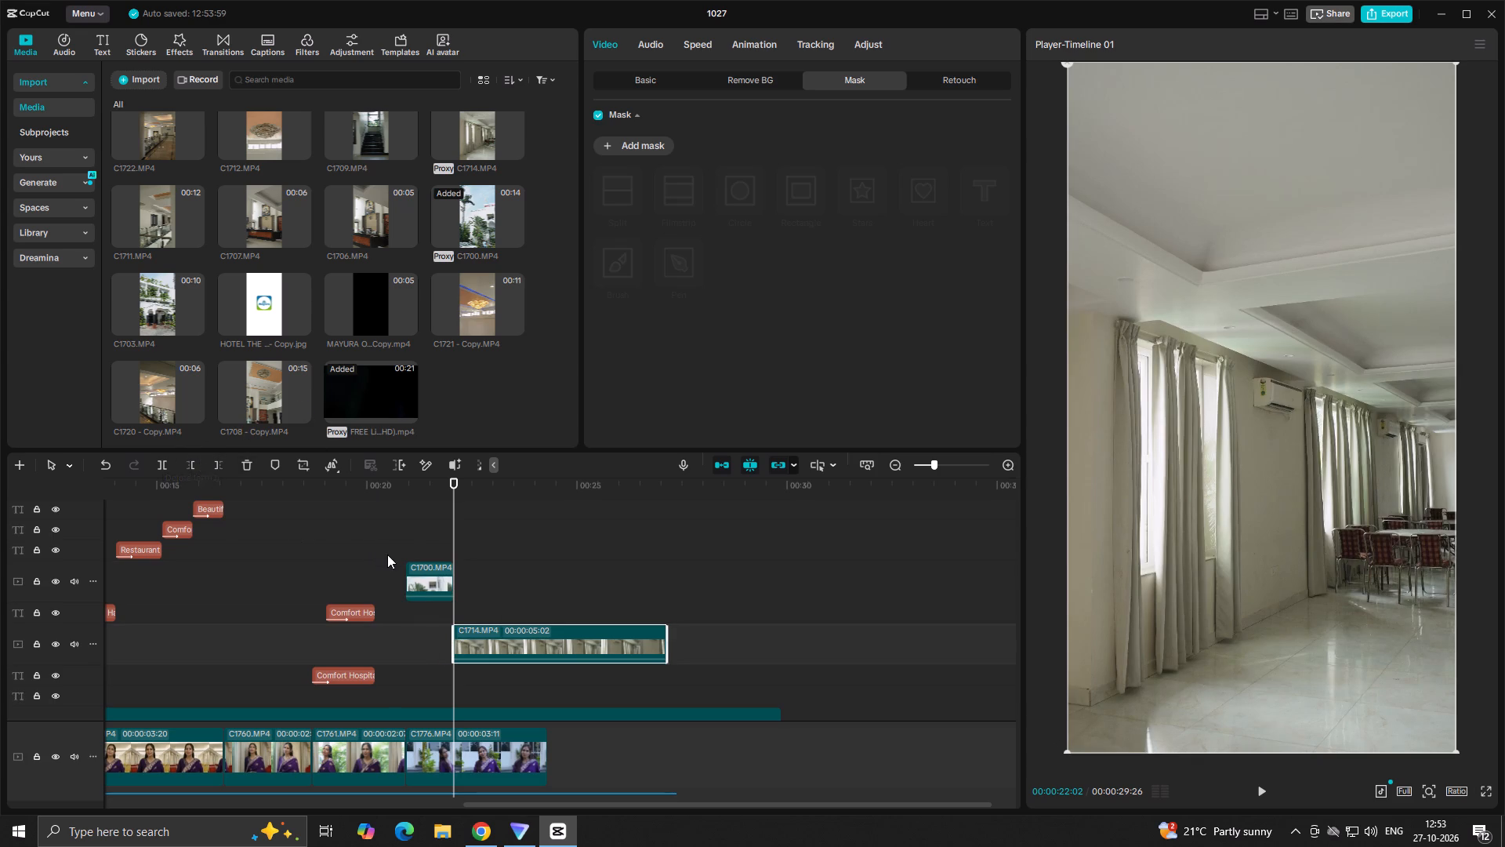
left_click(388, 545)
key("space")
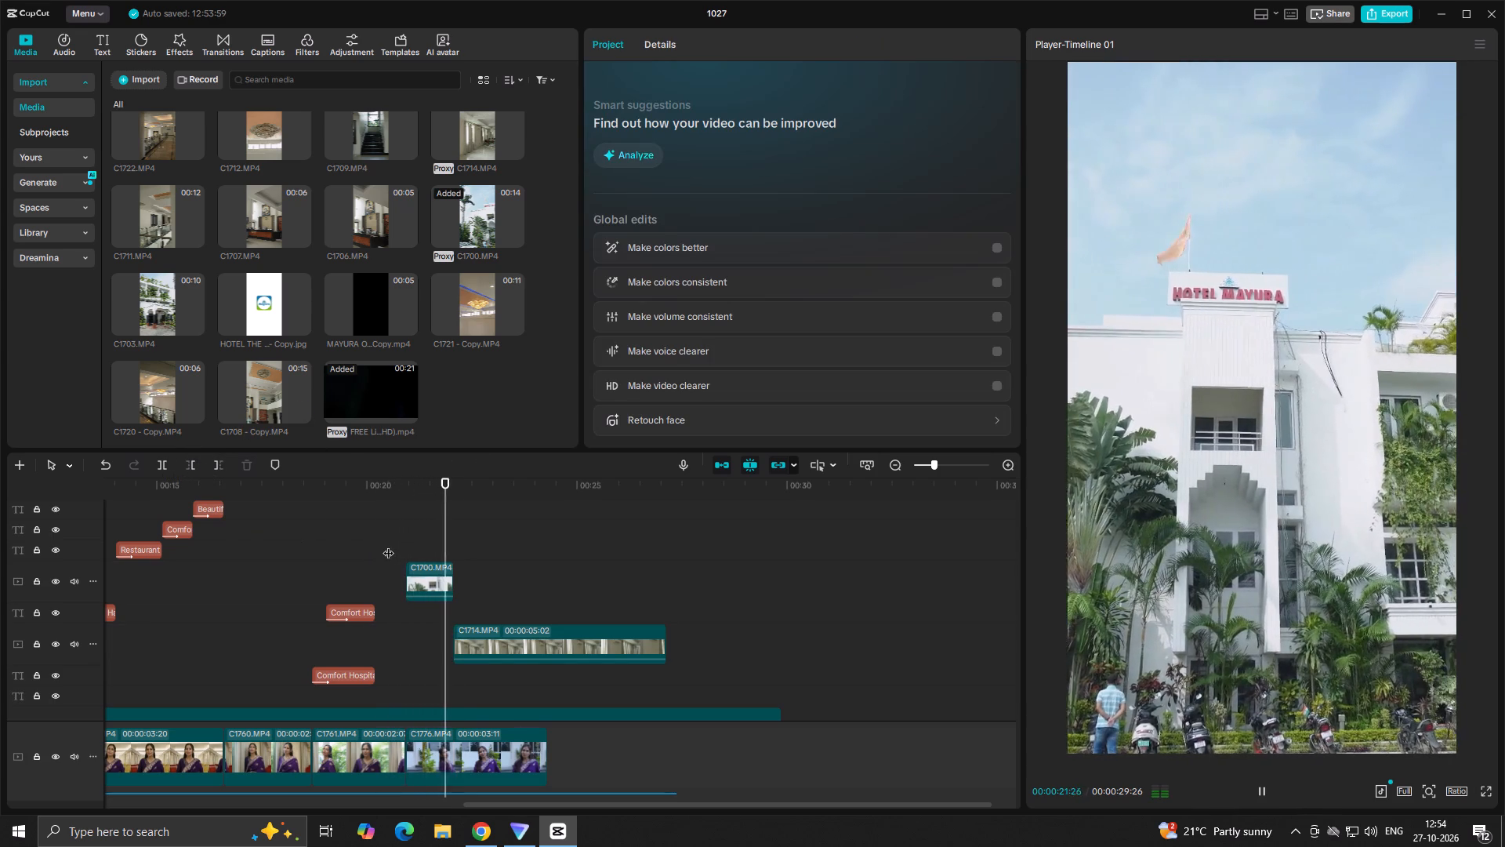
key("space")
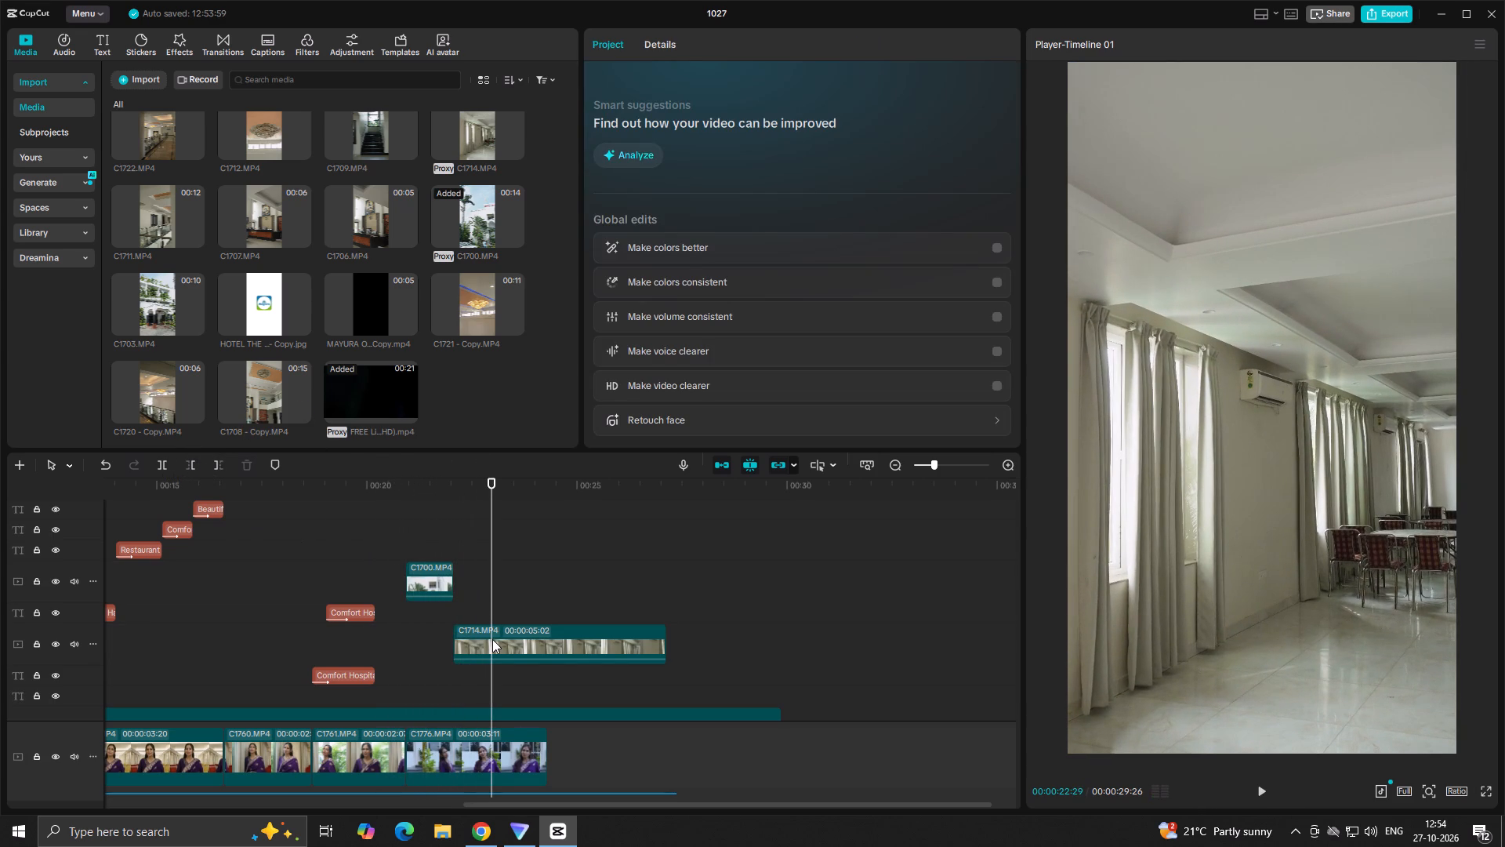
Preview the interior clips C1708 - Copy, C1721 - Copy, C1720 - Copy and C1707 as candidate overlay footage.
left_click(492, 639)
scroll(274, 376, "down", 1)
left_click(251, 387)
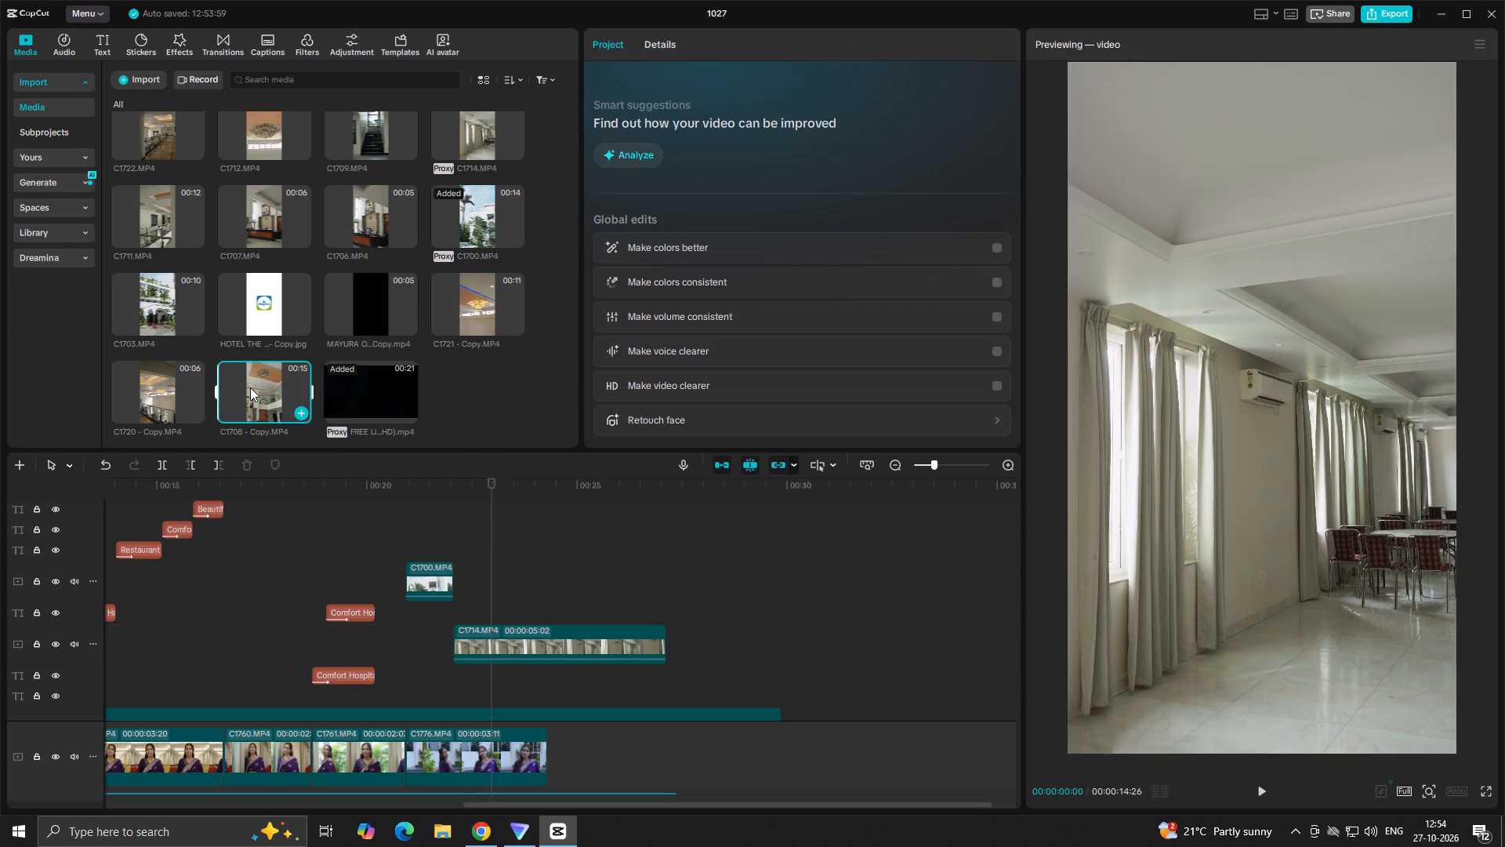
key("space")
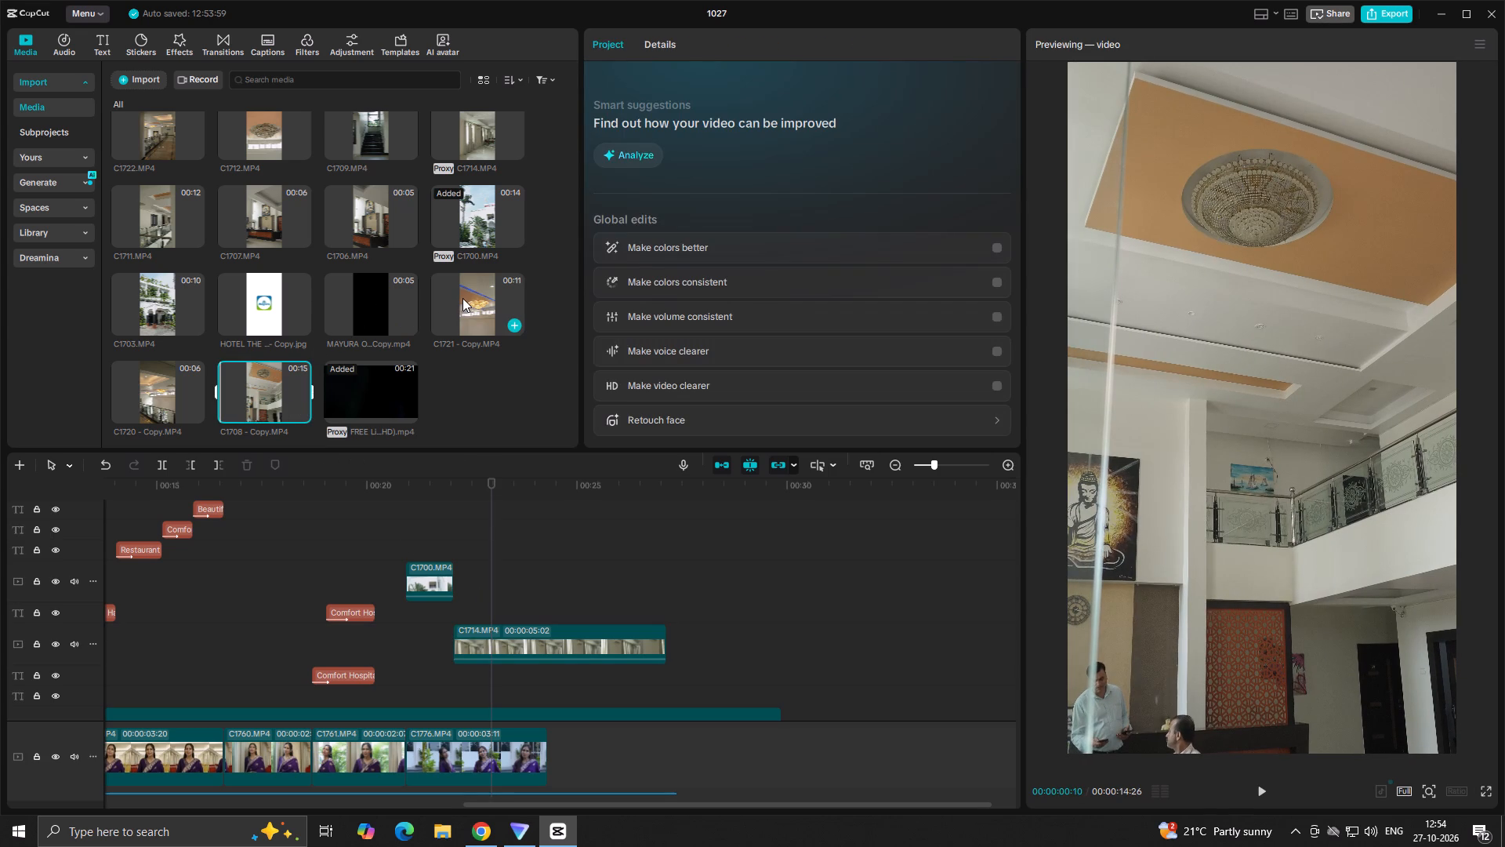
left_click(462, 298)
key("space")
scroll(276, 329, "down", 2)
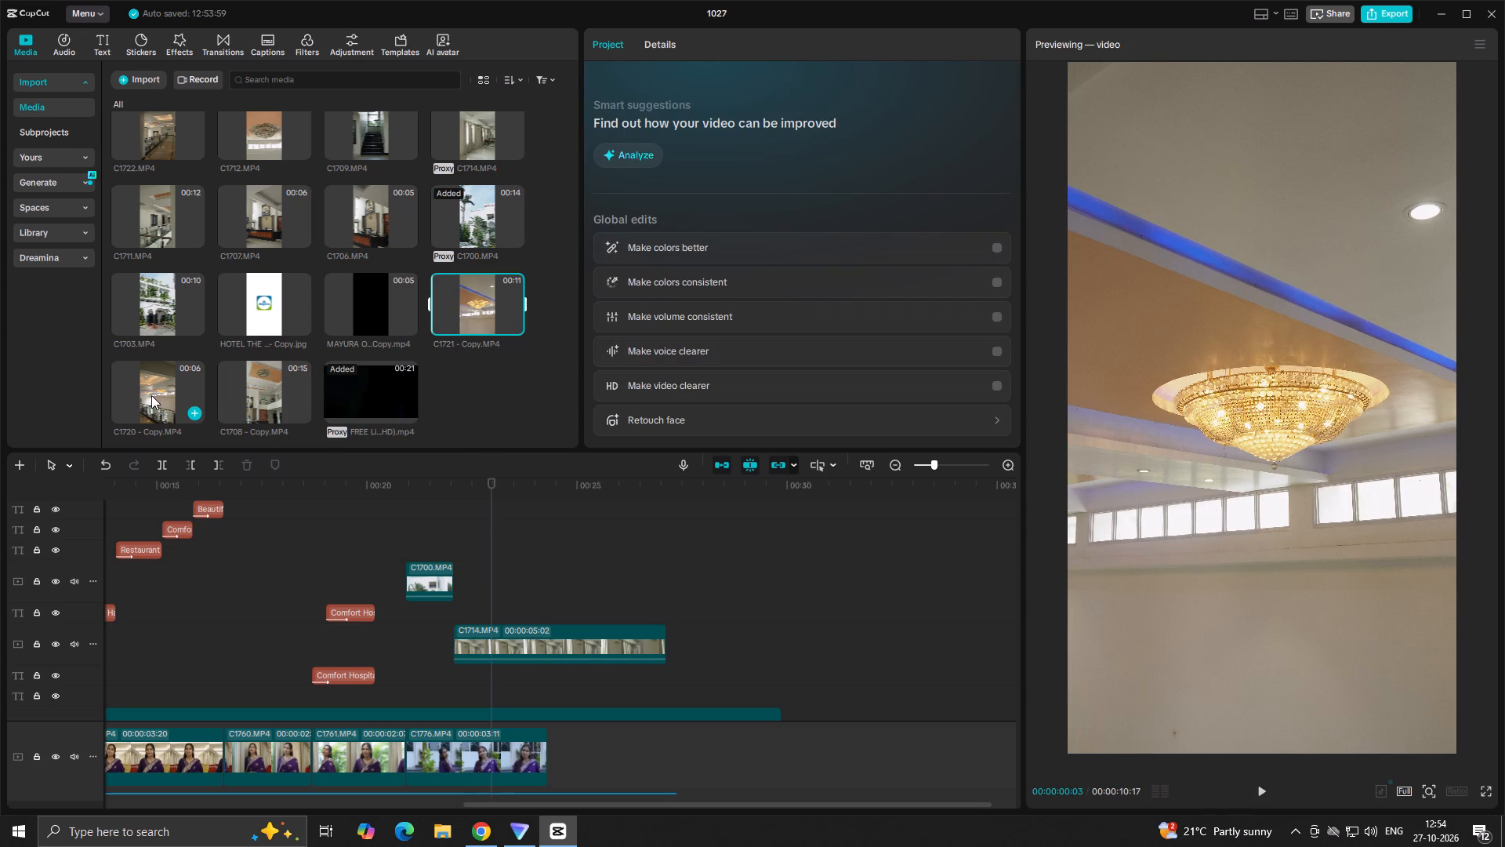
left_click(151, 395)
key("space")
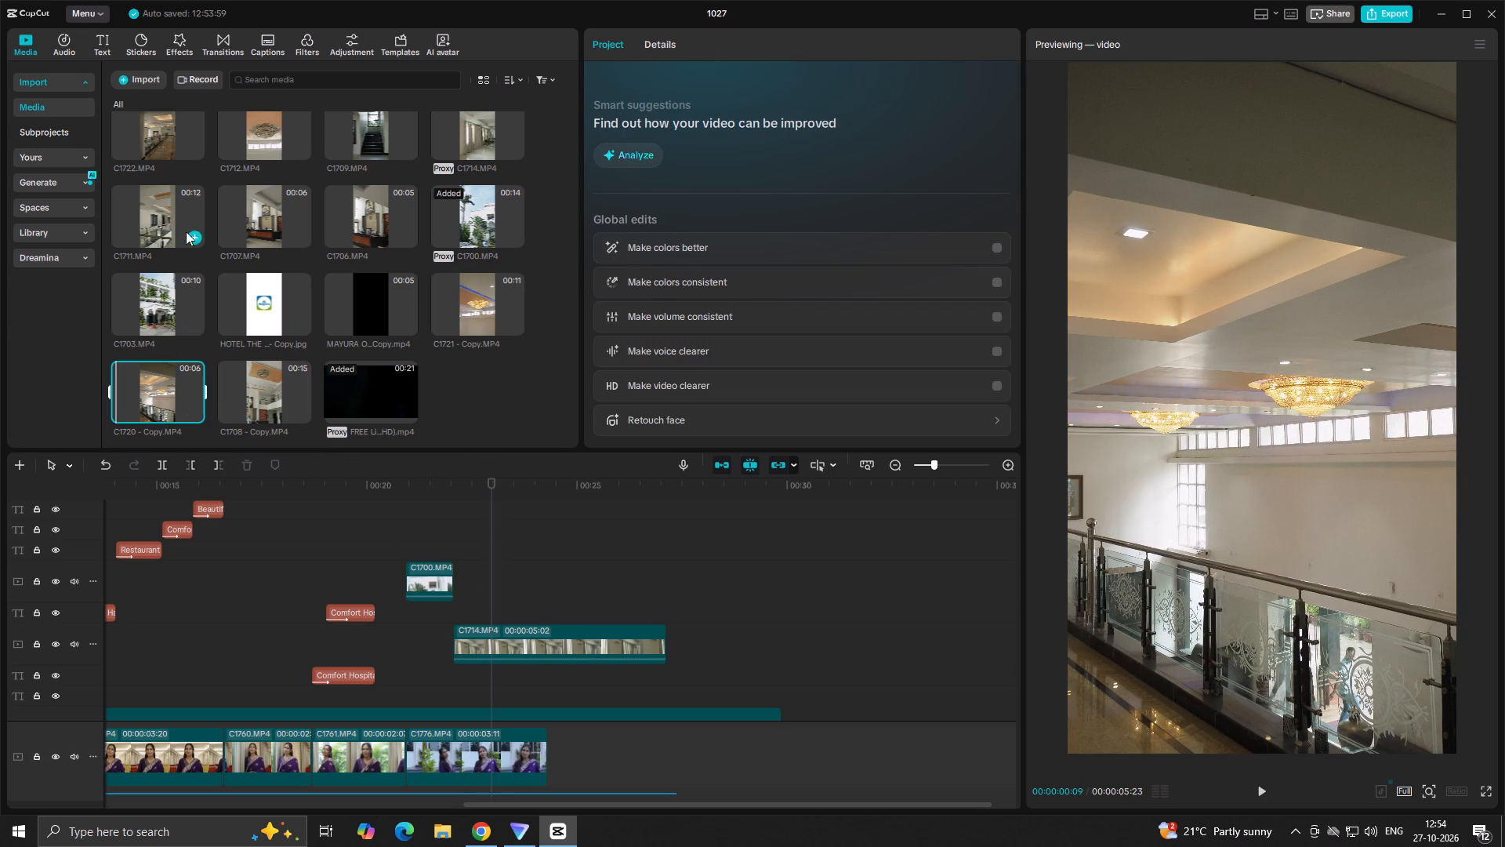
left_click(264, 205)
key("space")
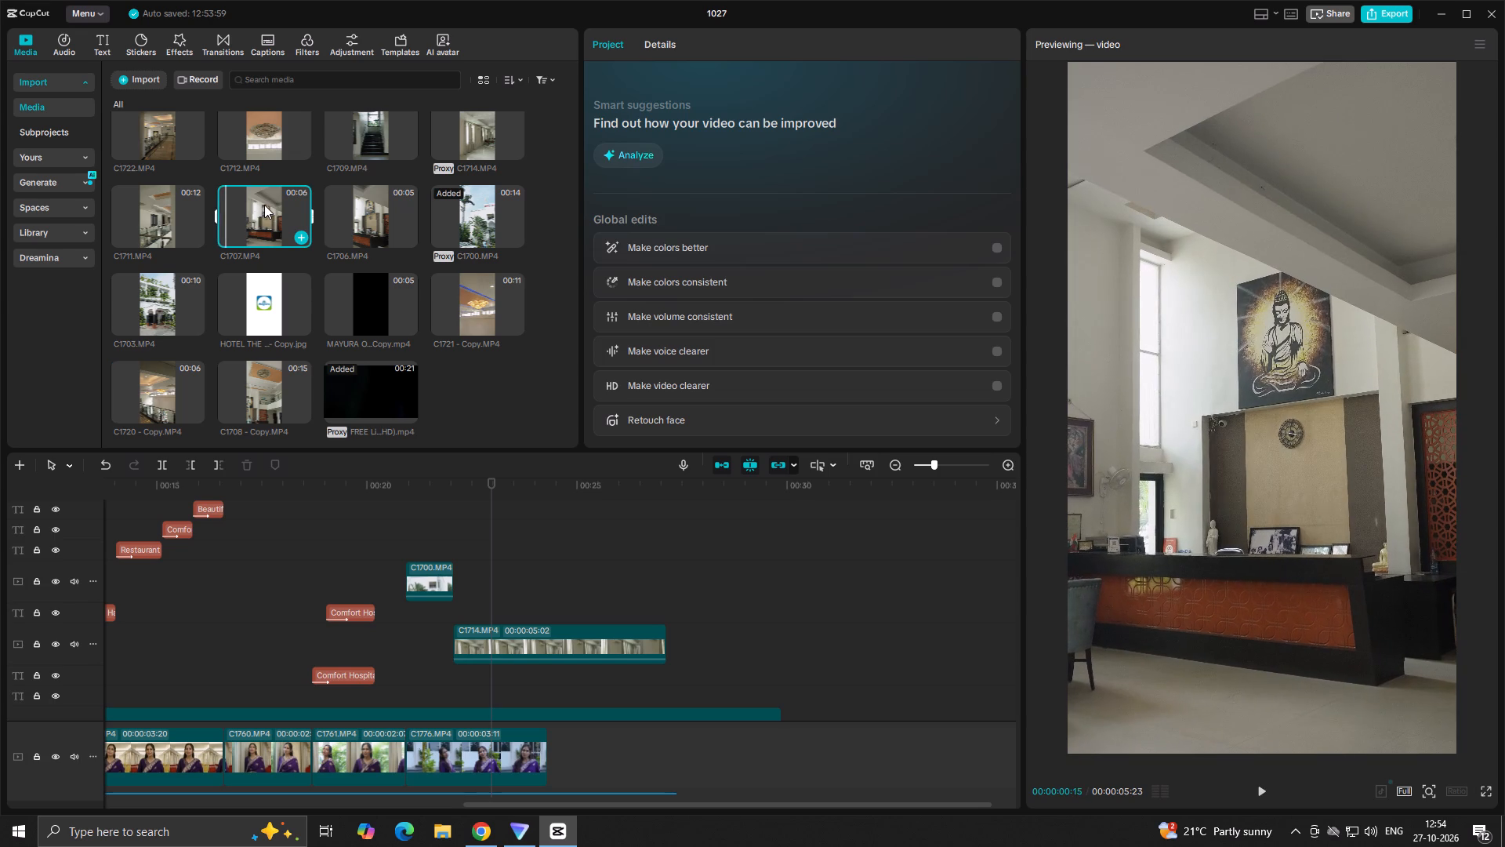
Preview the interior clips C1708, C1720, C1722, C1707 and C1706 to choose another overlay shot.
scroll(273, 204, "up", 2)
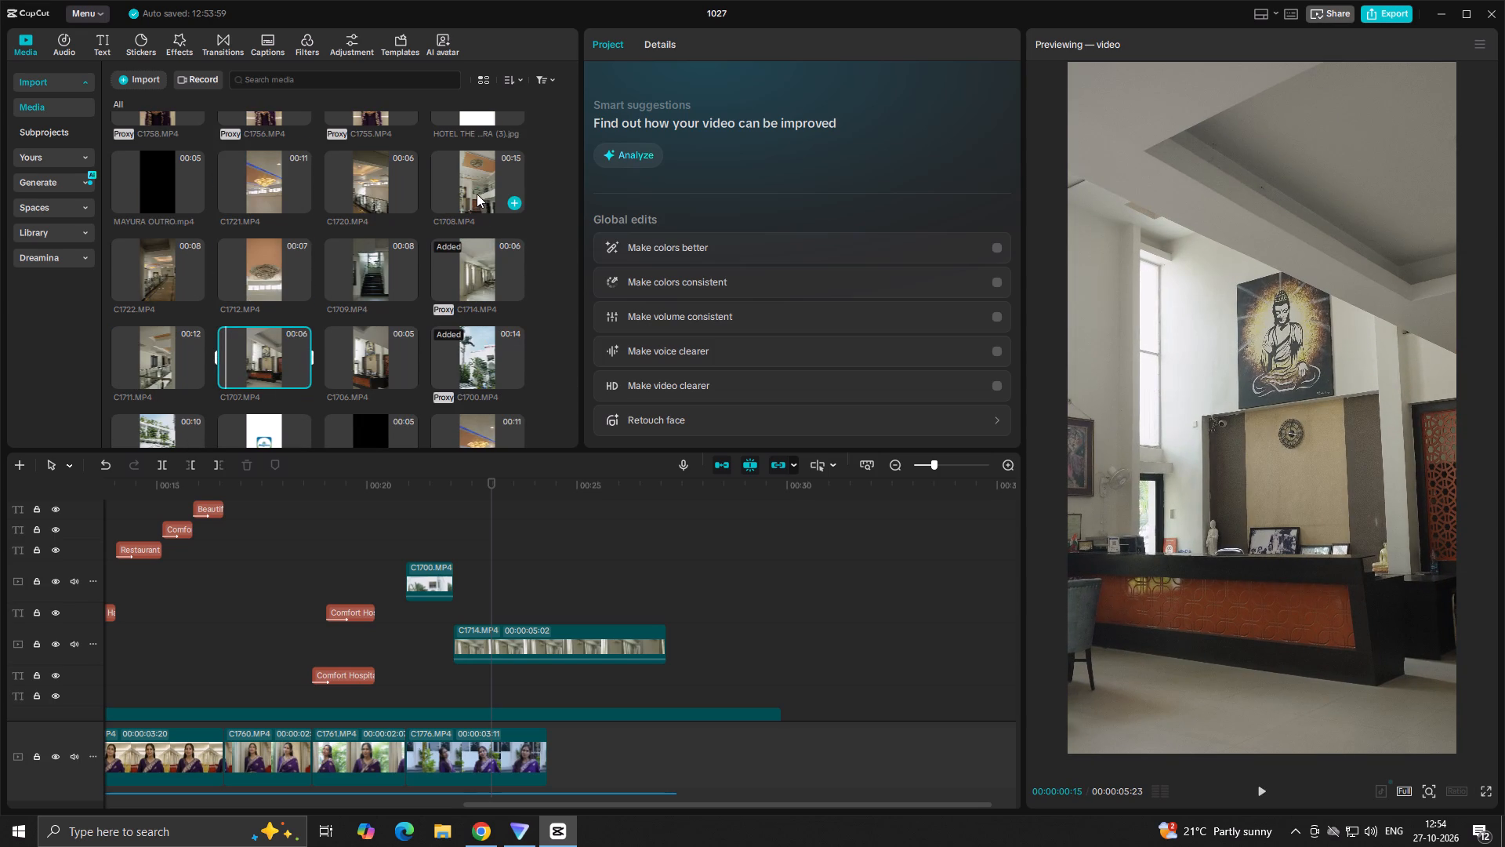
left_click(477, 194)
left_click(349, 190)
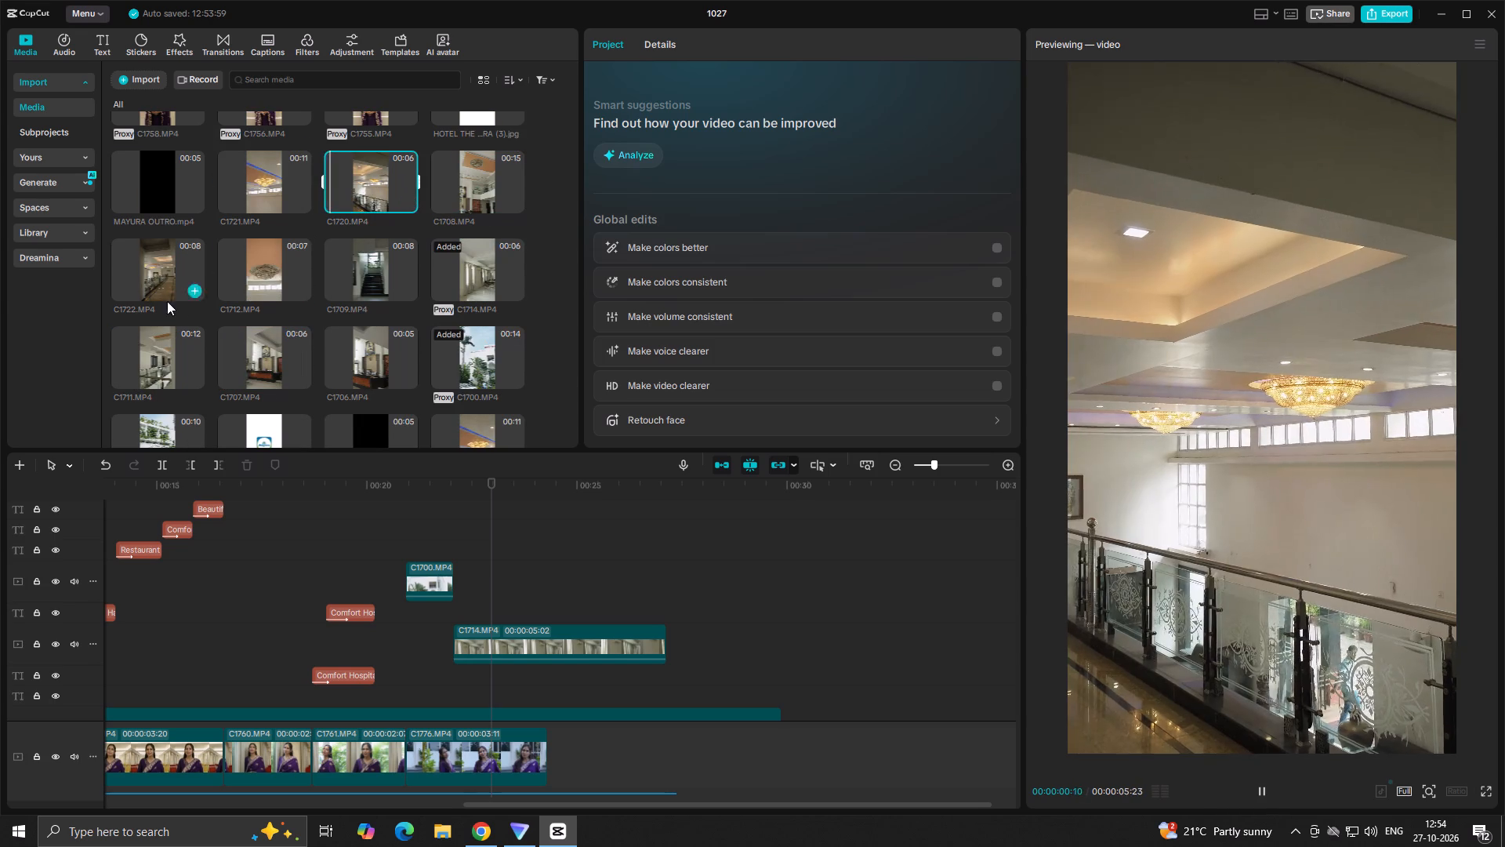
left_click(164, 286)
key("space")
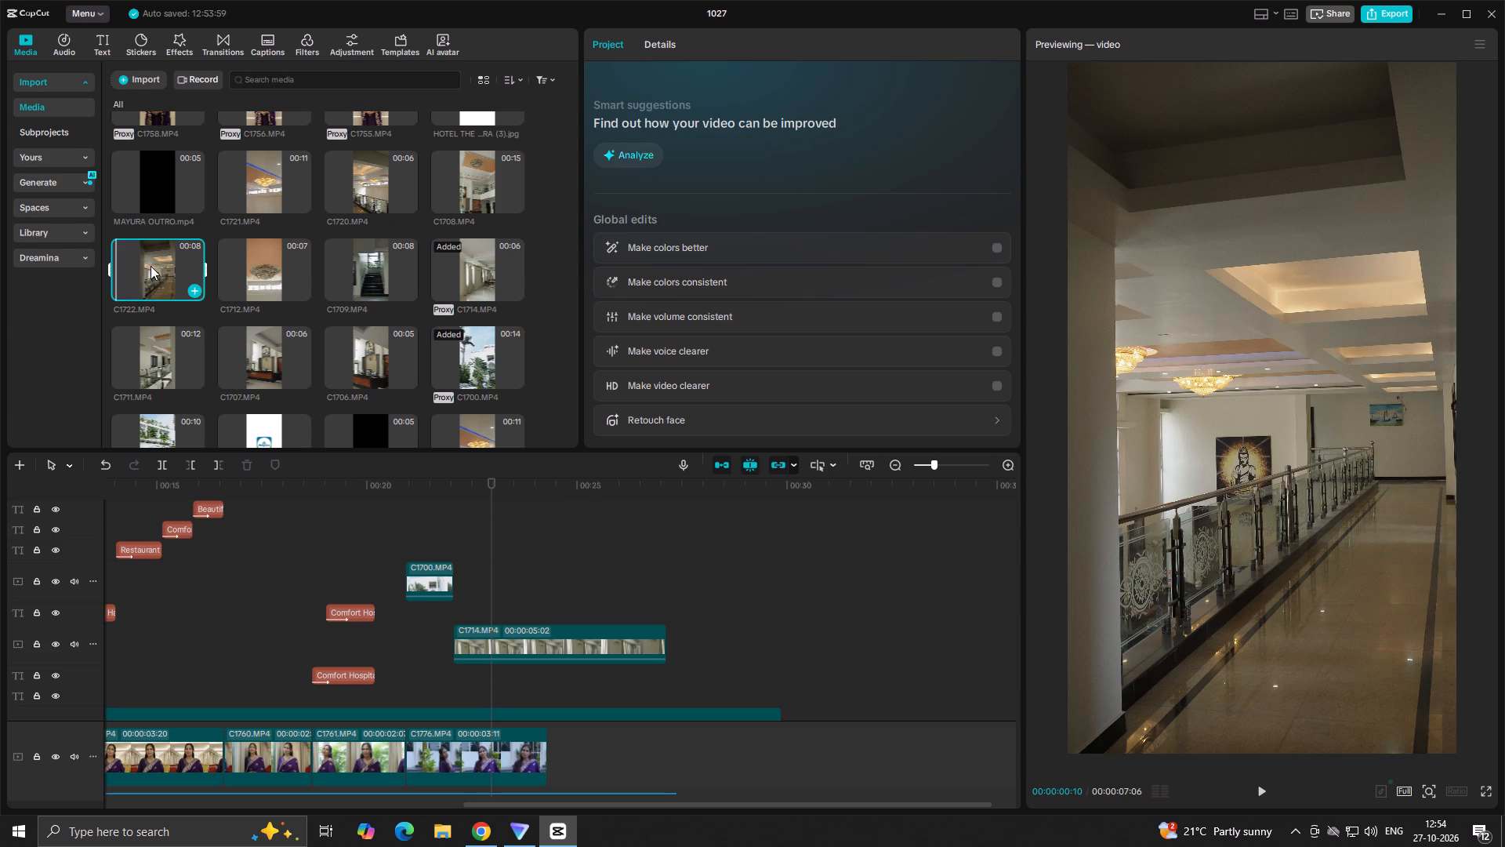
left_click_drag(155, 268, 190, 284)
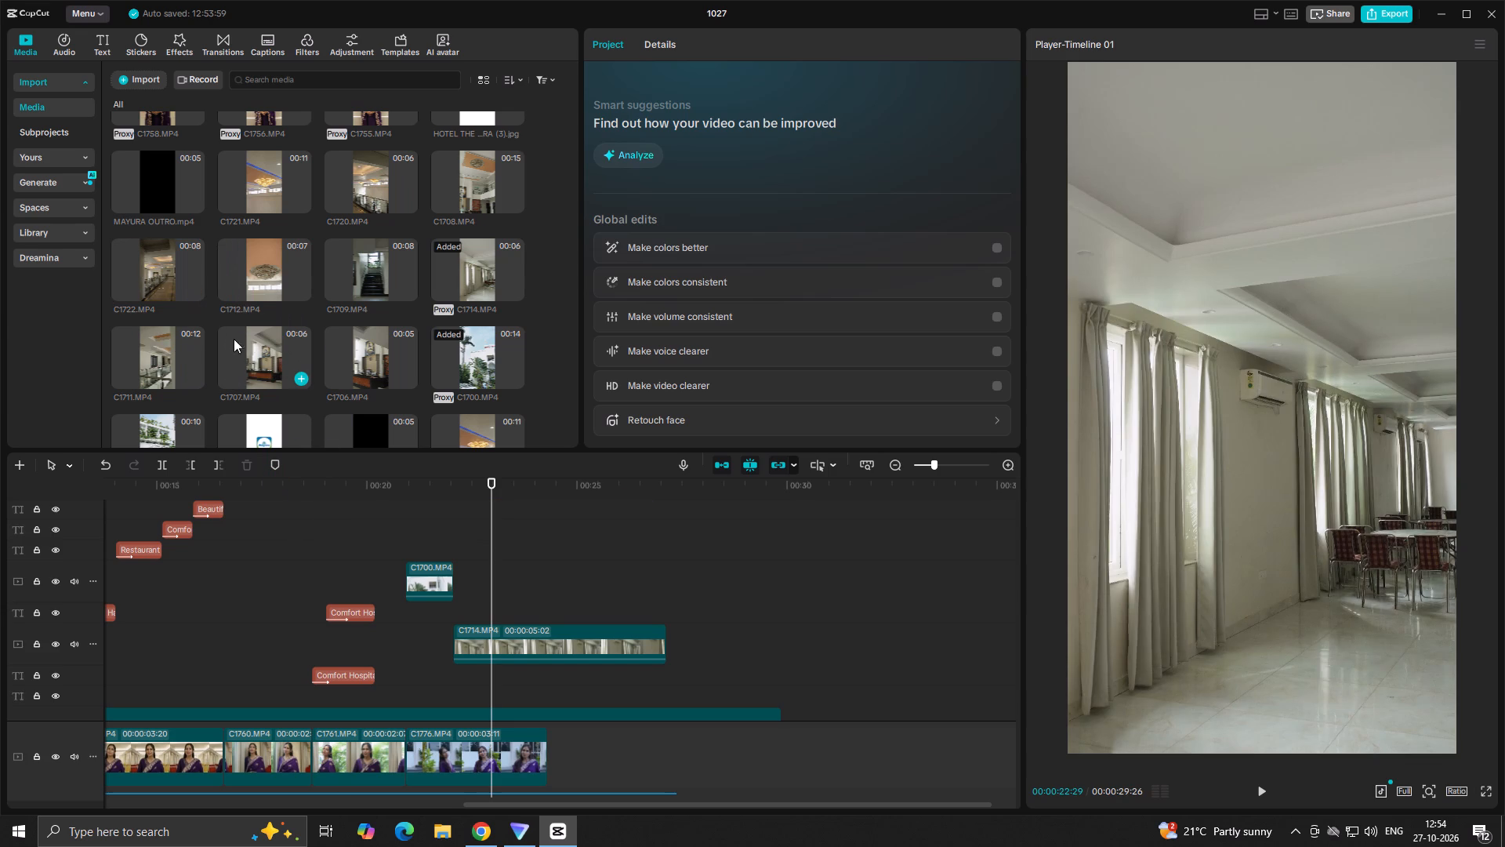
left_click(252, 341)
key("space")
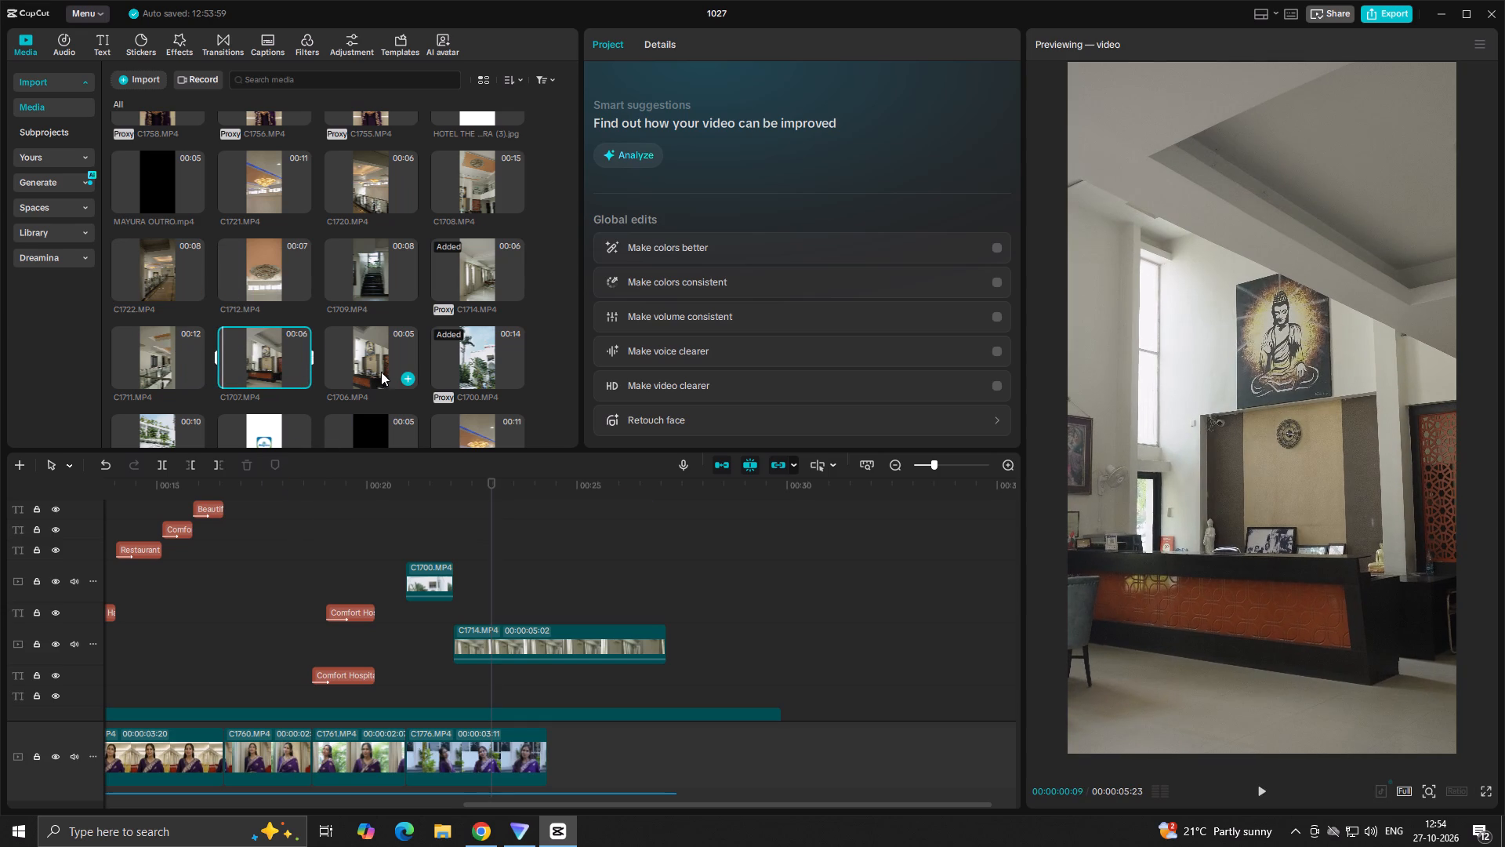
left_click(371, 358)
key("space")
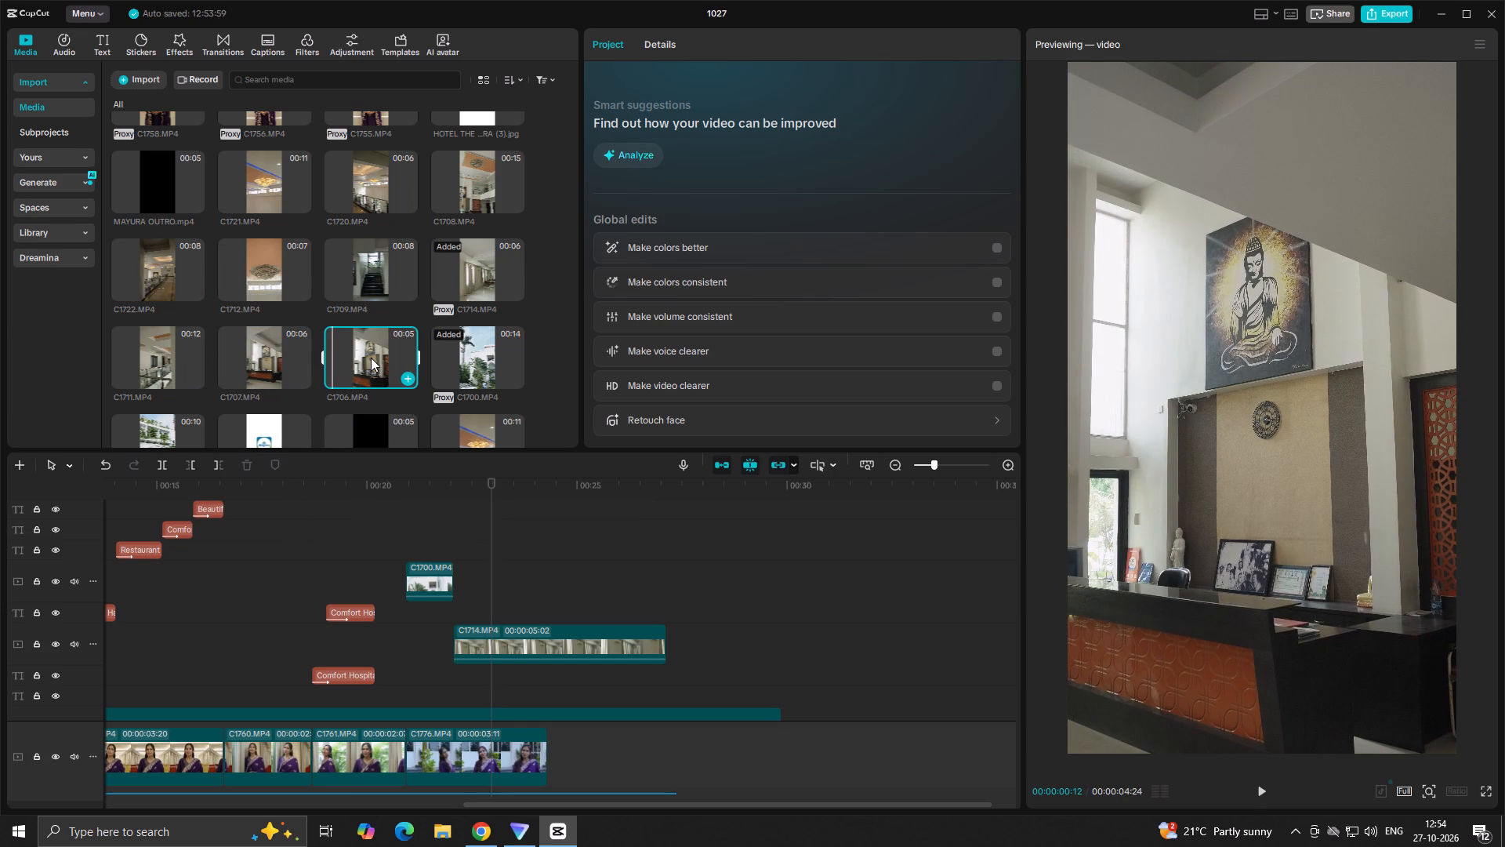
Overlay C1706 after C1700 on the same track, cut its beginning up to 00:00:23:14, reposition it and play it back.
left_click_drag(371, 358, 486, 580)
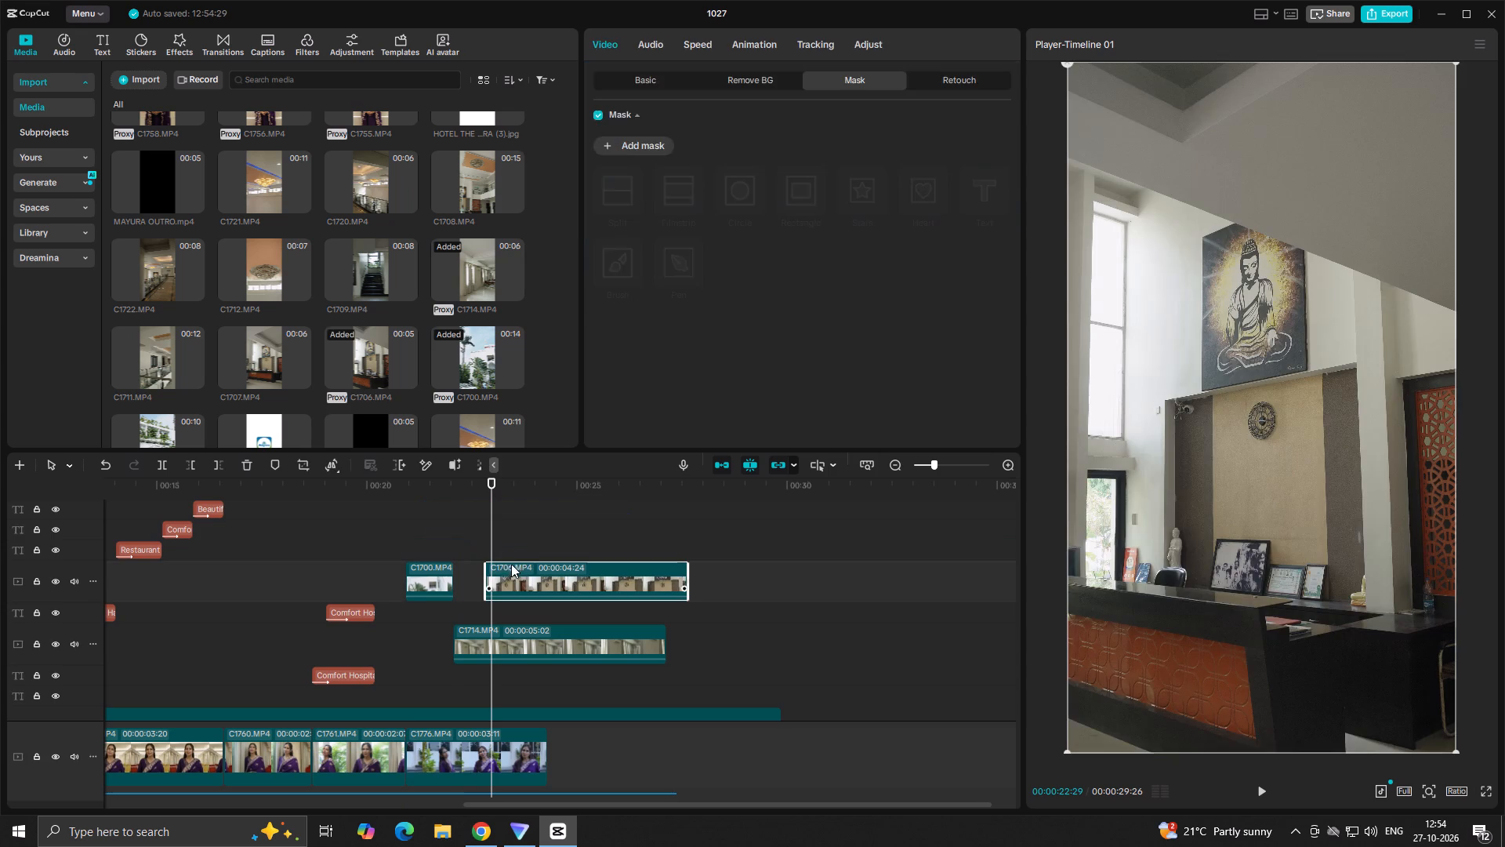
left_click_drag(517, 551, 514, 576)
left_click(514, 576)
left_click(513, 550)
left_click(510, 574)
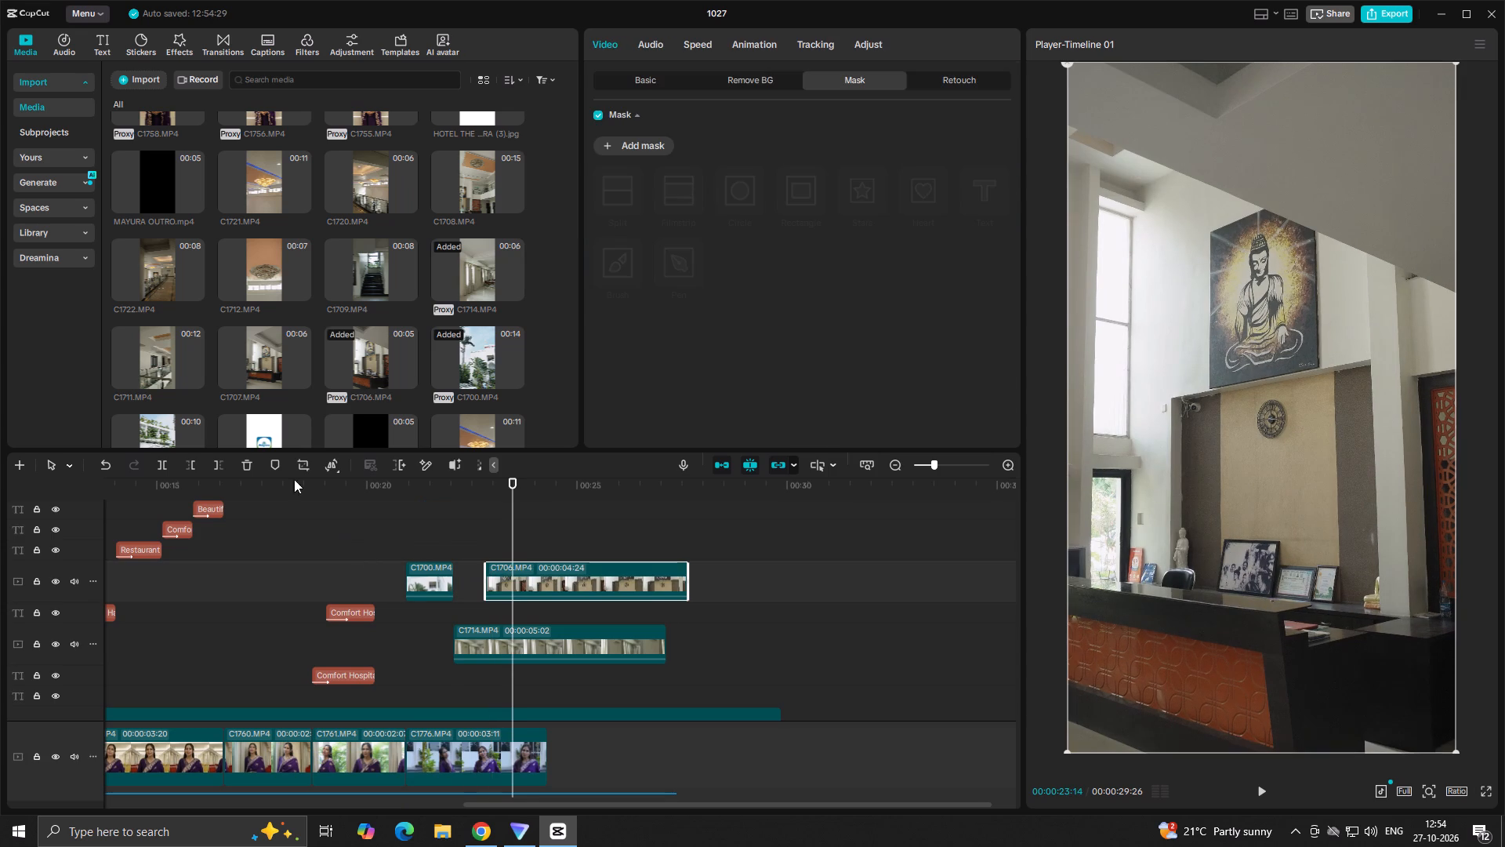
left_click(192, 460)
left_click_drag(532, 571, 514, 584)
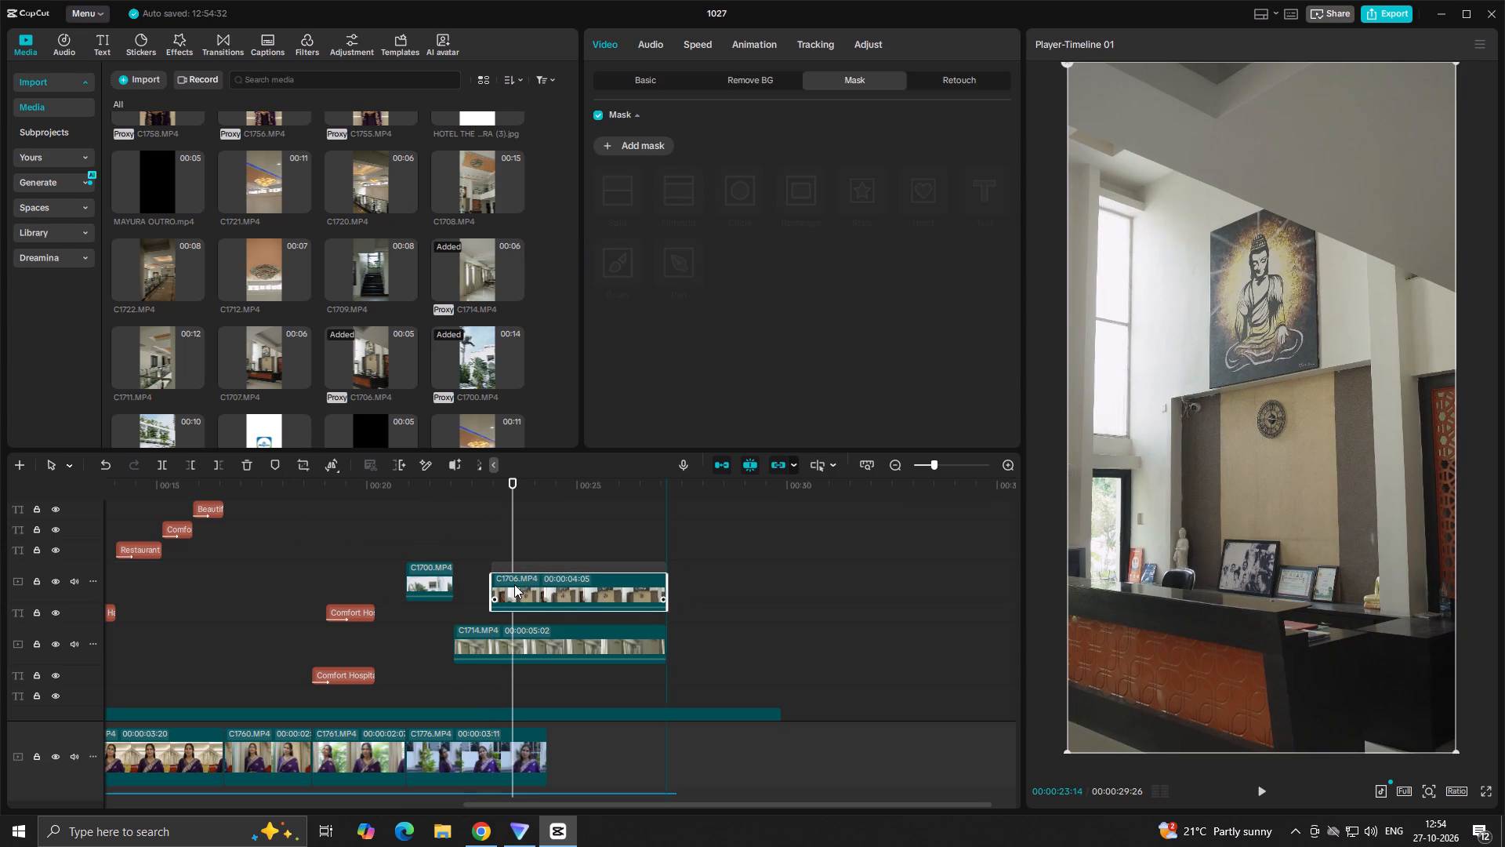
left_click_drag(514, 584, 521, 592)
left_click(433, 542)
key("space")
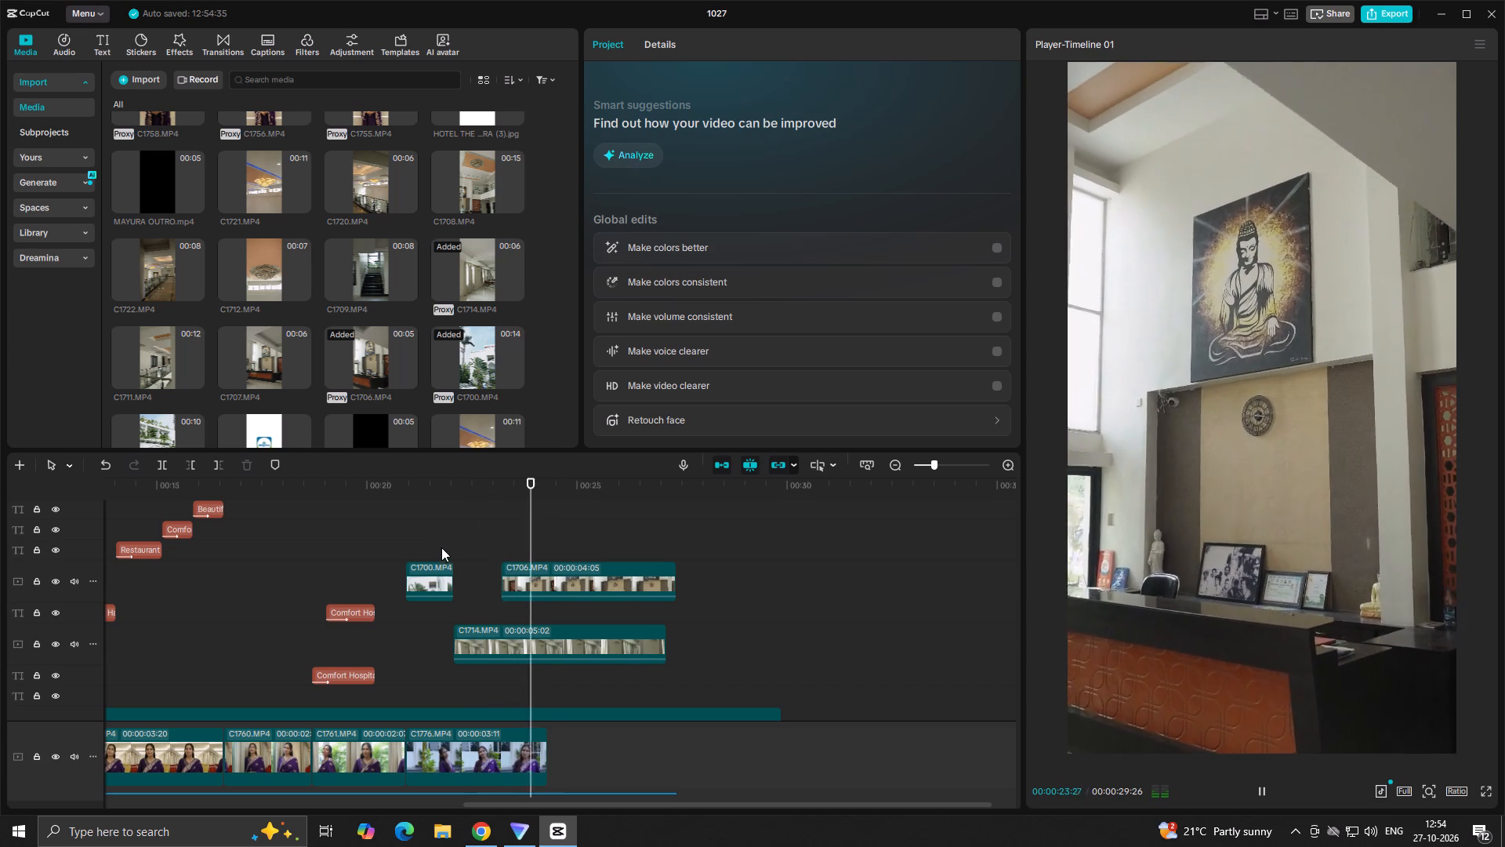
key("space")
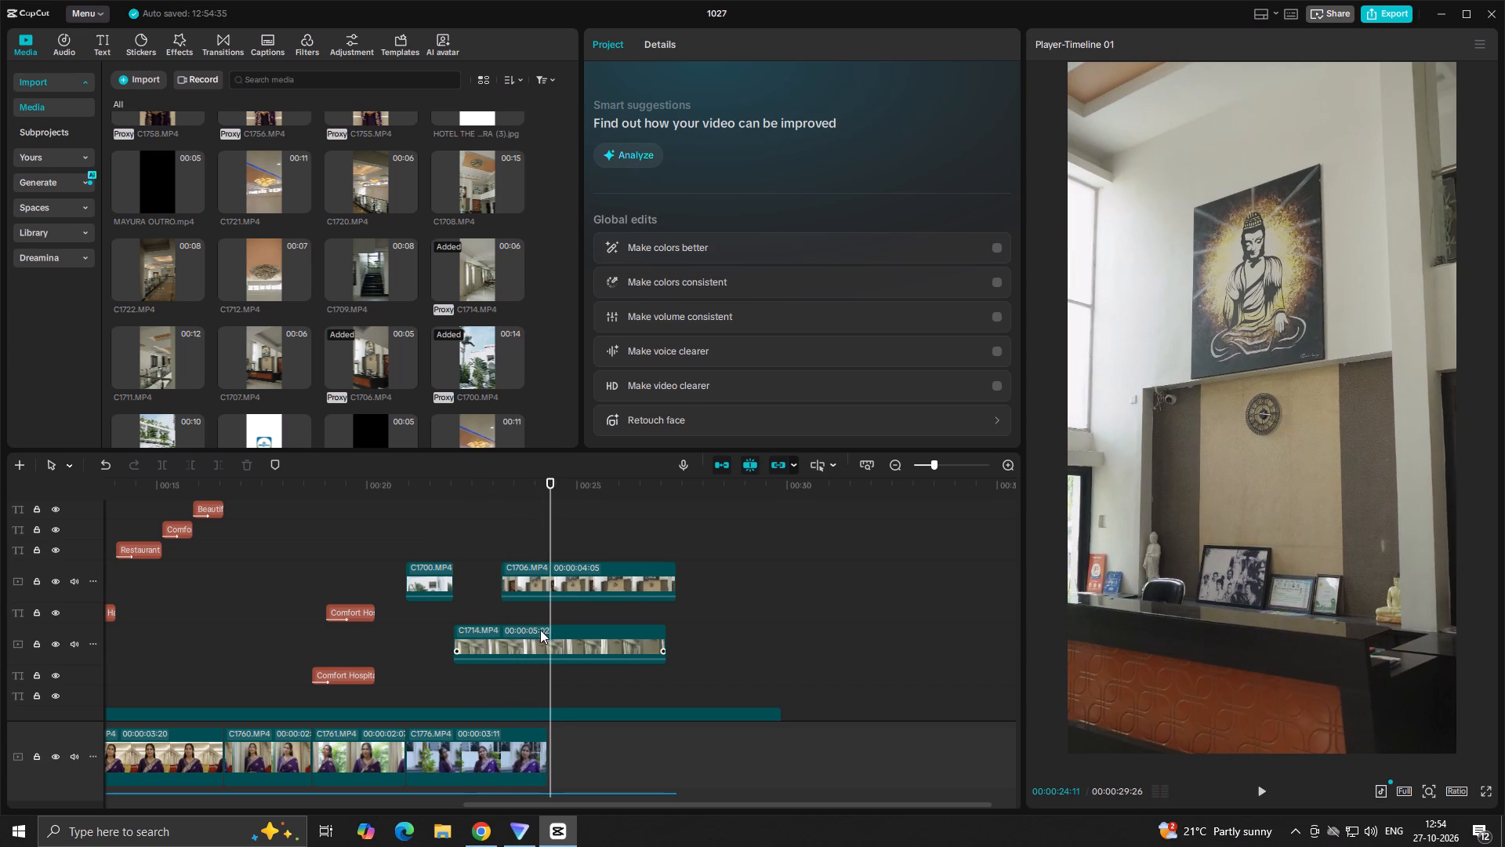
Move C1714 to a higher track from about 00:00:25:10, butt C1706 against C1700's end, and play back the sequence.
left_click_drag(536, 646, 672, 499)
left_click(592, 626)
left_click_drag(592, 626, 566, 635)
left_click_drag(566, 635, 546, 631)
left_click(433, 585)
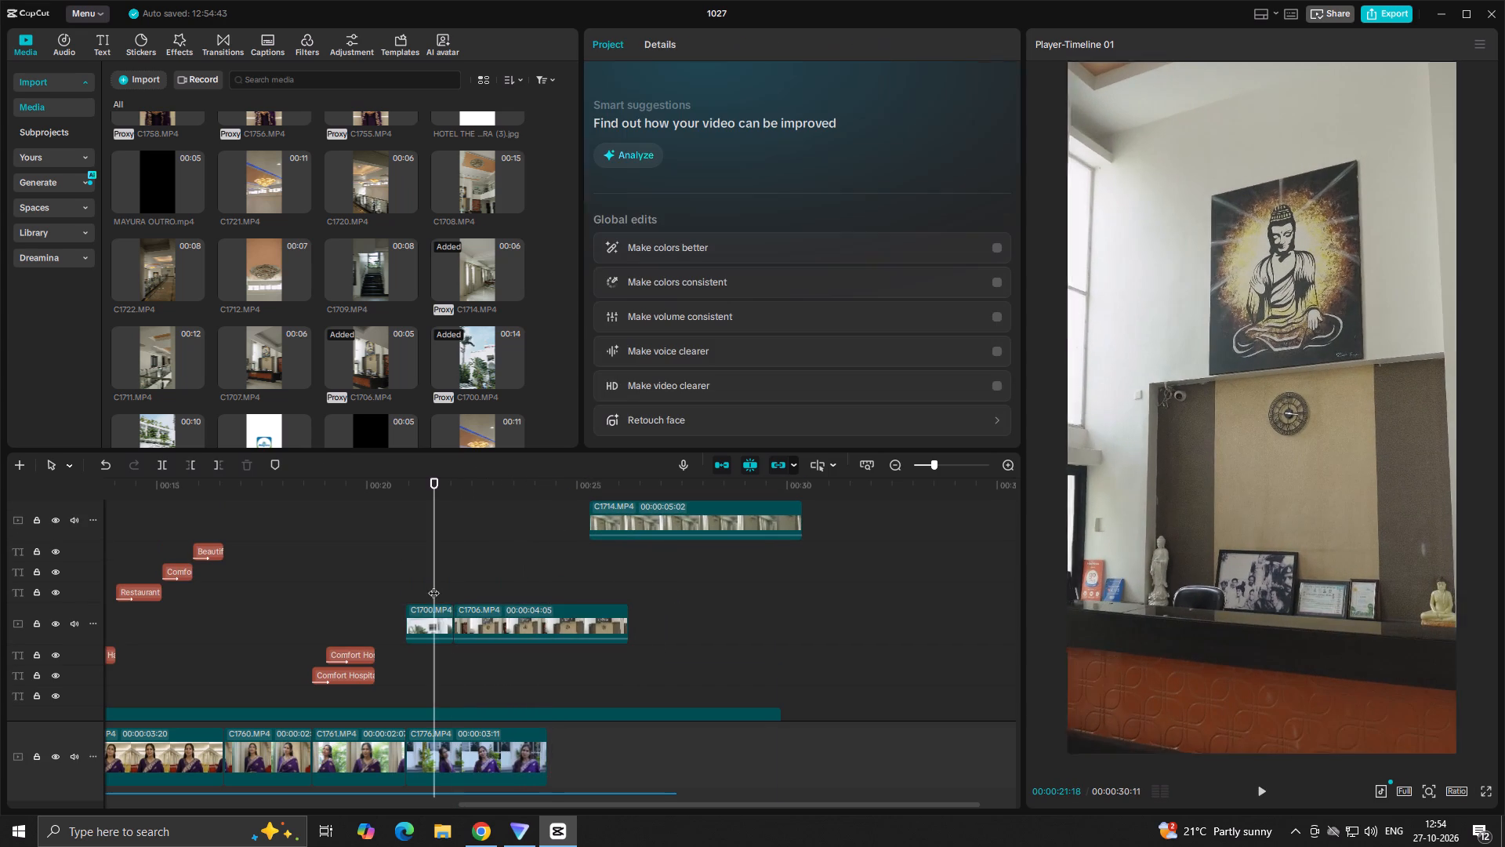
key("space")
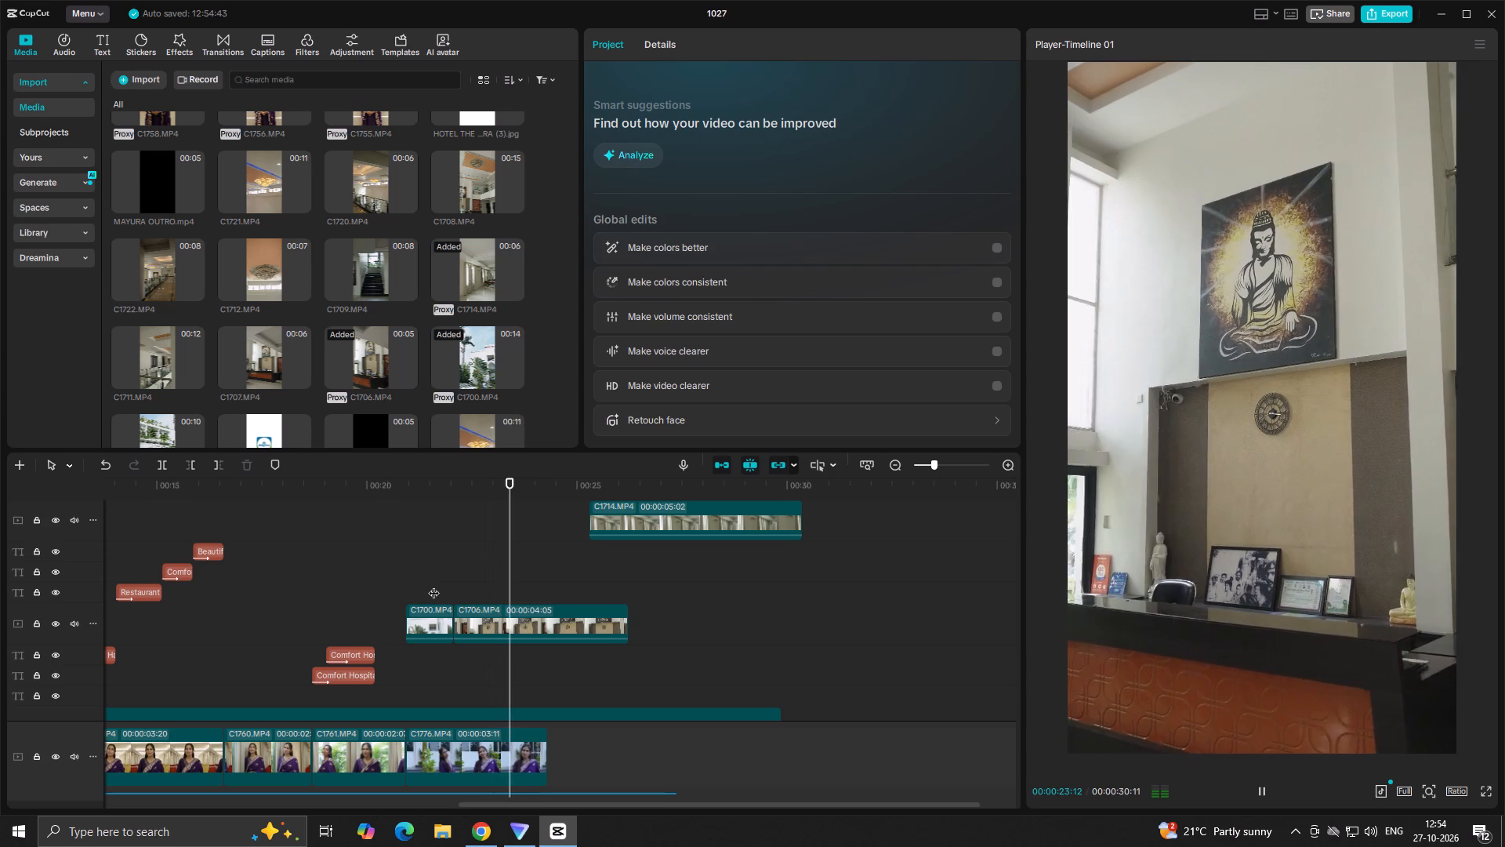
key("space")
Slow the C1706 overlay to 0.65x speed.
left_click(502, 608)
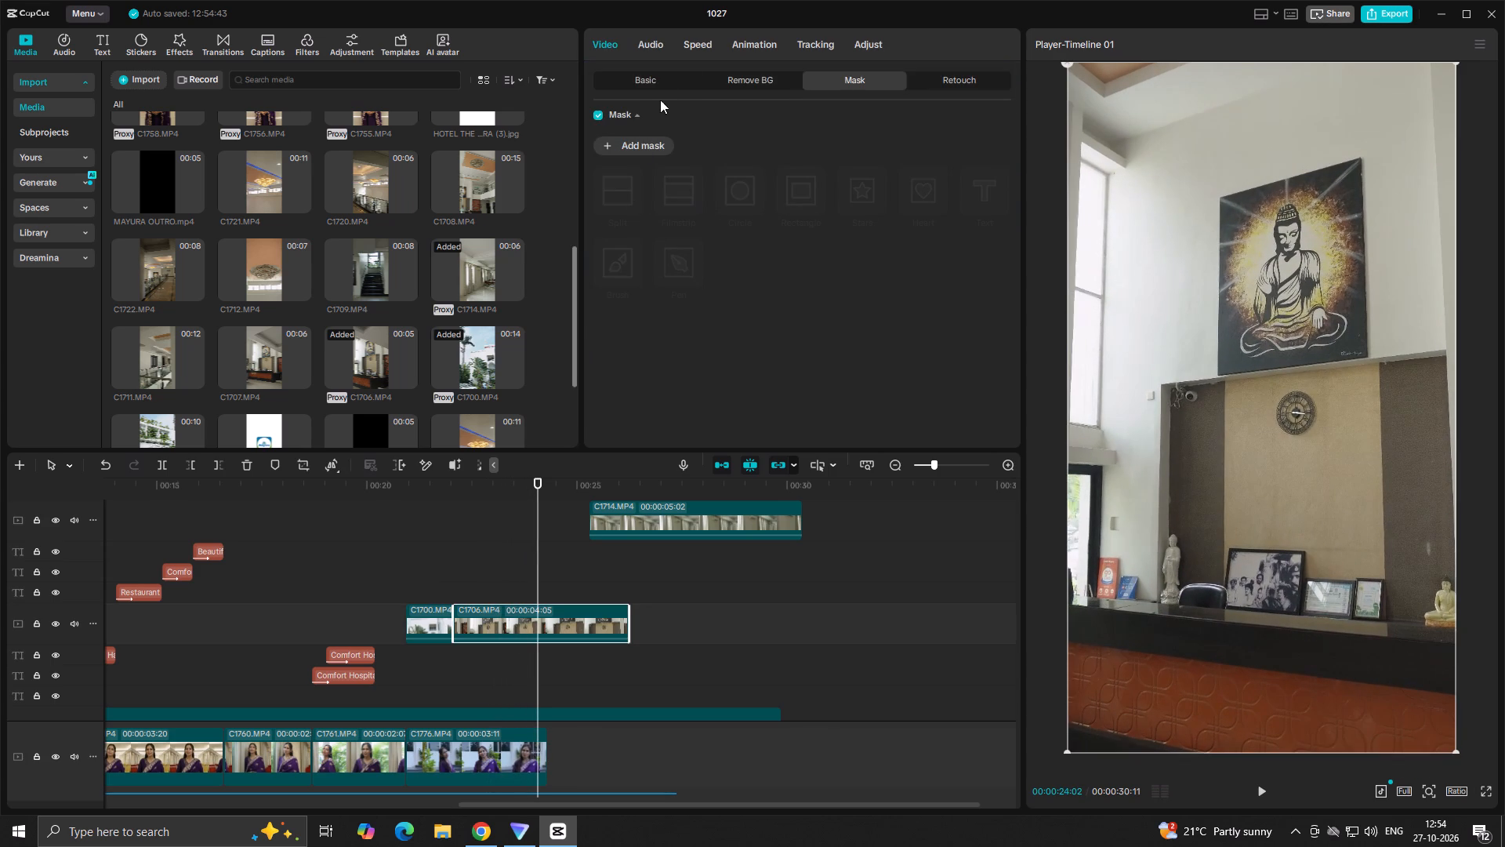
left_click(658, 42)
left_click(702, 45)
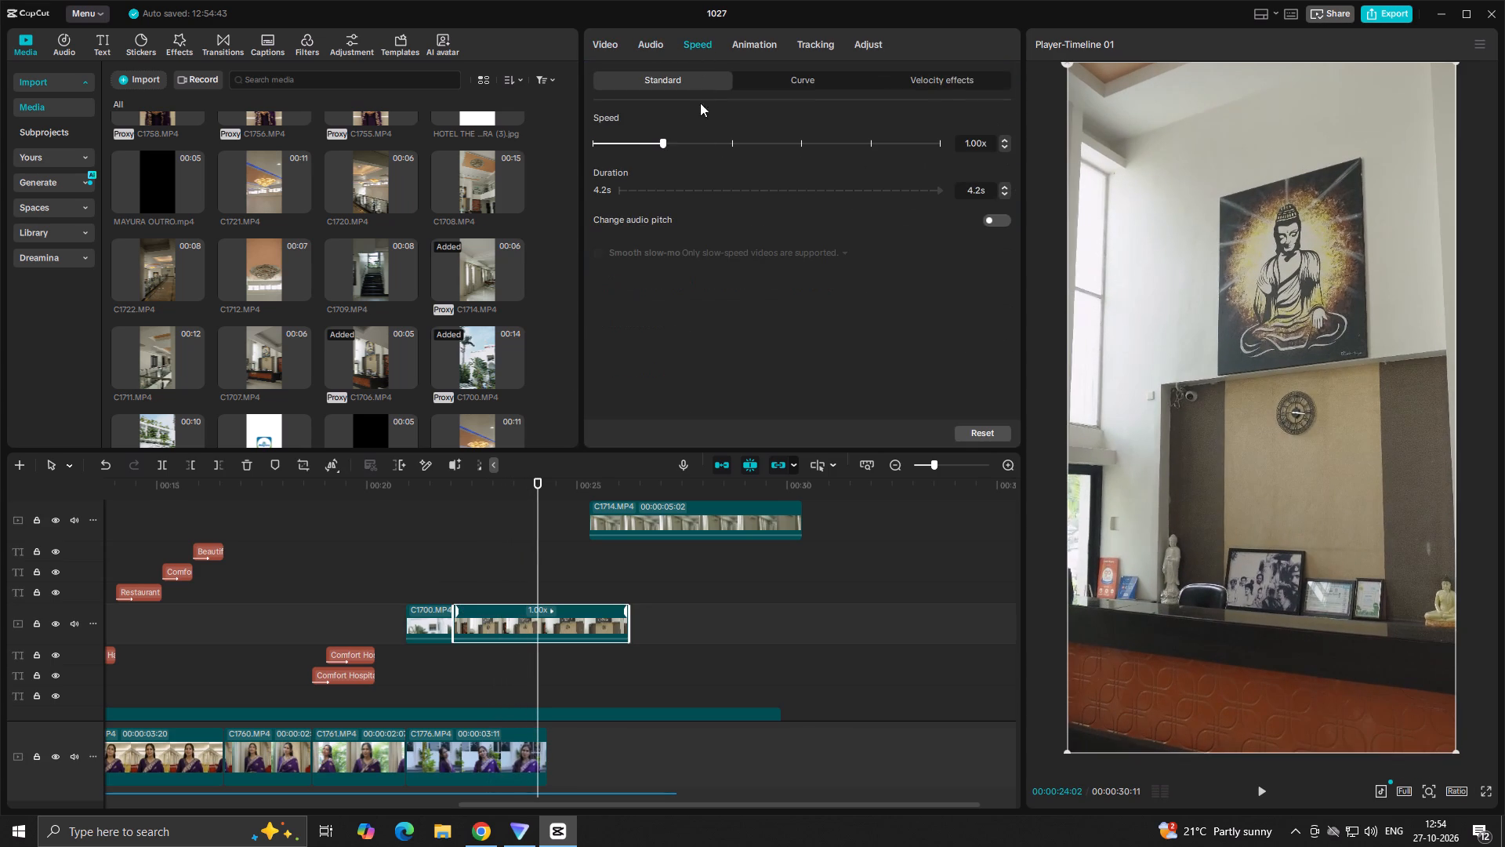
left_click(636, 139)
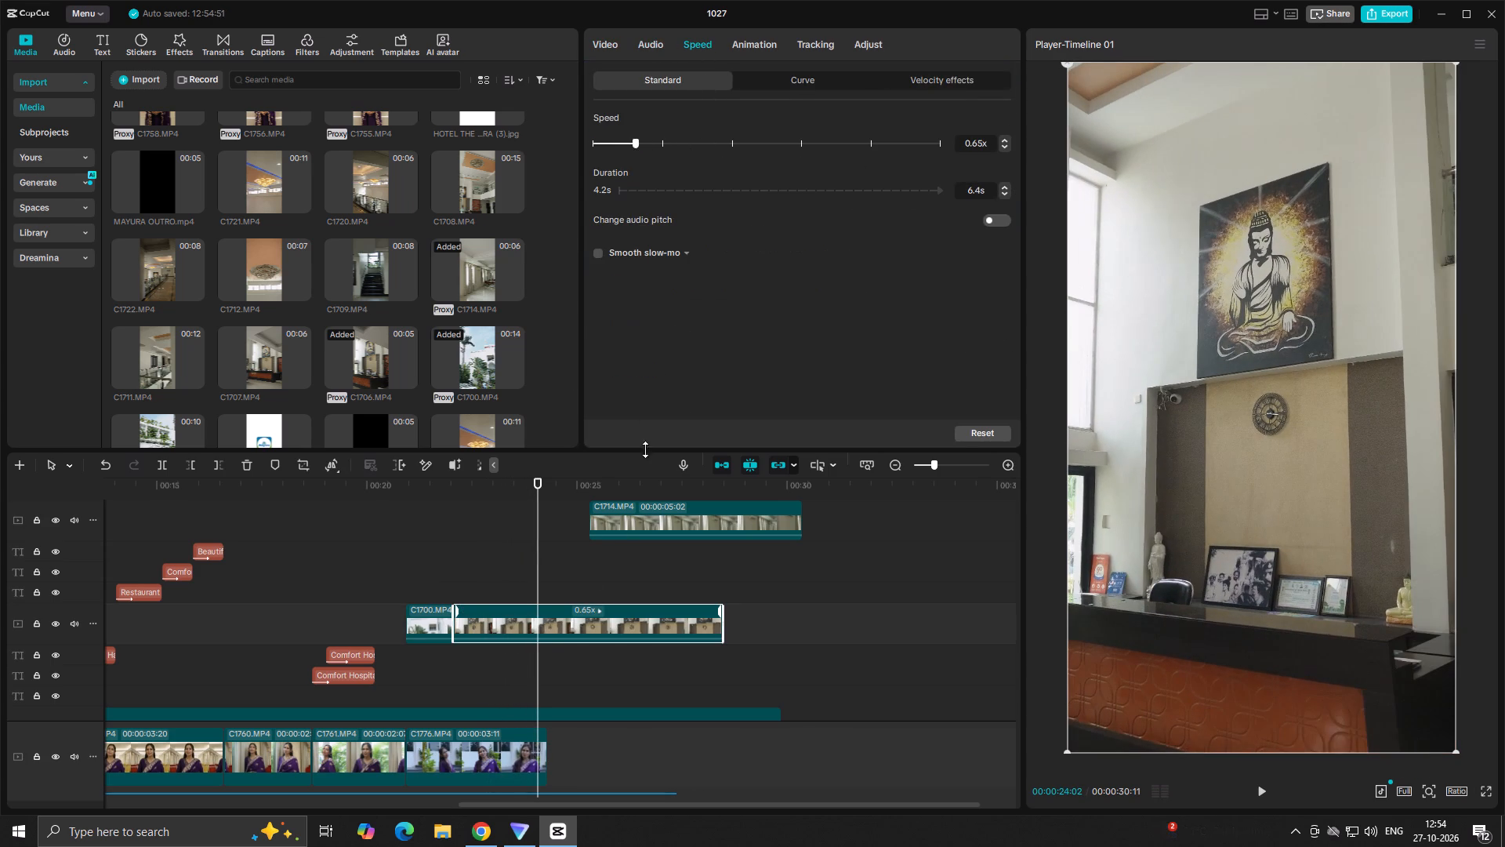
Trim the end of the C1706 overlay at 00:00:24:09, in line with C1776's end, and play back the result.
left_click_drag(542, 574, 542, 575)
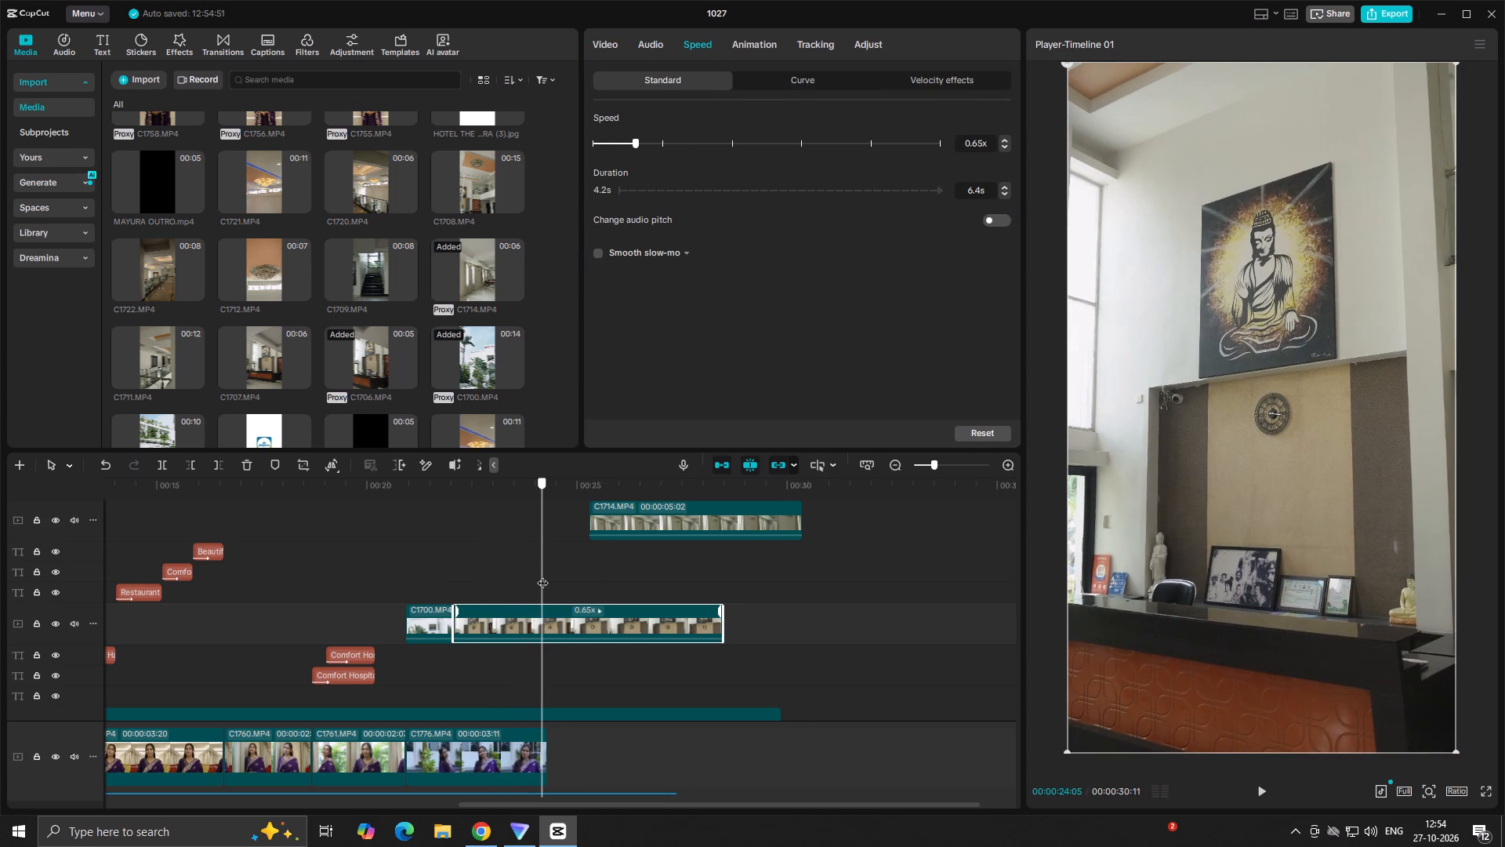
left_click_drag(542, 575, 549, 574)
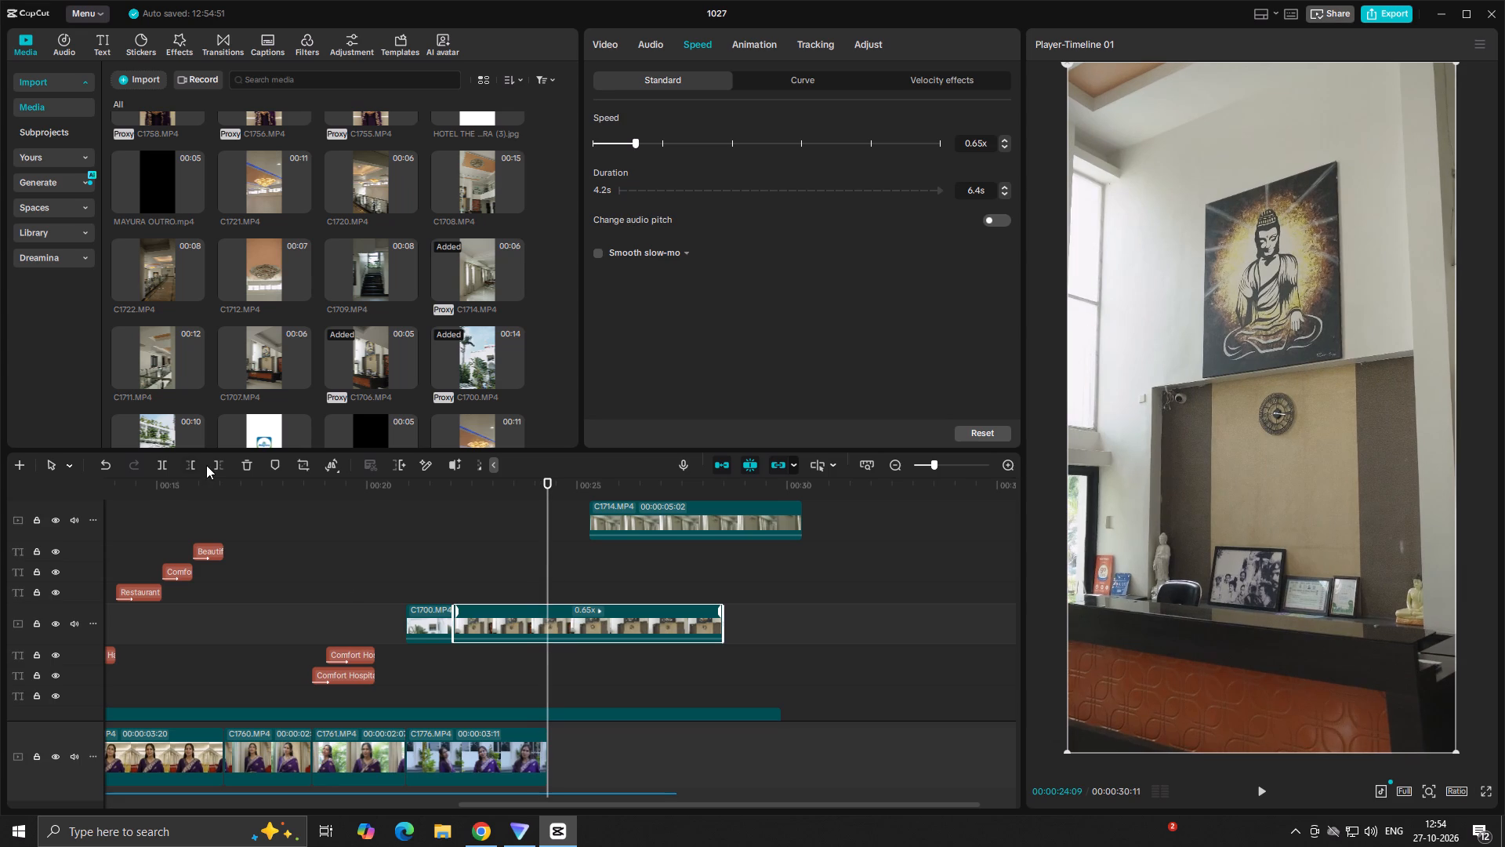
left_click(215, 465)
left_click(405, 576)
key("space")
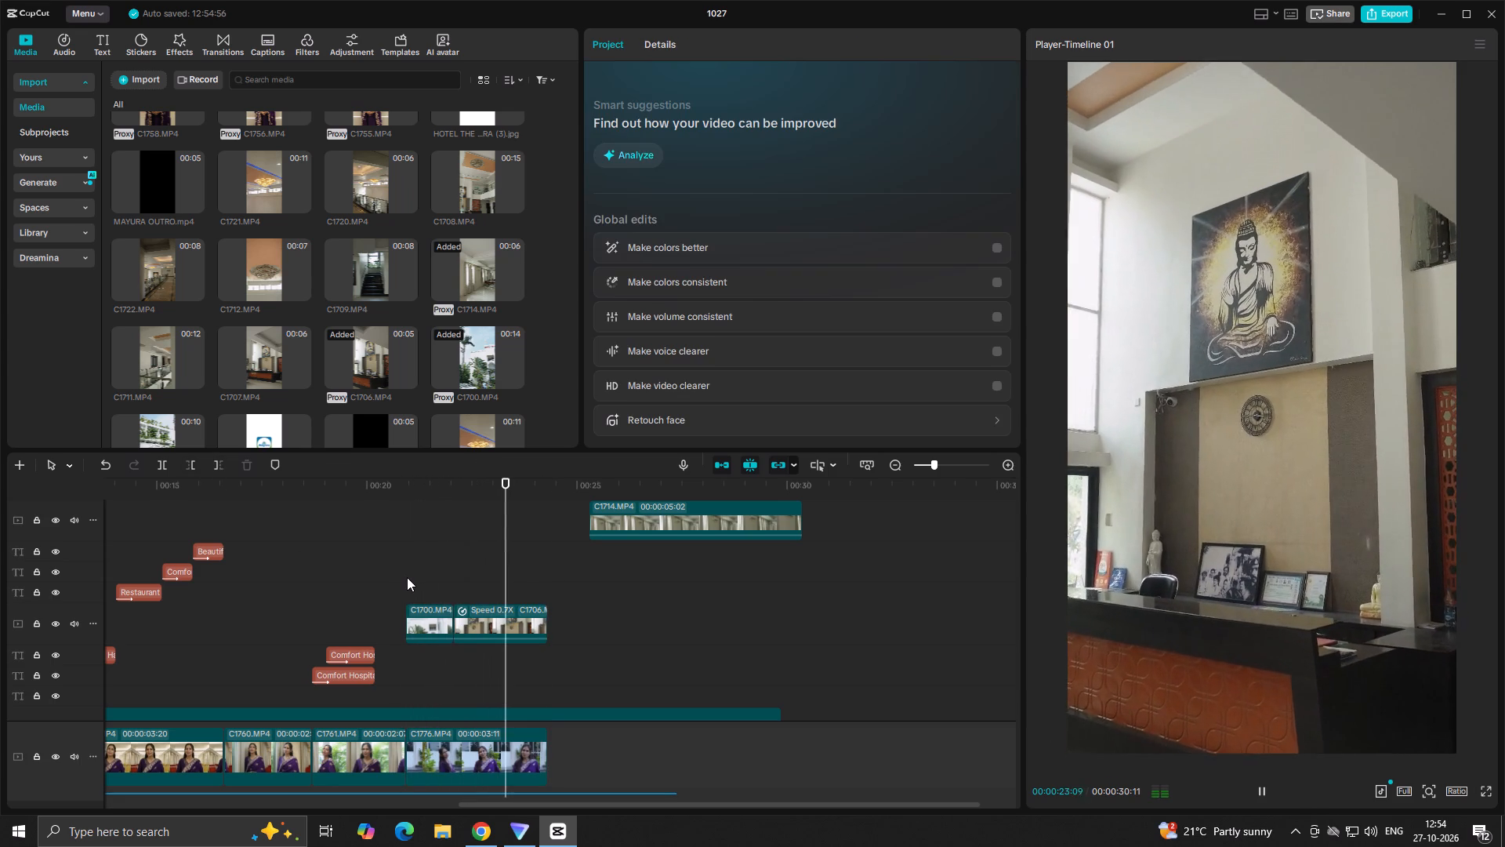
key("space")
left_click(509, 612)
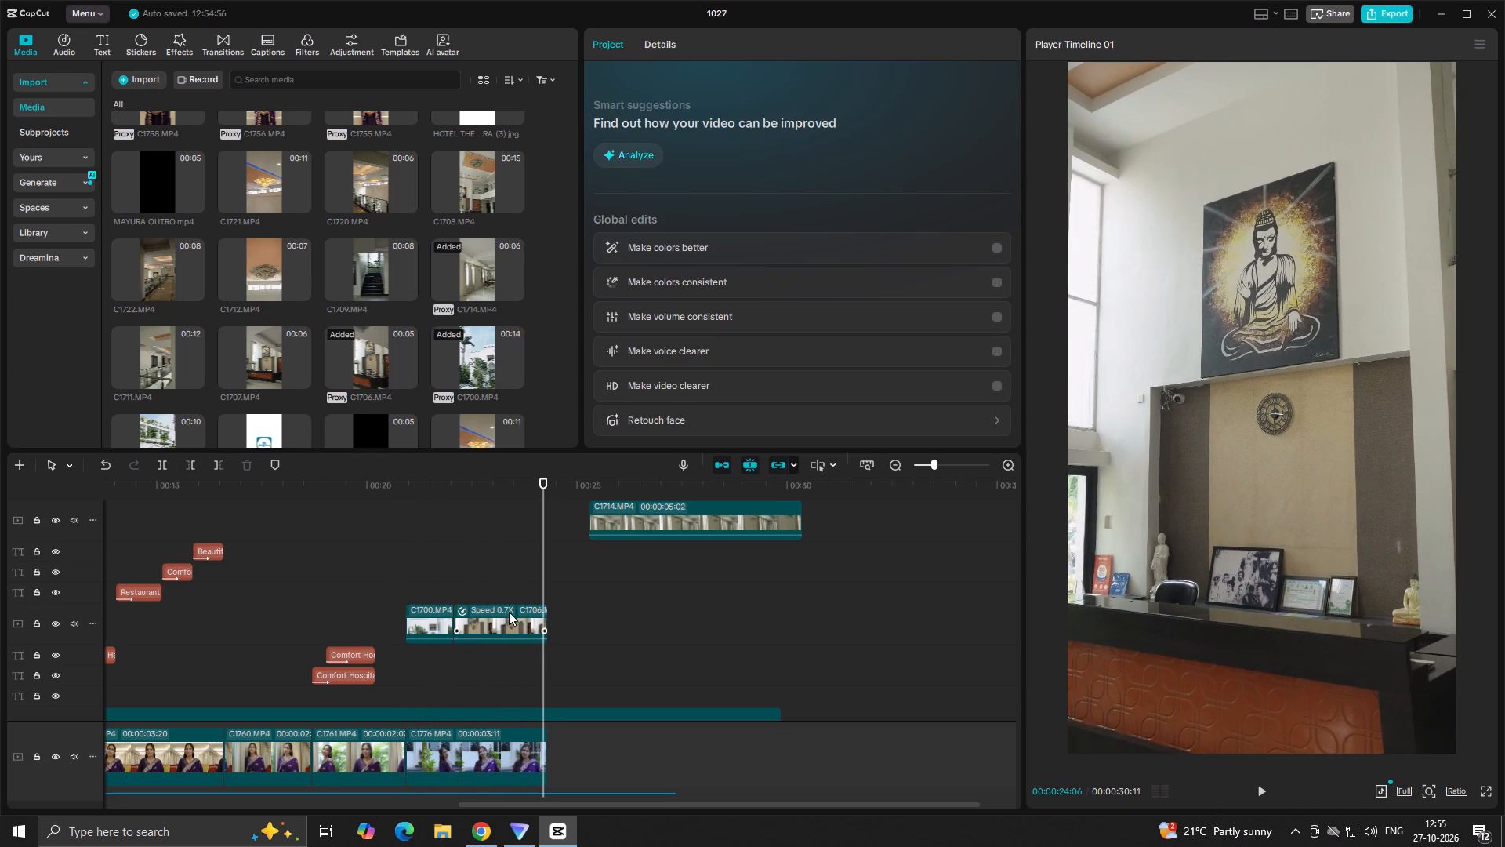
Enable smooth slow-mo with Optical flow on the C1706 overlay and play the sequence onward.
left_click(691, 46)
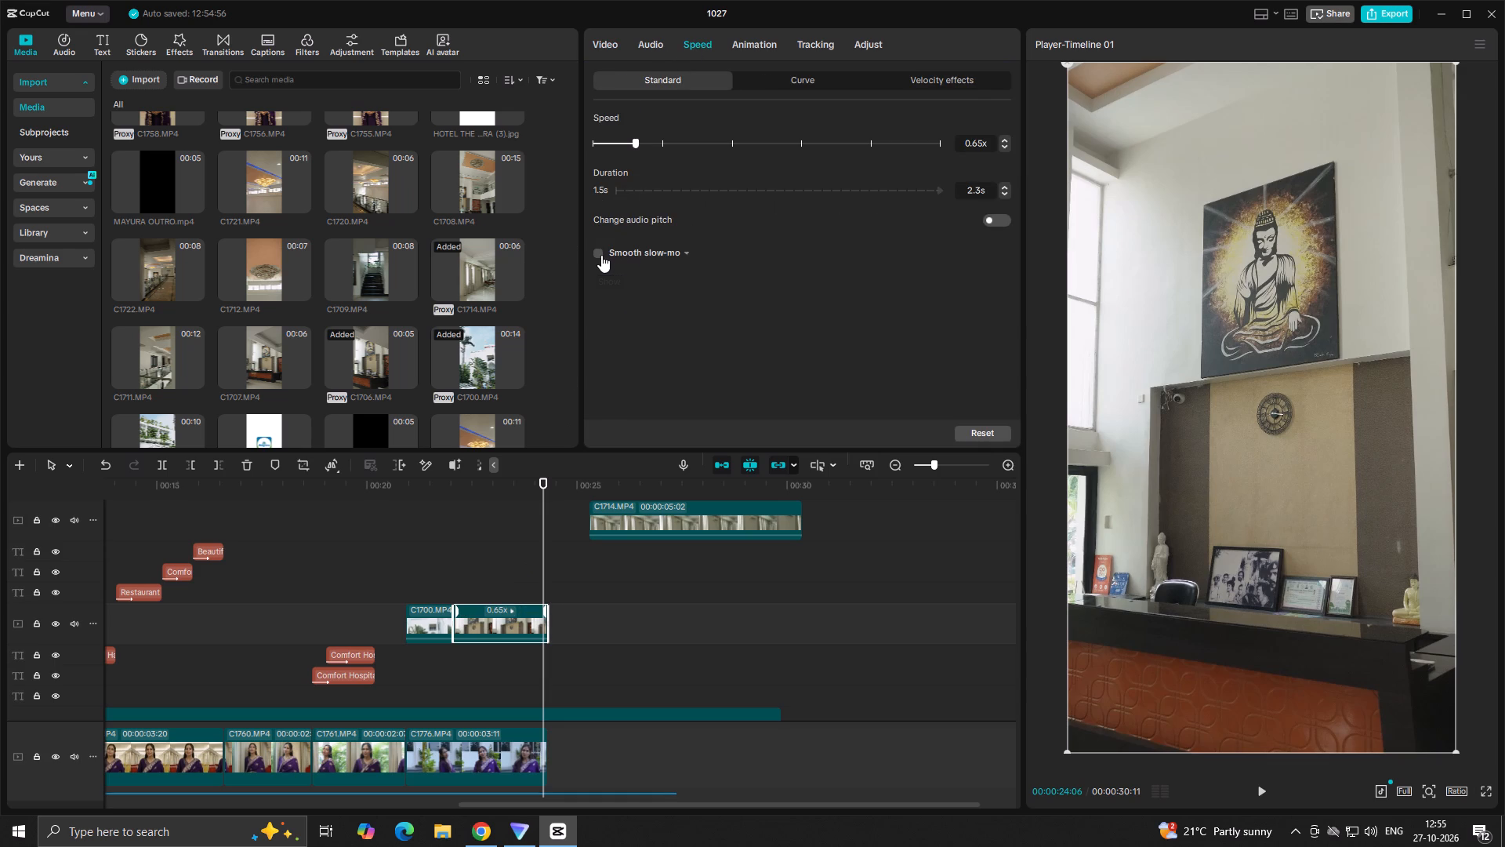
left_click(601, 255)
left_click(614, 280)
left_click(607, 341)
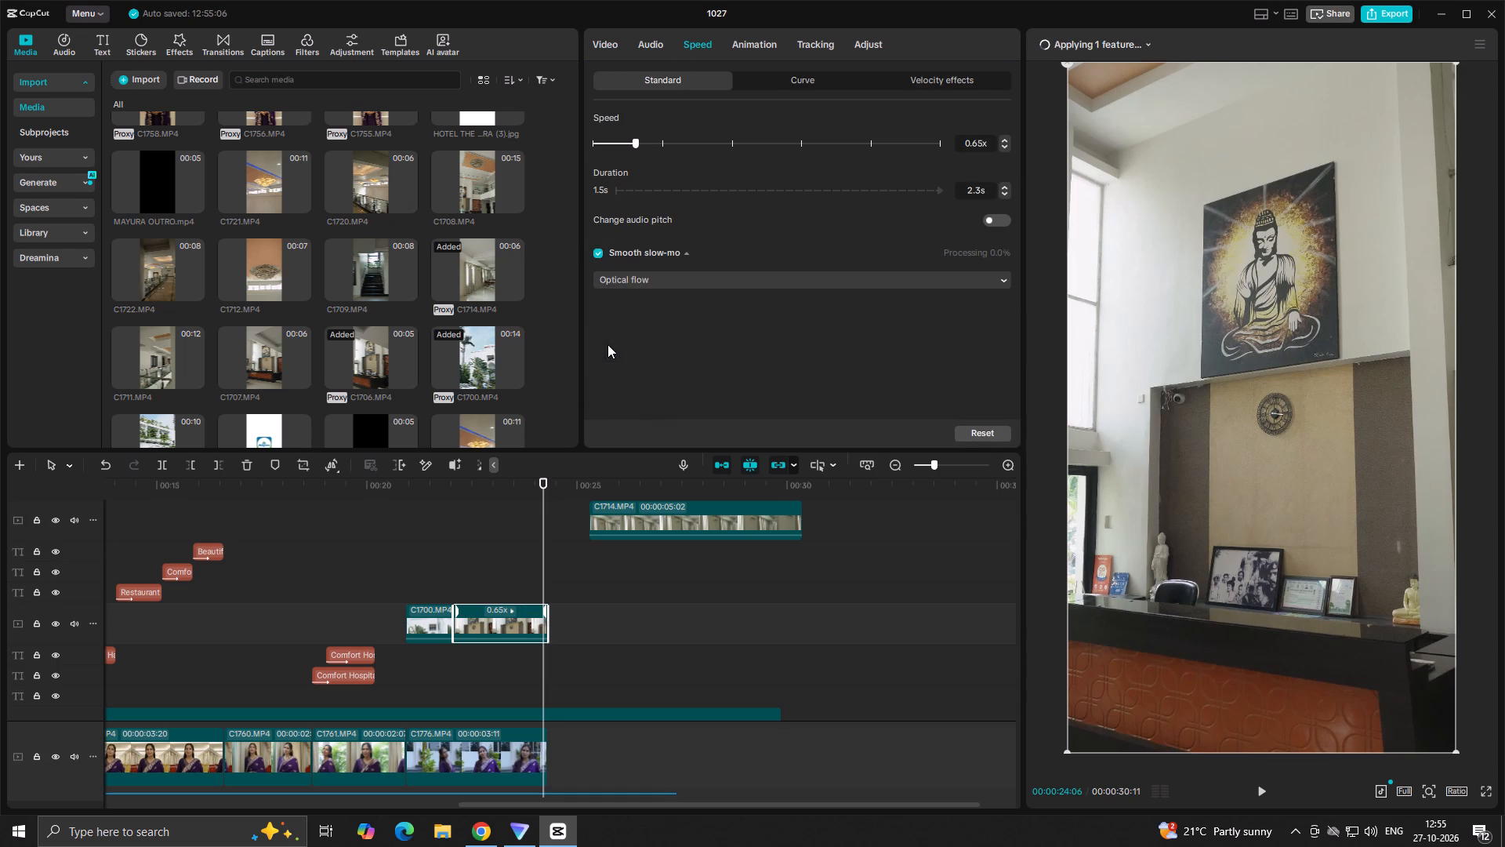
scroll(581, 545, "down", 2)
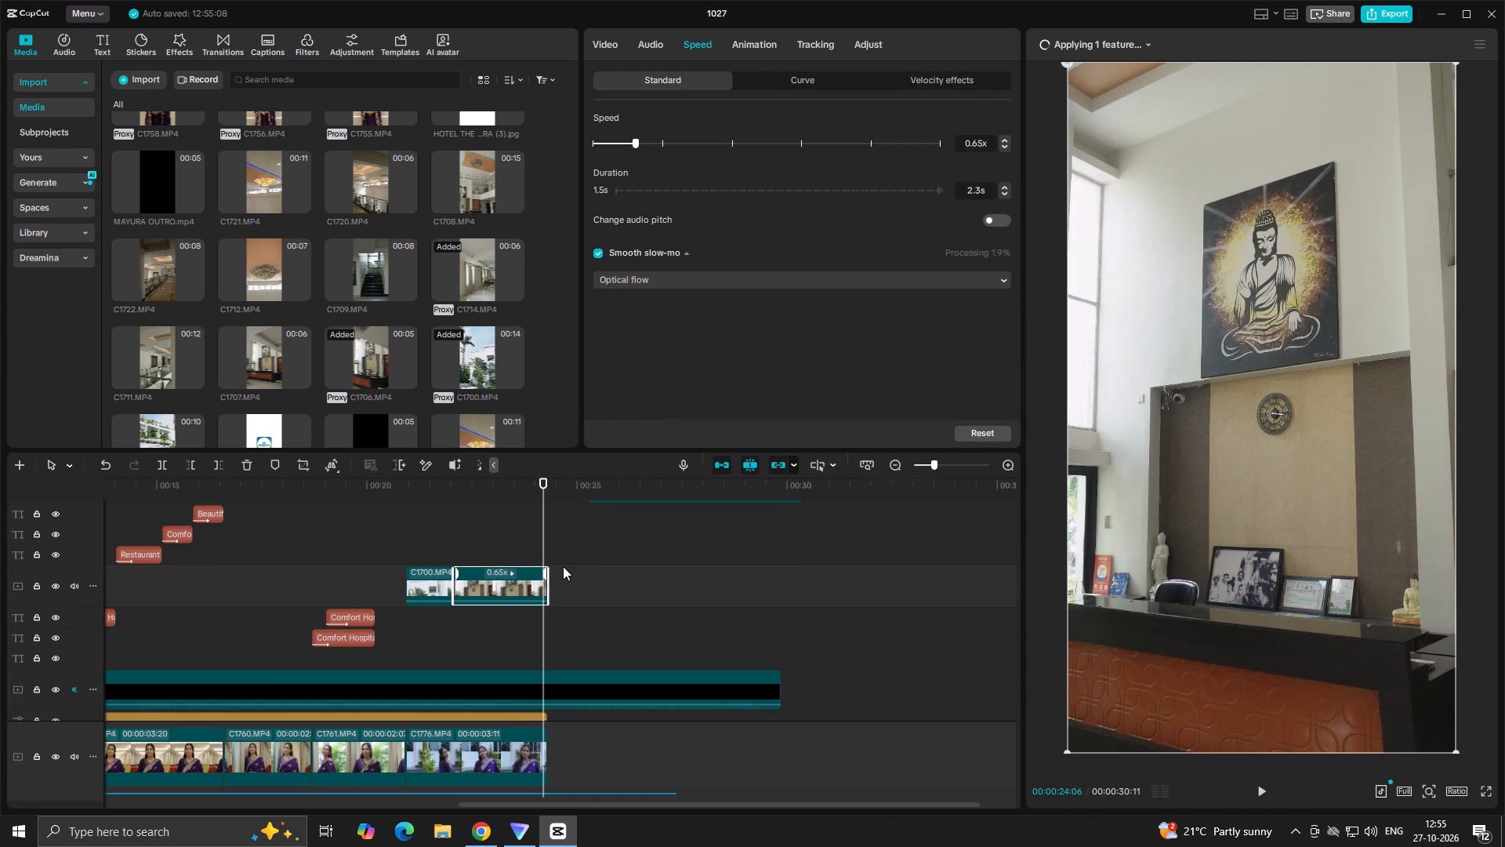
key("space")
key("space")
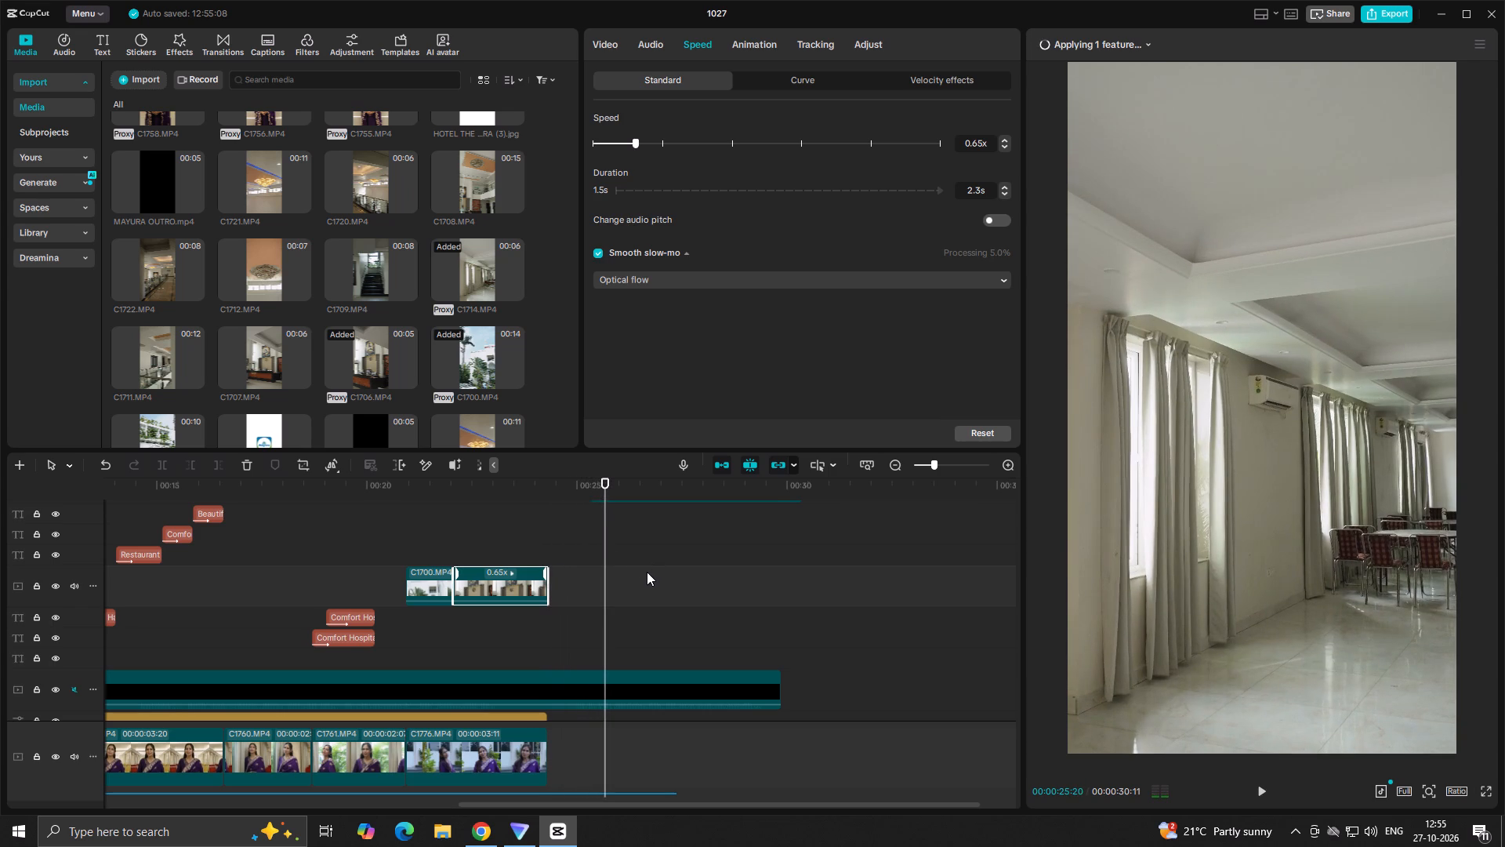
Delete the C1714 clip from the highest track.
scroll(644, 573, "down", 5)
scroll(658, 585, "up", 7)
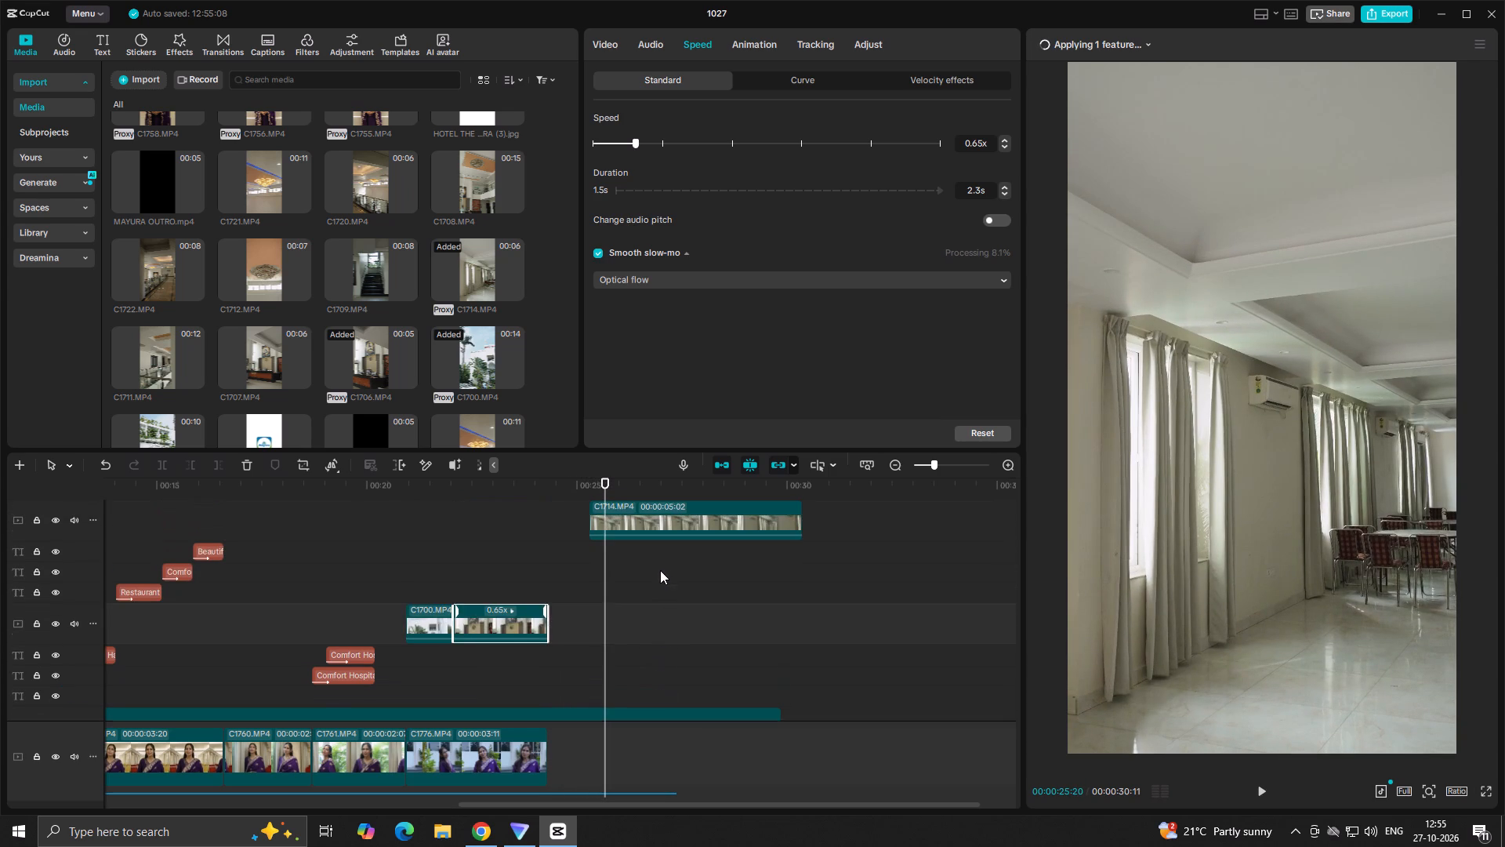
scroll(660, 570, "up", 3)
left_click(672, 547)
key("BackSpace")
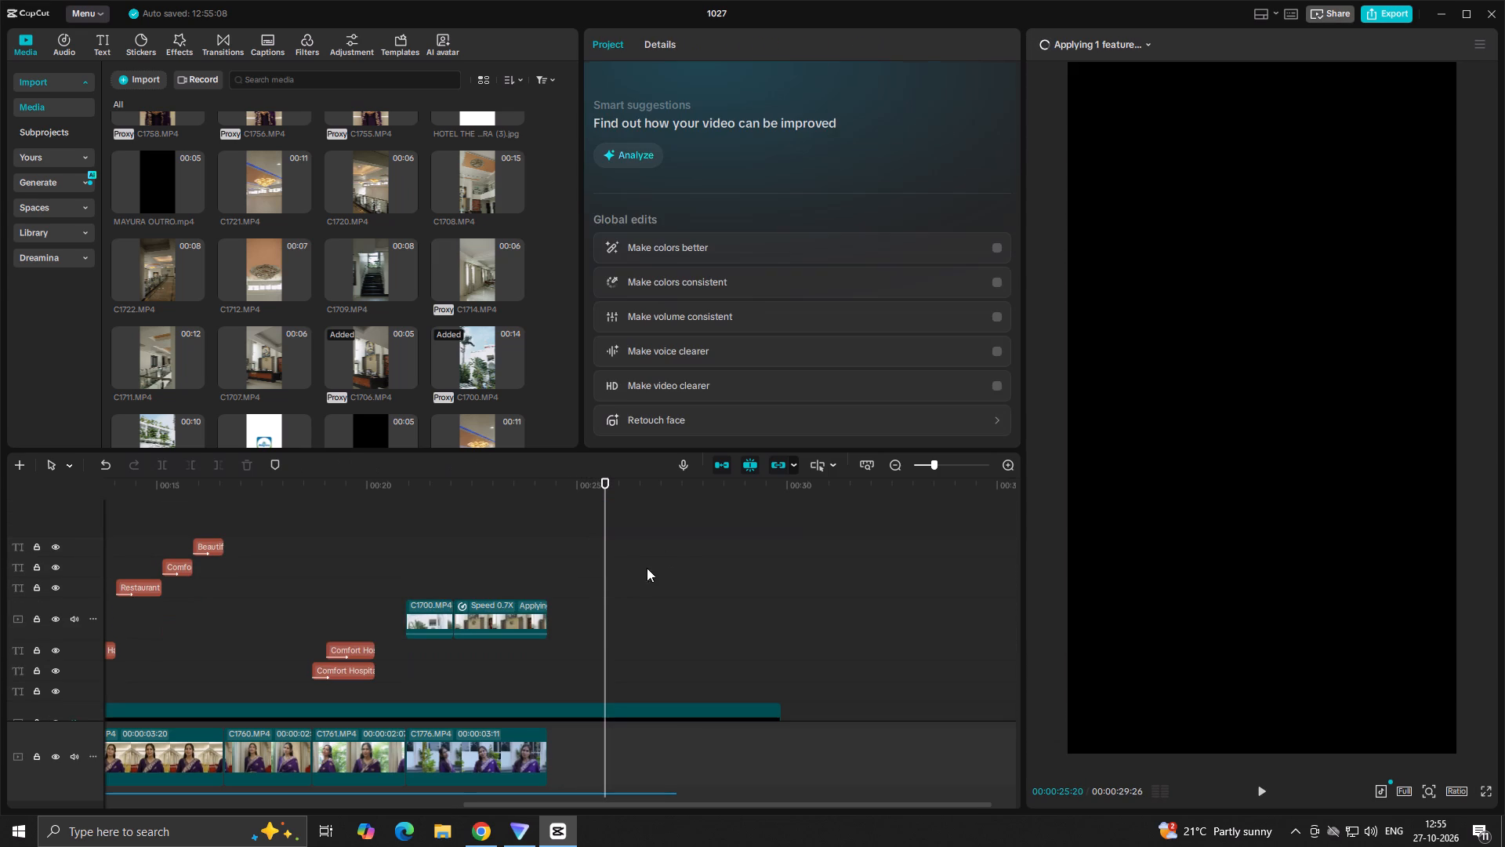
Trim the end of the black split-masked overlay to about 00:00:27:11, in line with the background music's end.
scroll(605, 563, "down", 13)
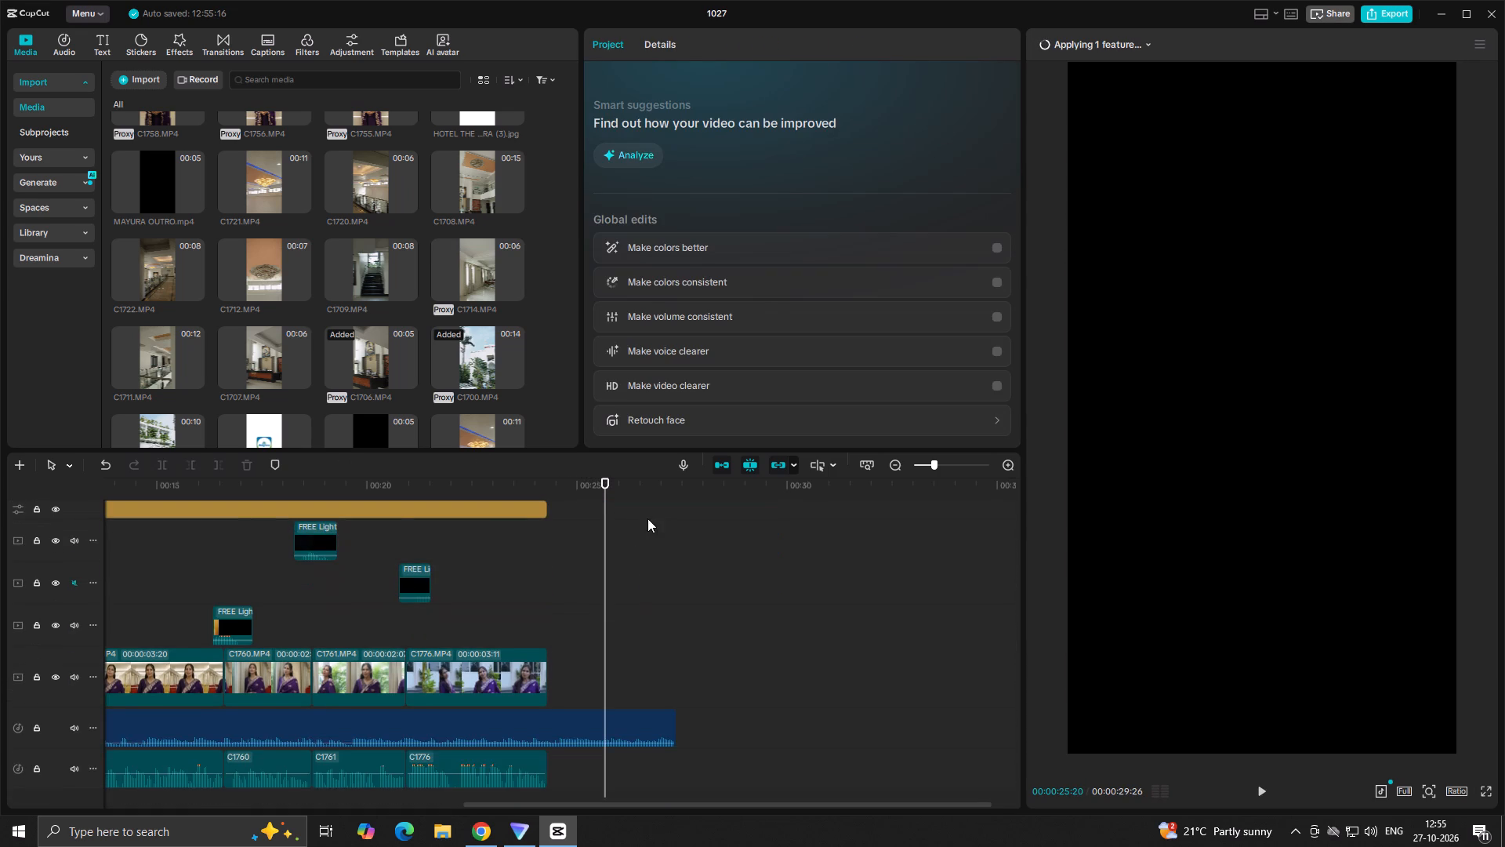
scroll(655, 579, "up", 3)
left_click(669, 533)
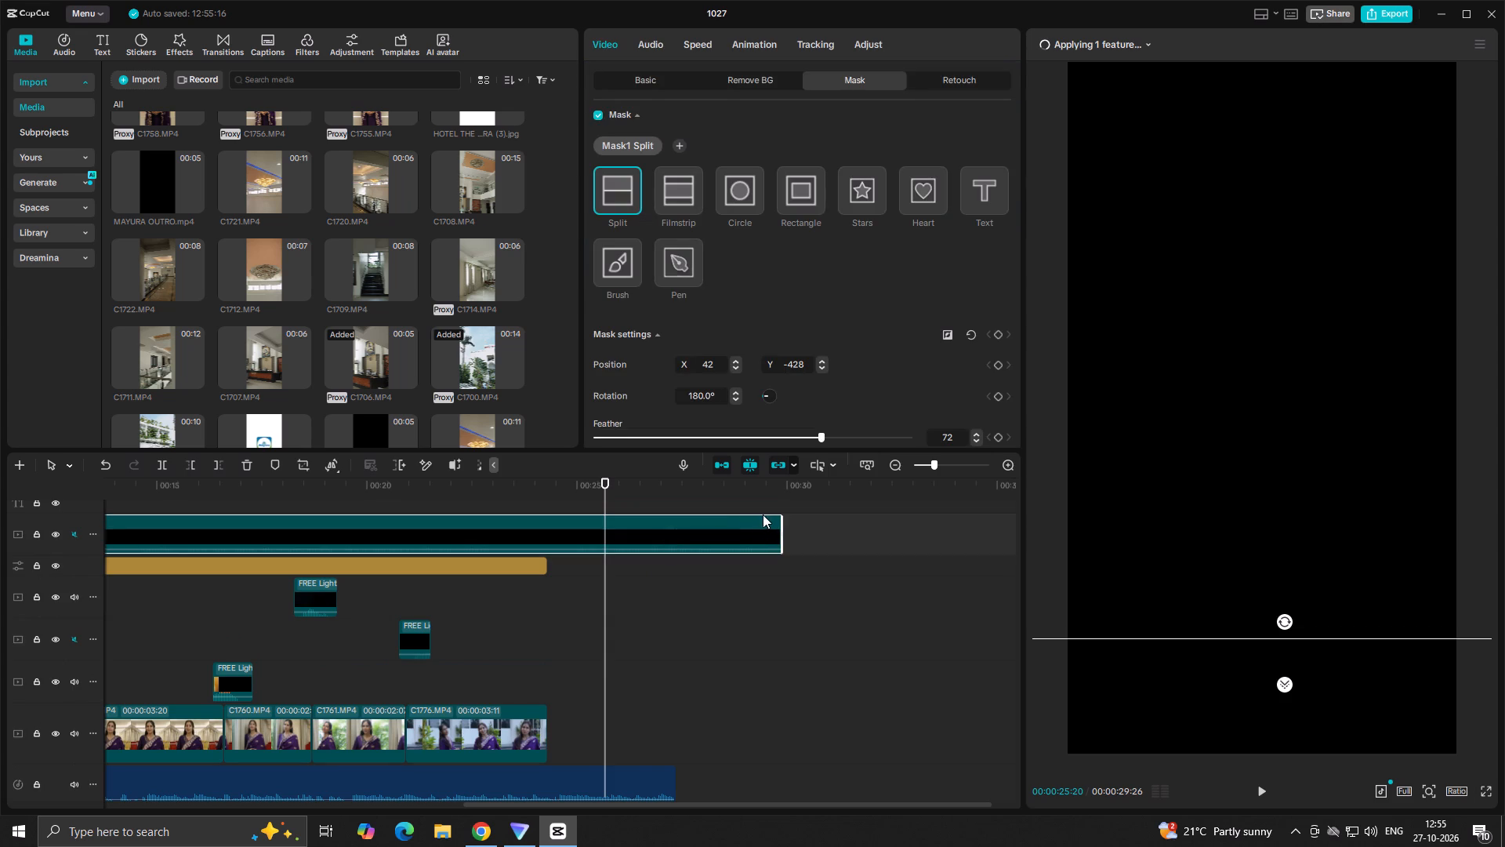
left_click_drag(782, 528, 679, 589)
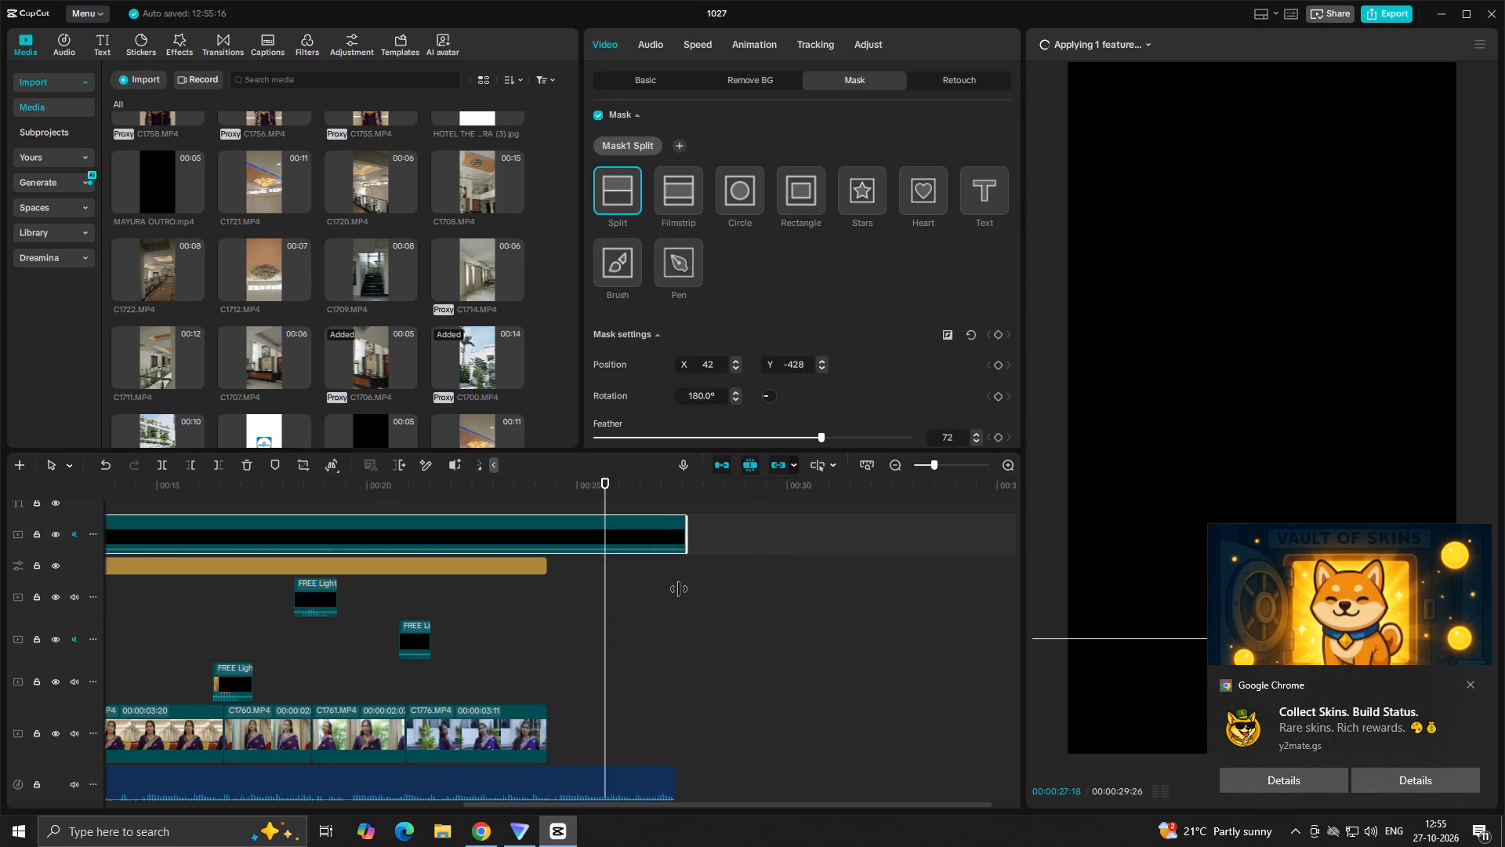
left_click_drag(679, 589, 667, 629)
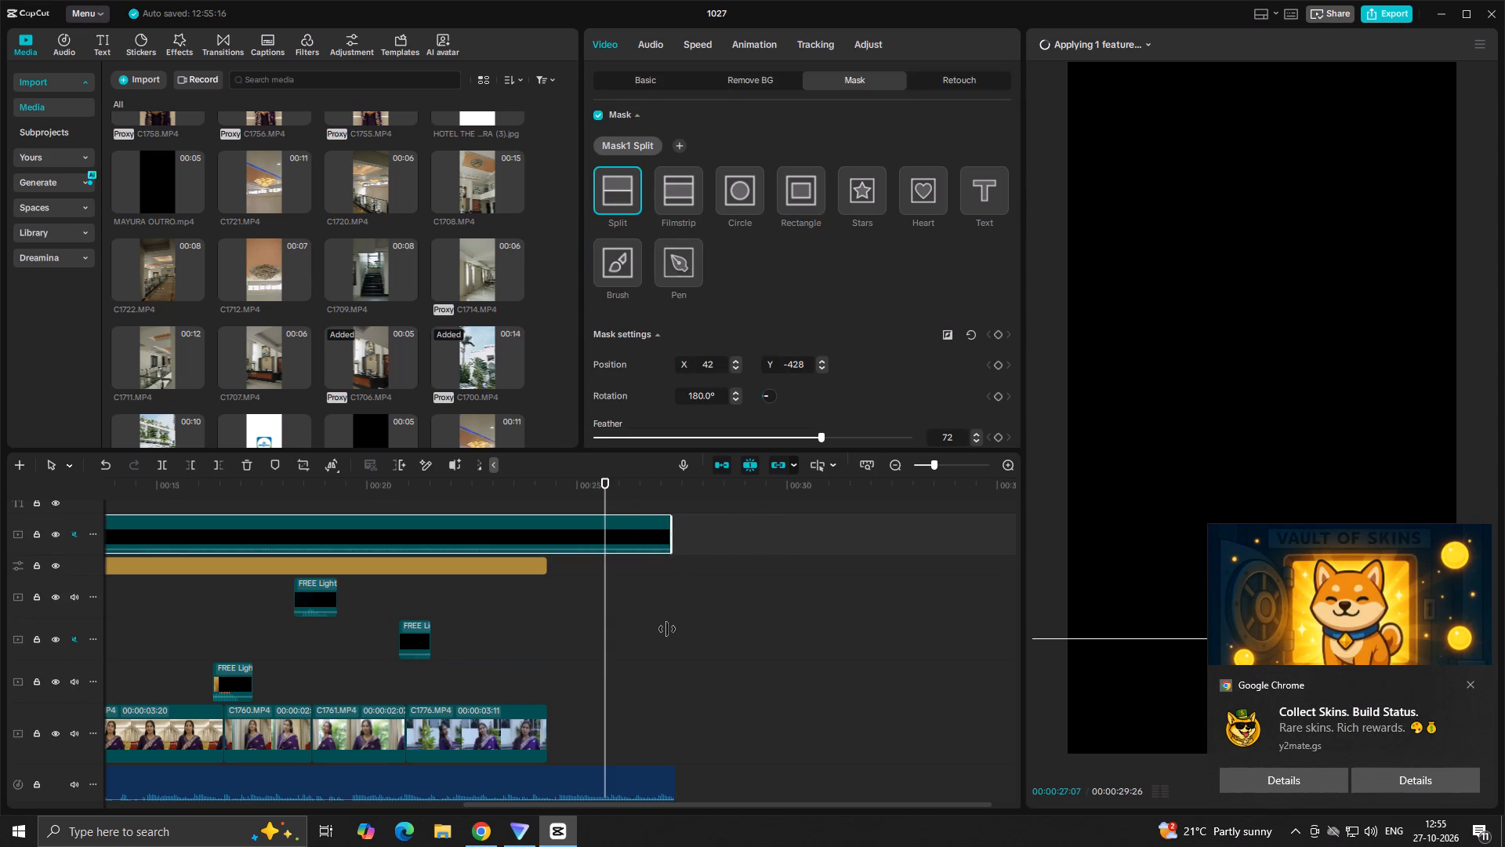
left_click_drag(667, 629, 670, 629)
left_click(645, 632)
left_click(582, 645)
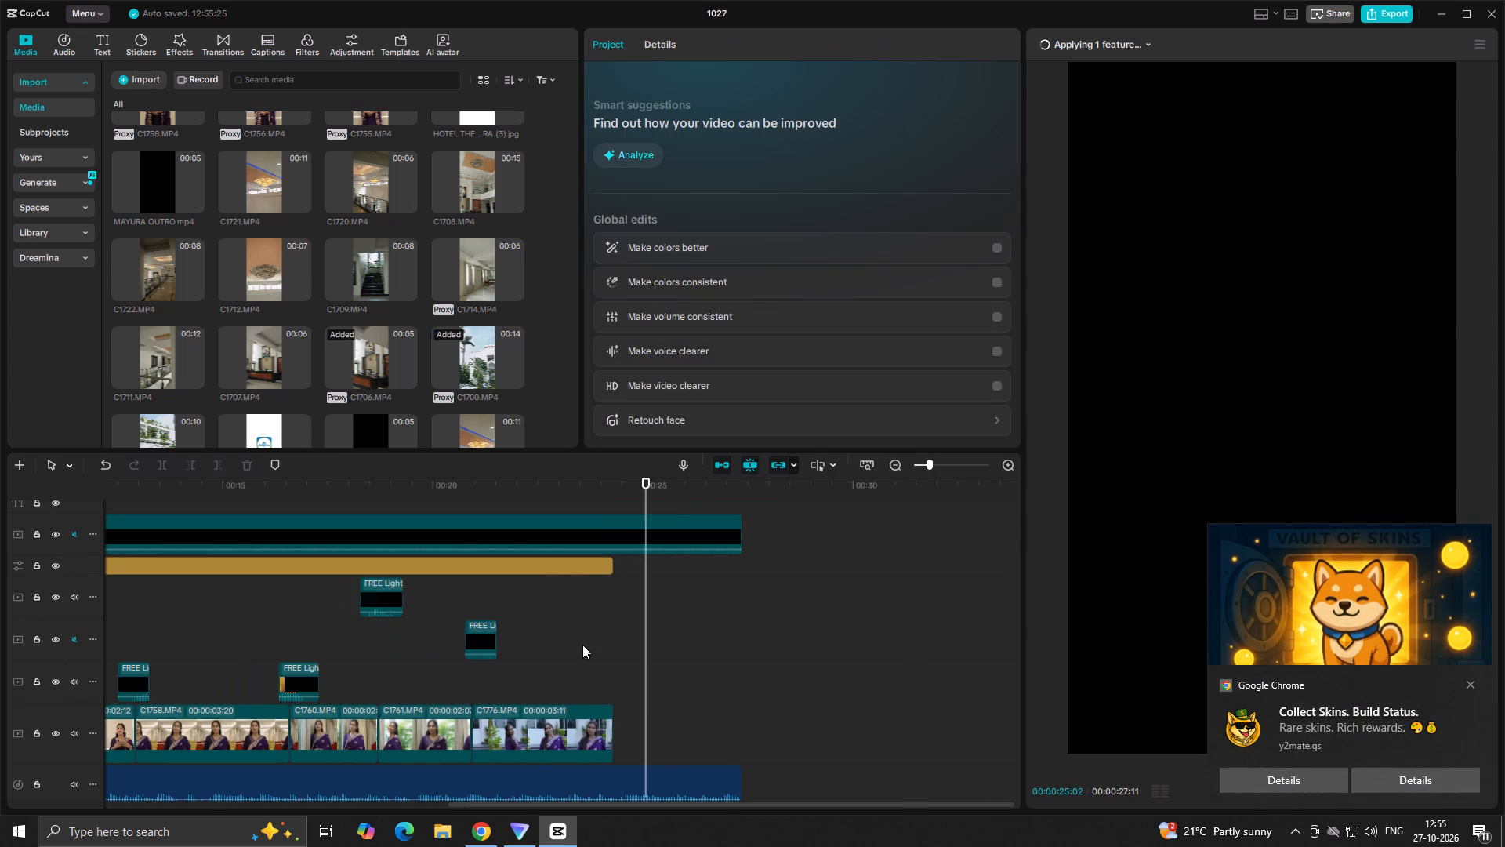
Play back the closing exterior and reception footage through C1776's end, dismissing the browser notification.
key("space")
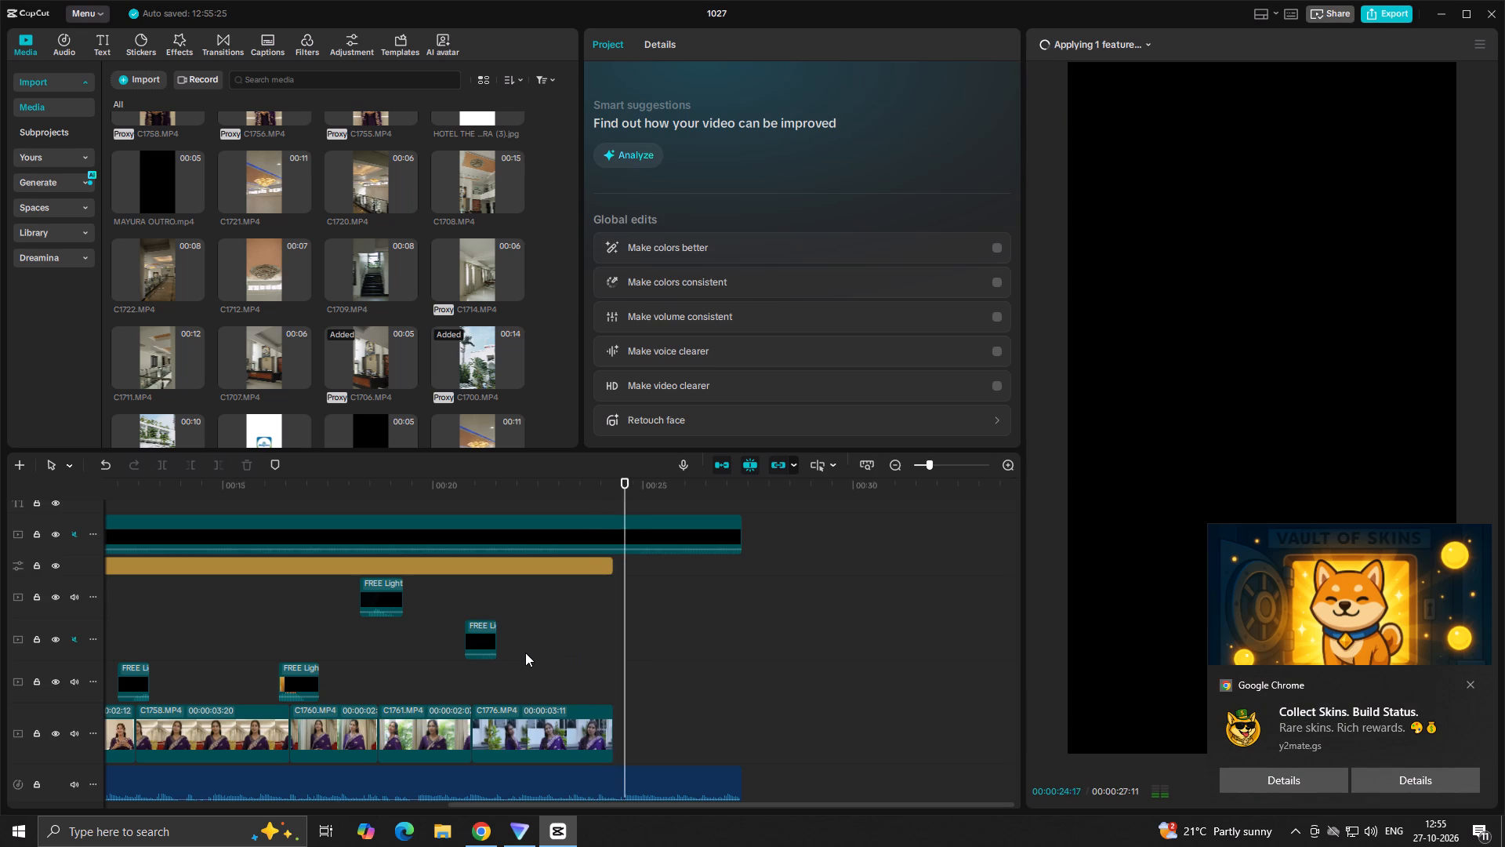
key("space")
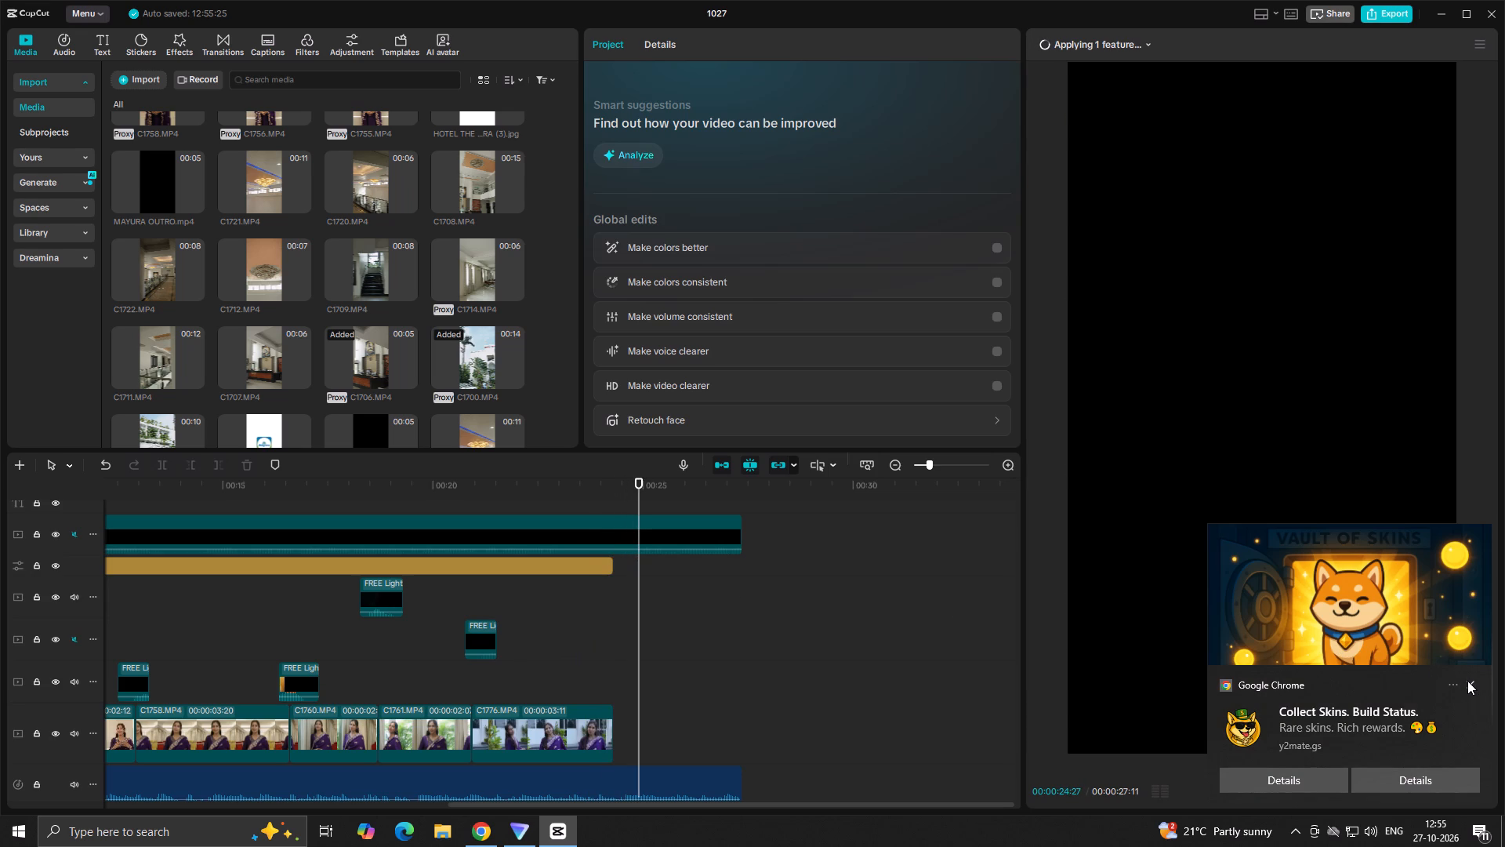
left_click(1467, 681)
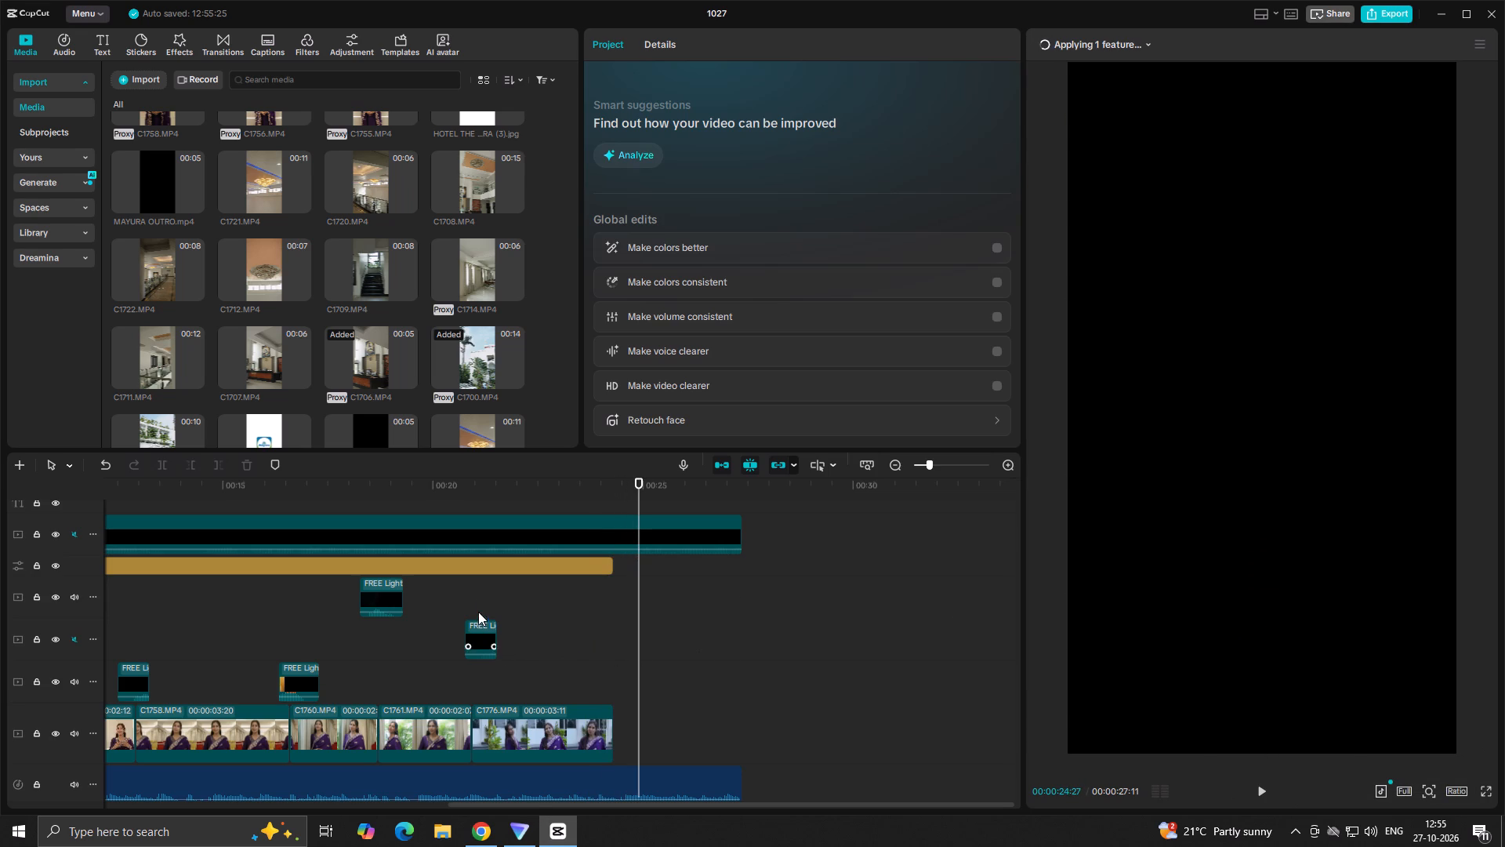
left_click(478, 586)
key("space")
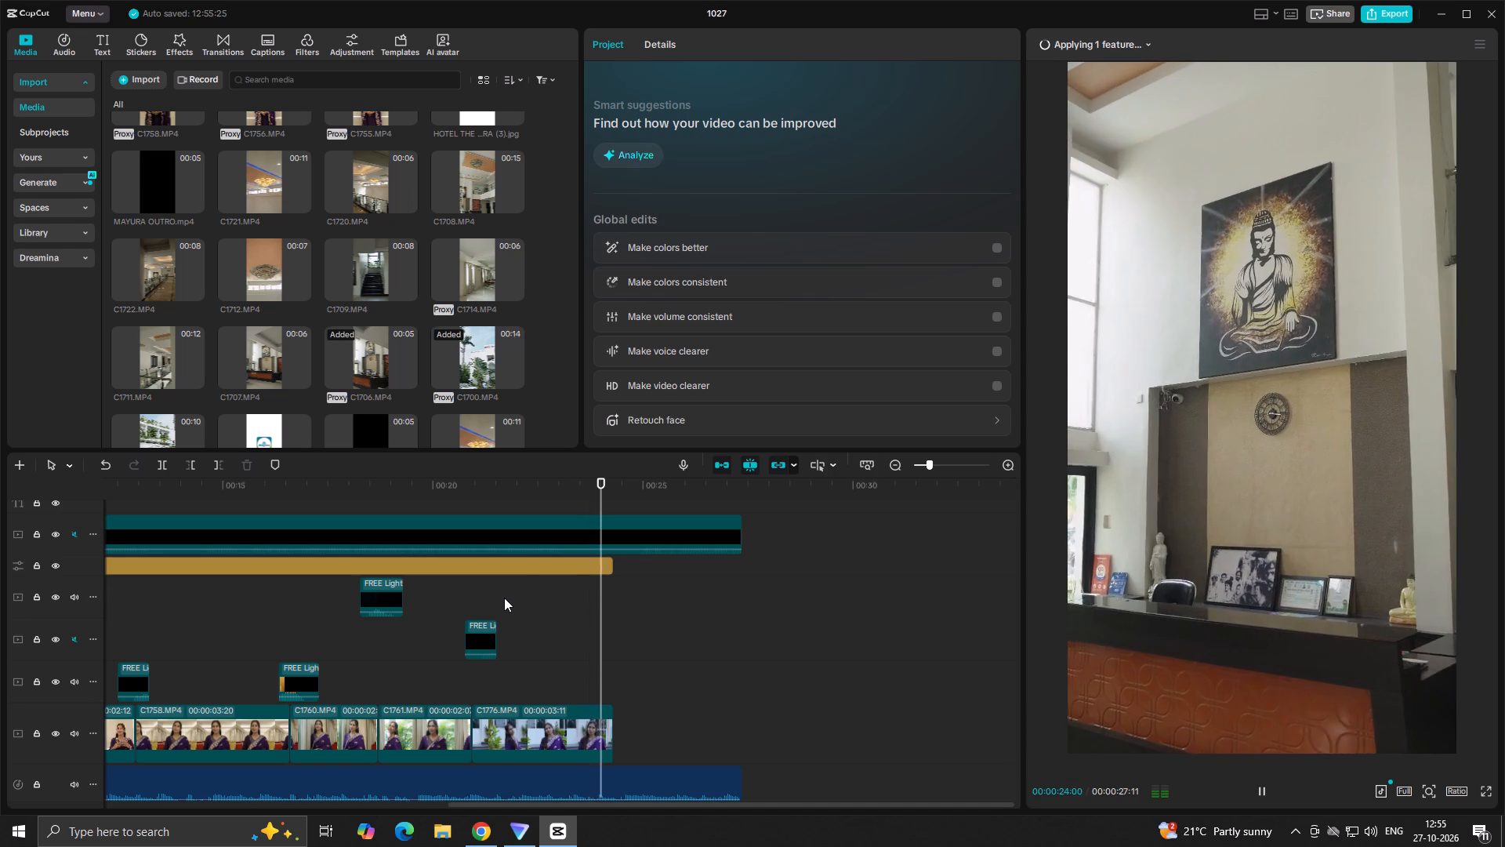
key("space")
scroll(580, 647, "up", 4)
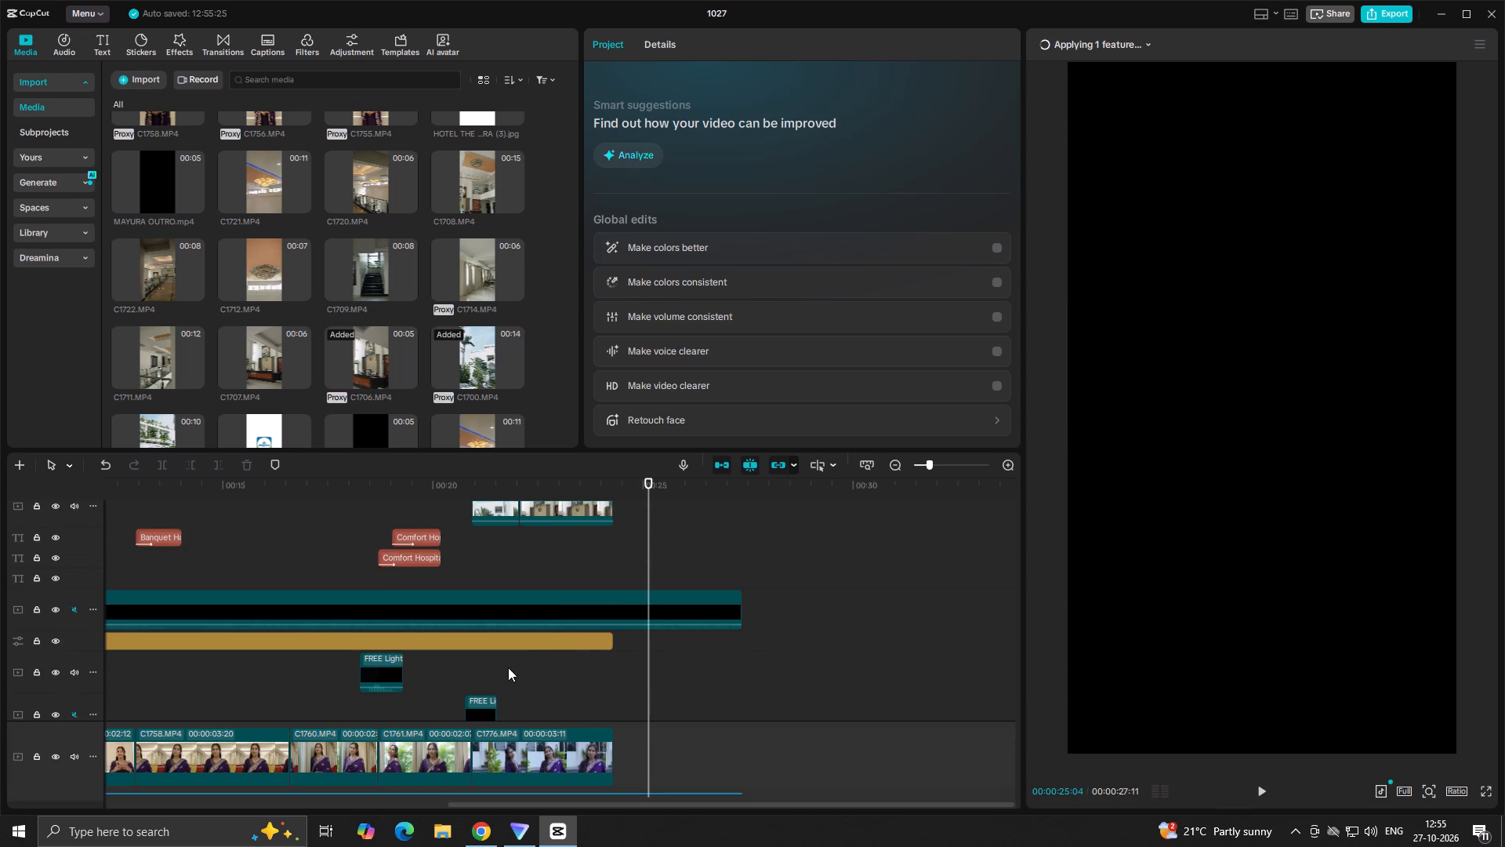
left_click(453, 668)
key("space")
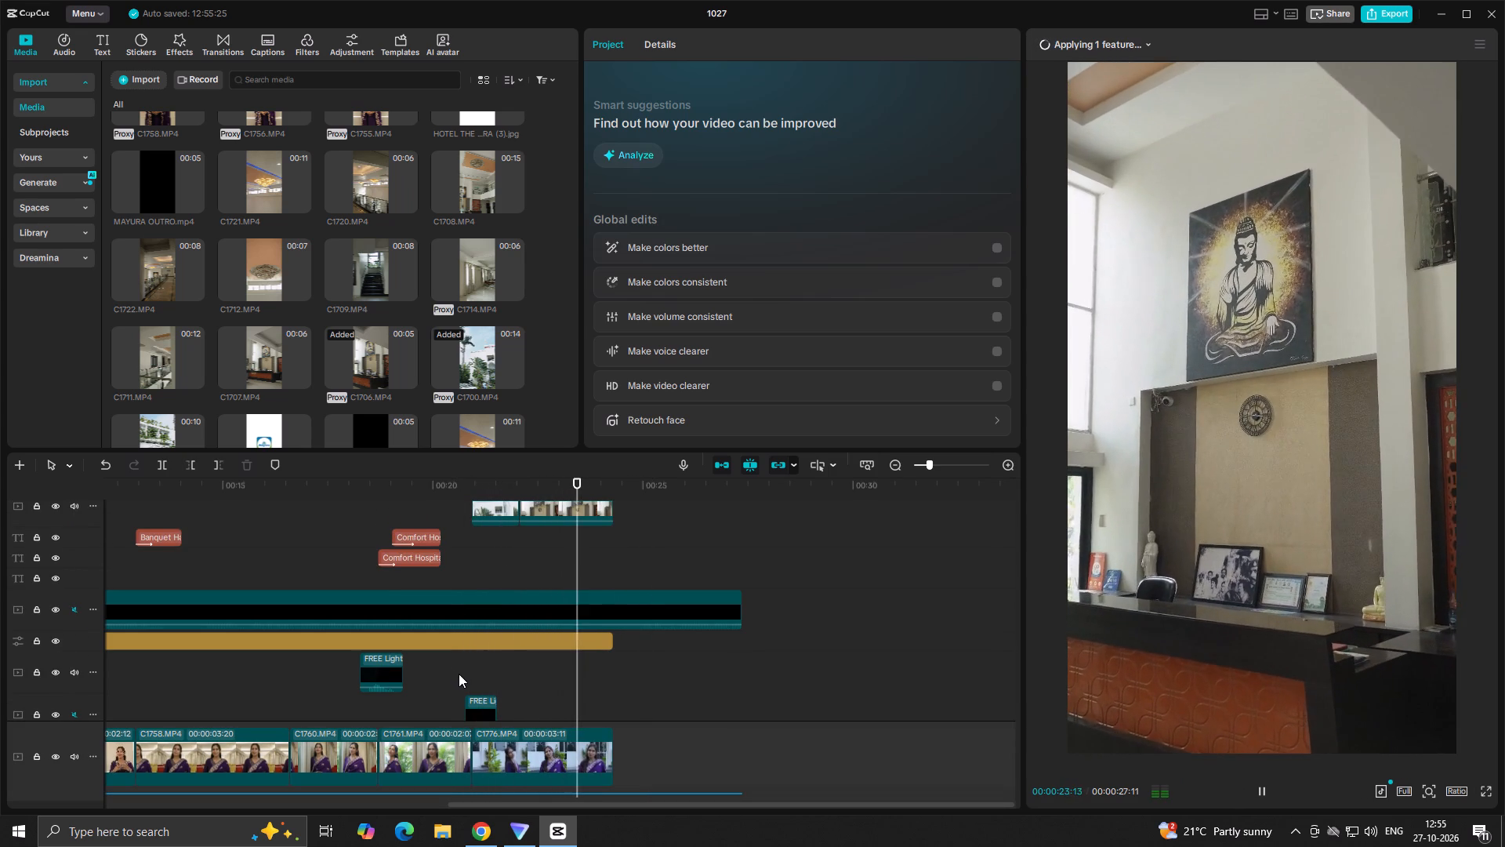
key("space")
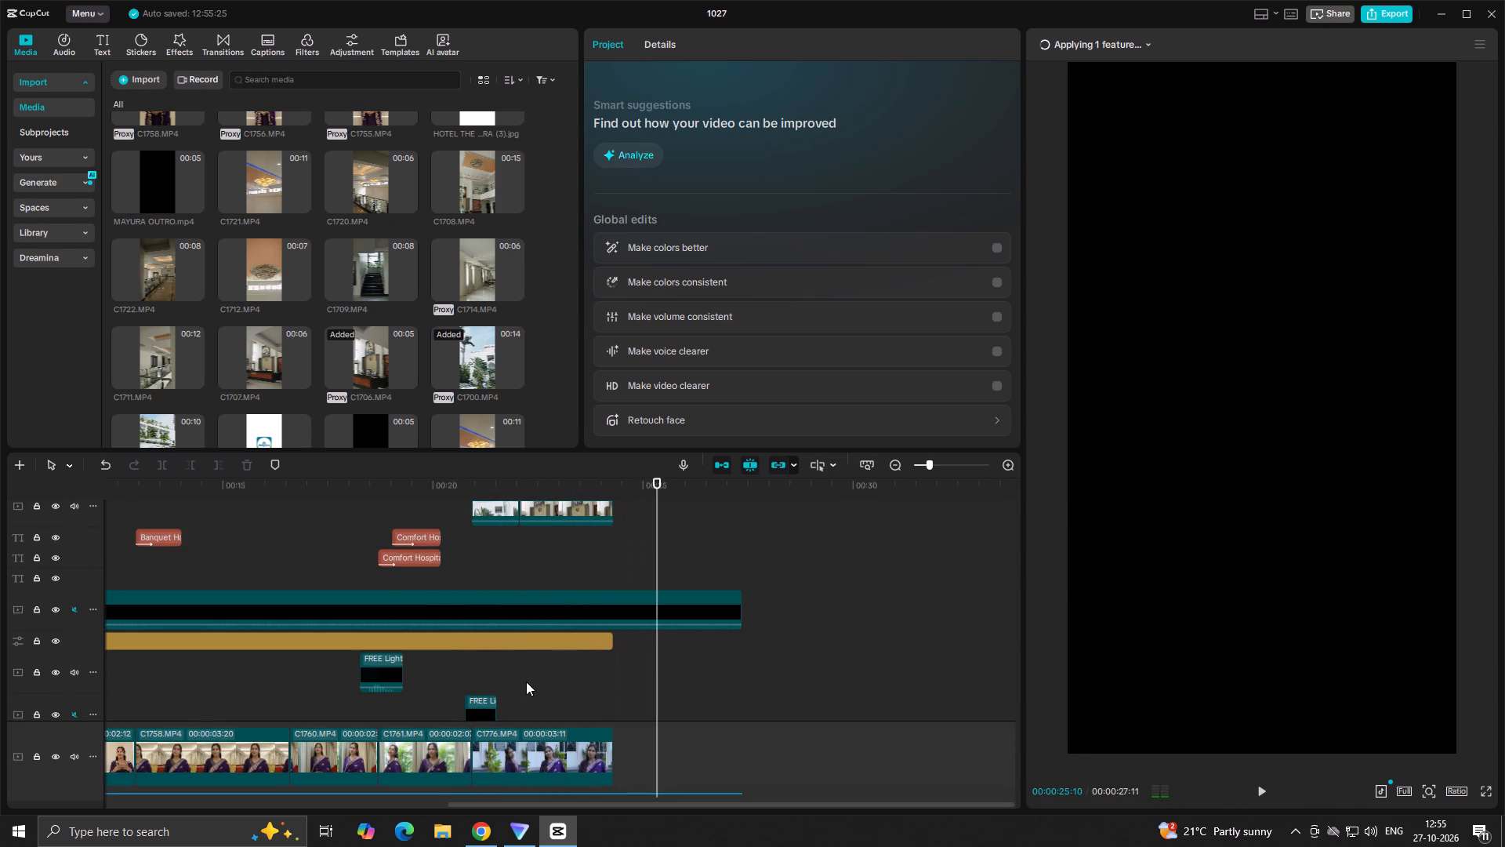
Preview MAYURA OUTRO - Copy.mp4, append it after C1776 on the main track, and play back the join.
scroll(261, 302, "down", 3)
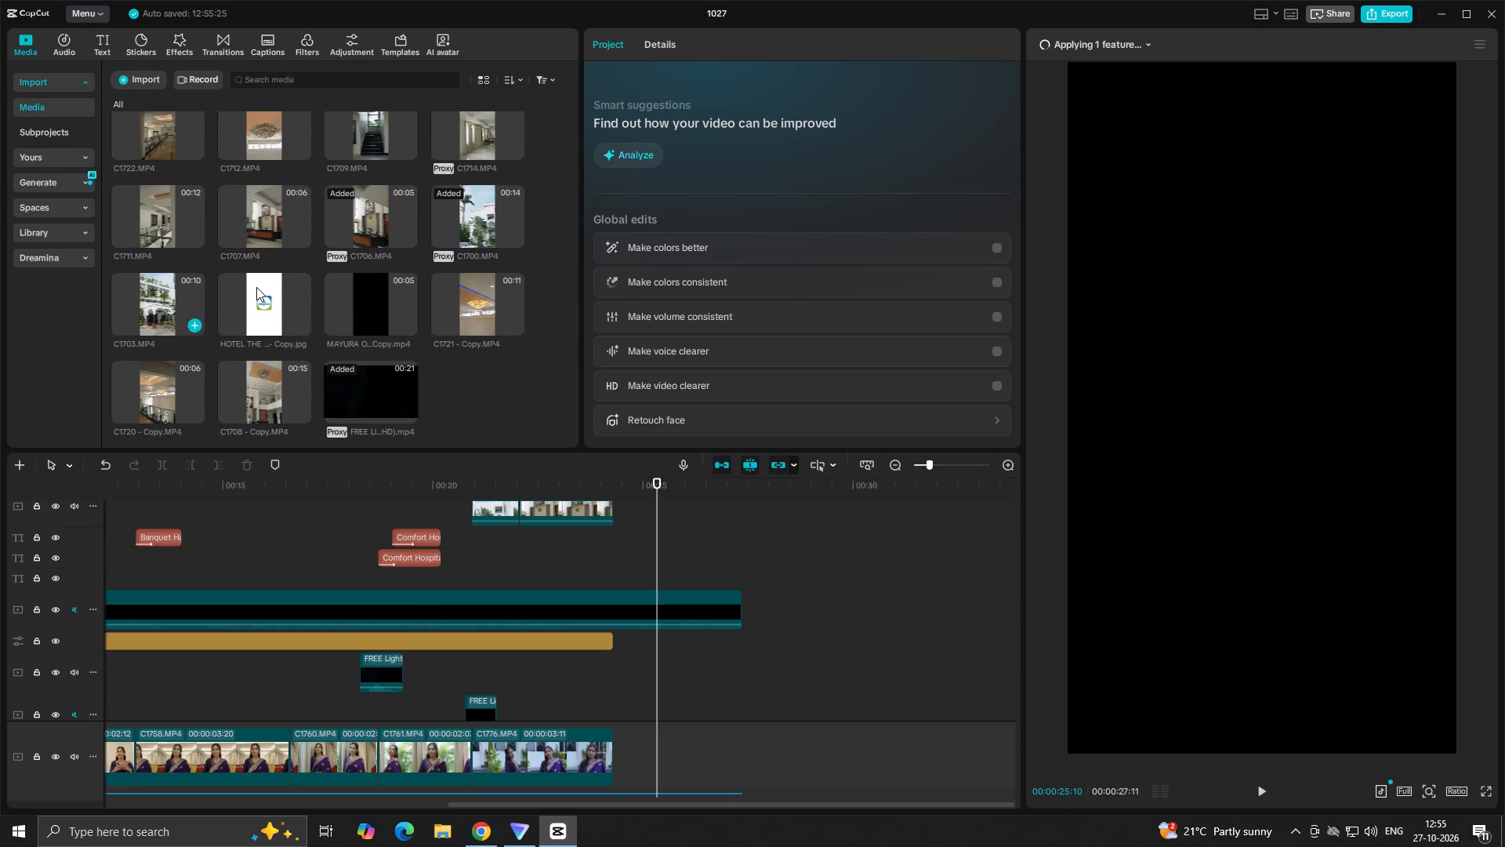
left_click(358, 333)
key("space")
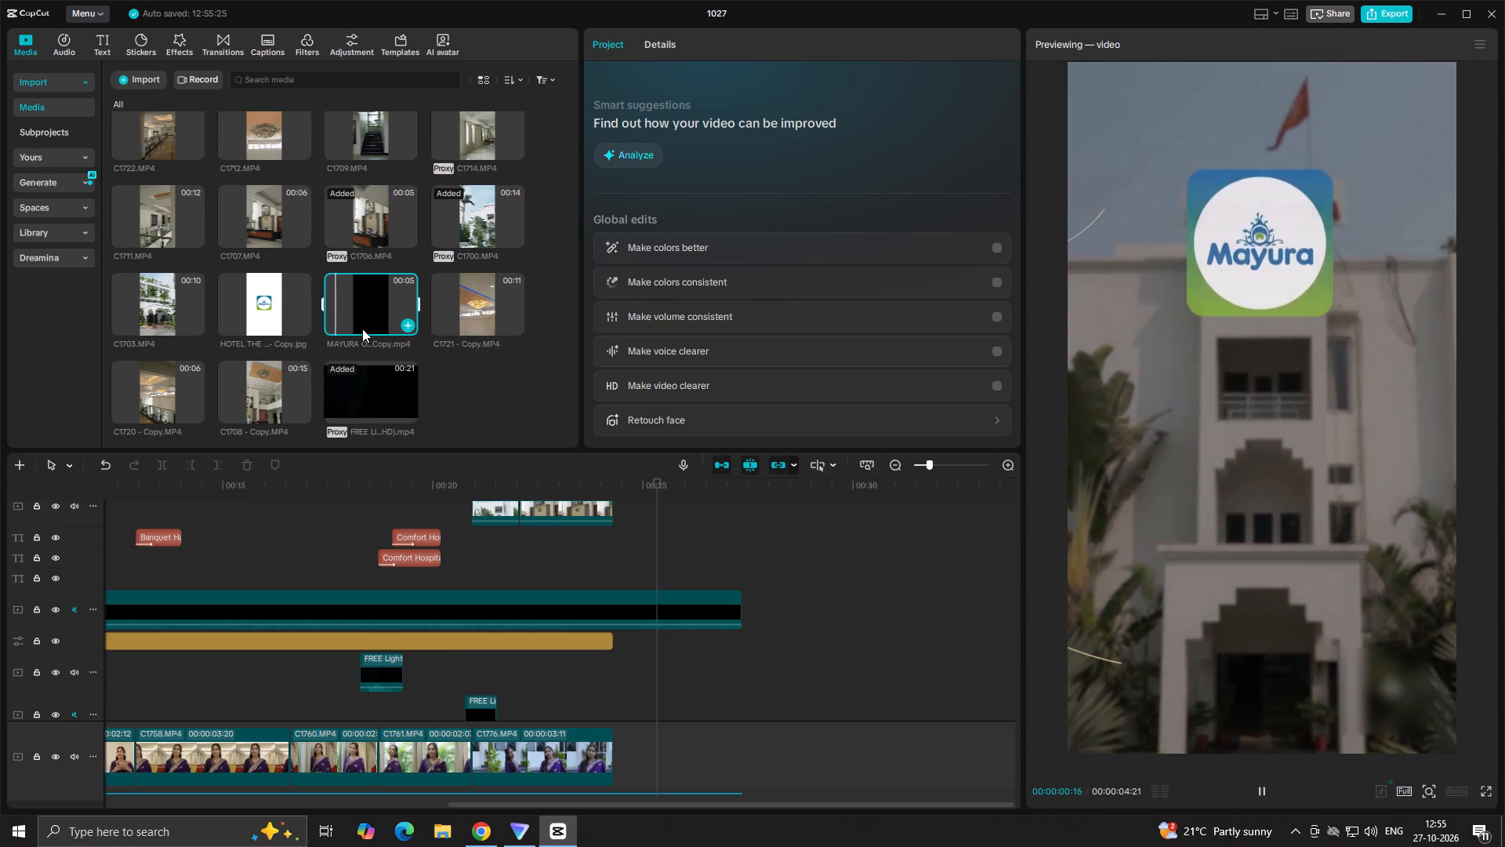
left_click_drag(362, 329, 639, 737)
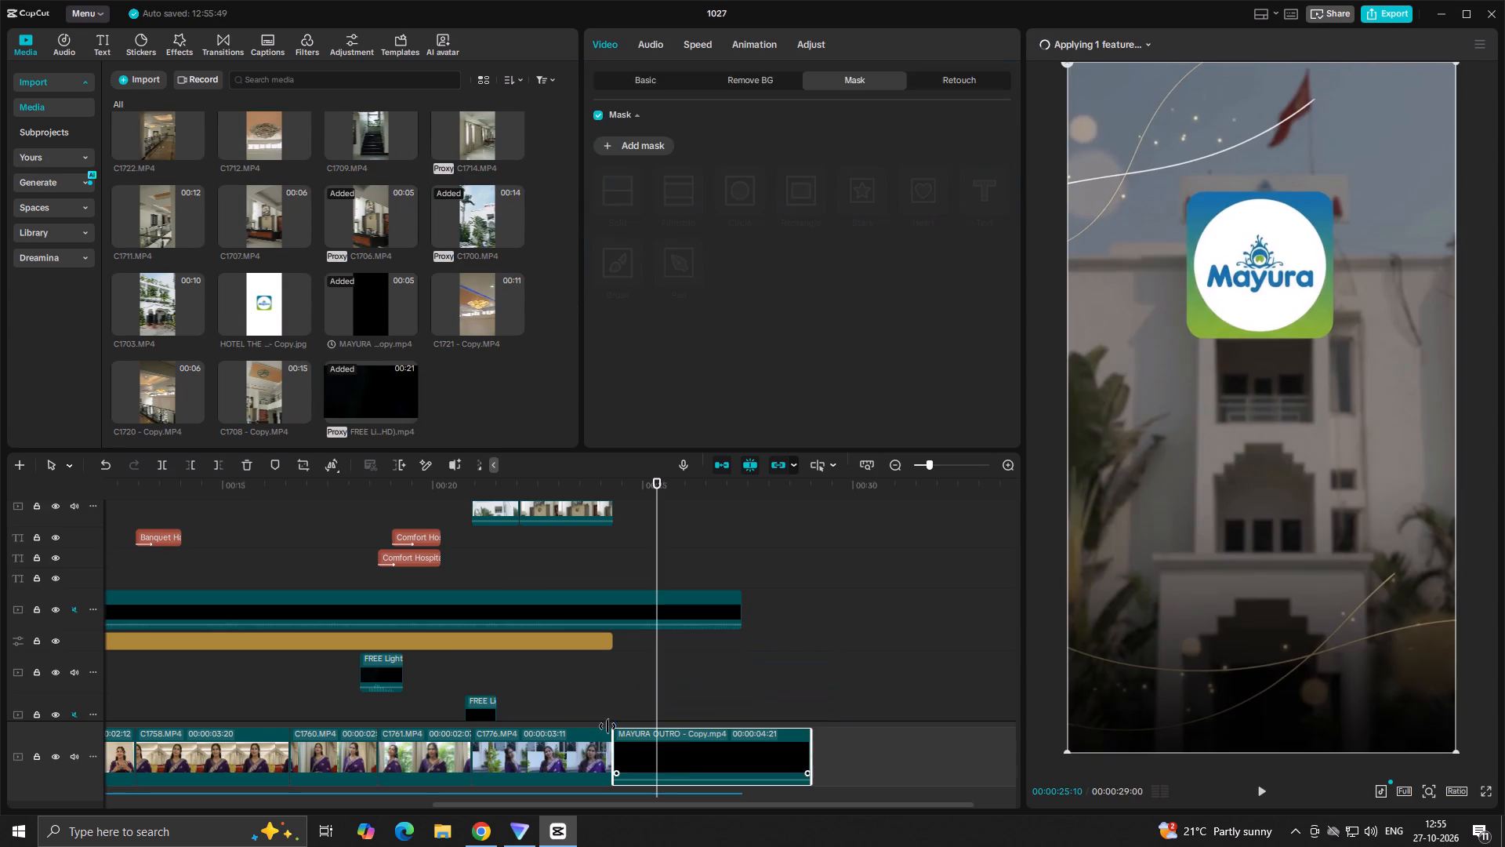
left_click(591, 708)
key("space")
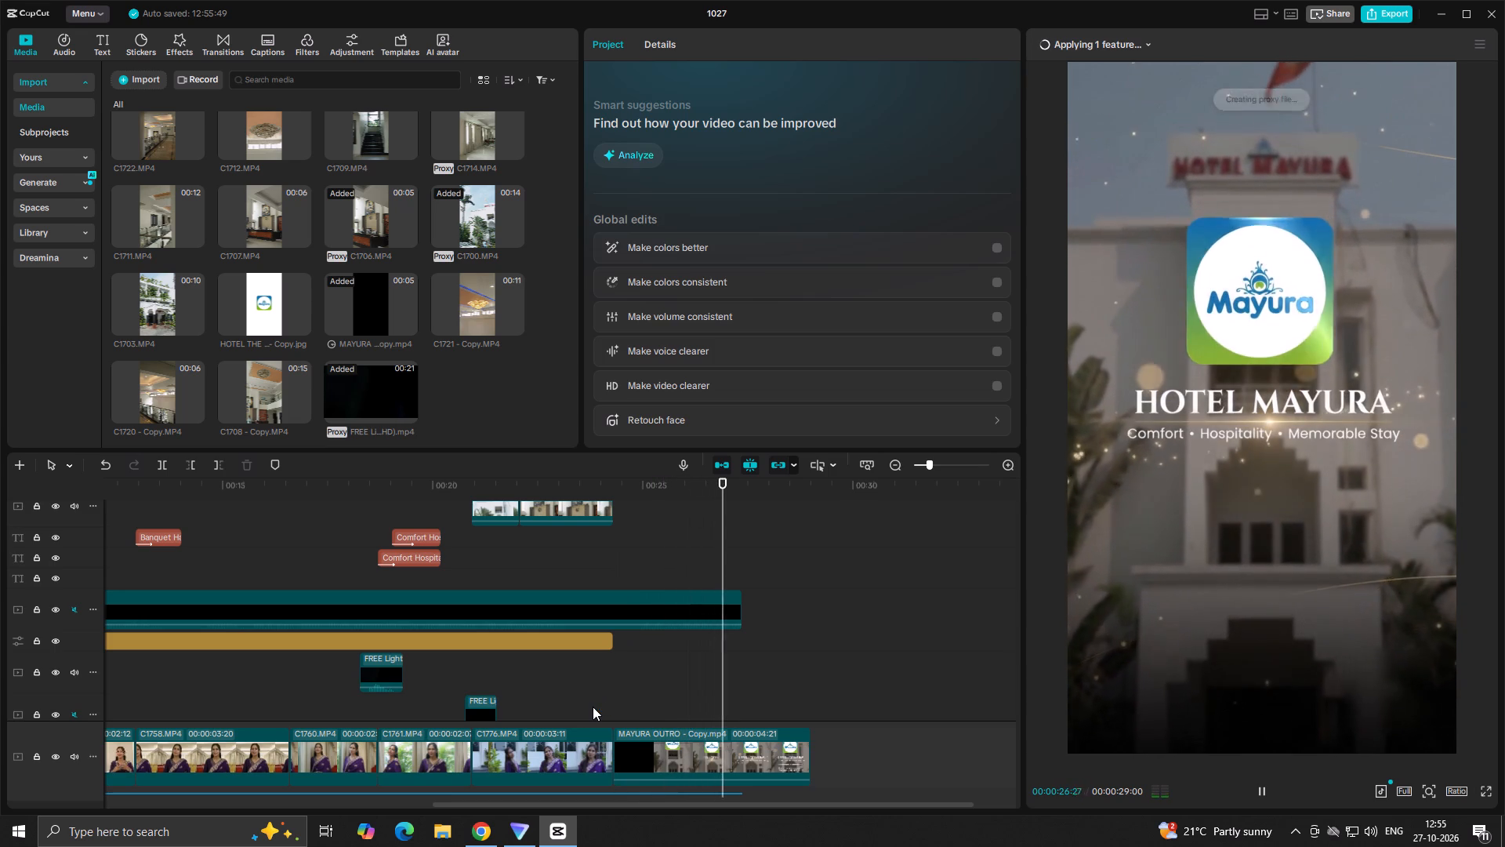
key("space")
Extend the background music's end to match the outro's end at 00:00:29:00.
scroll(746, 674, "down", 5)
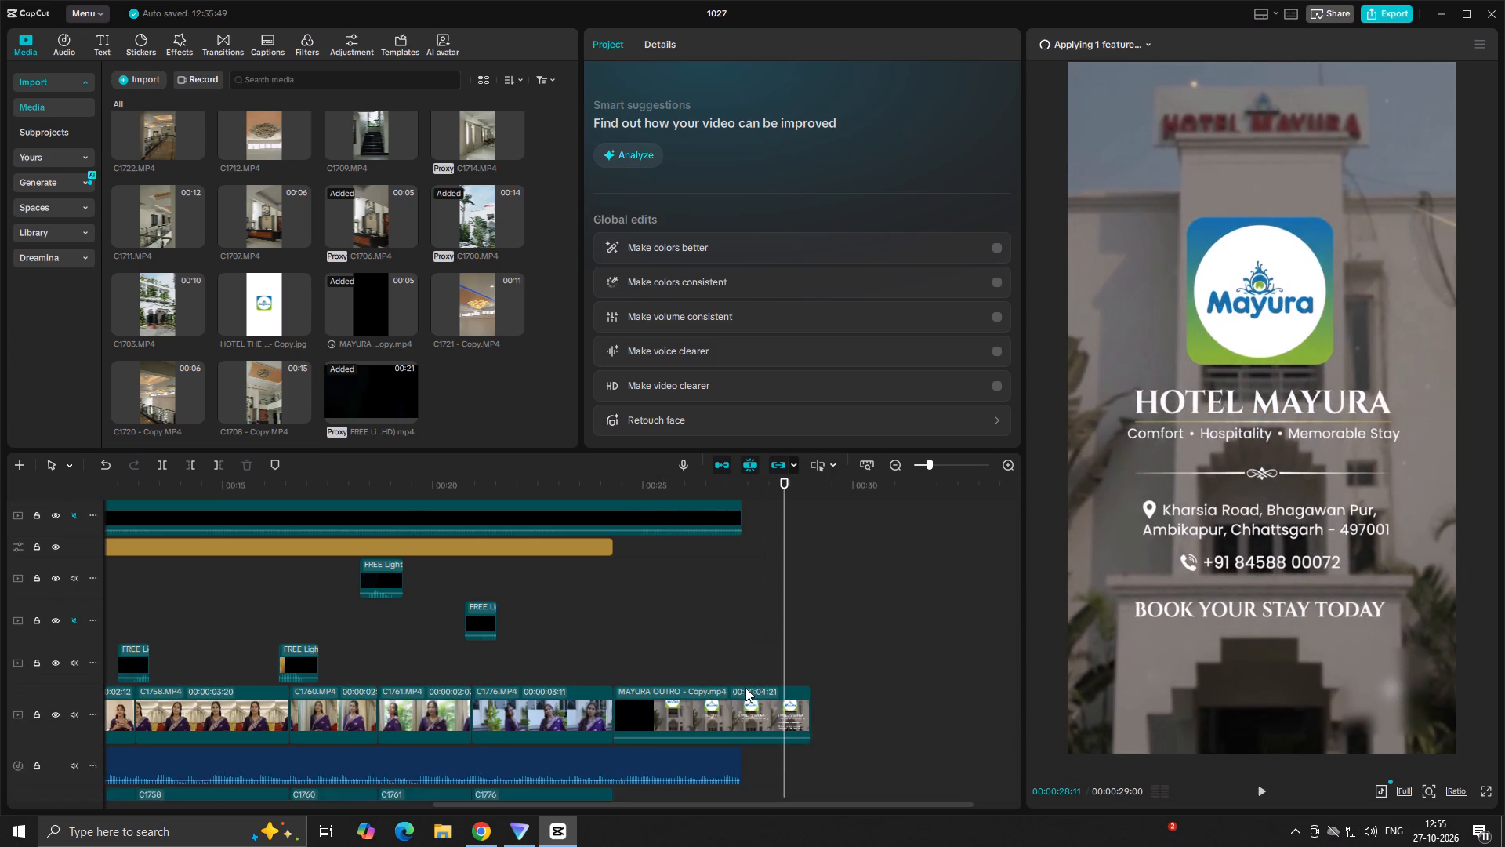
scroll(745, 702, "down", 5)
left_click(720, 701)
left_click_drag(743, 710, 789, 697)
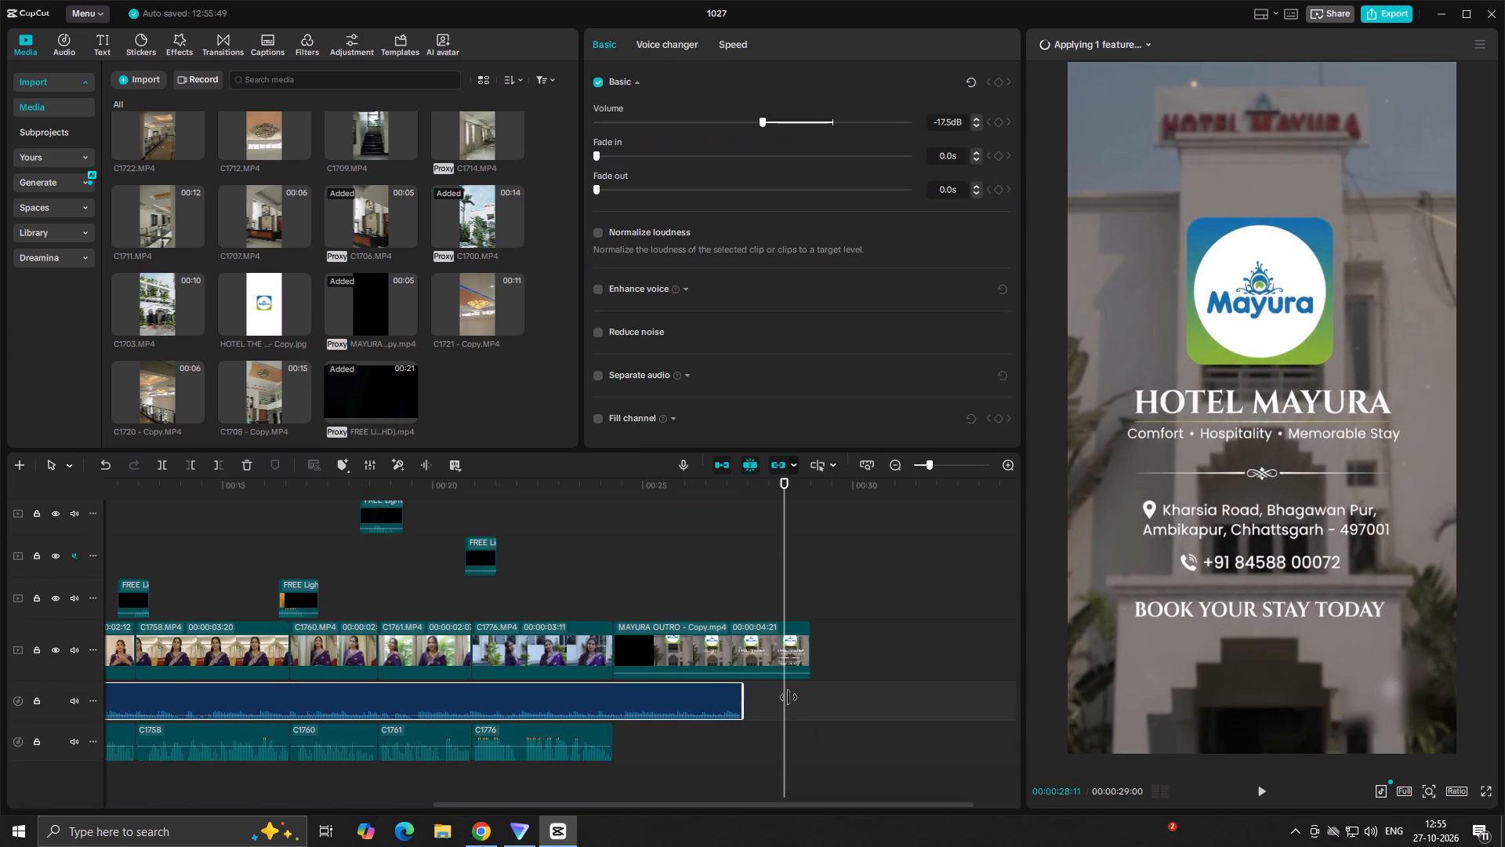
left_click_drag(789, 697, 806, 693)
left_click(797, 698)
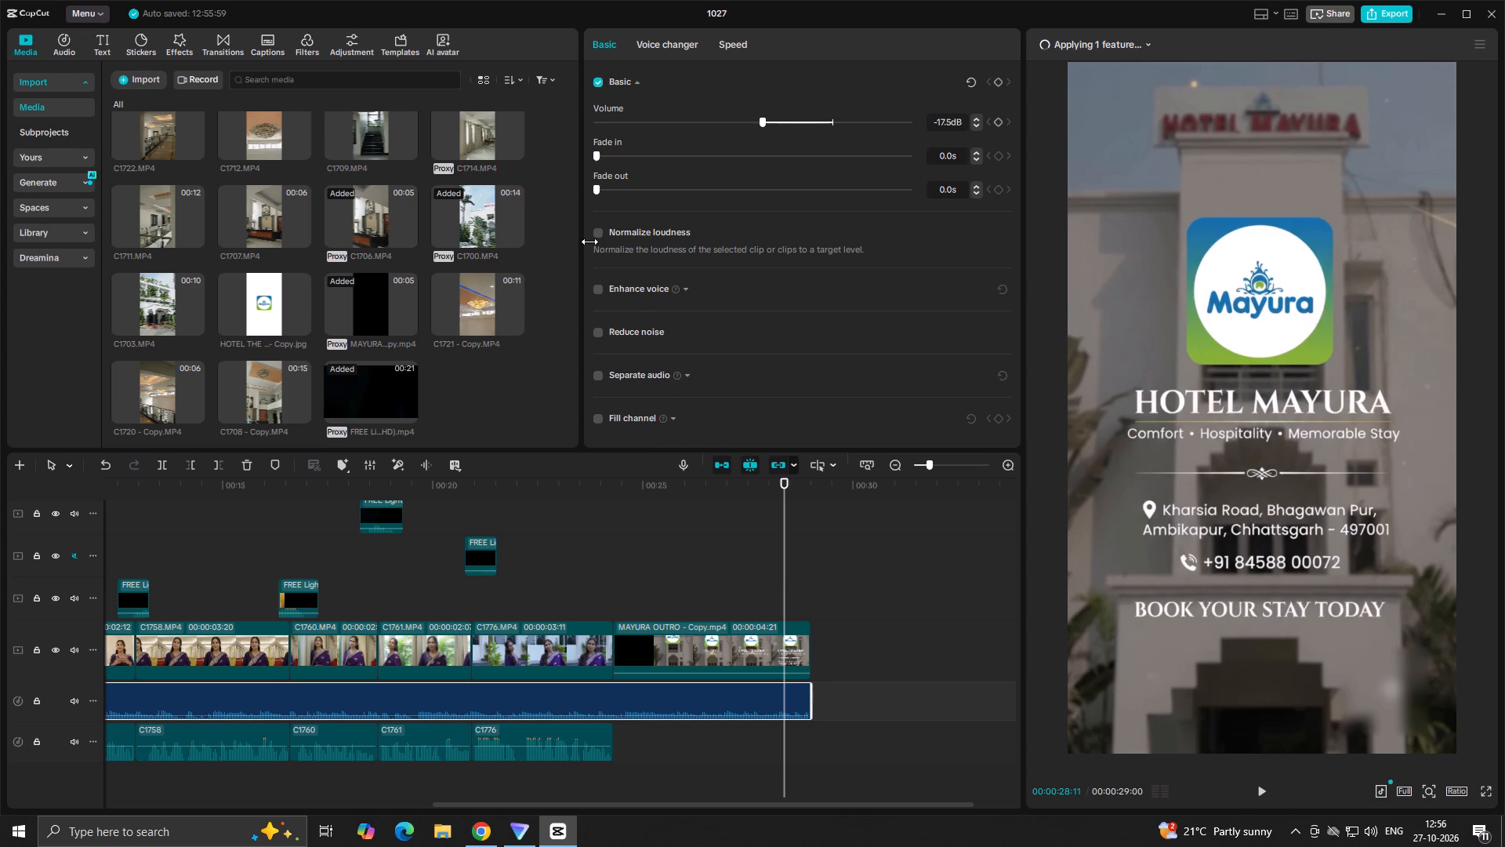
Set a 2.2 s fade-out on the background music and play back the outro.
left_click_drag(597, 193, 665, 200)
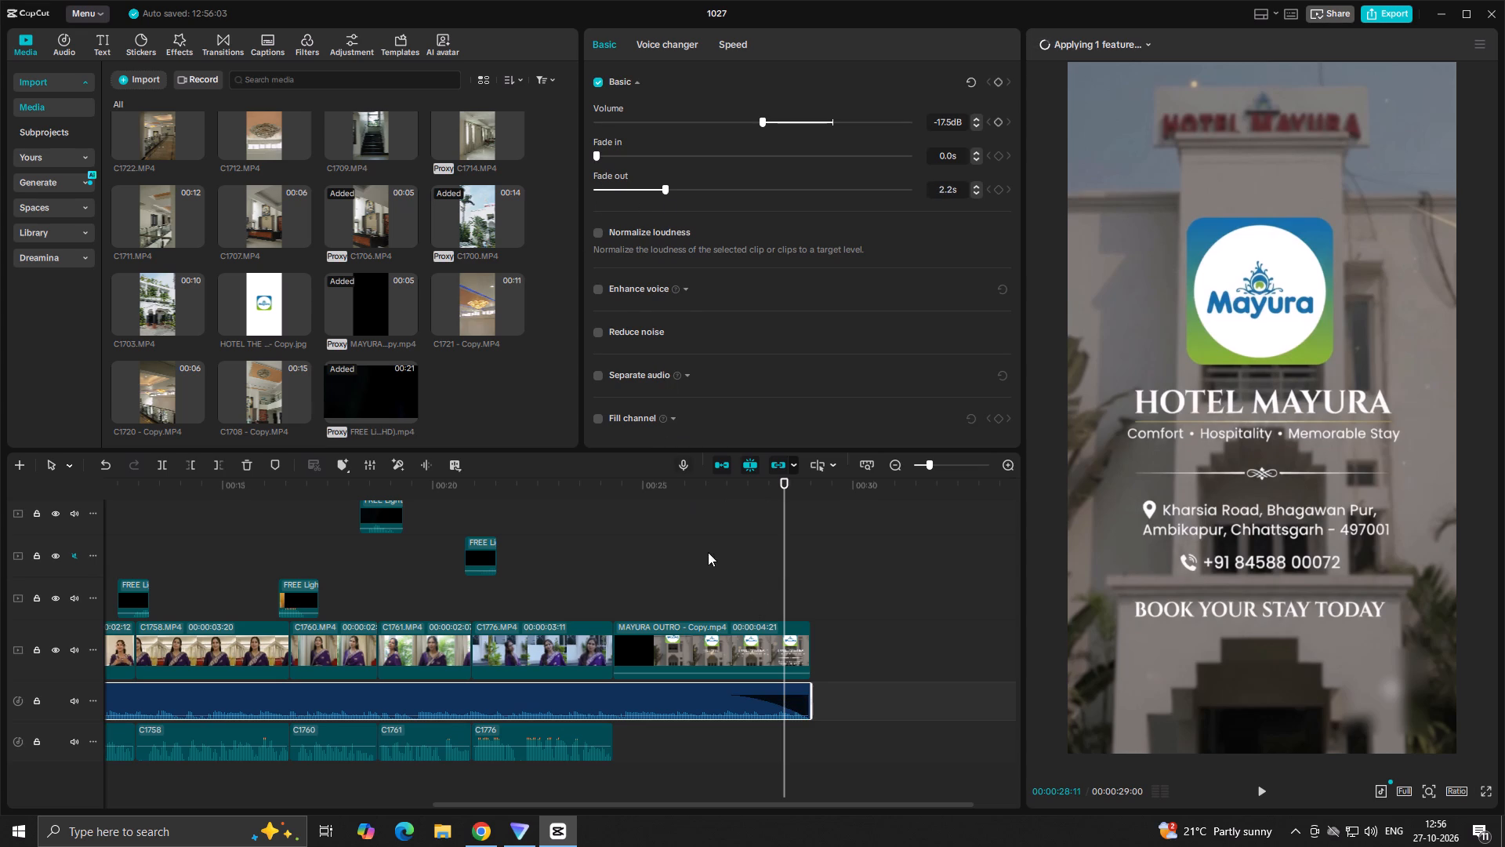
left_click(693, 572)
key("space")
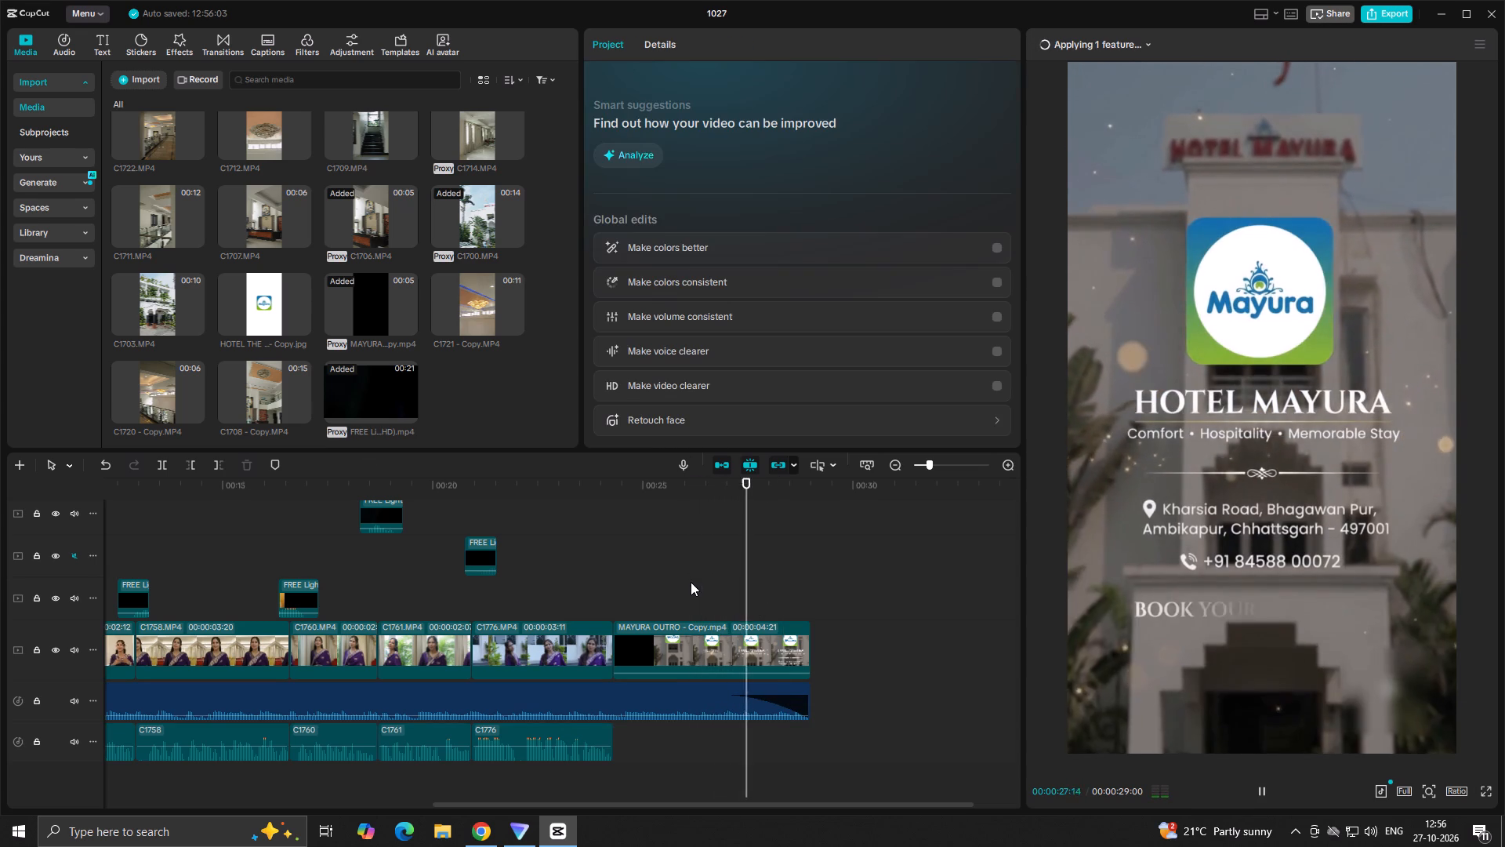
key("space")
Trim the end of the black split-masked overlay to the start of C1776, and play back the closing footage.
scroll(701, 591, "up", 4)
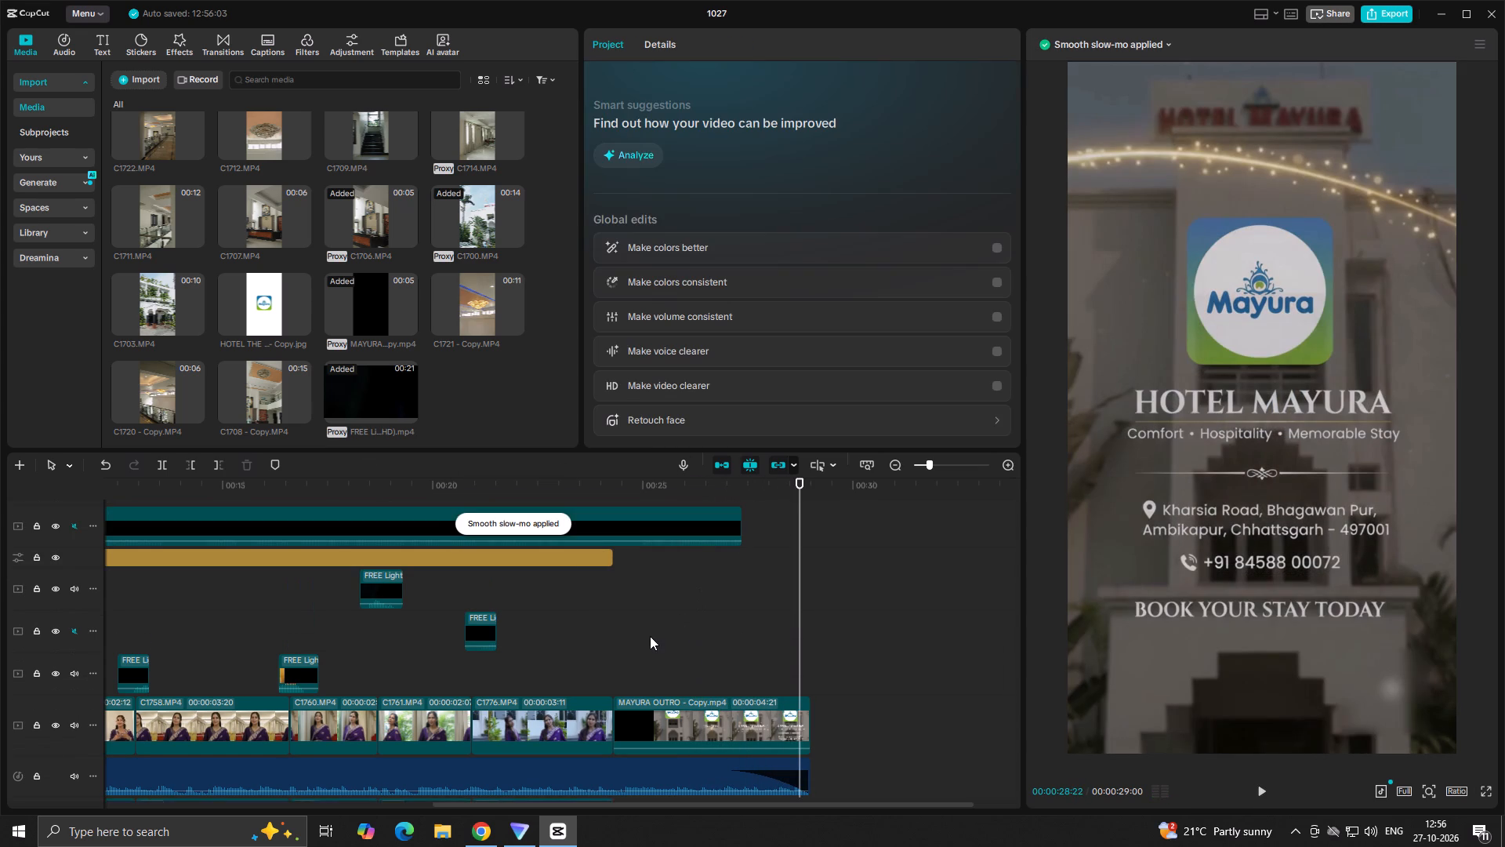
scroll(650, 634, "up", 1)
left_click(662, 540)
left_click_drag(740, 531, 387, 616)
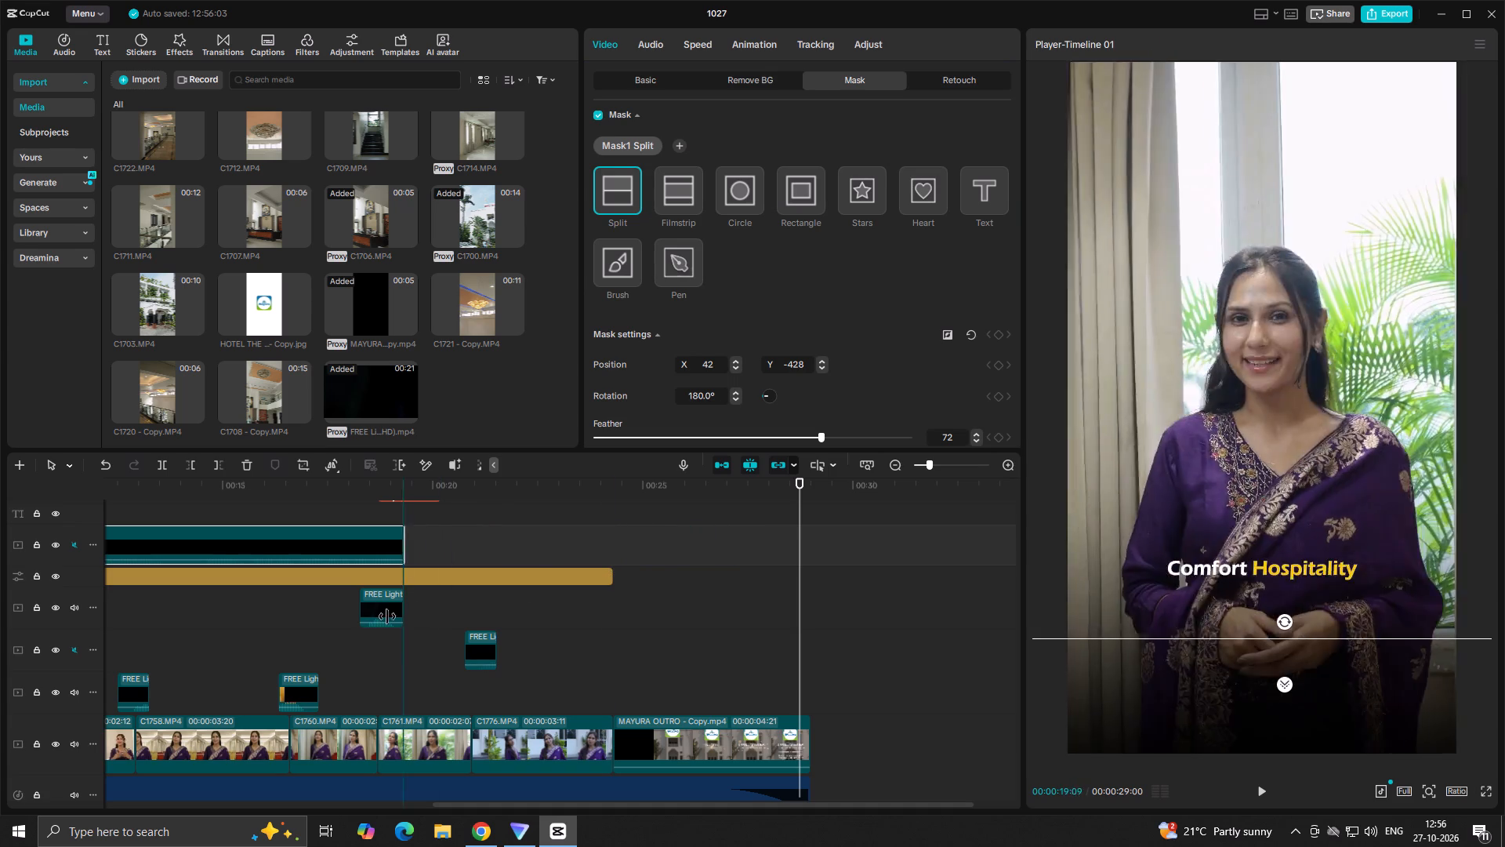
left_click_drag(387, 616, 344, 620)
scroll(339, 620, "up", 4)
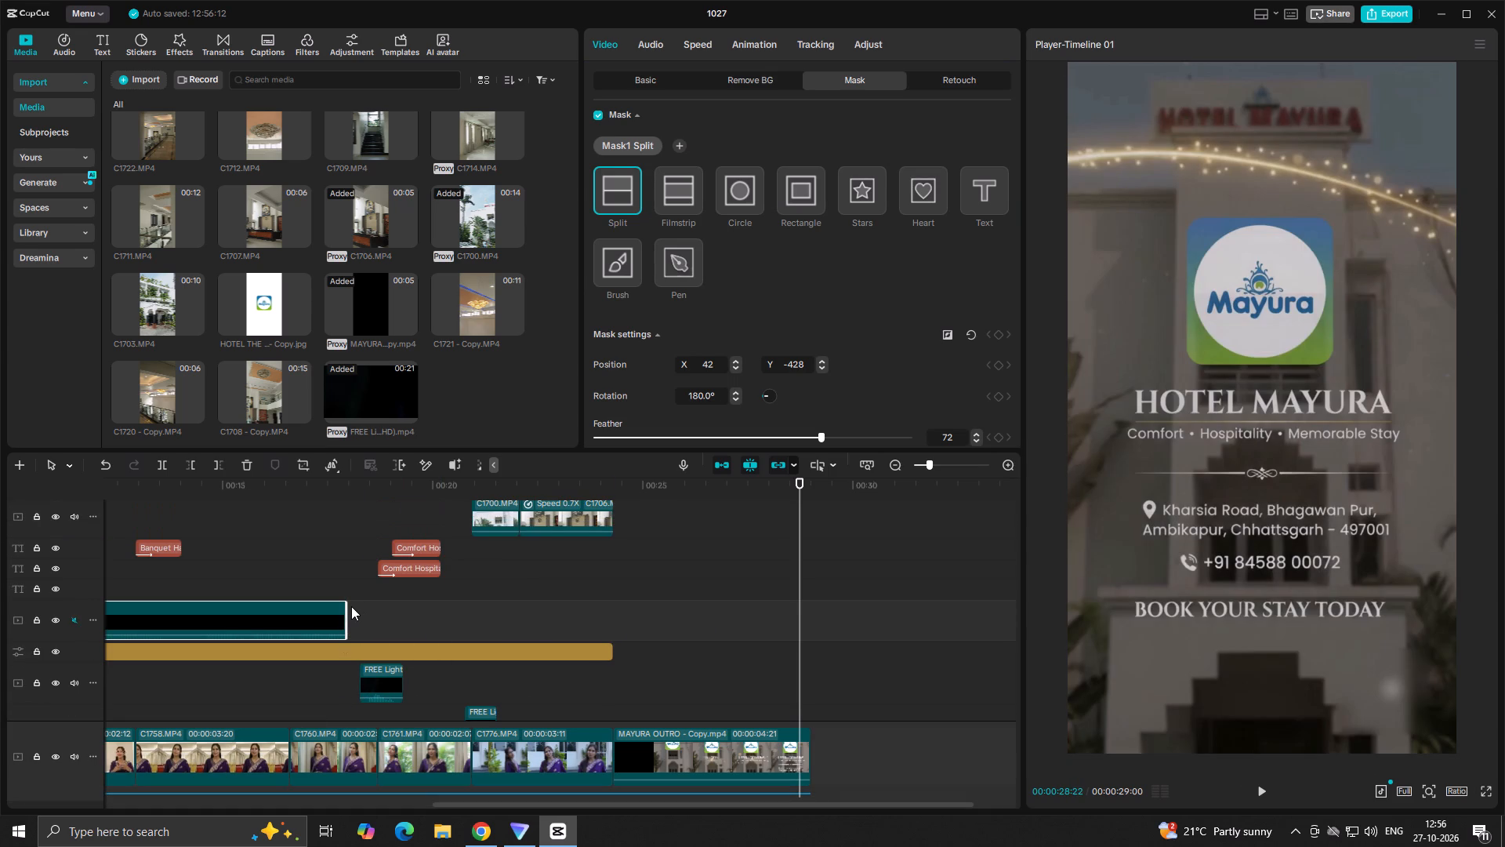
left_click_drag(349, 613, 451, 616)
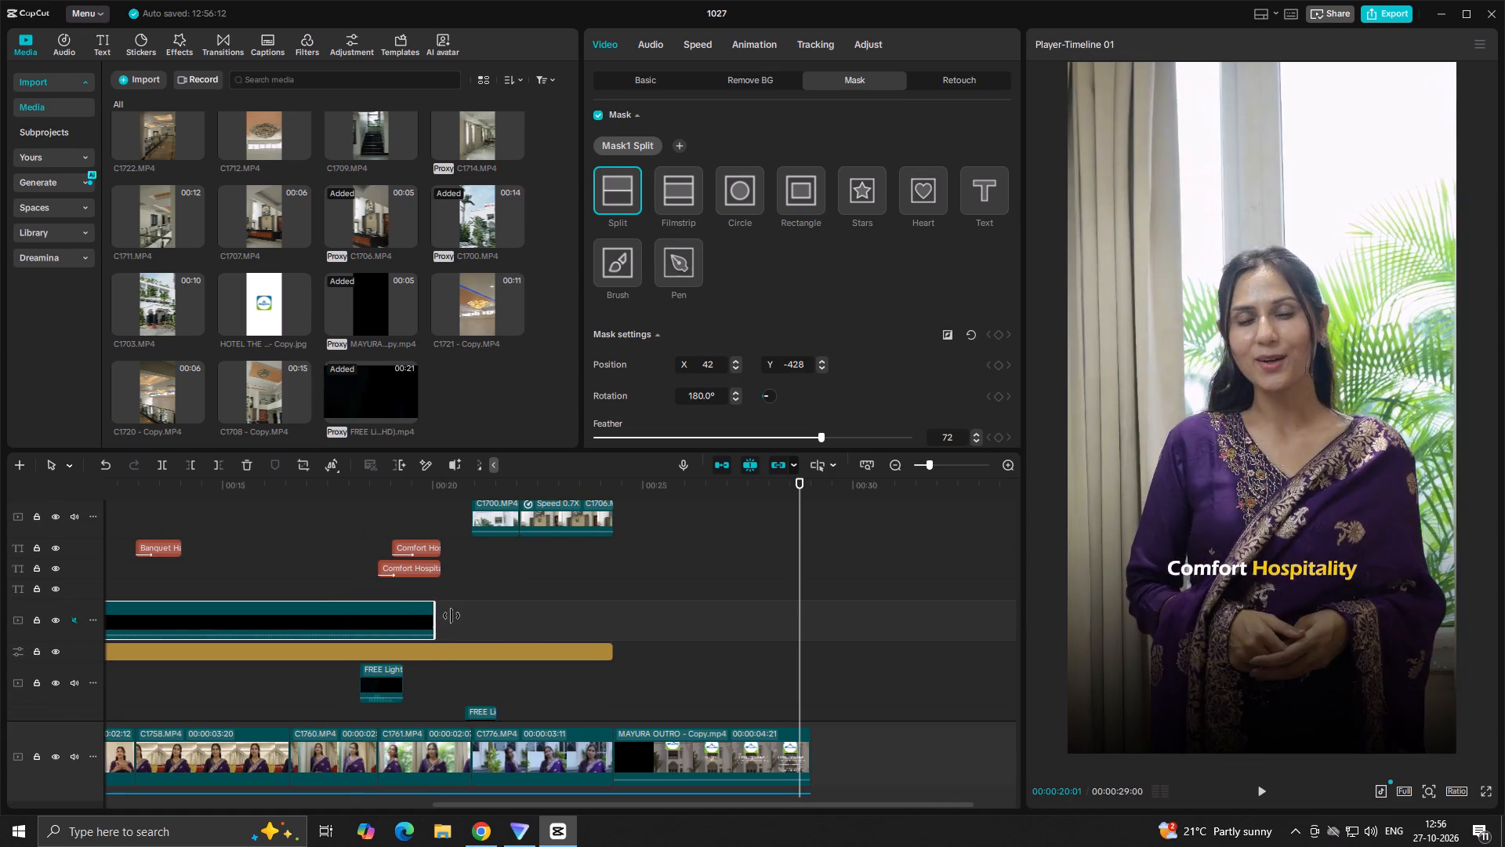
left_click_drag(451, 616, 473, 618)
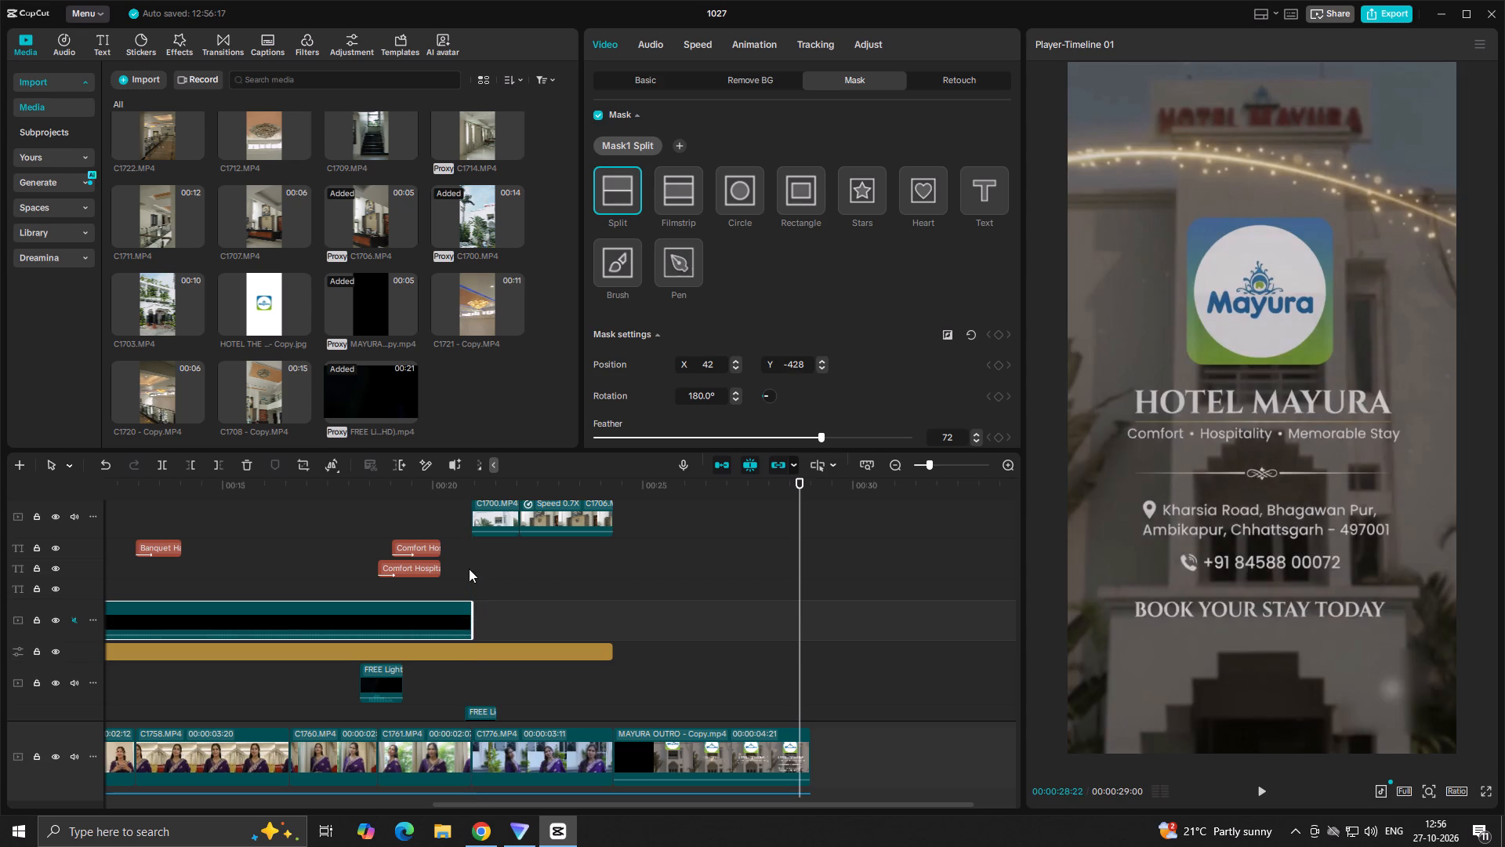
left_click(468, 567)
key("space")
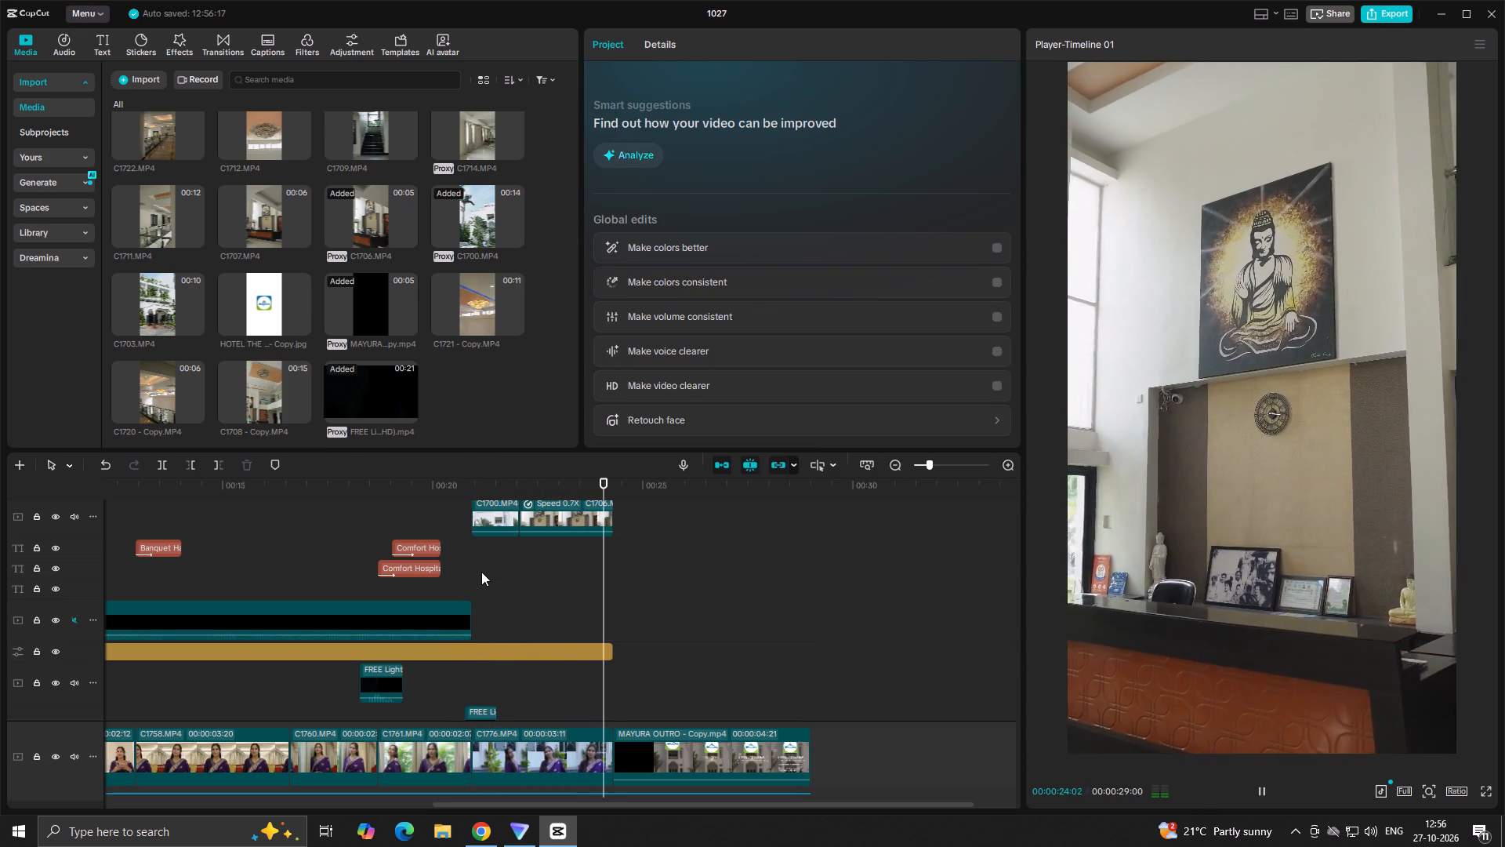
key("space")
Play back the whole video from the start, and check the transition from C1761 into C1776.
left_click(549, 590)
left_click_drag(549, 590, 500, 609)
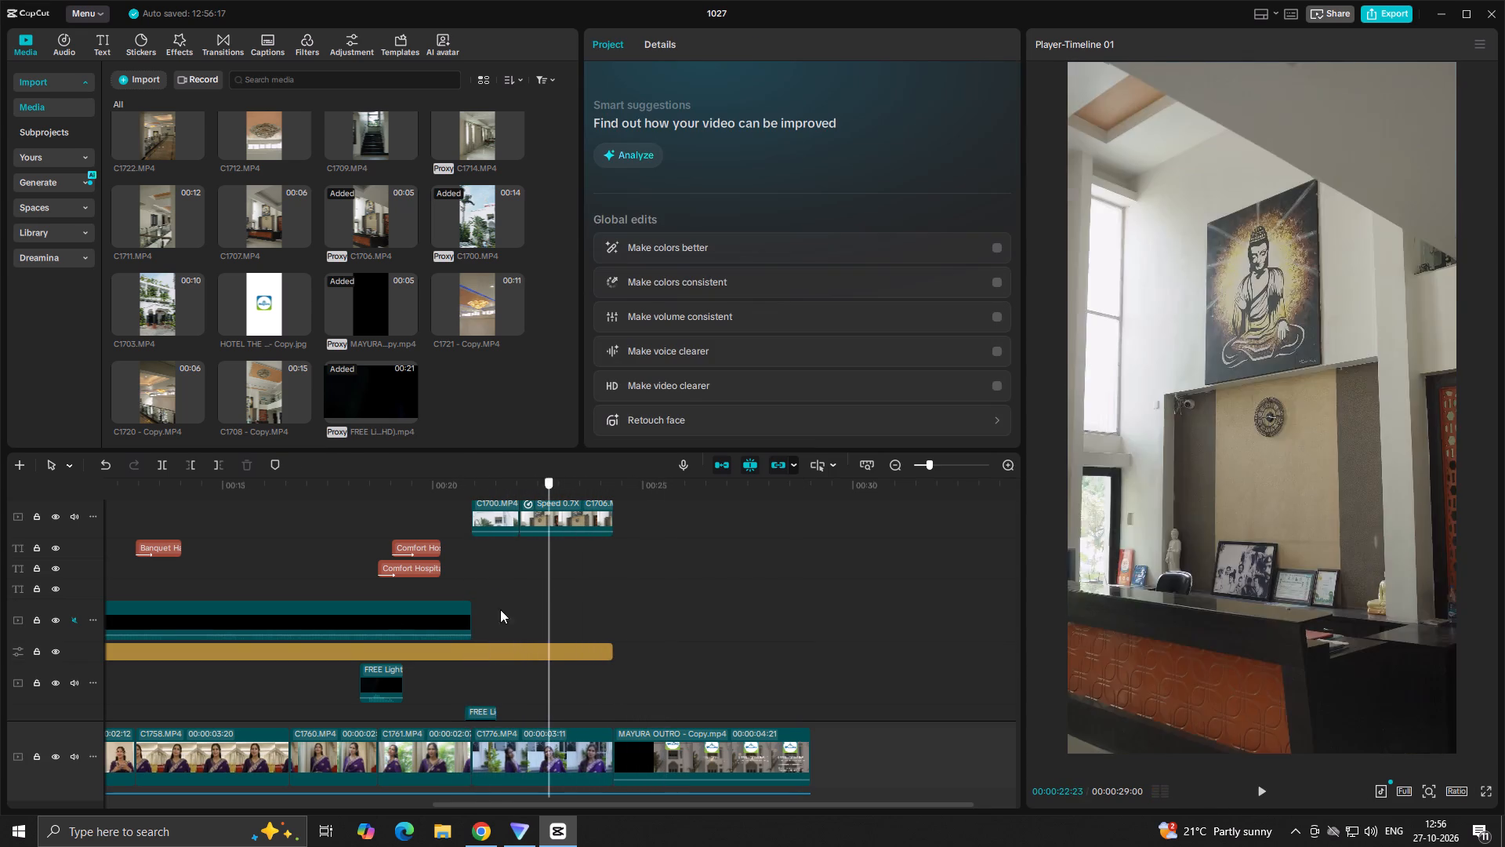
left_click_drag(500, 609, 0, 547)
key("space")
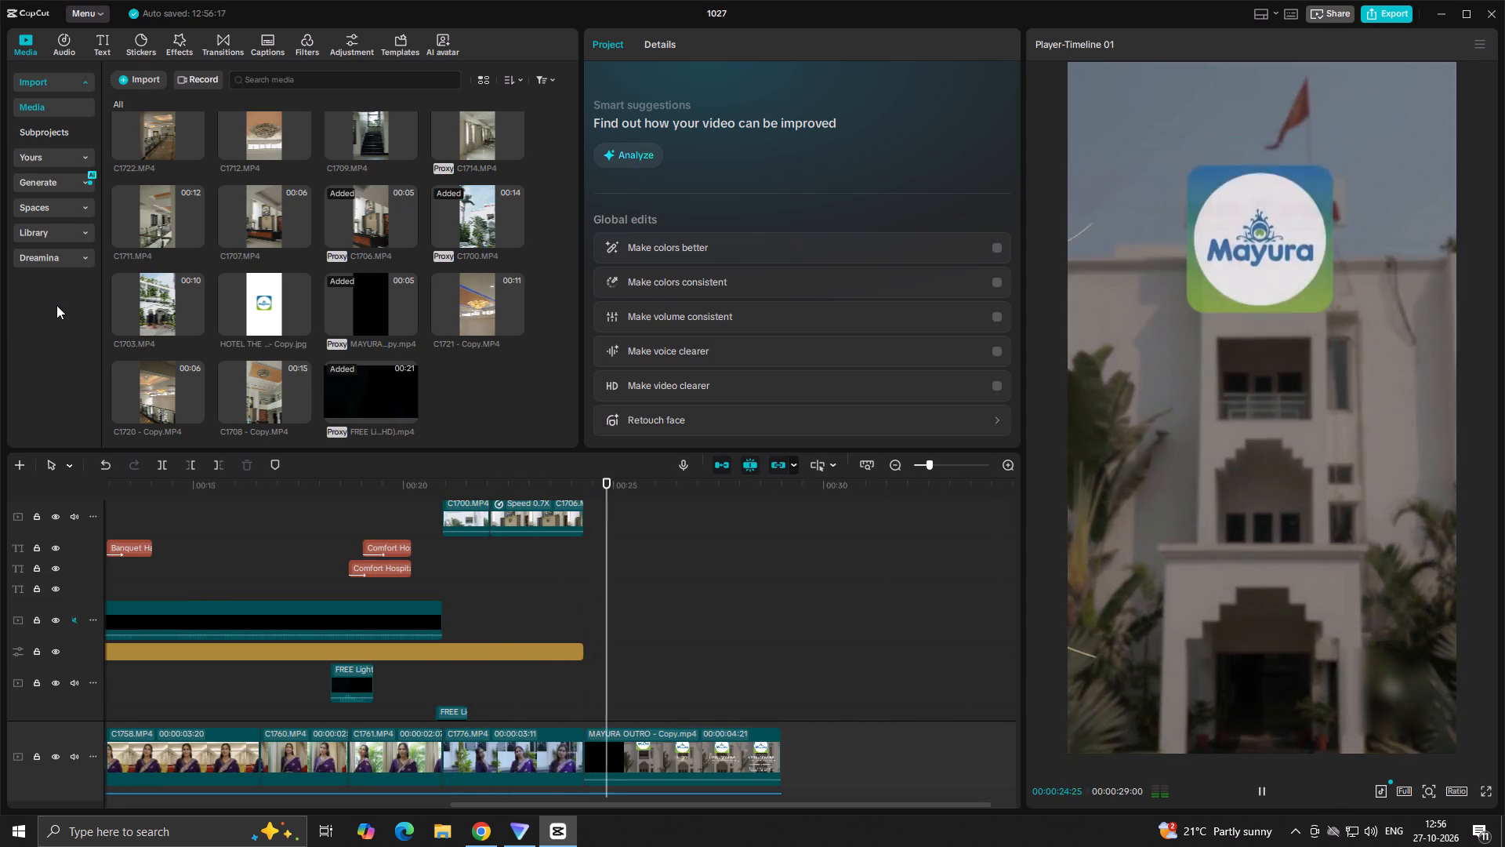
left_click(430, 527)
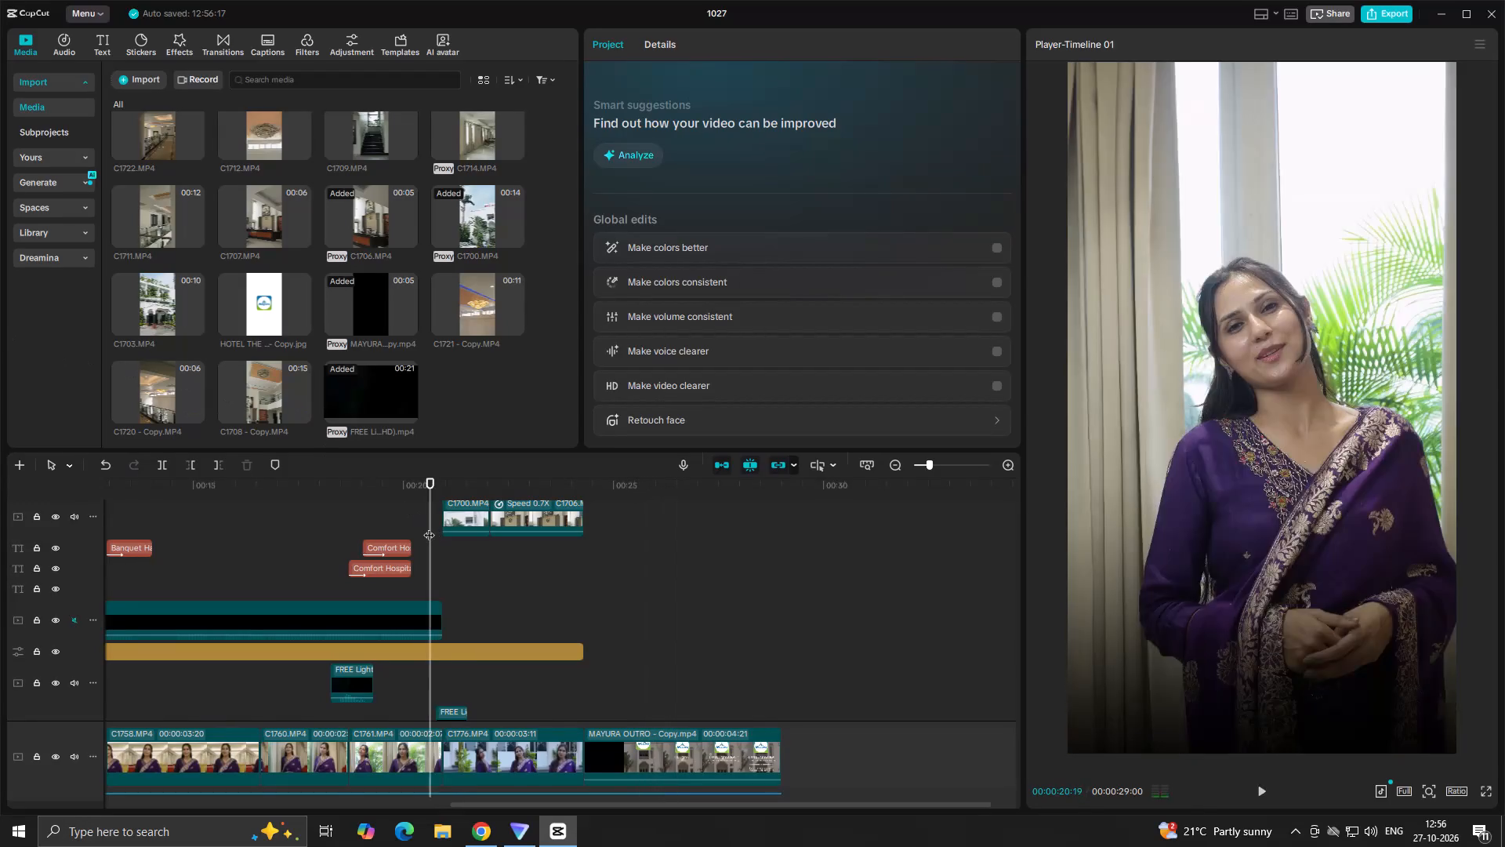
key("space")
key("space")
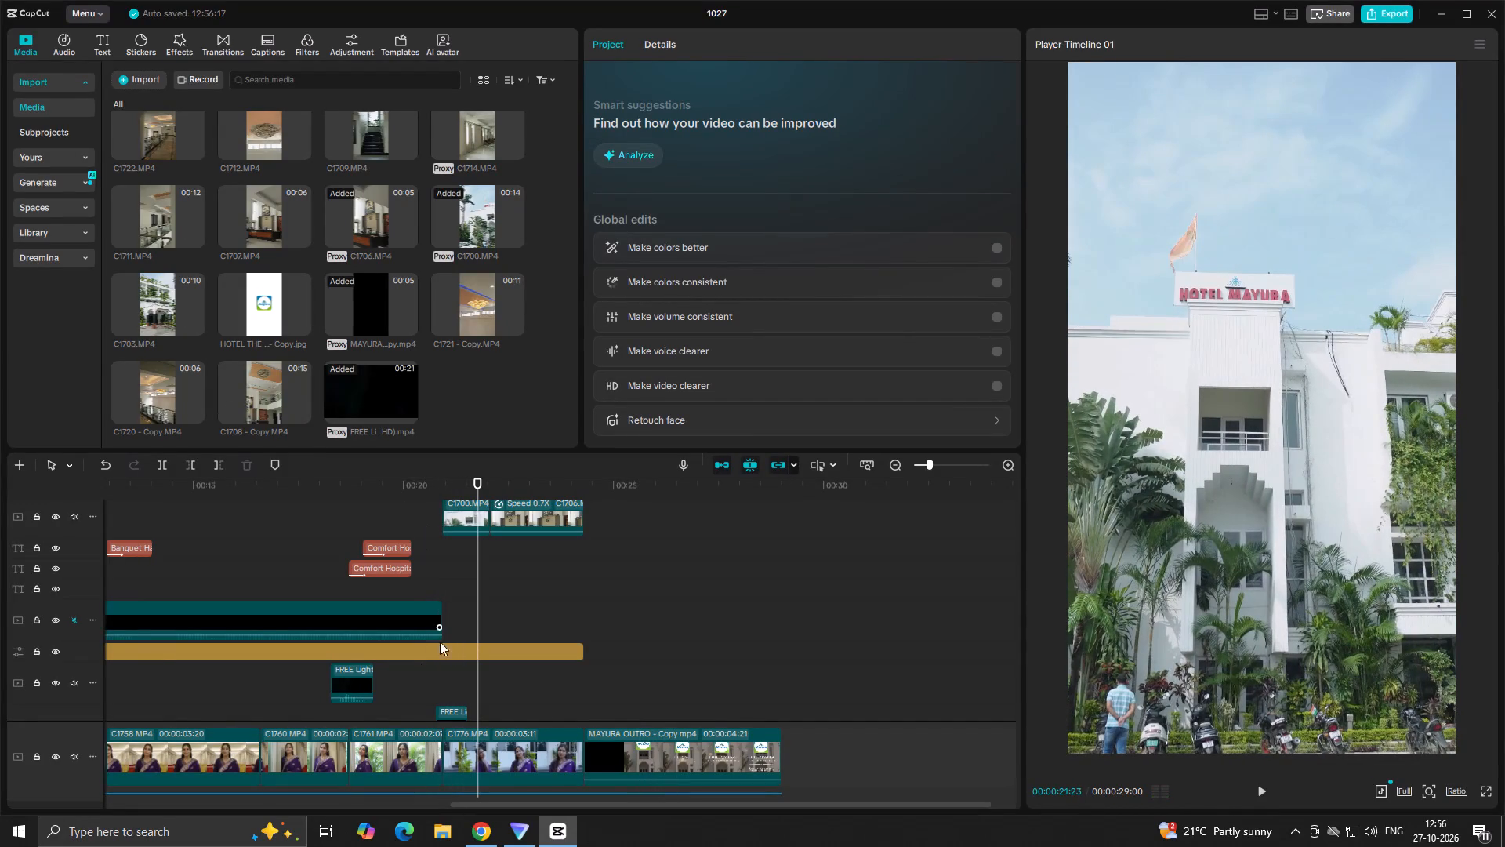
left_click(246, 555)
left_click_drag(246, 555, 79, 640)
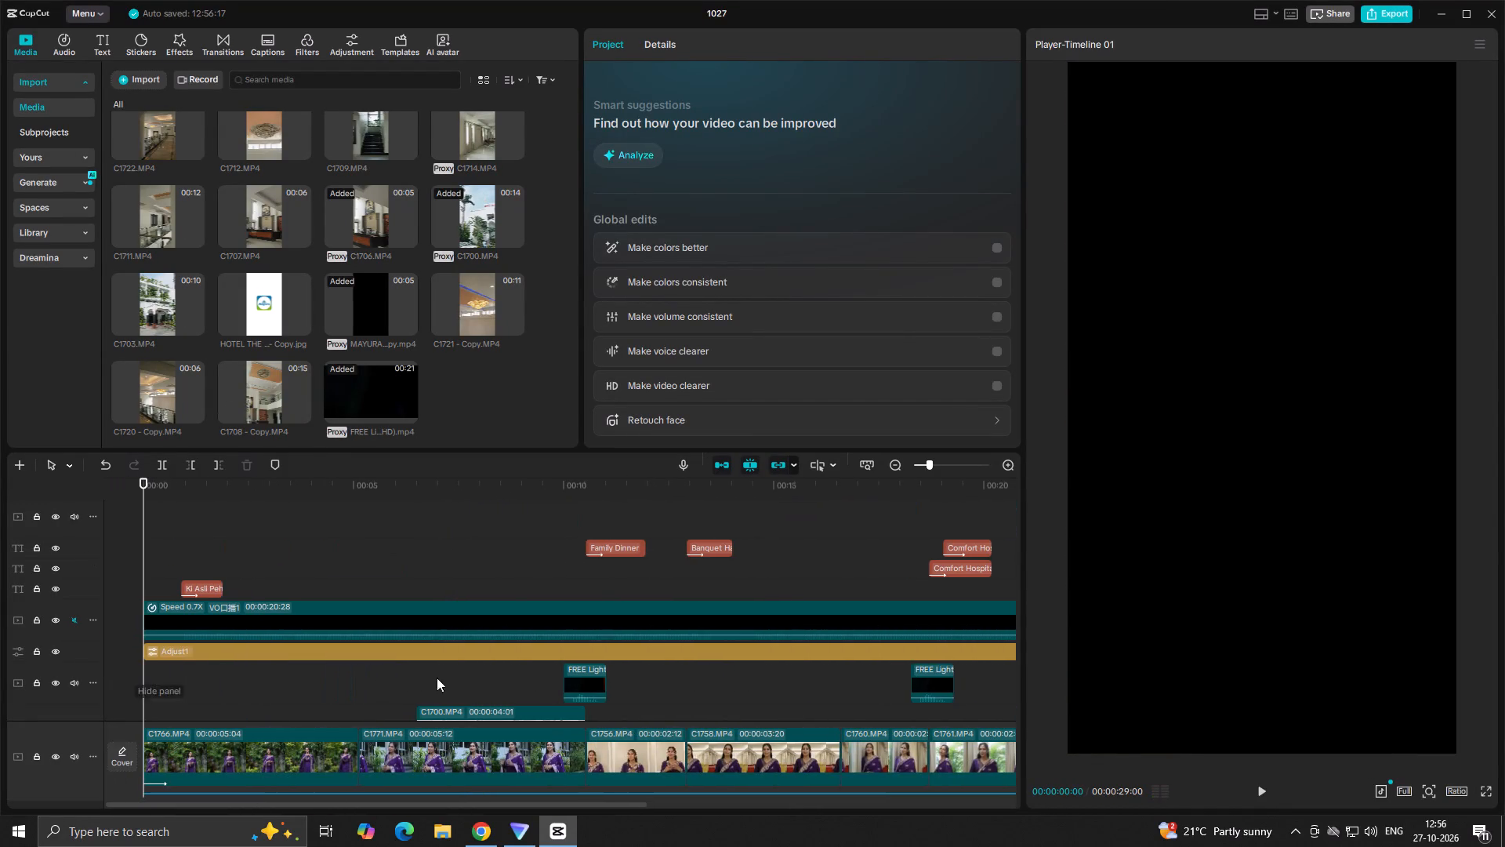
Play back the light leak at the C1771–C1756 join, move it to the C1761–C1776 join at about 00:00:20:15, and play back that join.
left_click(573, 682)
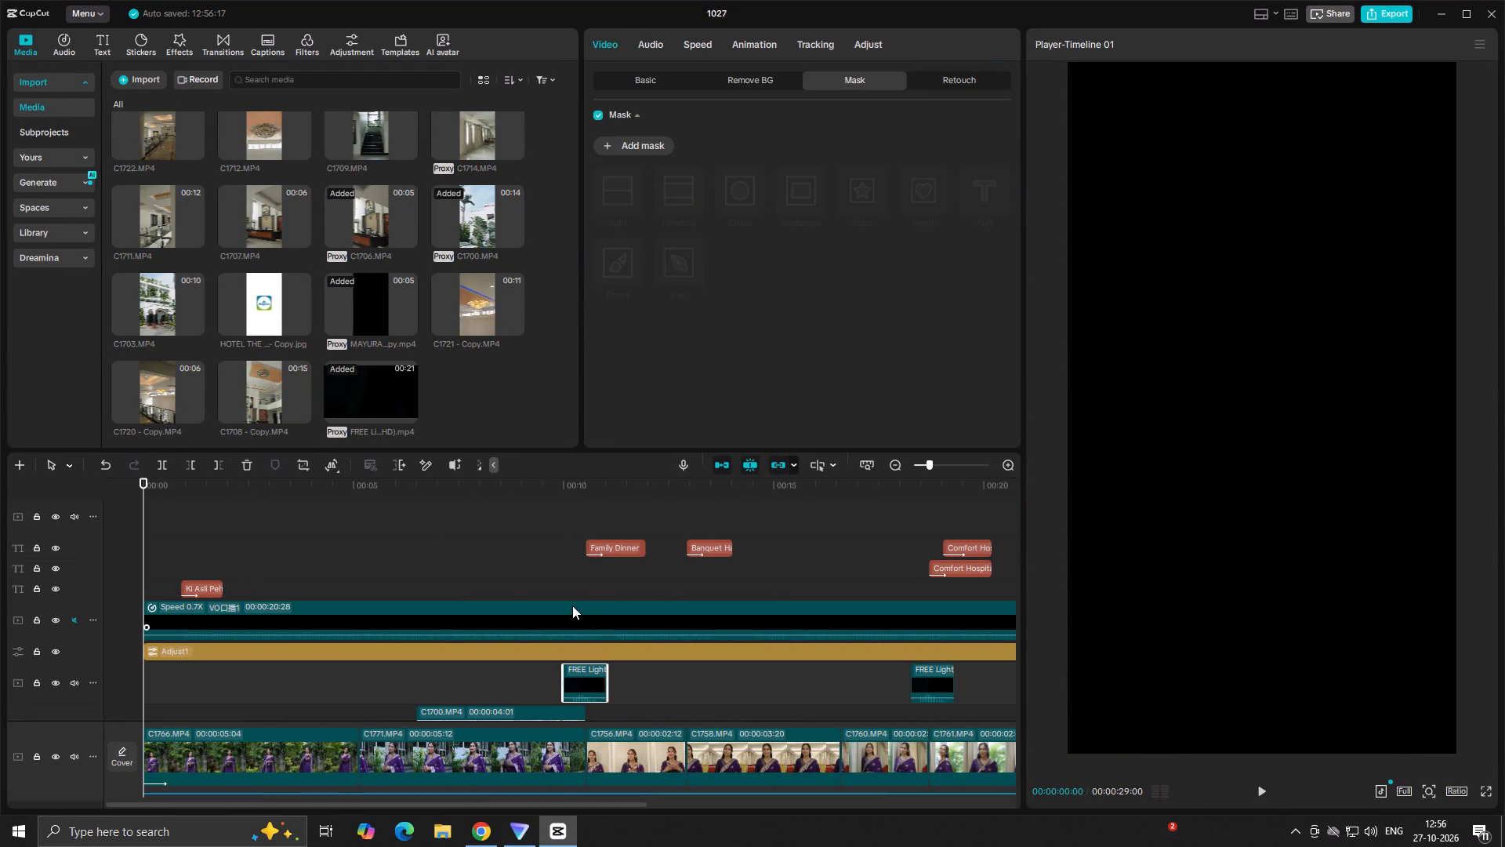
left_click(567, 575)
key("space")
key("space")
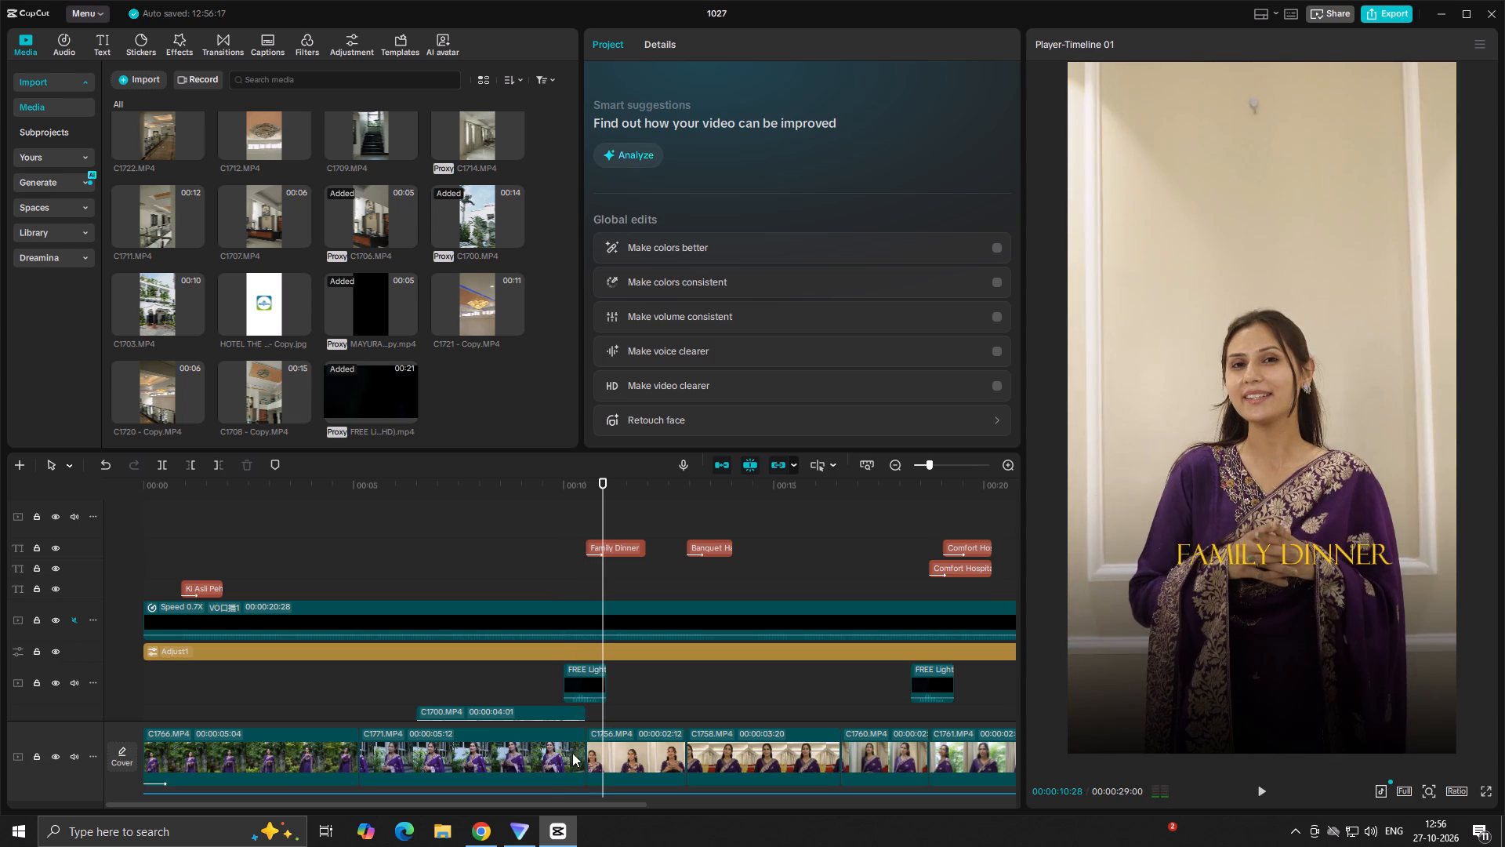
left_click(584, 686)
left_click_drag(584, 686, 702, 675, "alt")
left_click_drag(699, 679, 1019, 576)
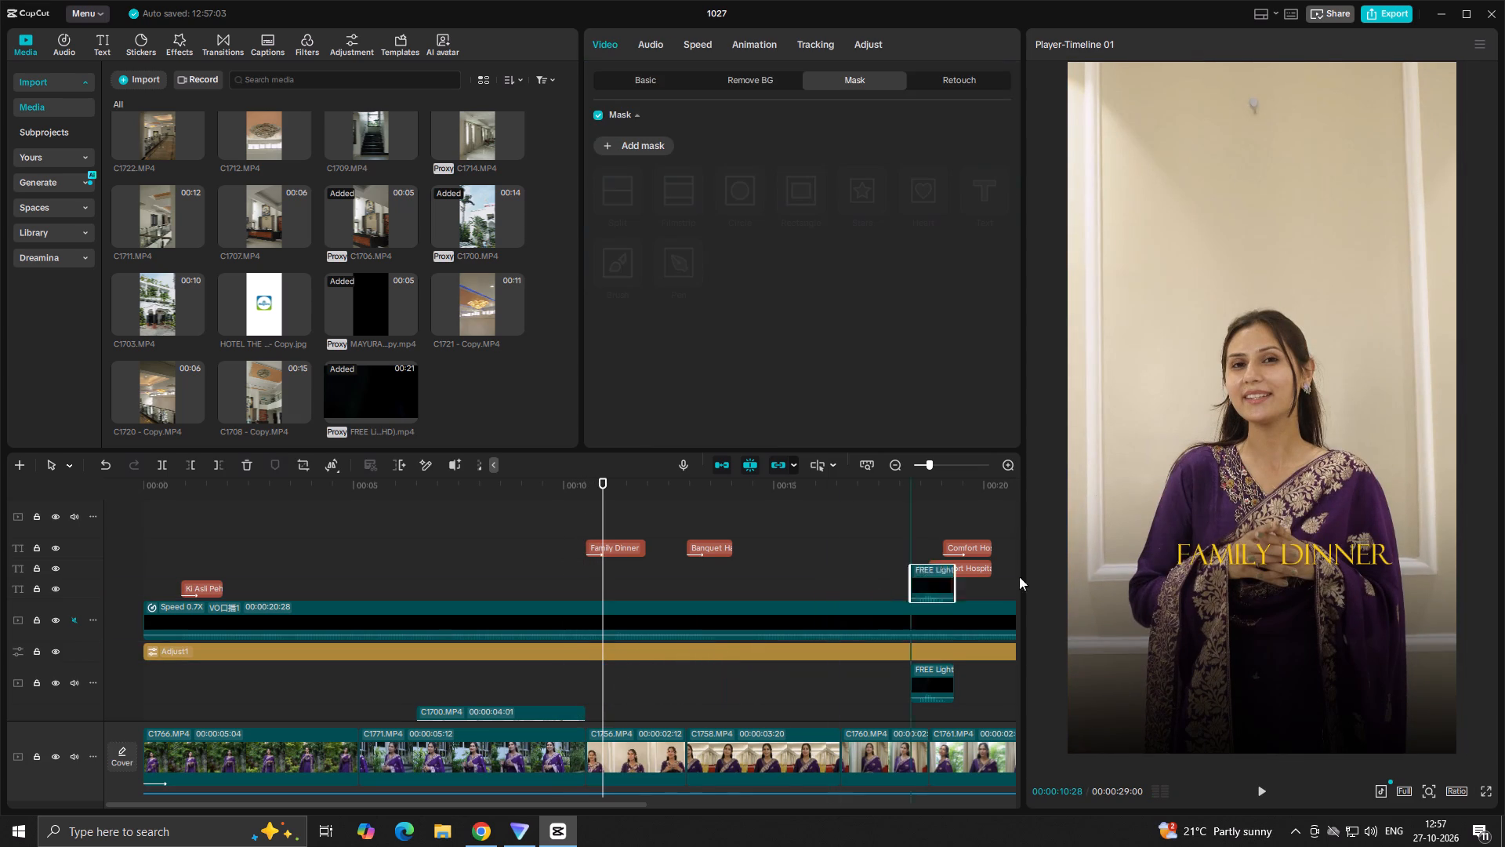
left_click_drag(1019, 576, 400, 598)
left_click(366, 616)
key("space")
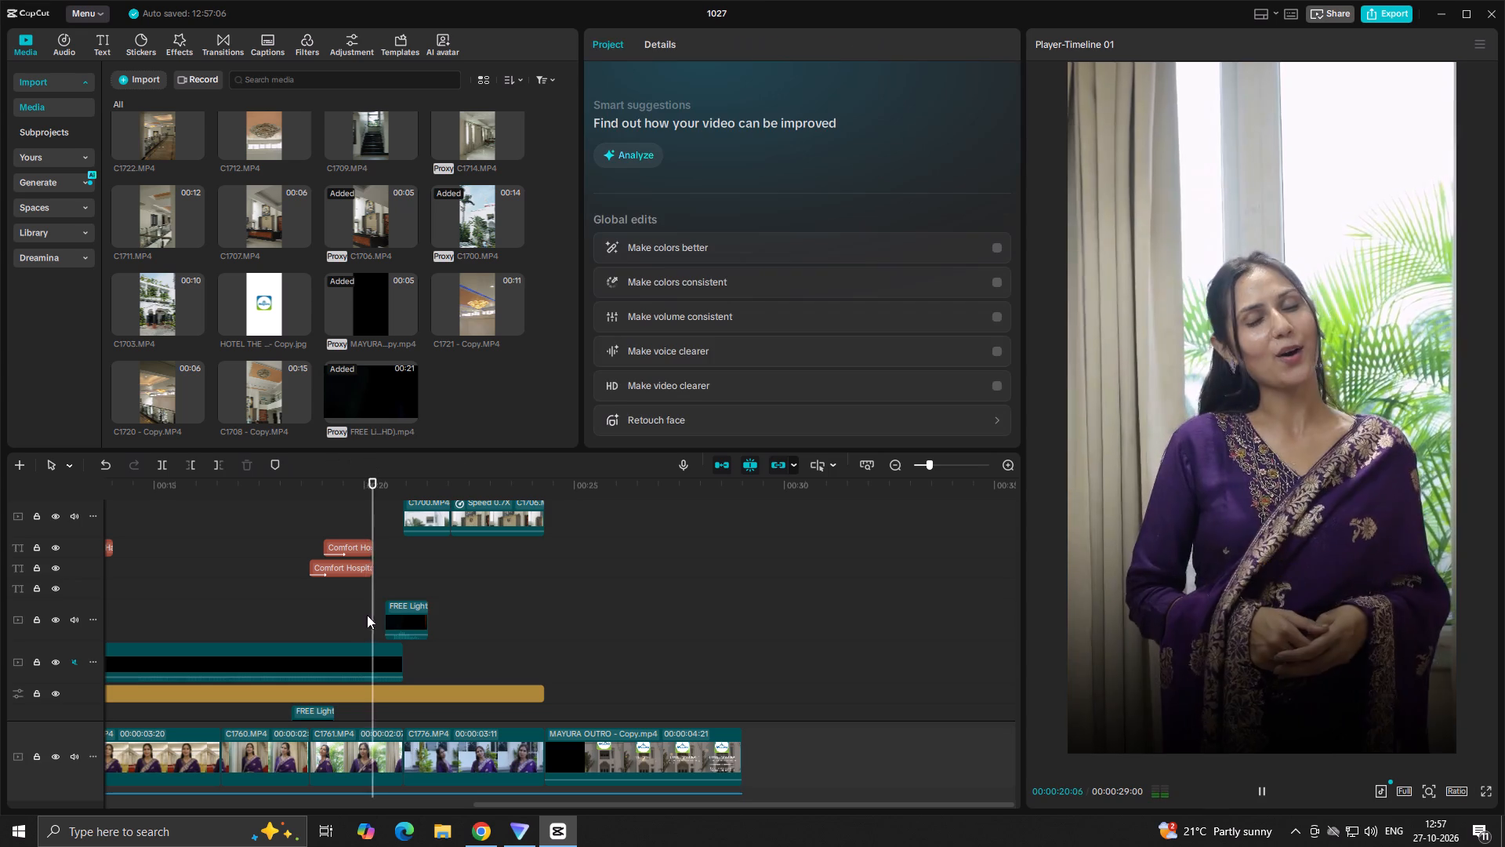
key("space")
Move the short light leak at the start of C1776 above the closing overlays, over the end of C1700 at about 00:00:21:22, and play back.
scroll(492, 585, "down", 9)
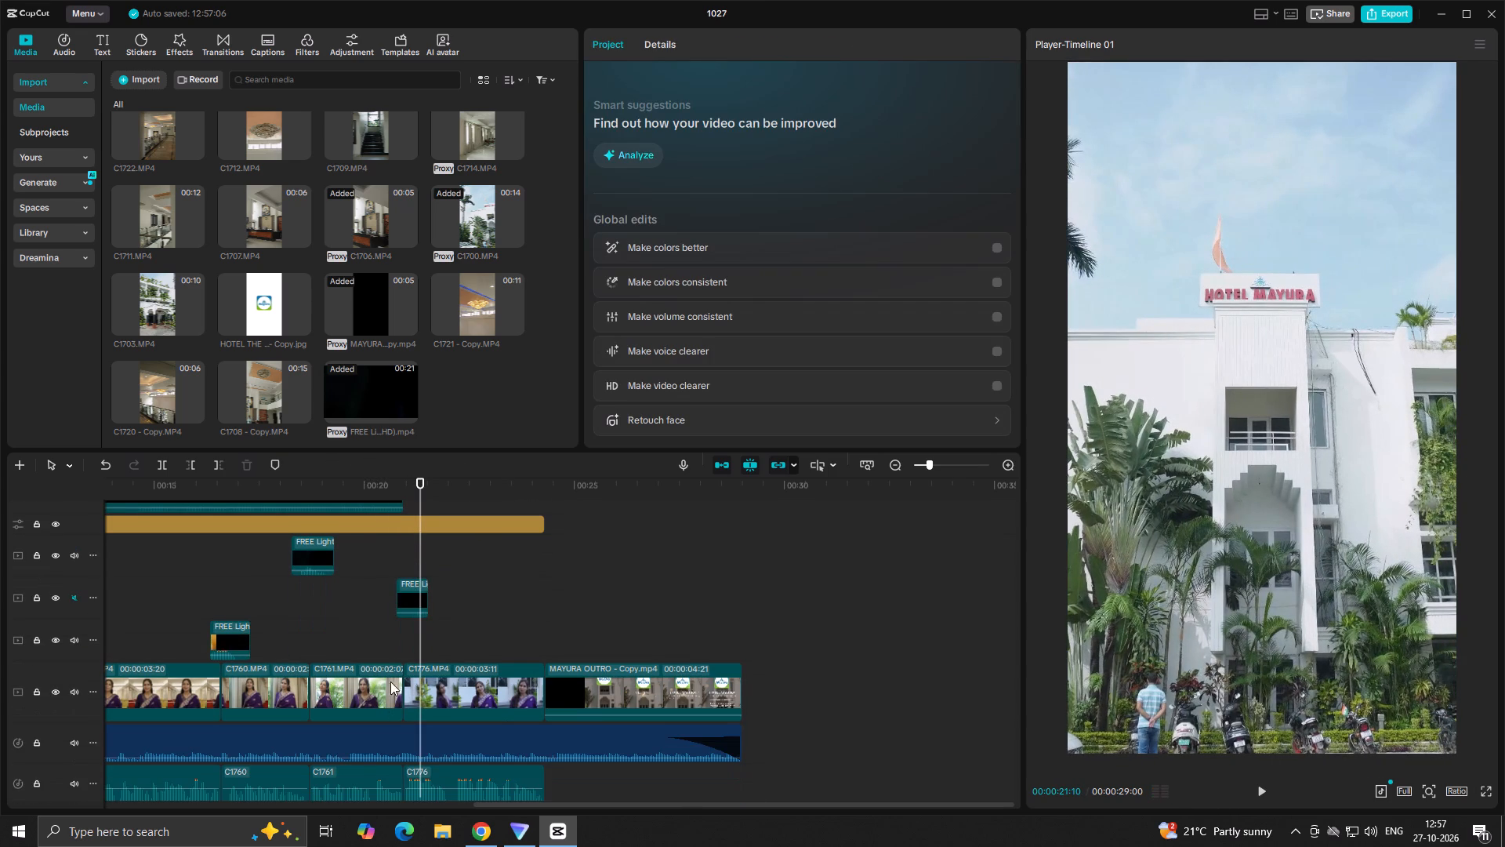
left_click(411, 605)
left_click_drag(411, 605, 411, 464)
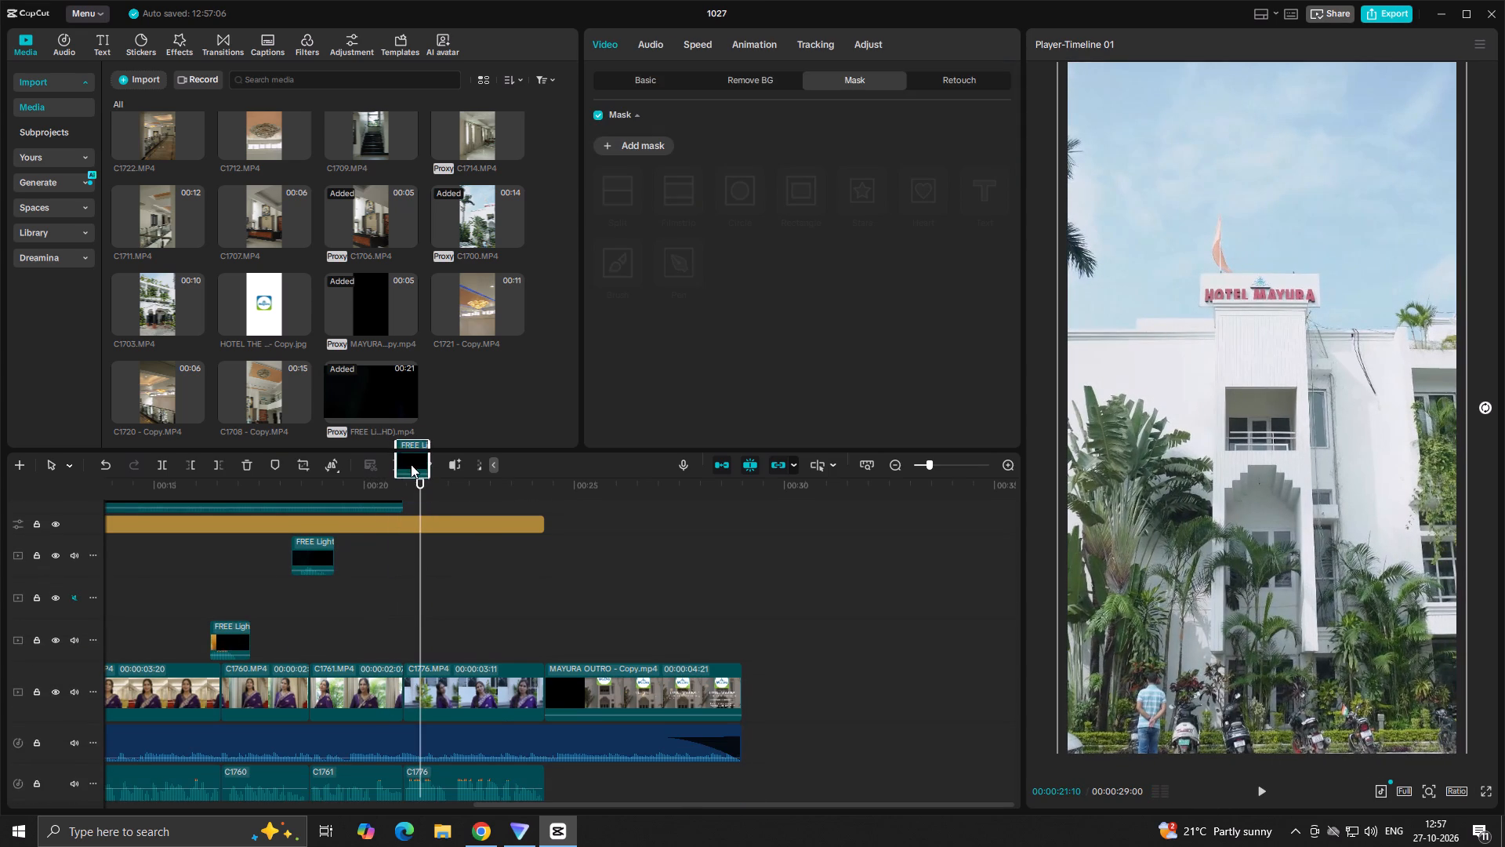
left_click_drag(411, 464, 428, 503)
scroll(429, 543, "up", 7)
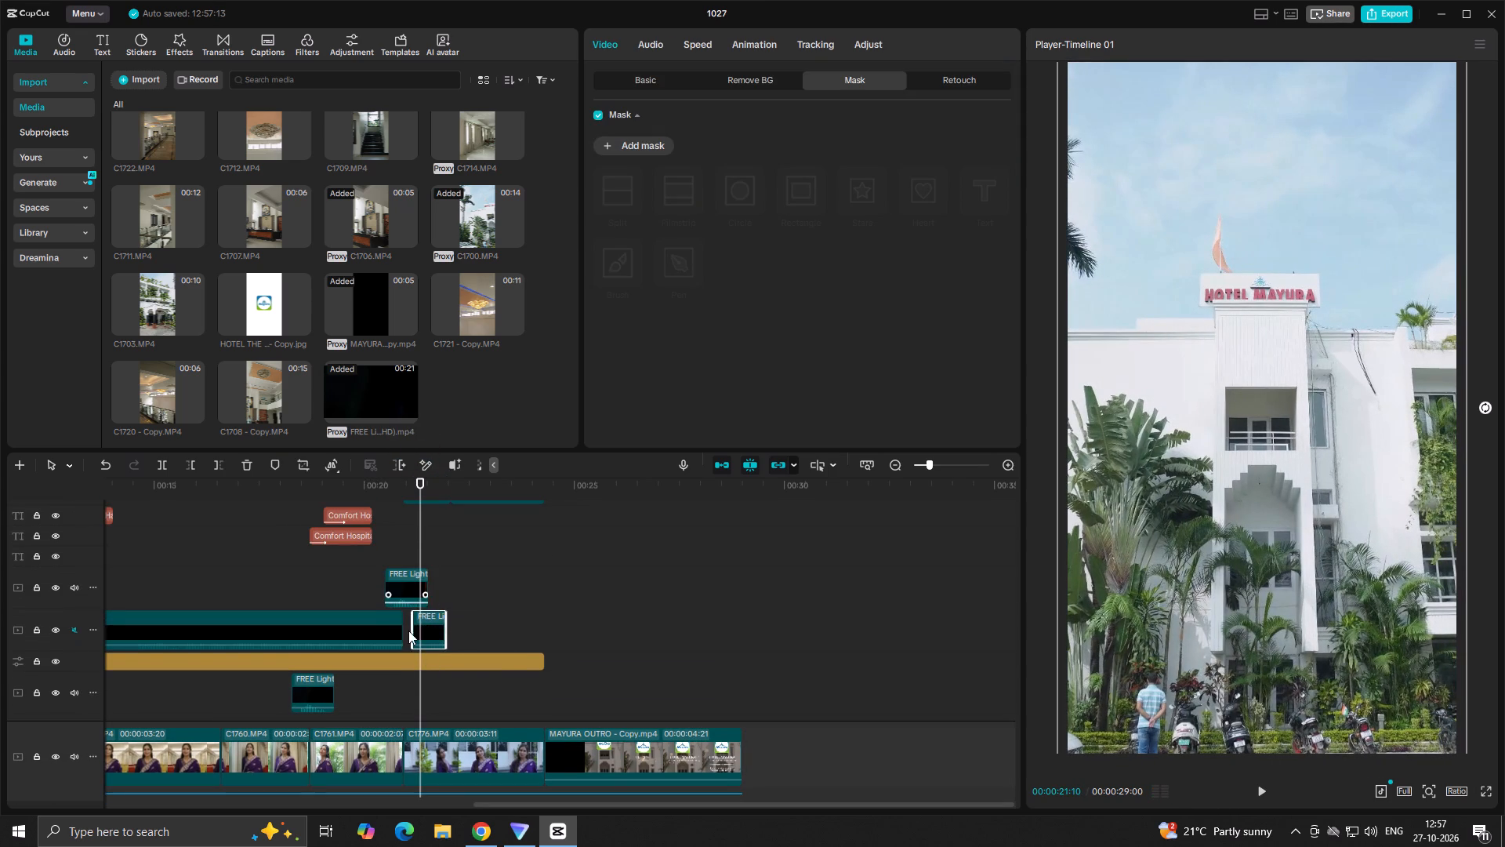
left_click_drag(422, 634, 427, 531)
scroll(434, 544, "up", 3)
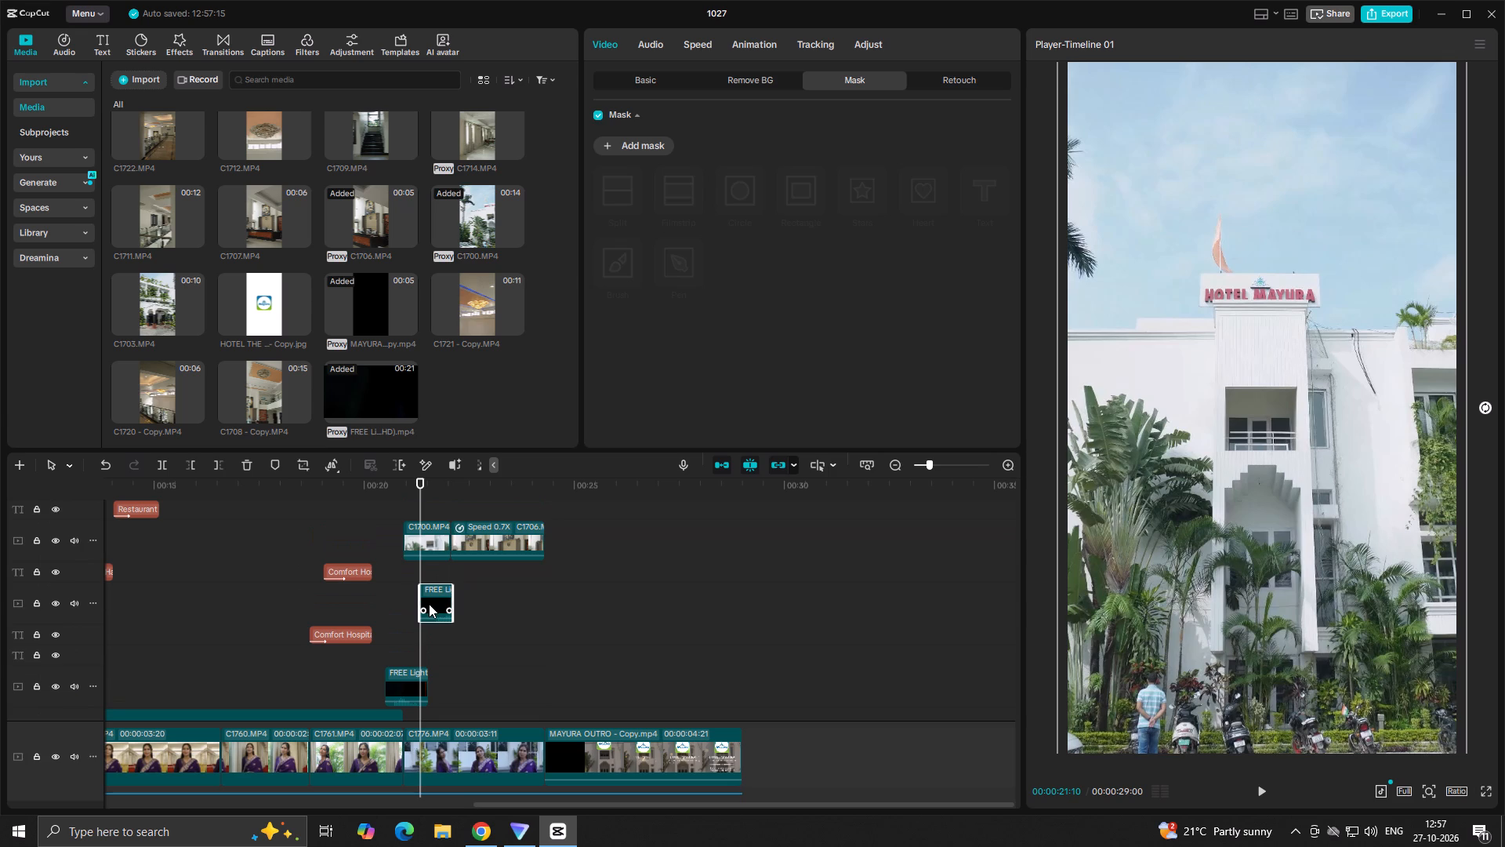
left_click_drag(430, 600, 448, 499)
left_click(398, 533)
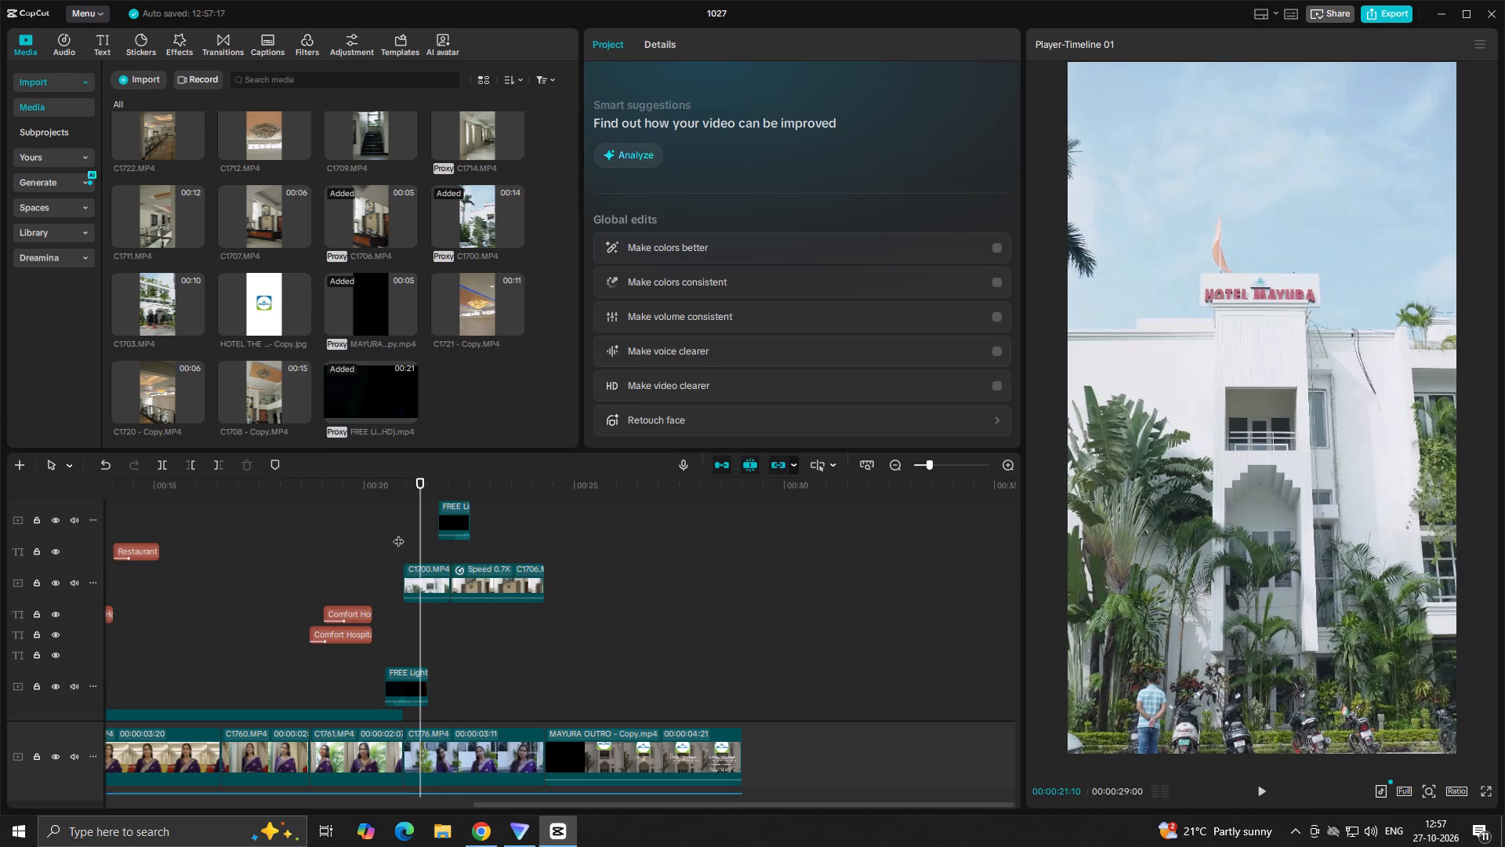
left_click(385, 544)
key("space")
key("space")
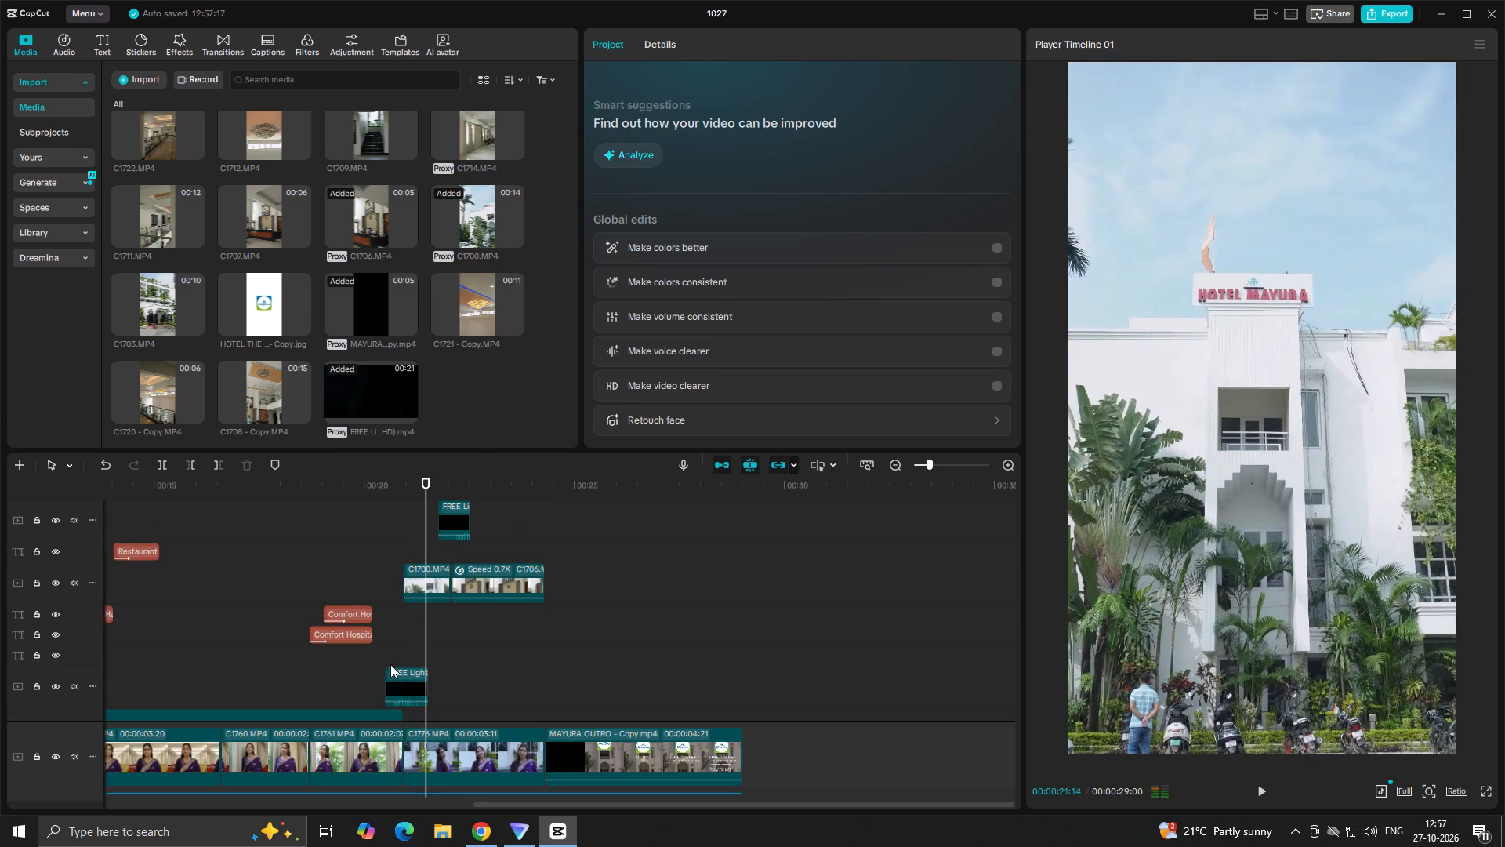
Move the longer light leak above the start of the C1700 overlay, and play back through the closing footage into the outro.
left_click_drag(404, 692, 404, 544)
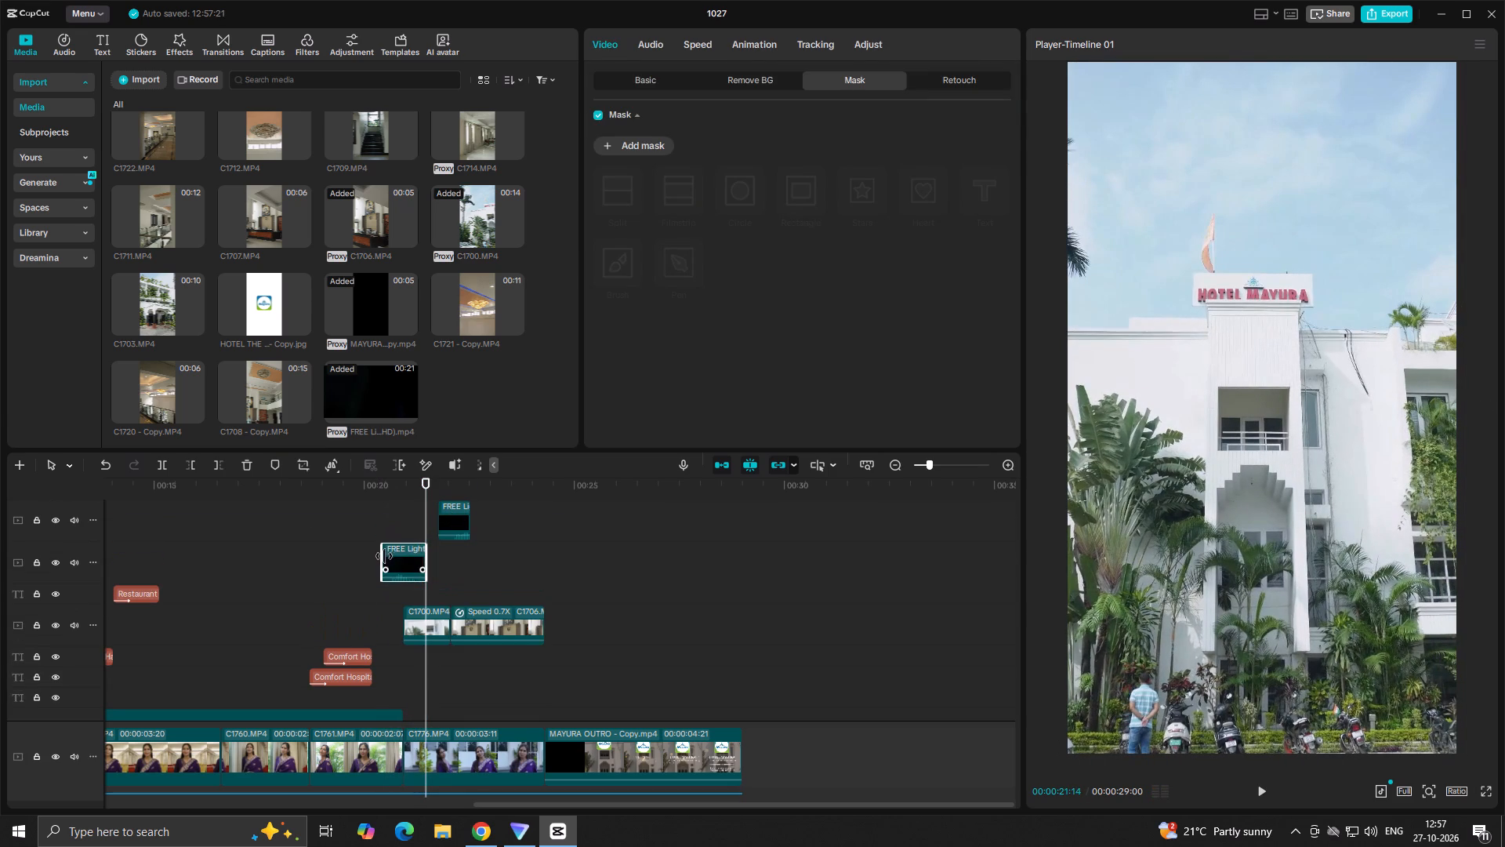
left_click(359, 566)
key("space")
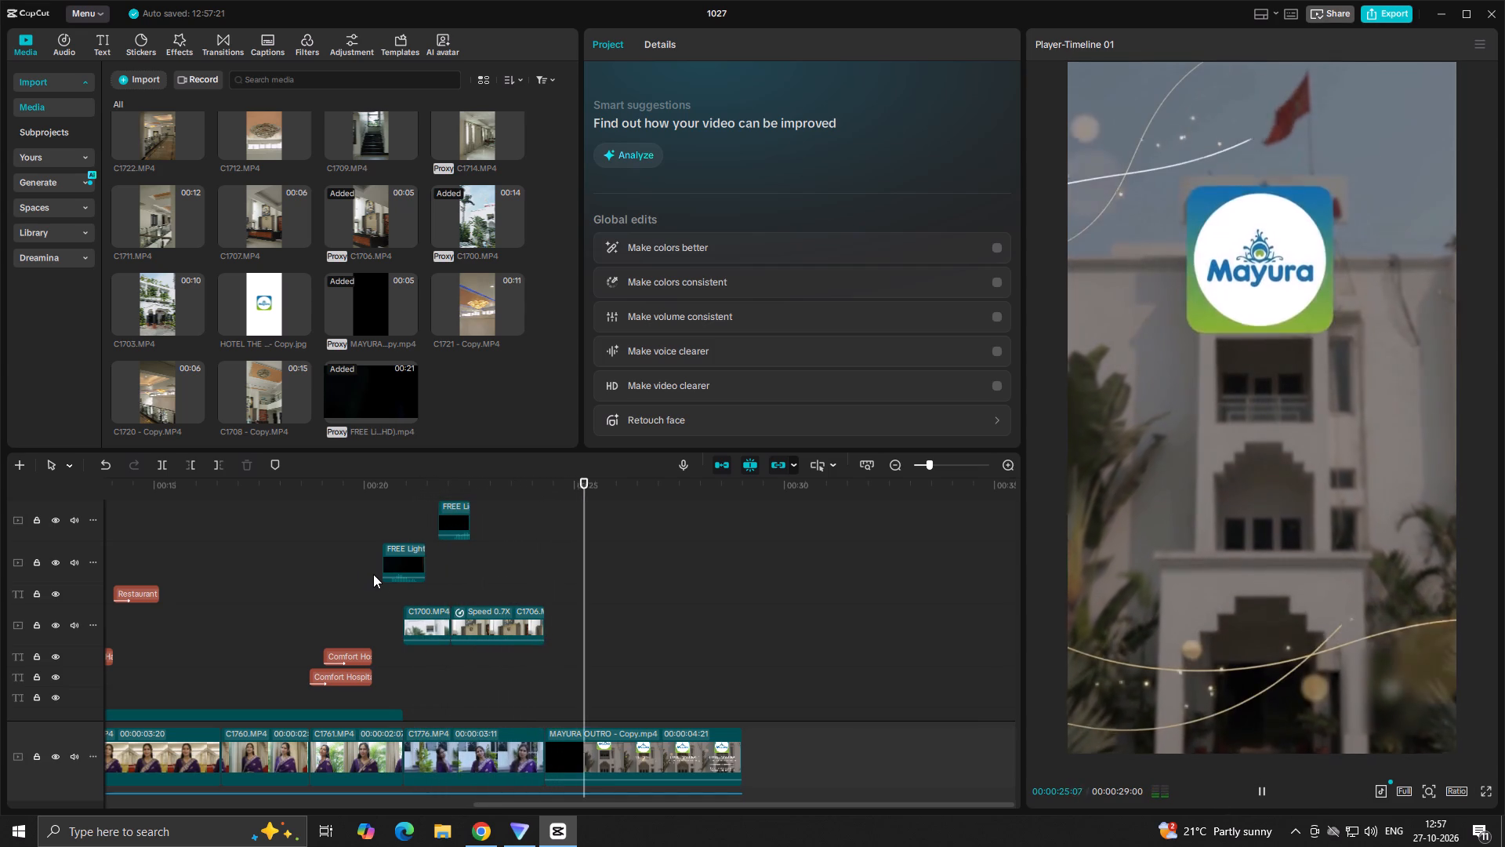
key("space")
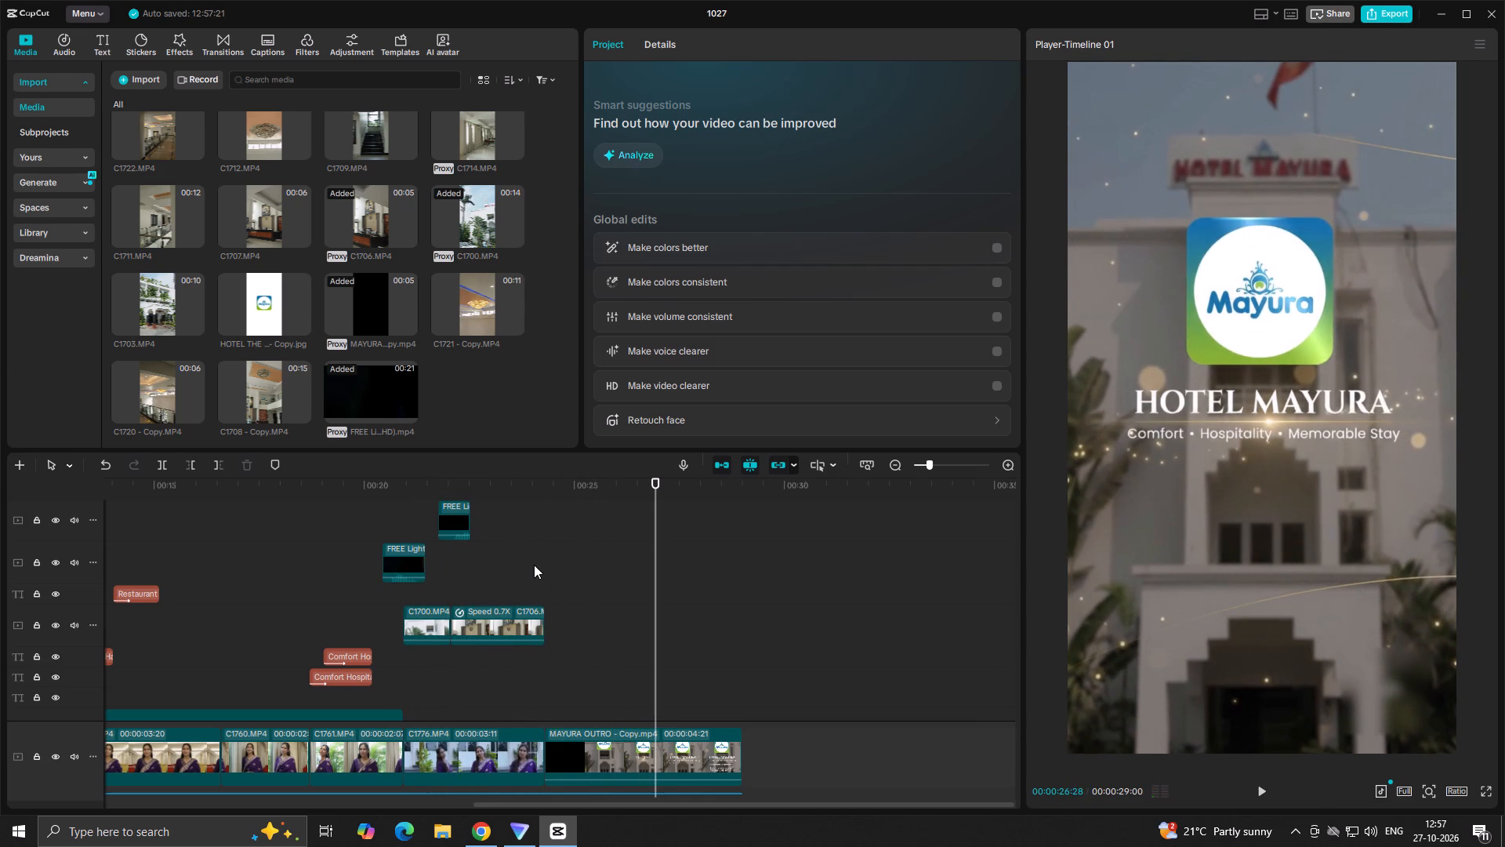
Play back the video's opening, and check the transition from the Comfort Hospitality title into the closing footage.
left_click(532, 562)
left_click_drag(532, 562, 0, 634)
key("space")
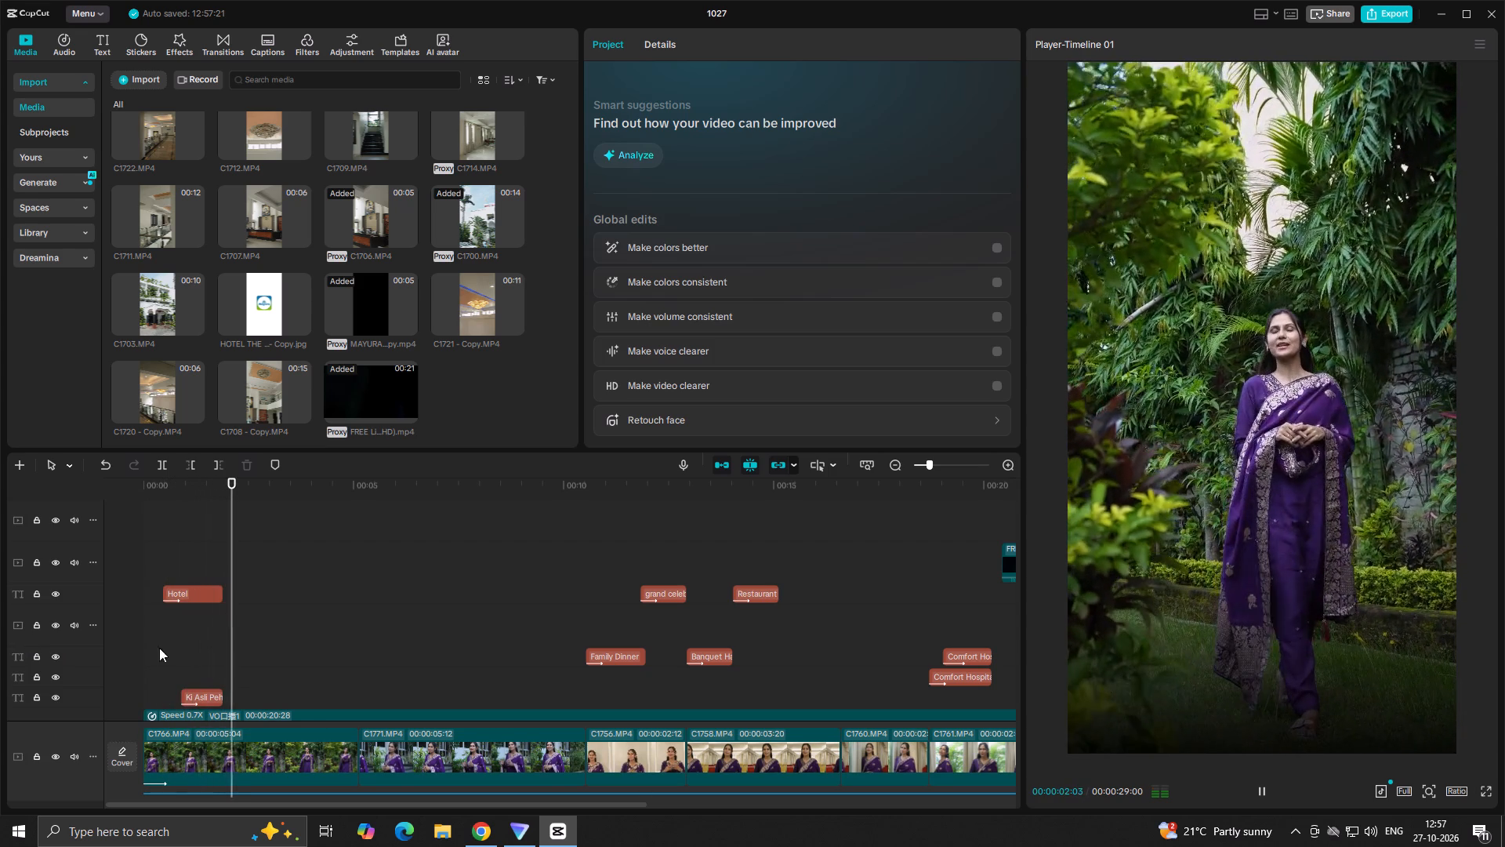
key("space")
left_click(260, 638)
left_click_drag(260, 638, 0, 691)
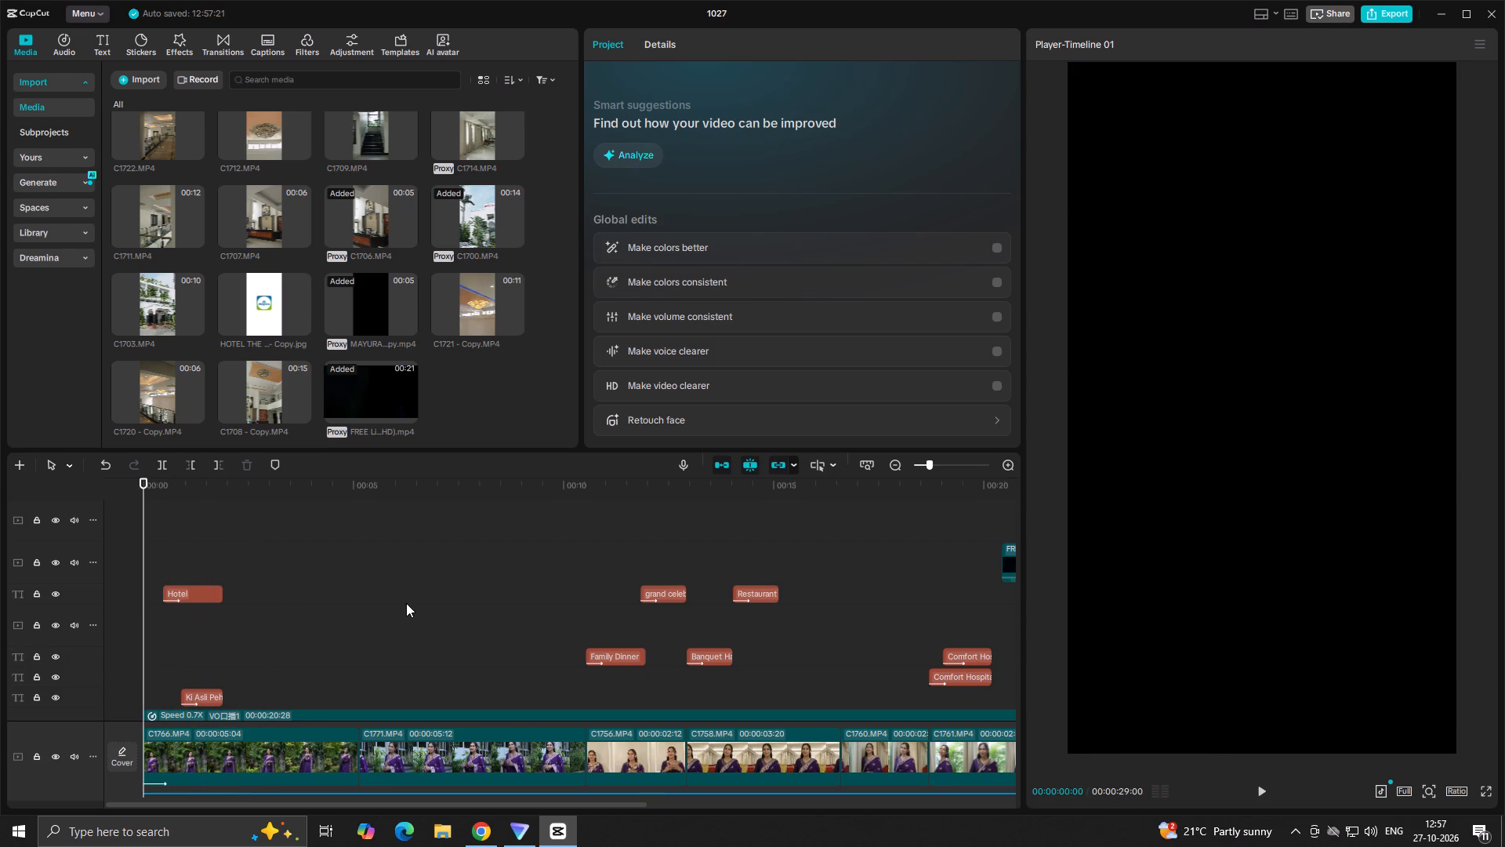
left_click(406, 603)
left_click_drag(406, 603, 1352, 578)
left_click(536, 514)
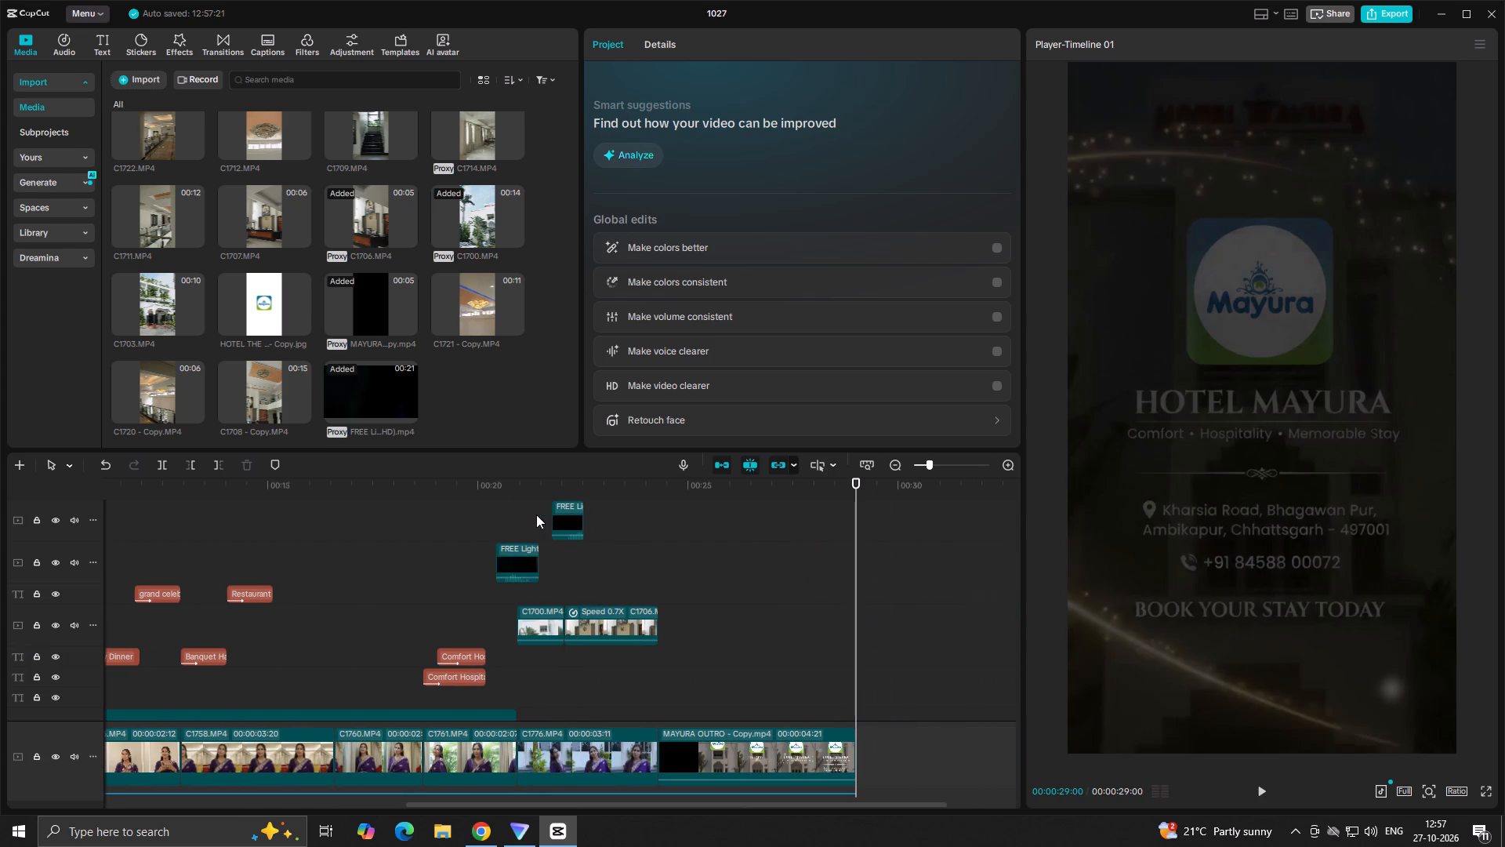
key("space")
key("space")
left_click(459, 522)
key("space")
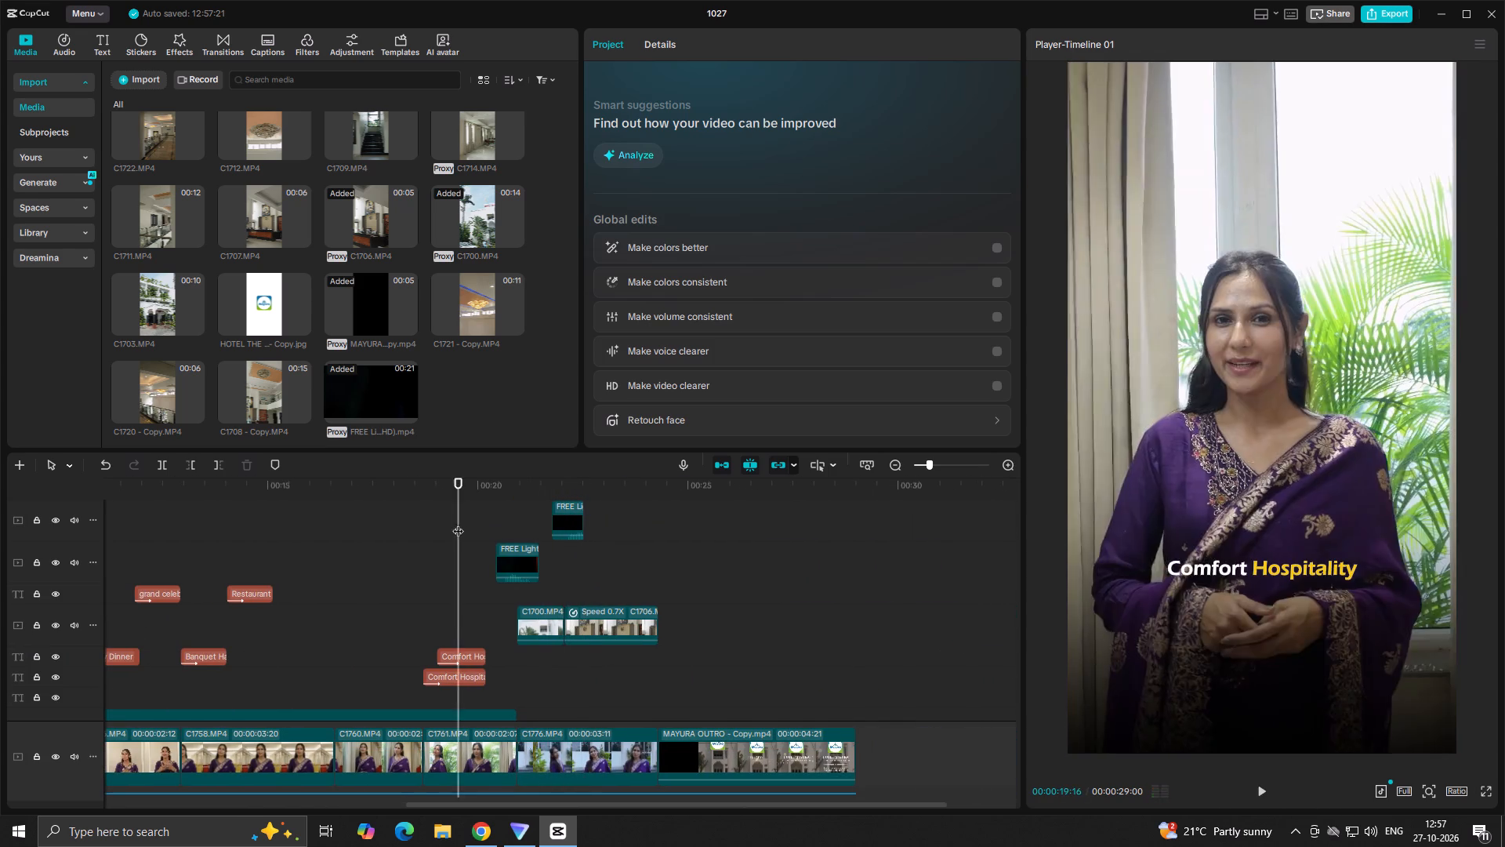
key("space")
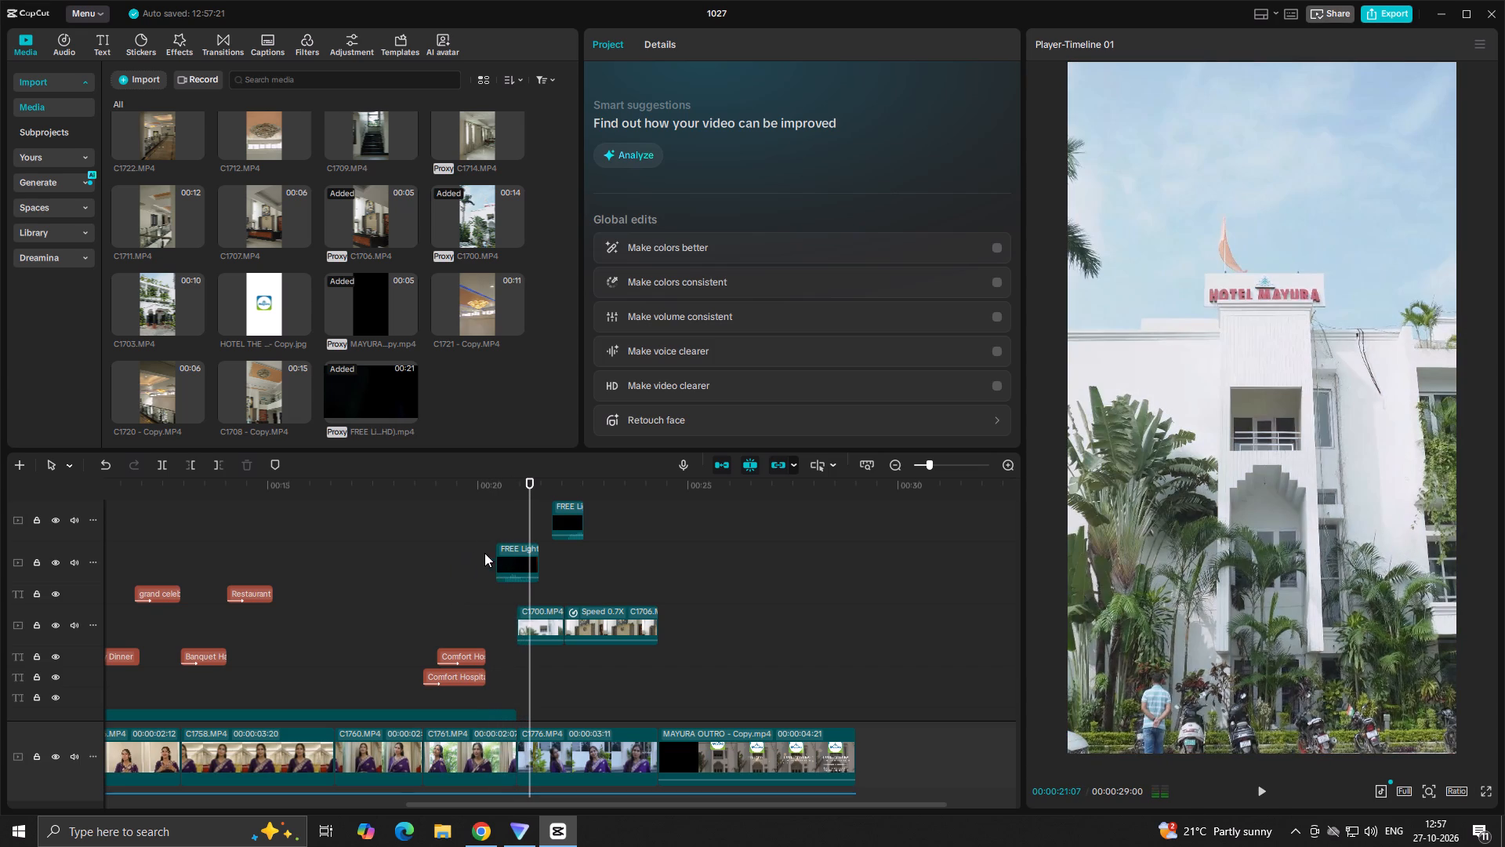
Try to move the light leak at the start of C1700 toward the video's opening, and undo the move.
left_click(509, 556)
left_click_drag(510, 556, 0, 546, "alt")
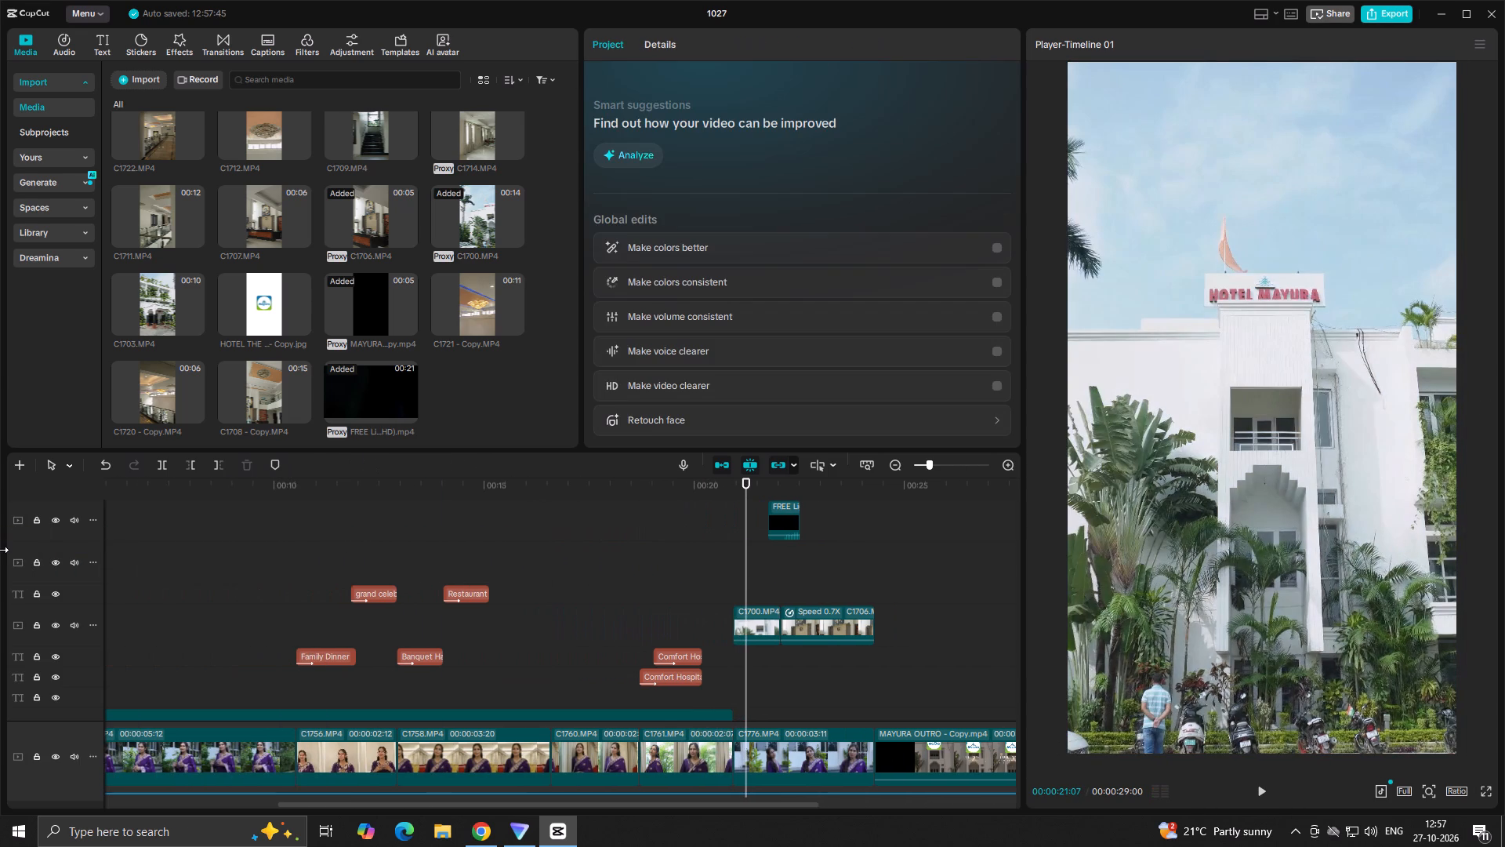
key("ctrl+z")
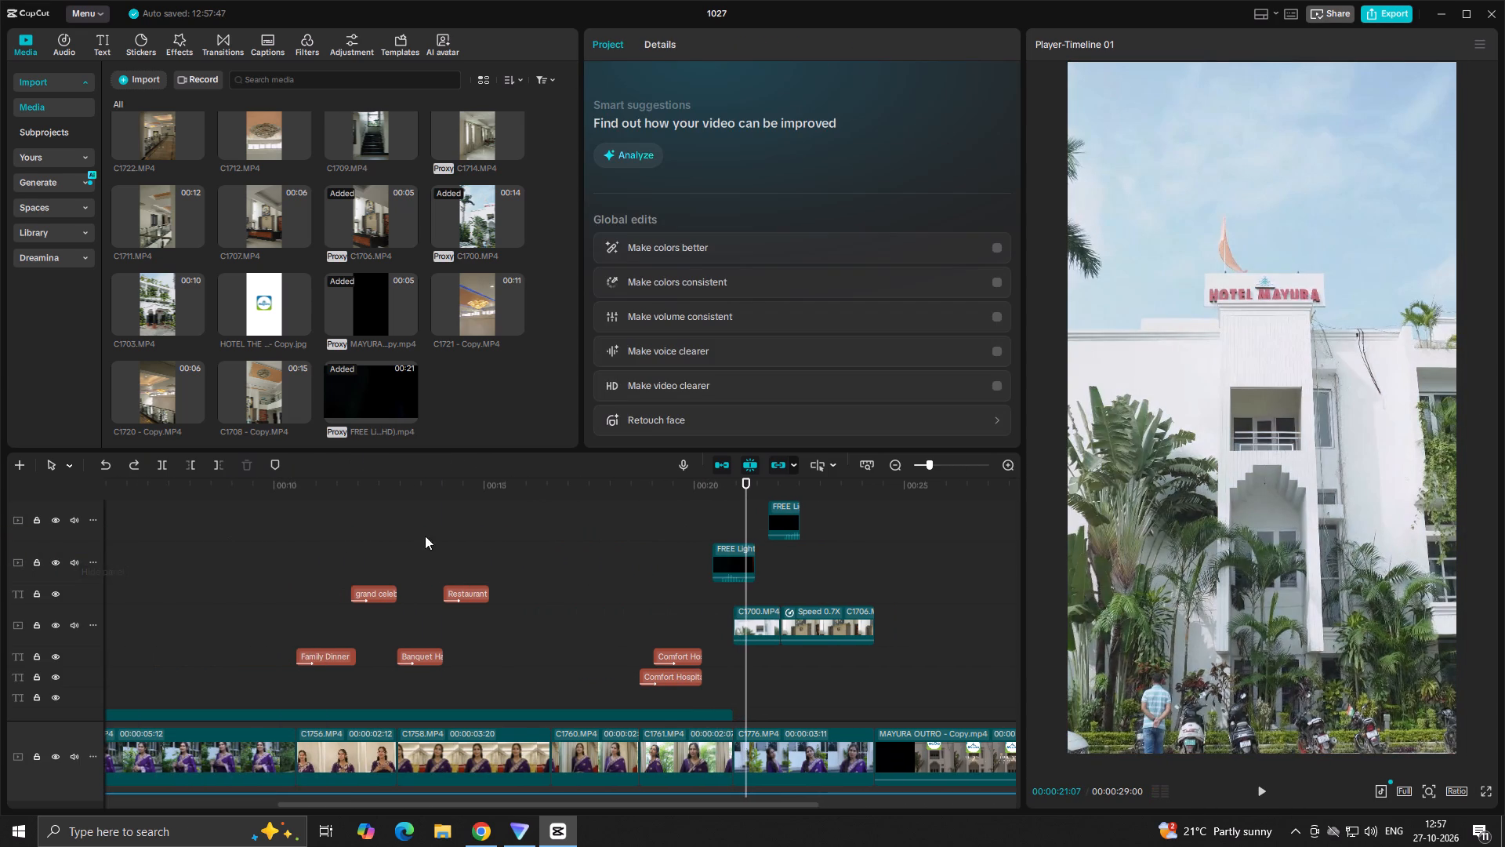
Duplicate the light leak at the start of C1700 to the beginning of the video at 00:00:00:00, and play back the opening.
left_click(738, 551)
left_click_drag(738, 551, 734, 551, "alt")
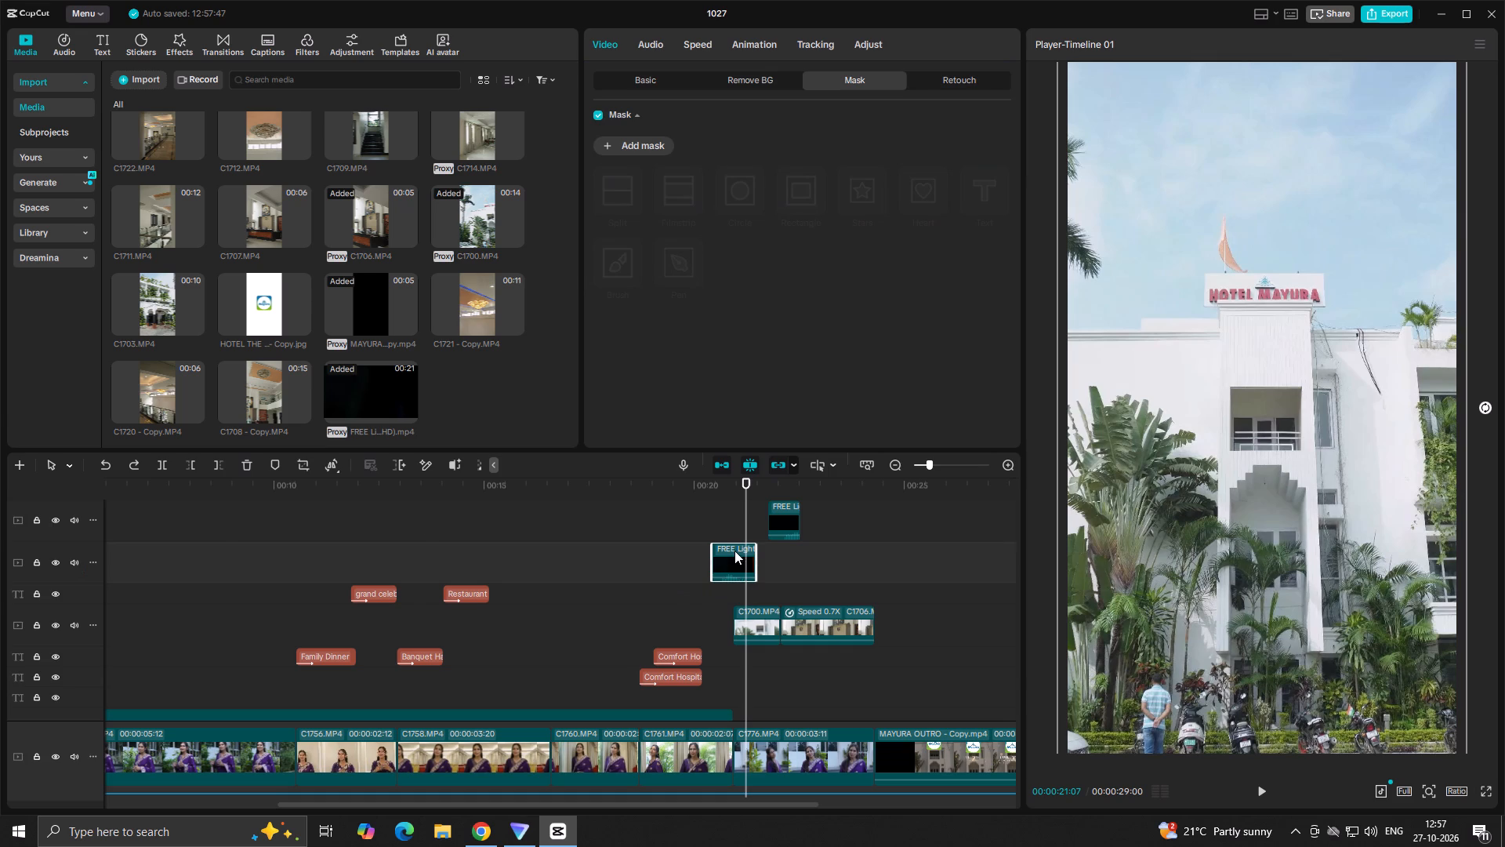
left_click_drag(734, 551, 0, 588, "alt")
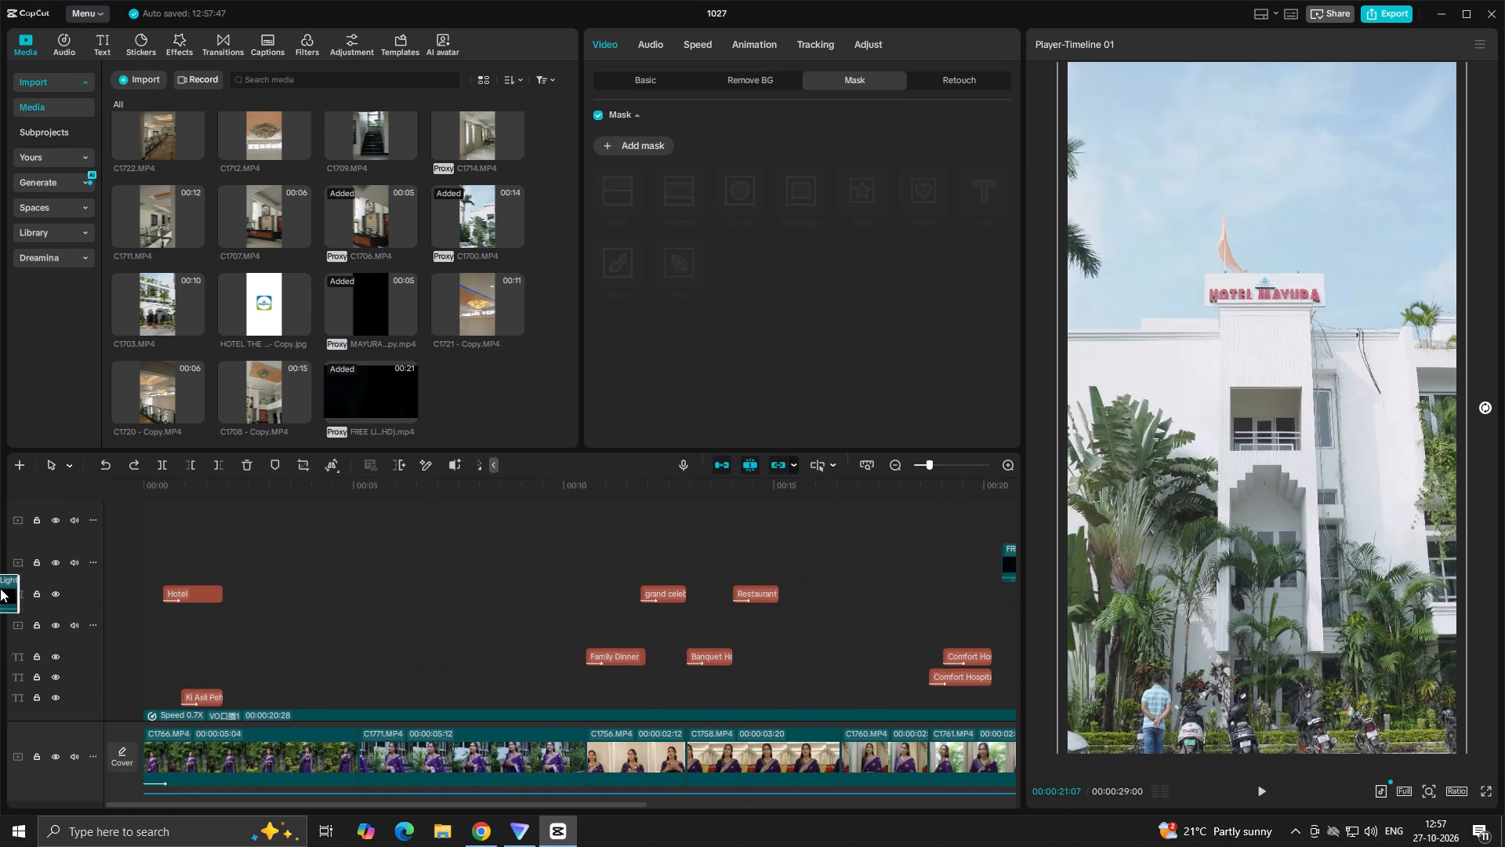
left_click_drag(0, 588, 182, 538, "alt")
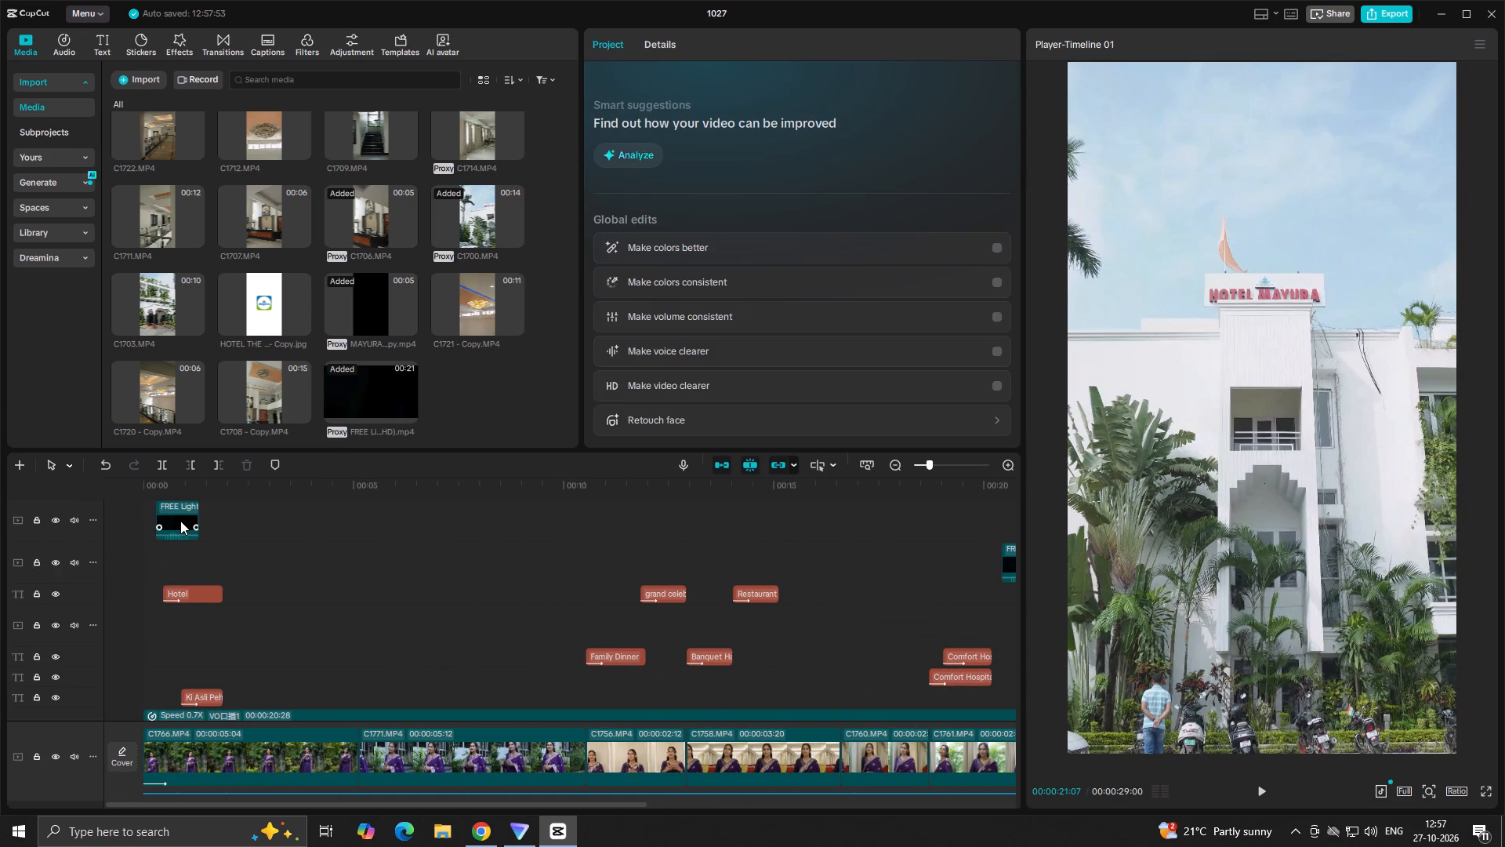
left_click_drag(180, 521, 136, 571)
left_click(170, 513)
left_click_drag(170, 513, 73, 531)
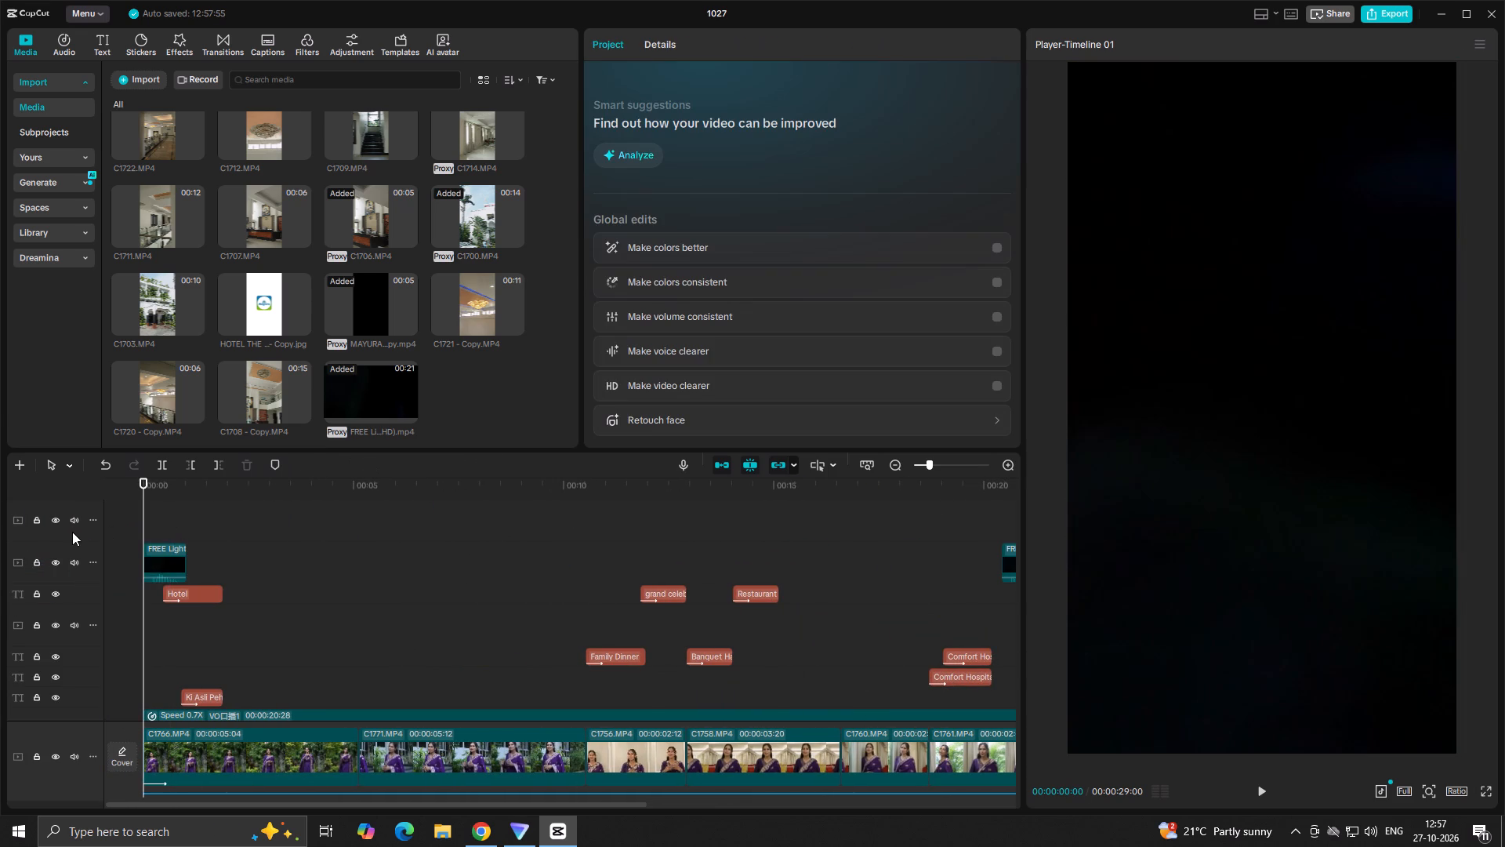
key("space")
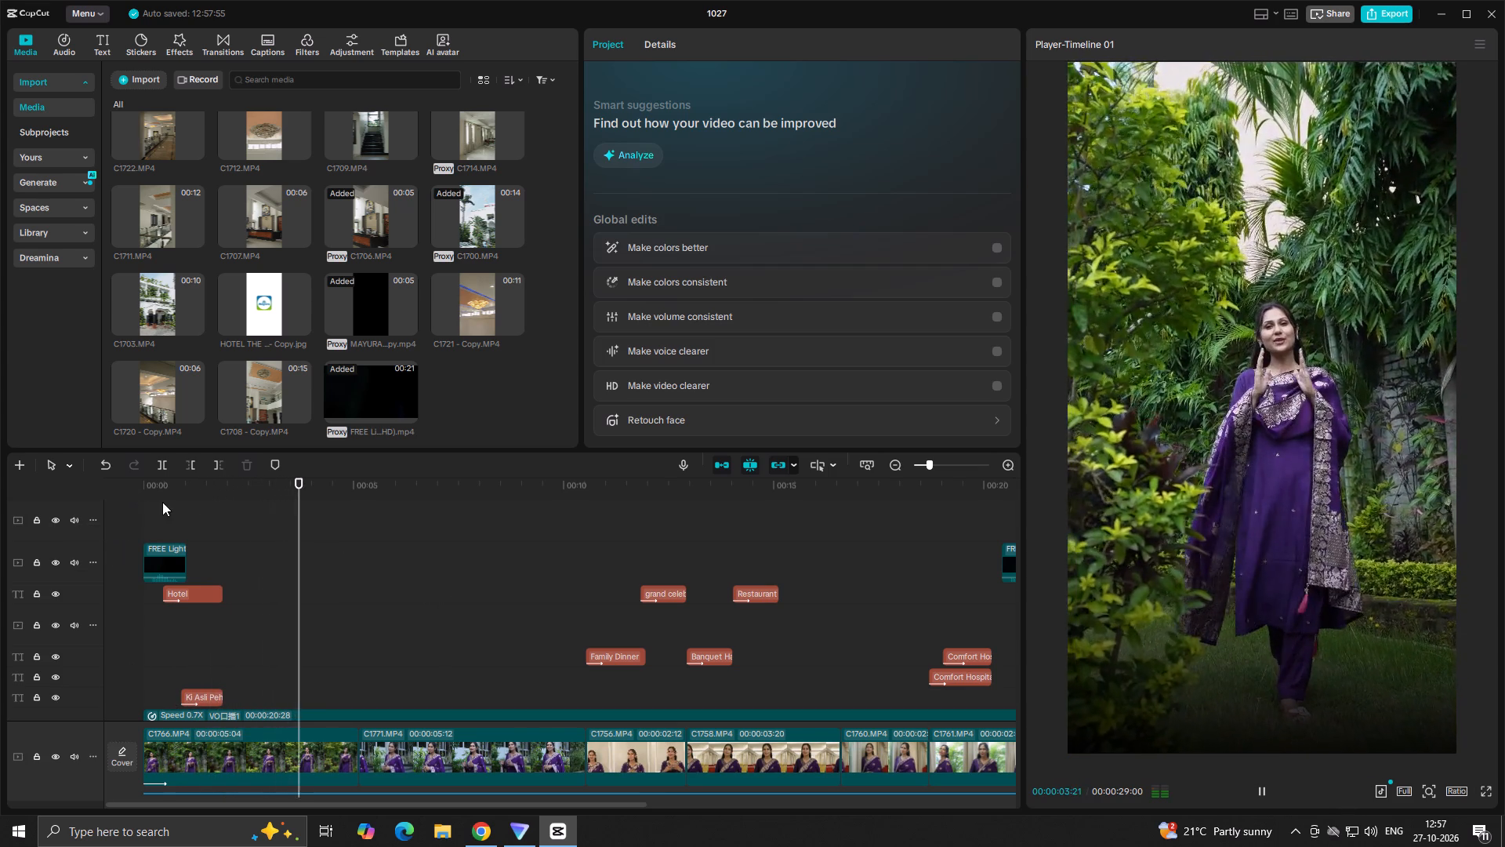
Change the Ki Asli Pehchan title's font to Oranienbaum-Rg and scale the title down slightly beneath HOTEL.
left_click(162, 501)
left_click(198, 529)
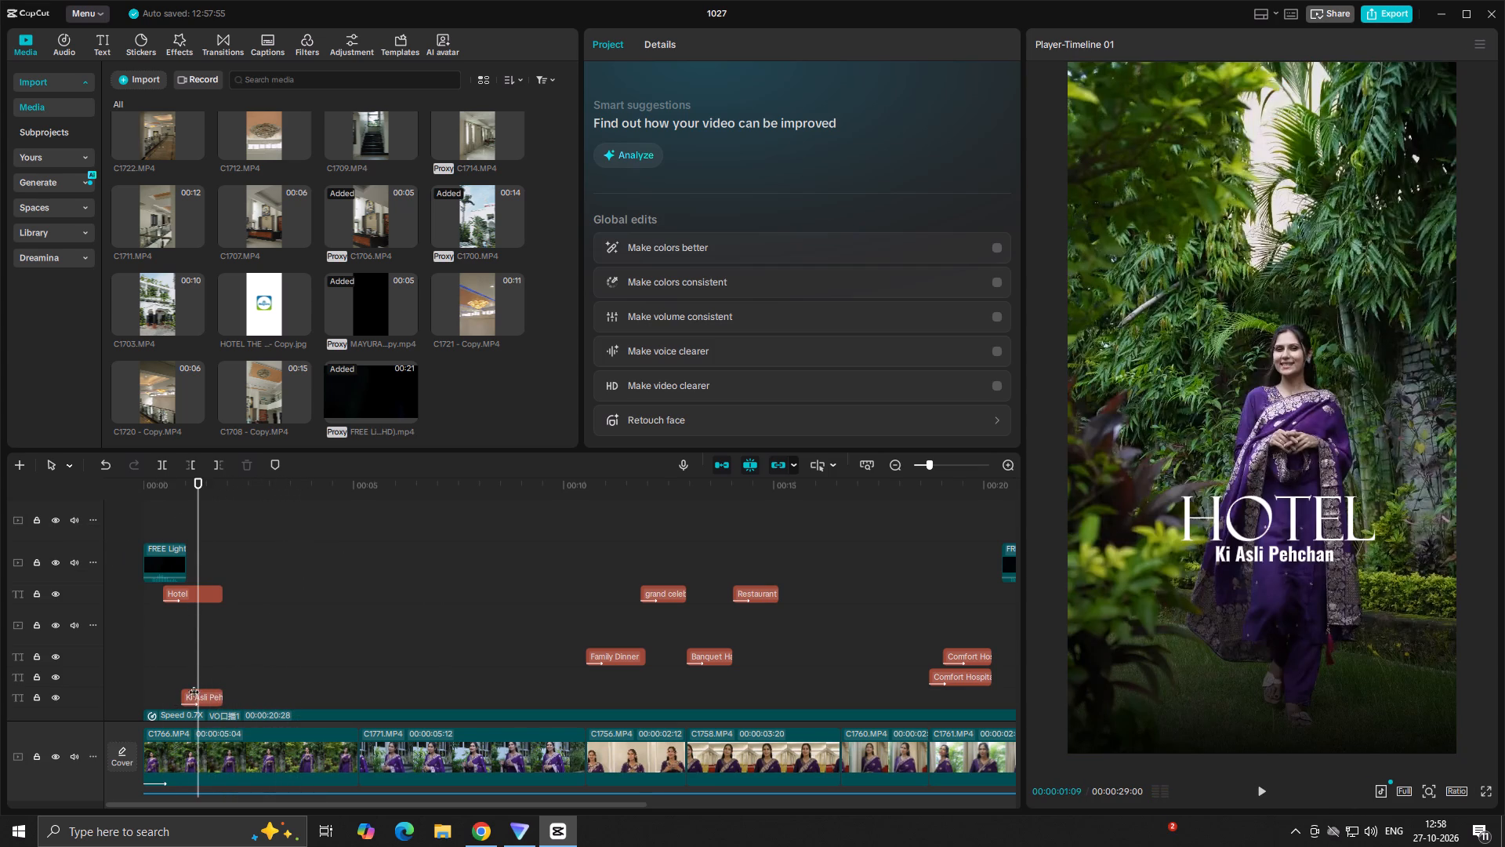
left_click(198, 700)
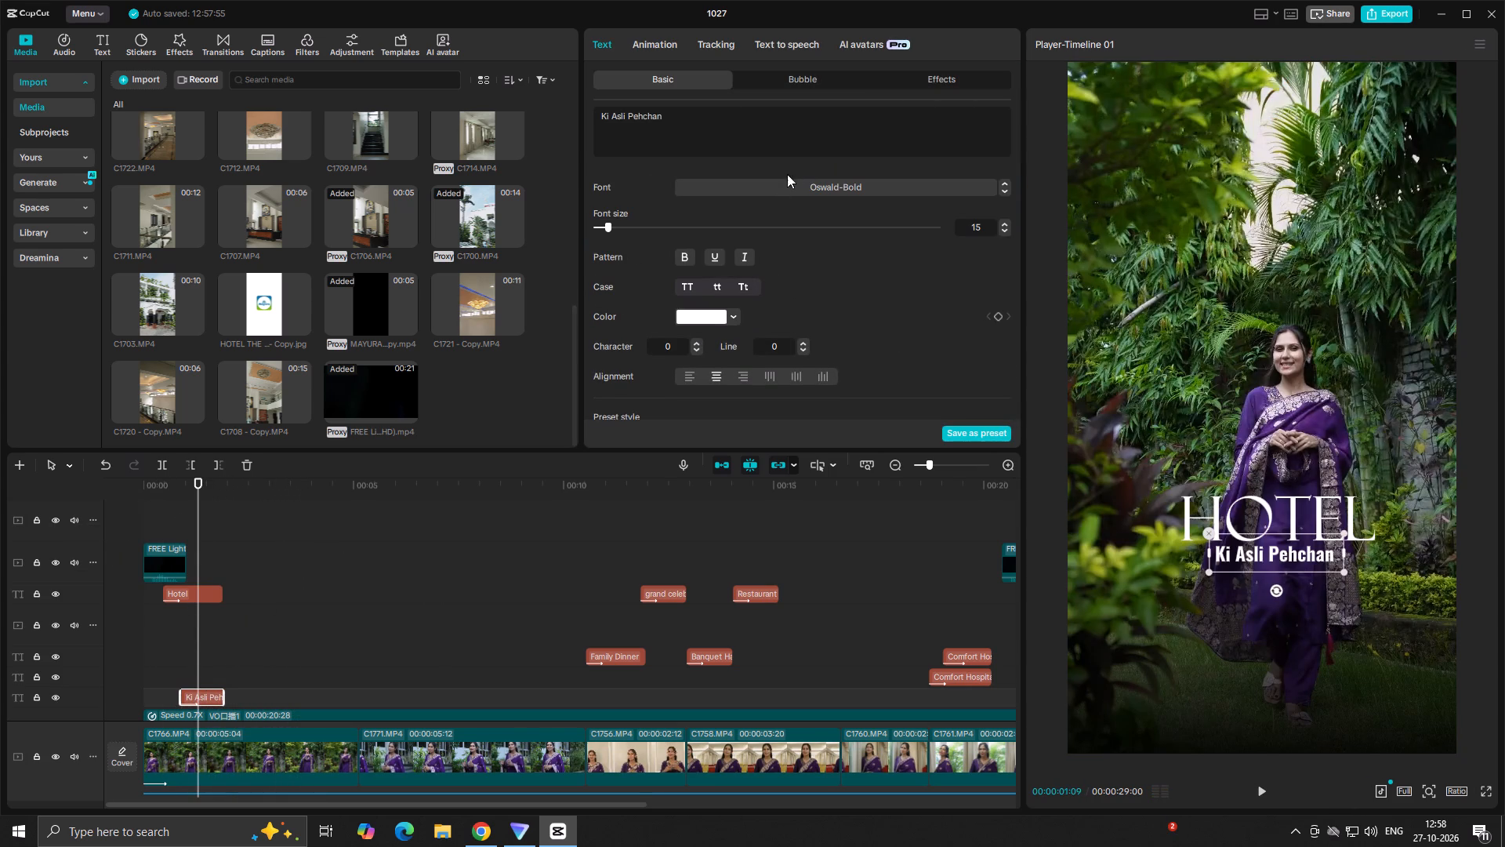
left_click(809, 187)
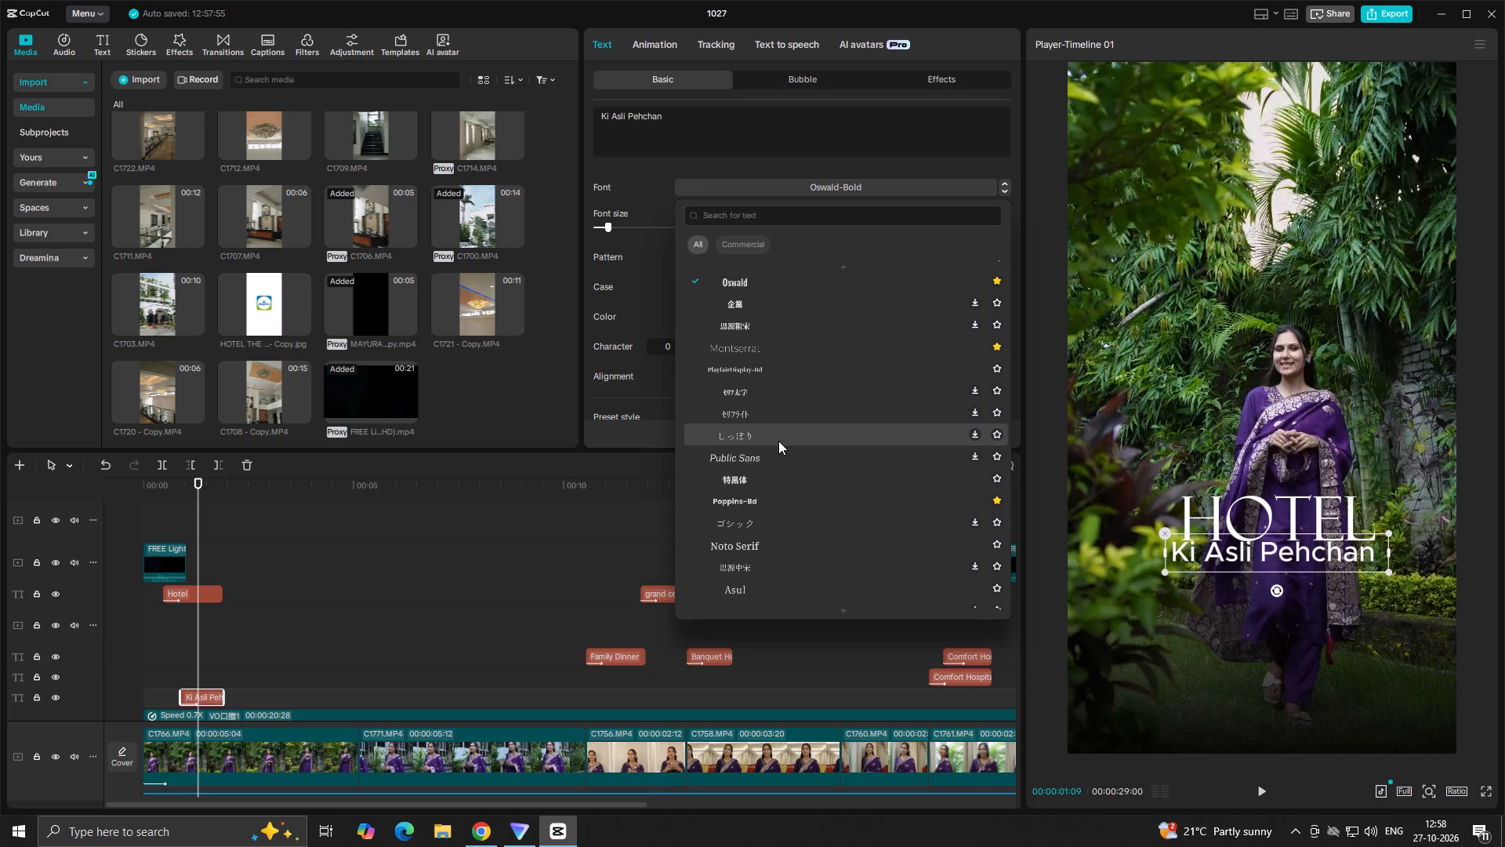
scroll(827, 525, "down", 2)
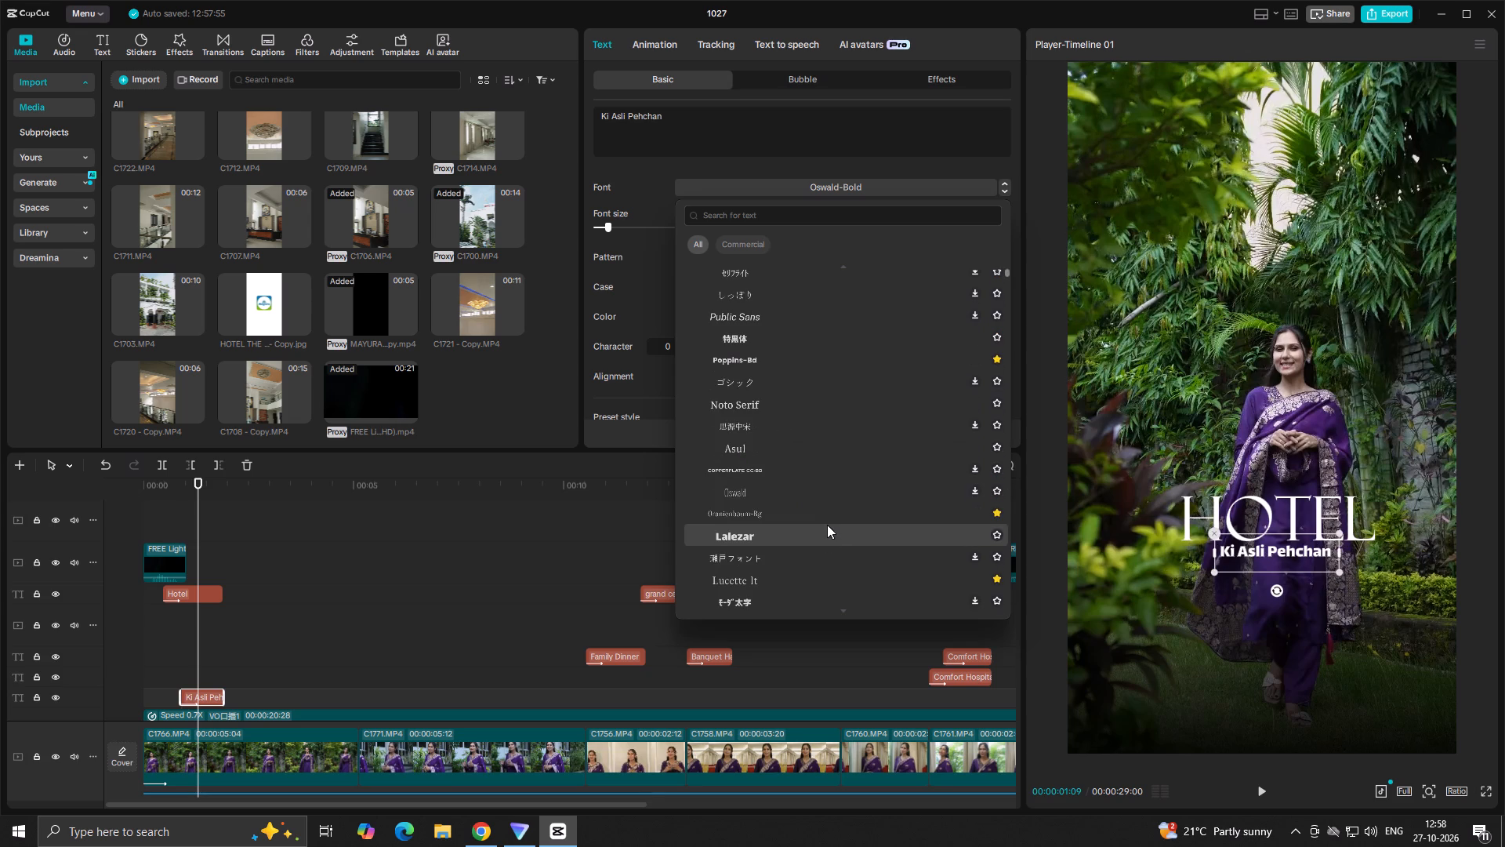
scroll(822, 534, "down", 1)
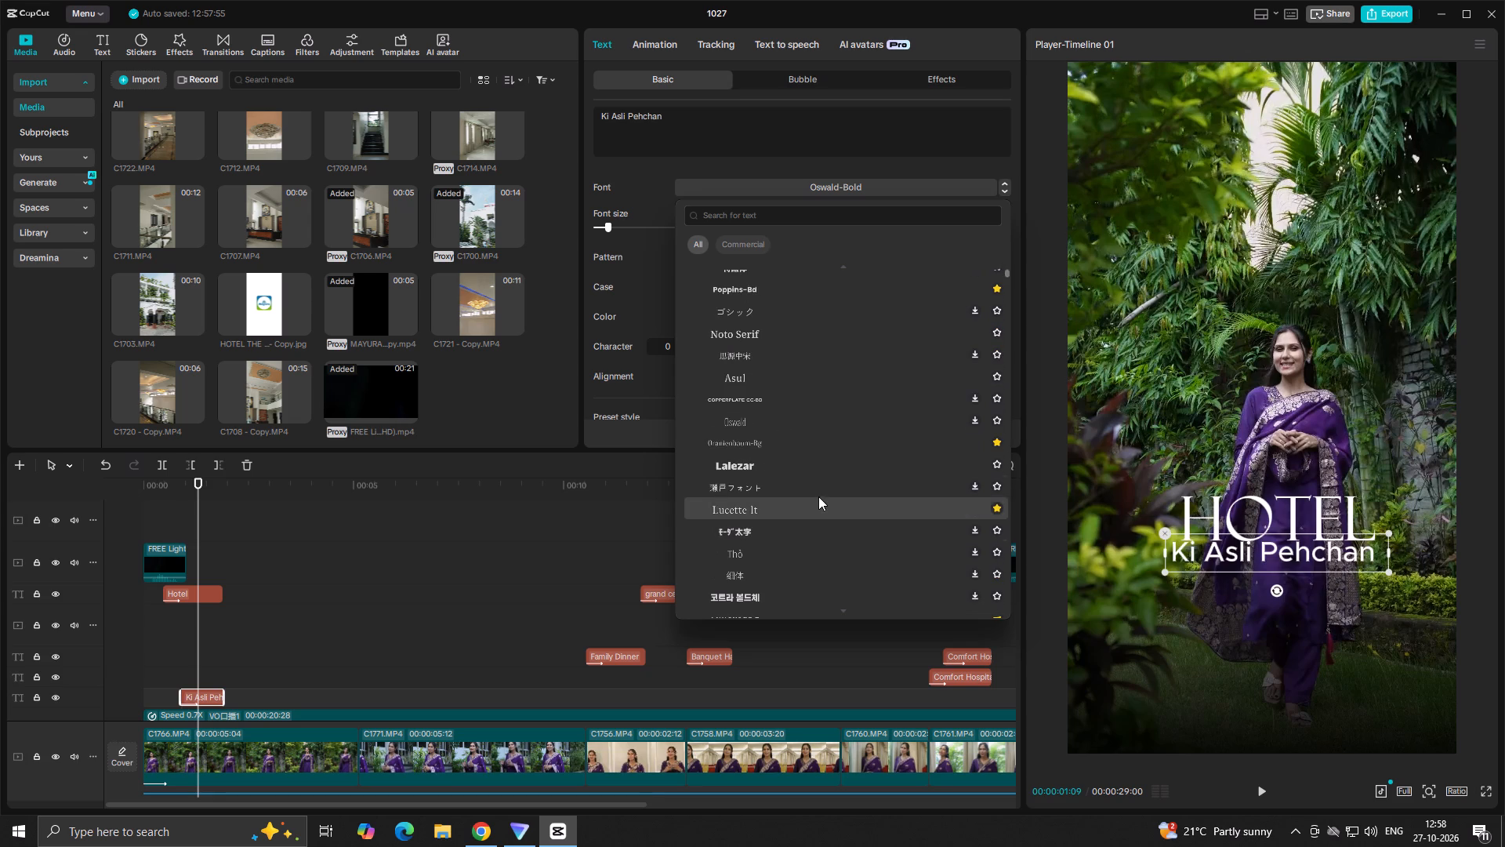
left_click(818, 448)
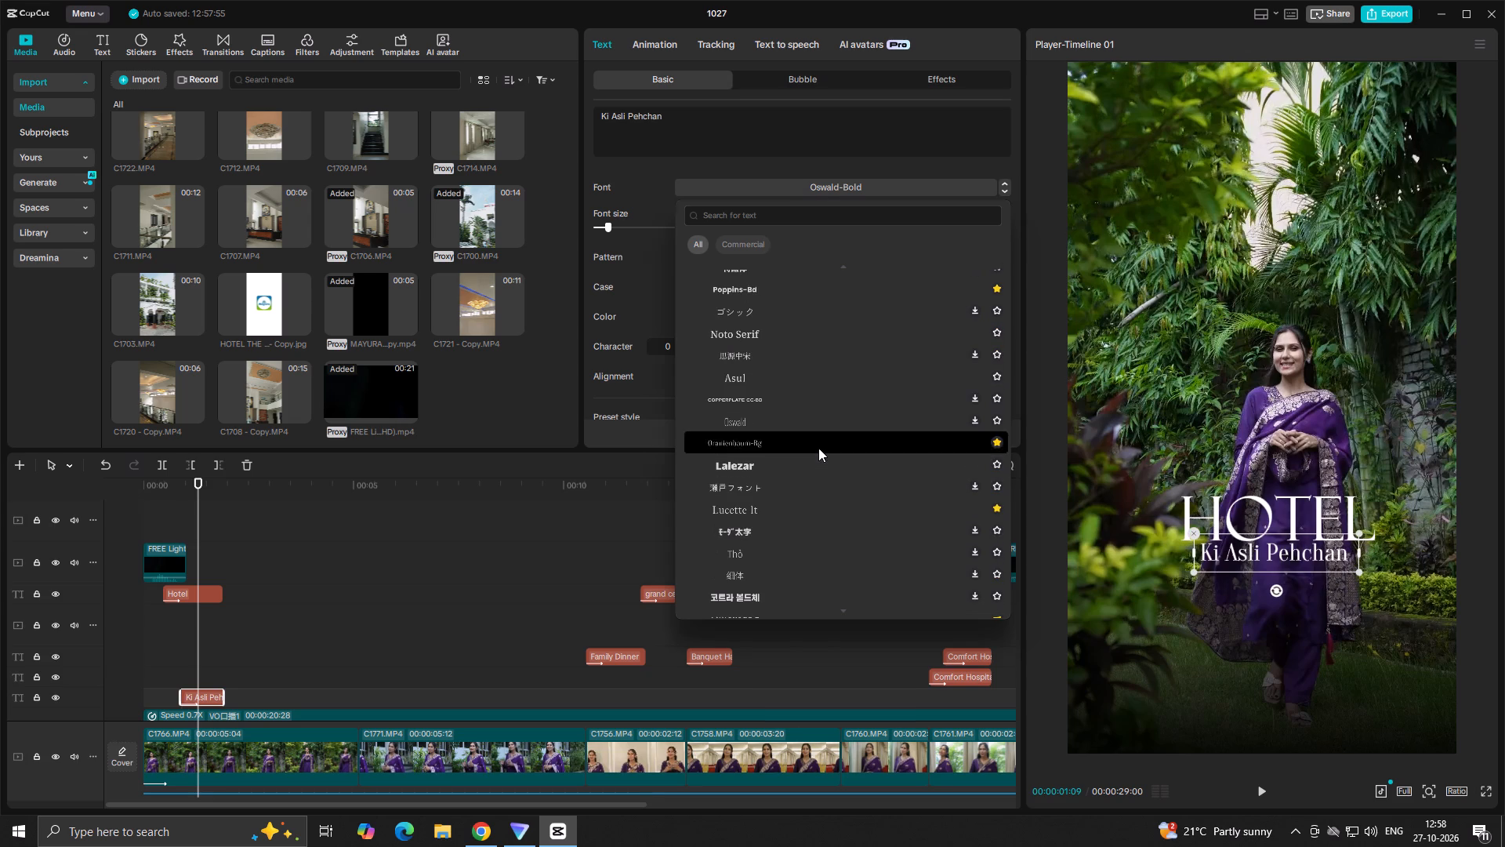
left_click_drag(1195, 576, 1214, 562)
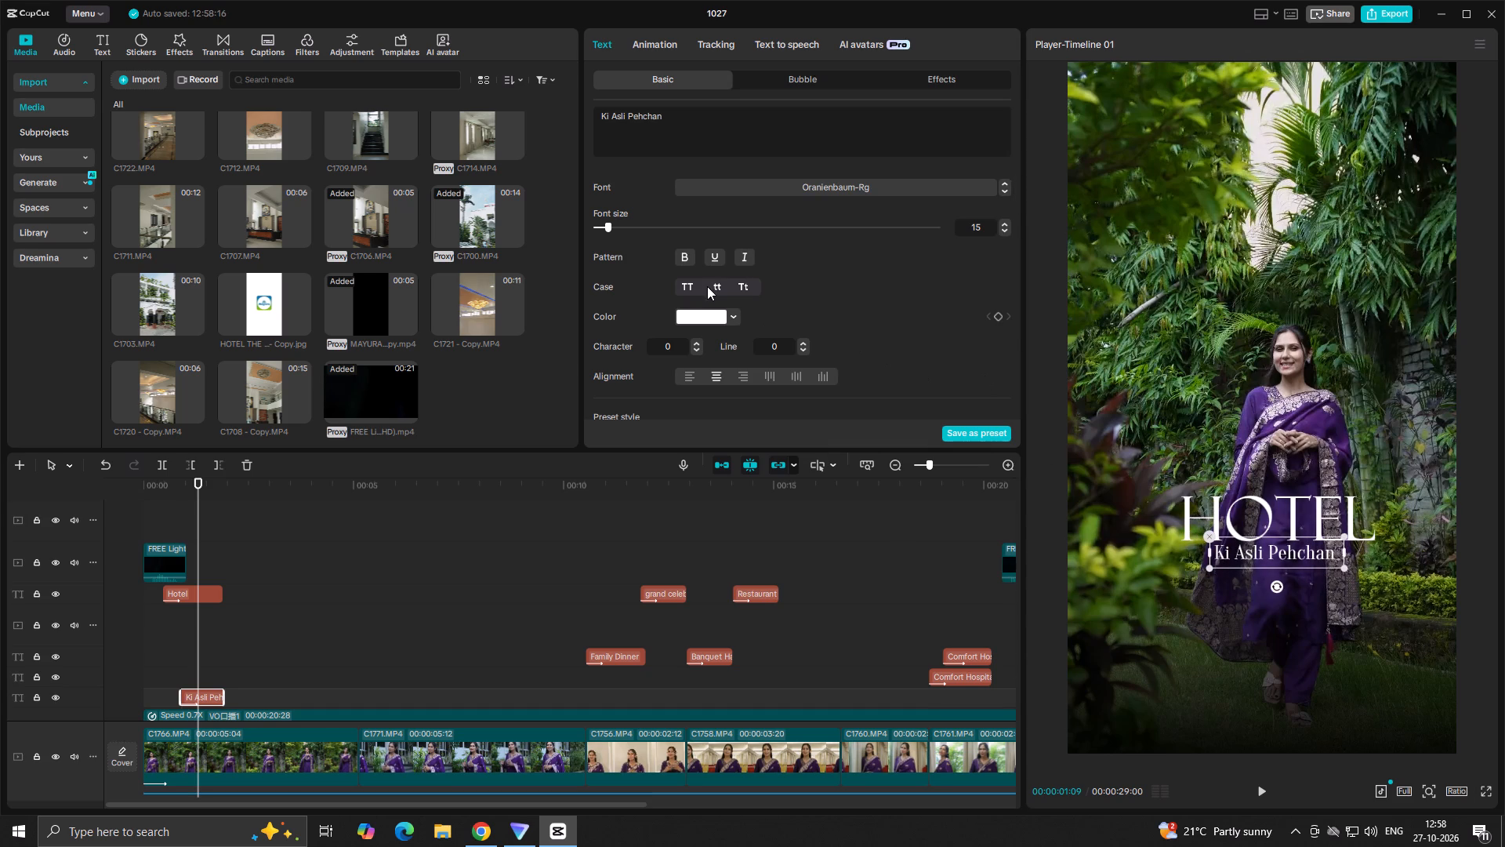
Colour the Ki Asli Pehchan title yellow, FFCC00.
left_click(700, 311)
left_click_drag(755, 391, 887, 310)
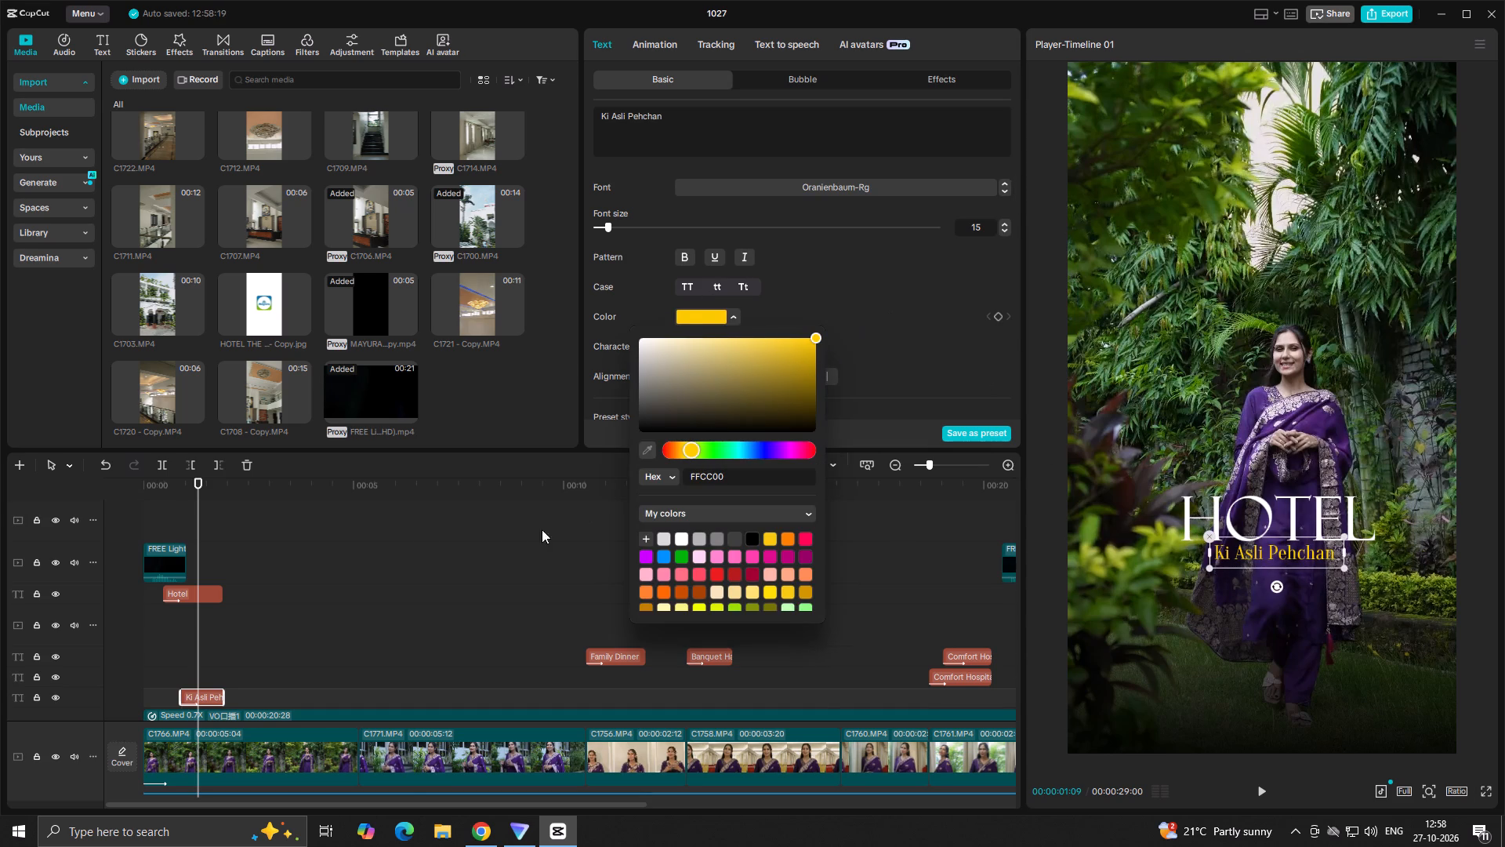
Play back the opening to check the light leak, the restyled title, and the cut from C1766 to C1771.
left_click(413, 544)
left_click_drag(412, 545, 0, 593)
key("space")
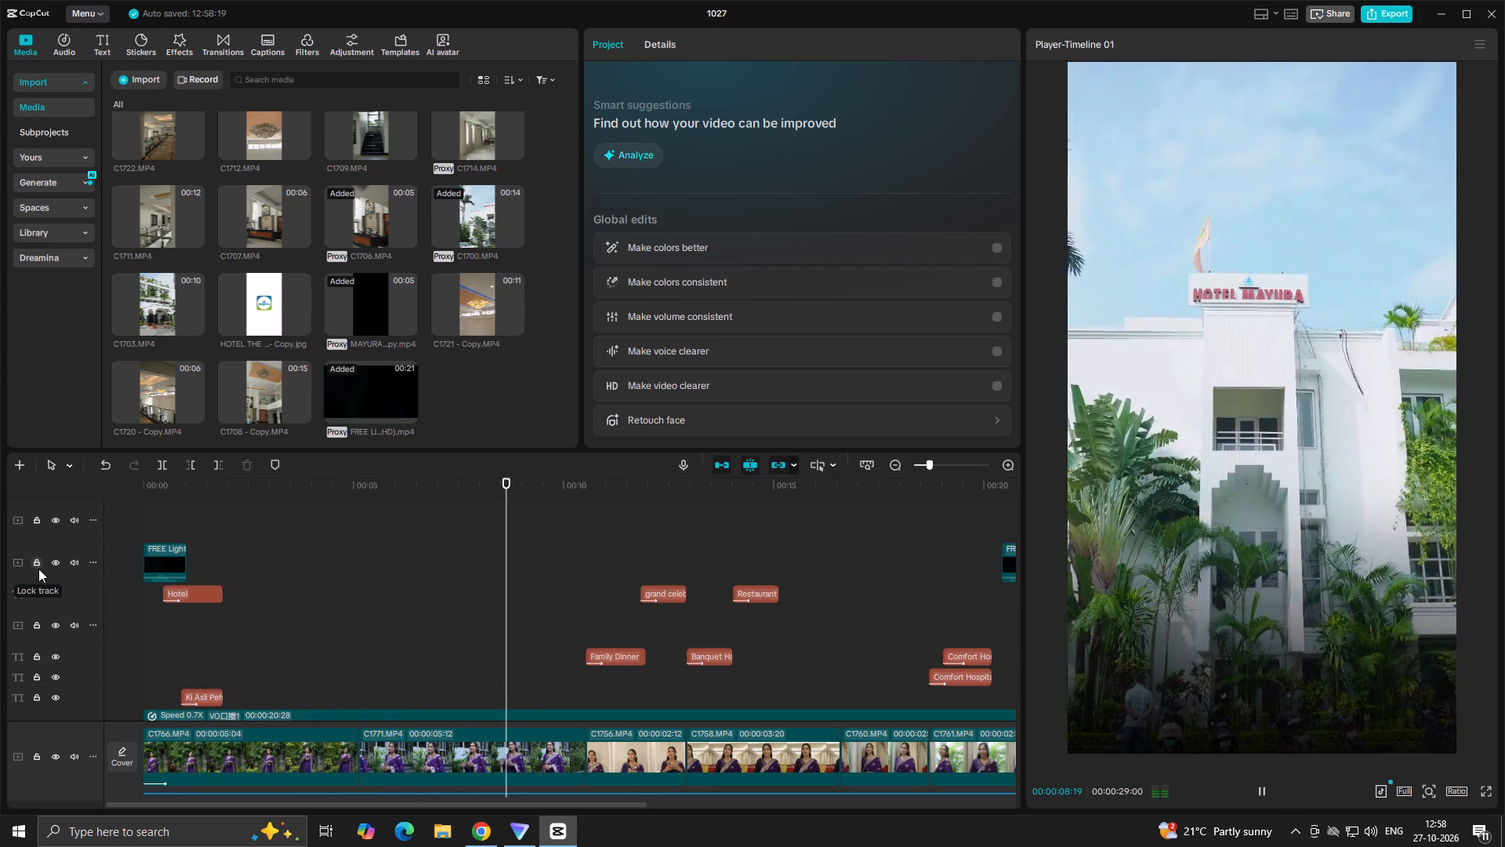
key("space")
scroll(485, 607, "up", 8)
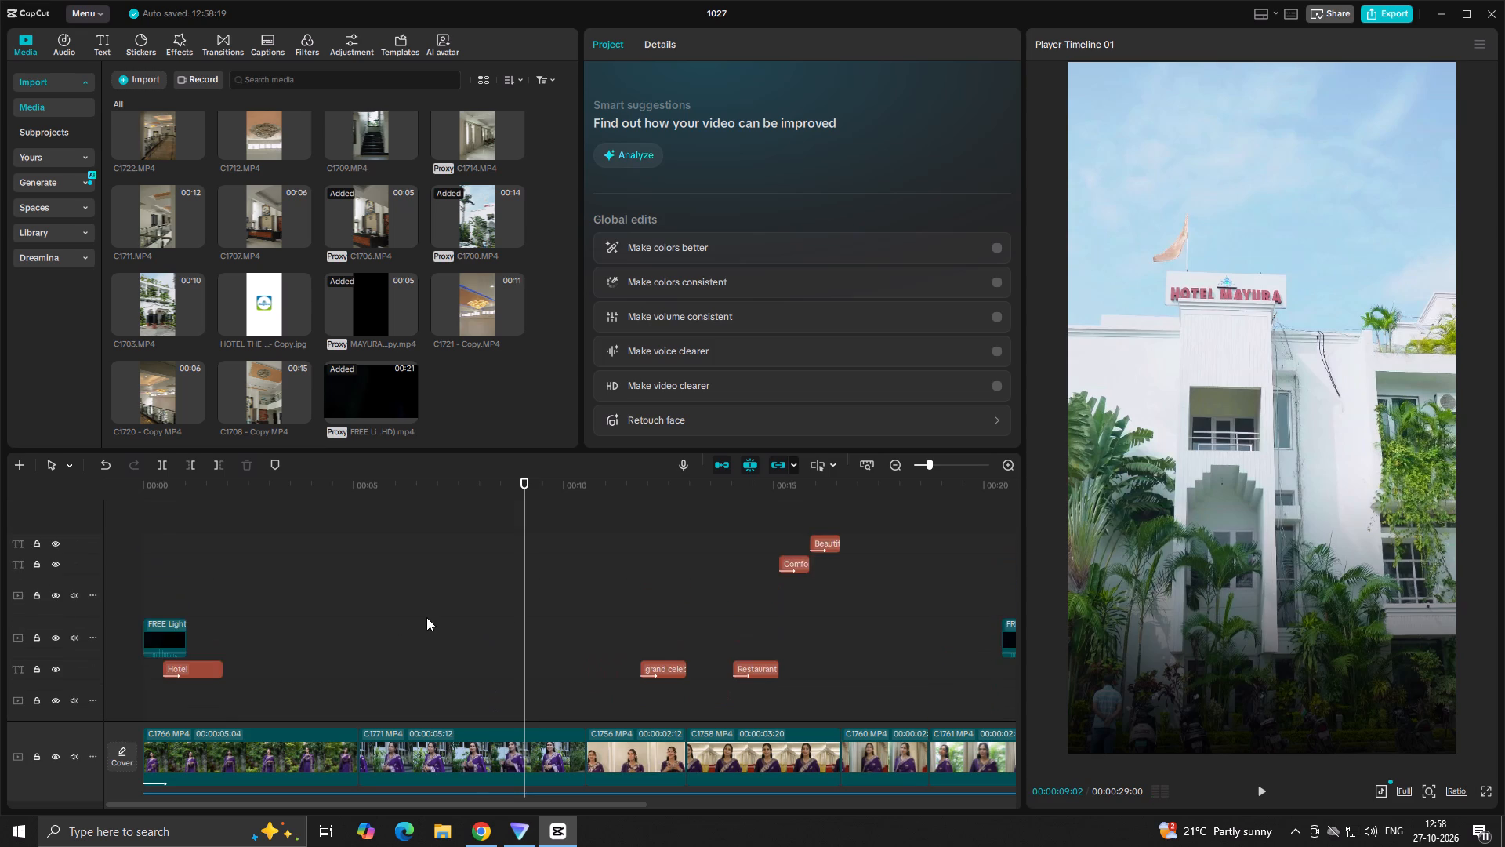
scroll(413, 615, "down", 5)
scroll(209, 605, "down", 3)
left_click(426, 569)
left_click_drag(426, 569, 0, 571)
scroll(263, 580, "up", 1)
key("space")
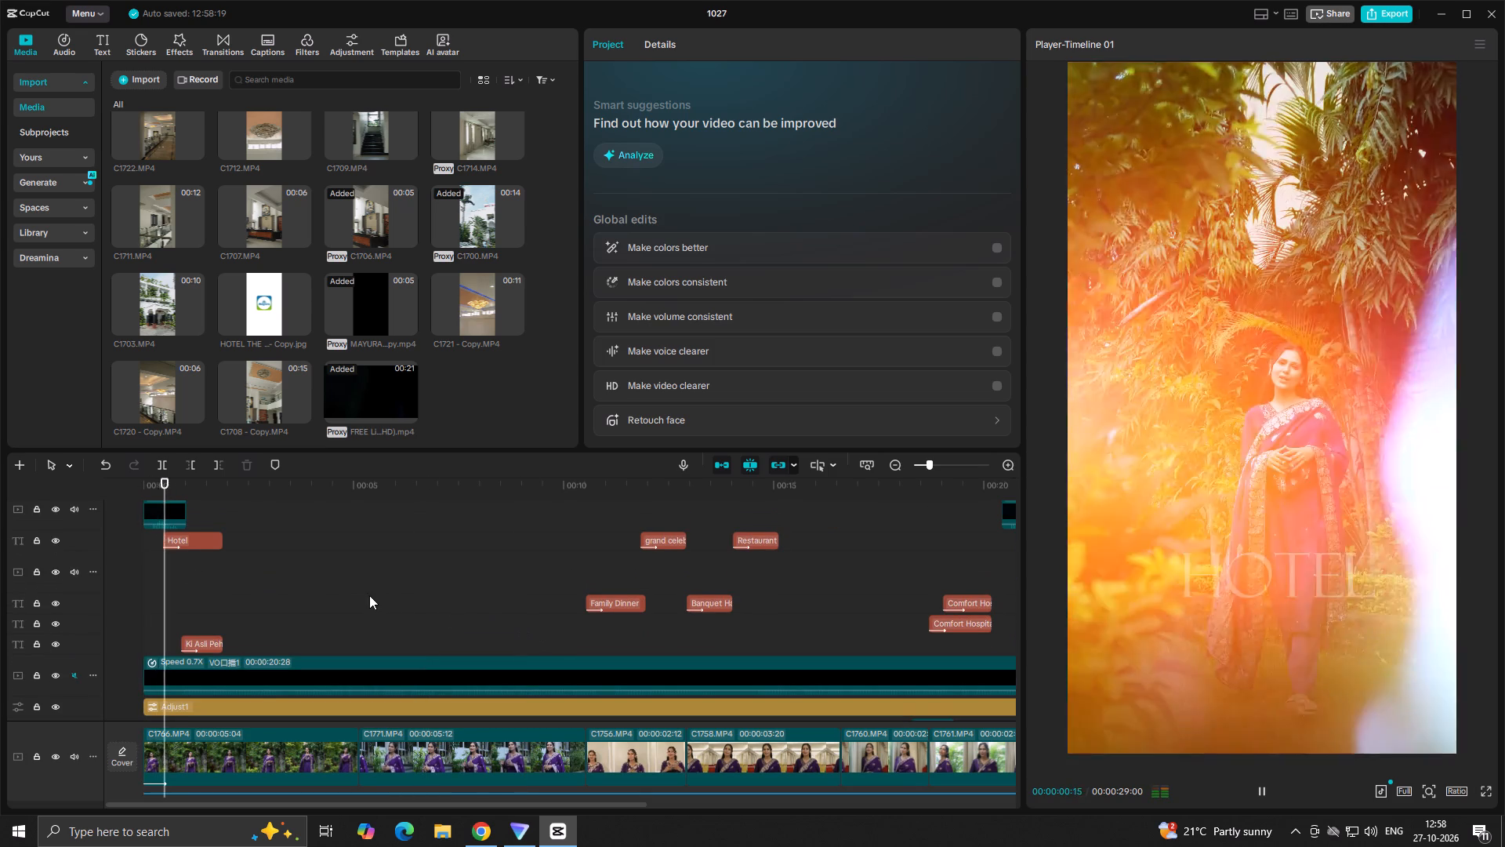
scroll(393, 579, "down", 12)
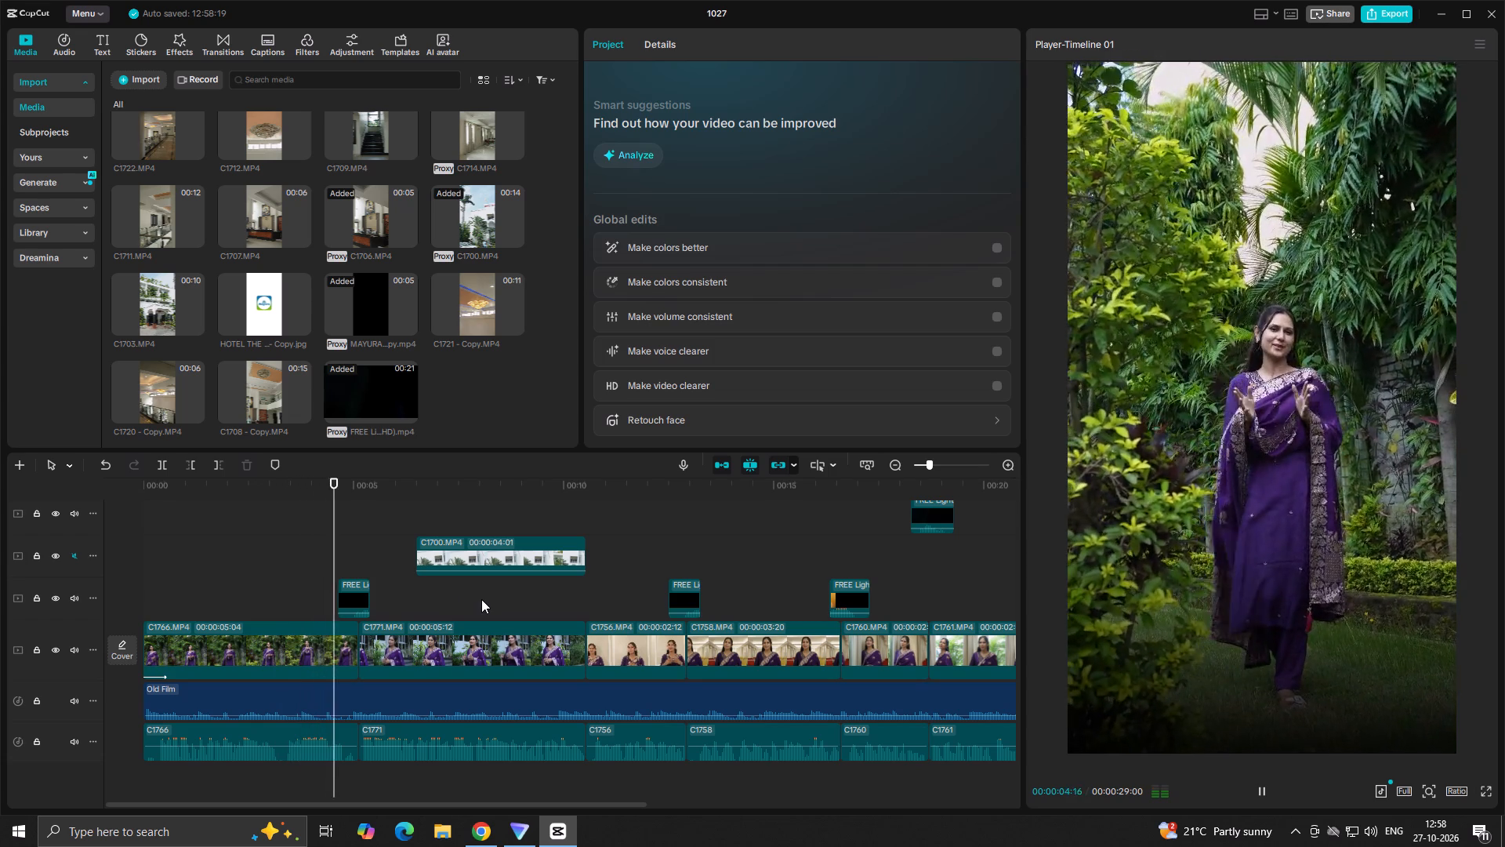
Duplicate the light leak from the C1756–C1758 cut to 00:00:06:02 over the start of the C1700 overlay, and play it back.
key("space")
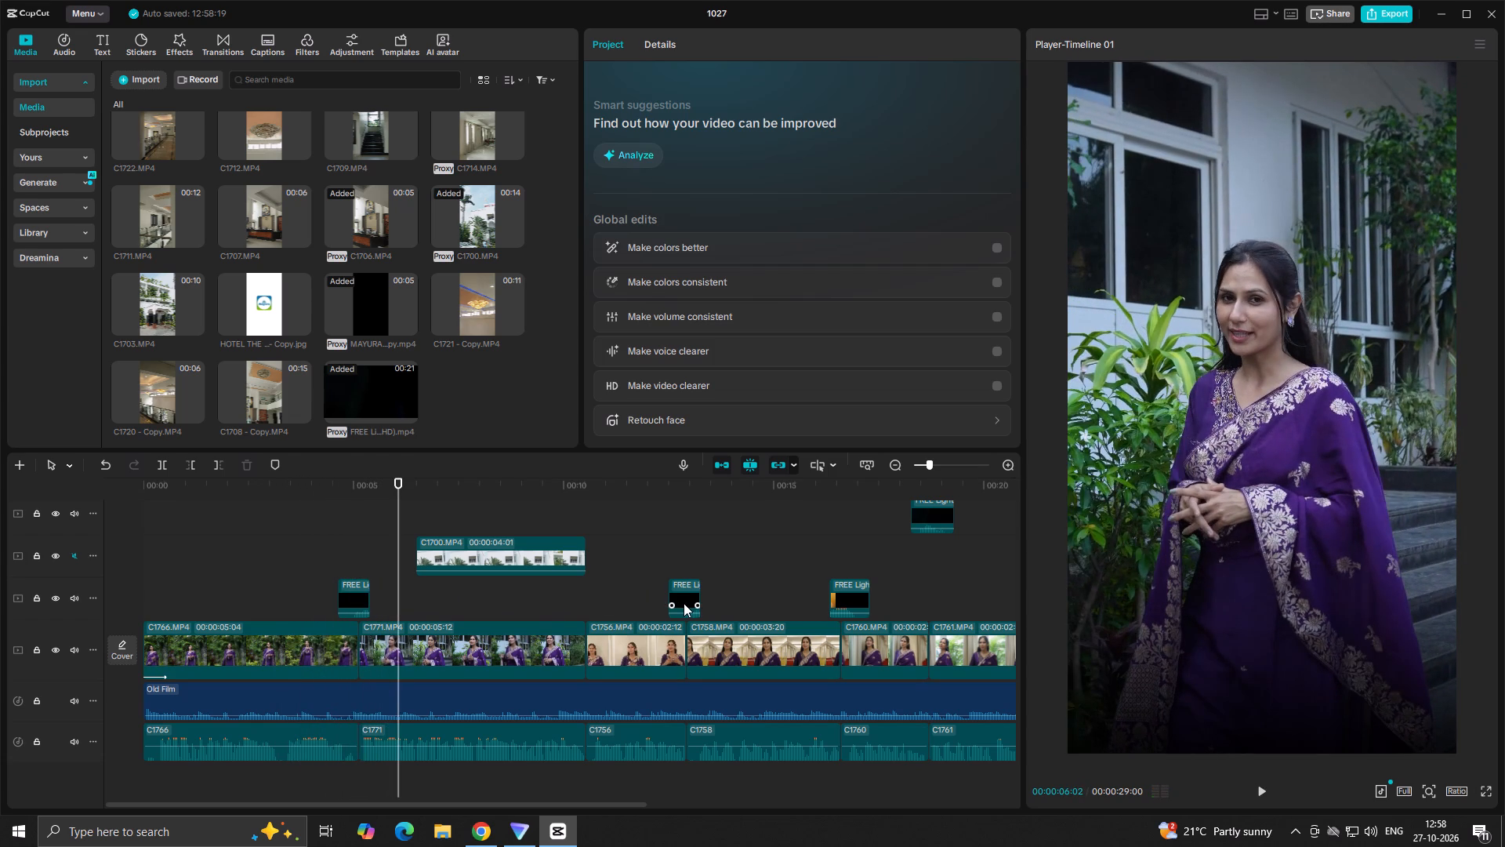
left_click(684, 603)
left_click_drag(684, 603, 415, 514, "alt")
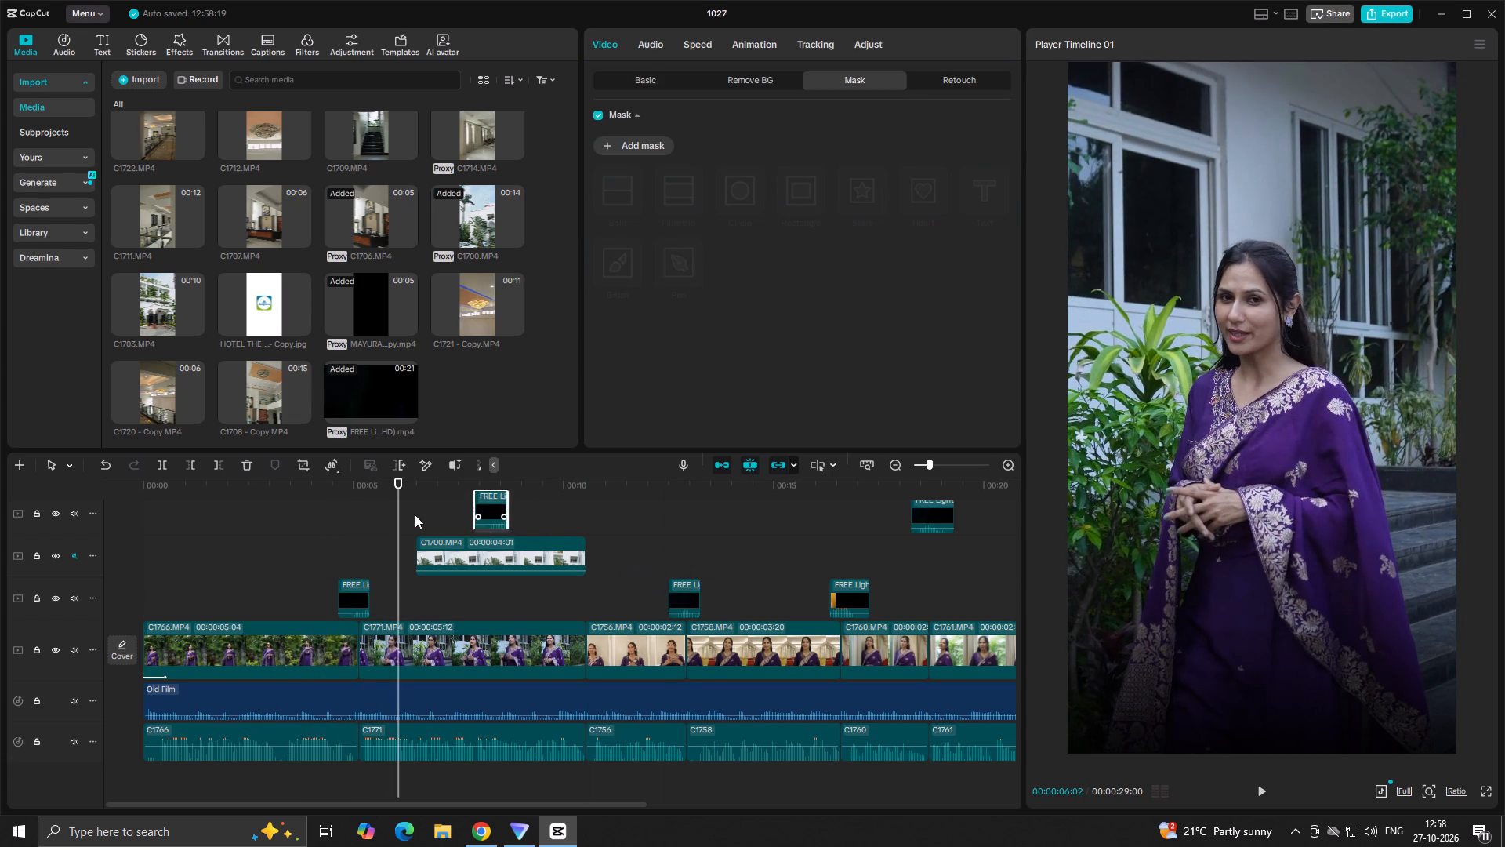
left_click_drag(415, 514, 409, 518, "alt")
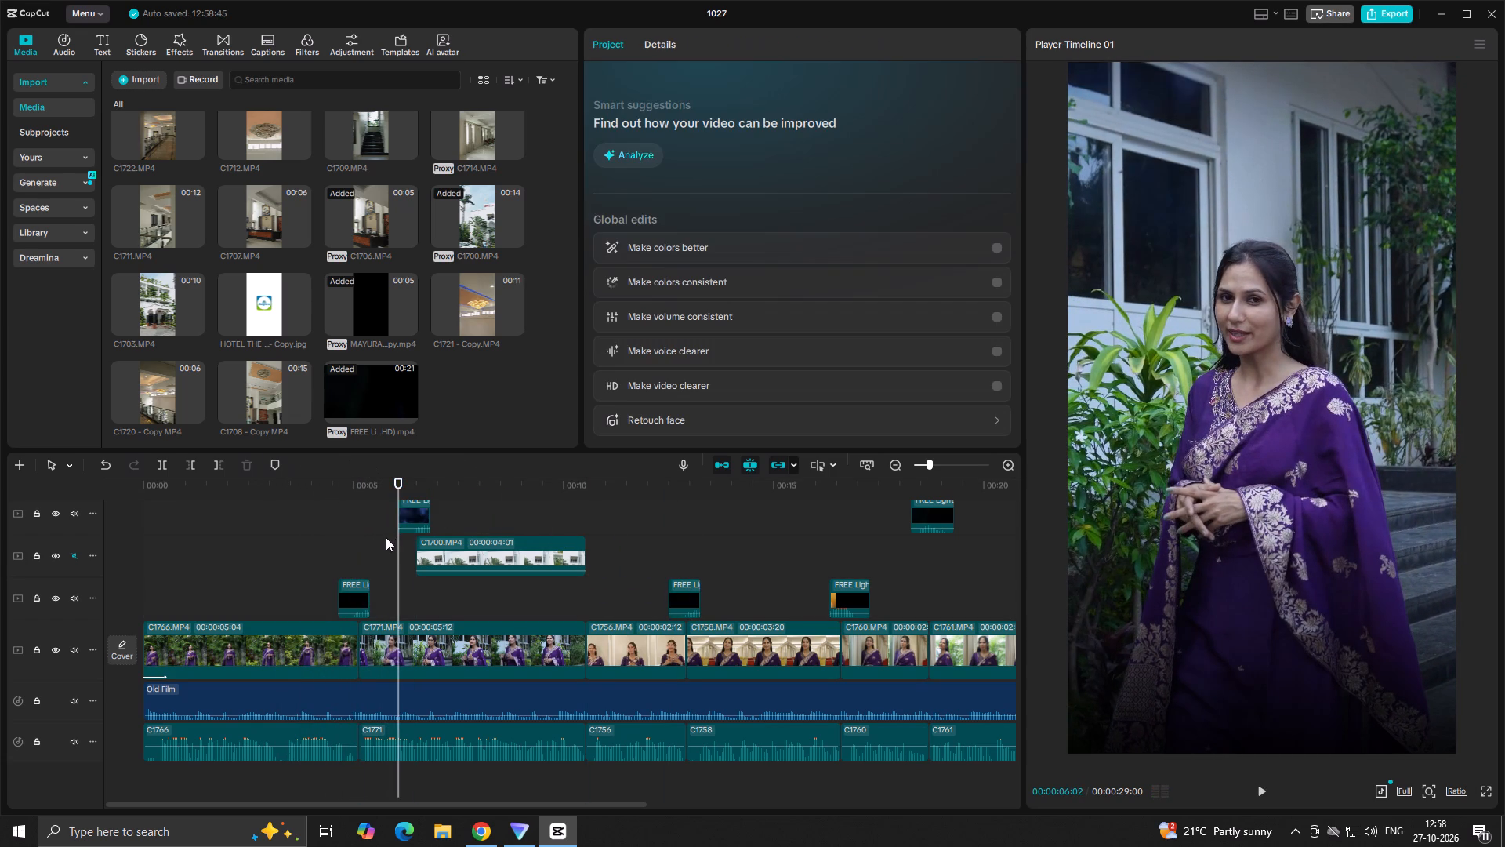
left_click(385, 538)
key("space")
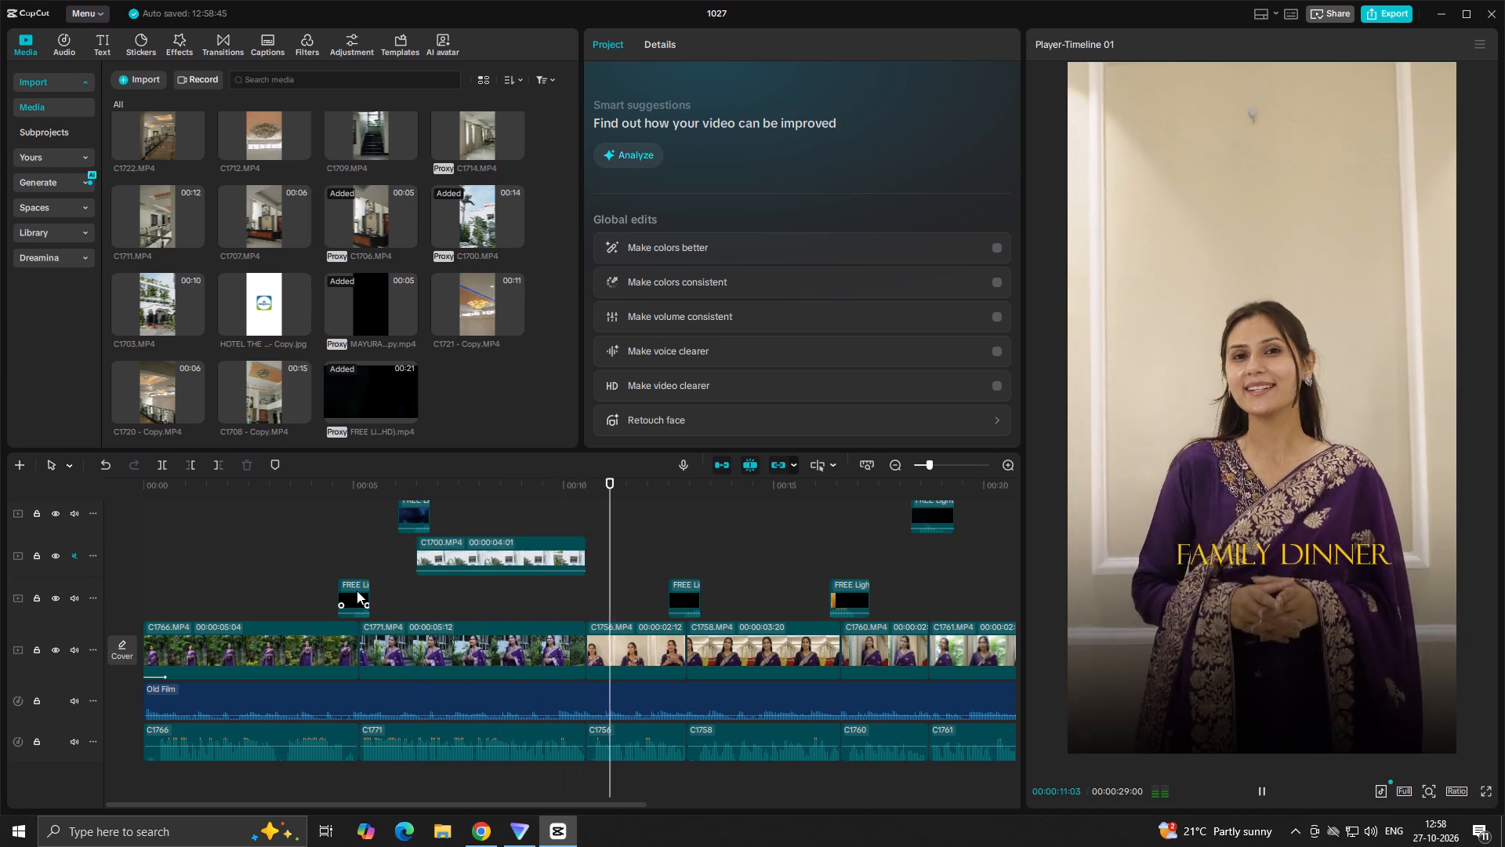
key("space")
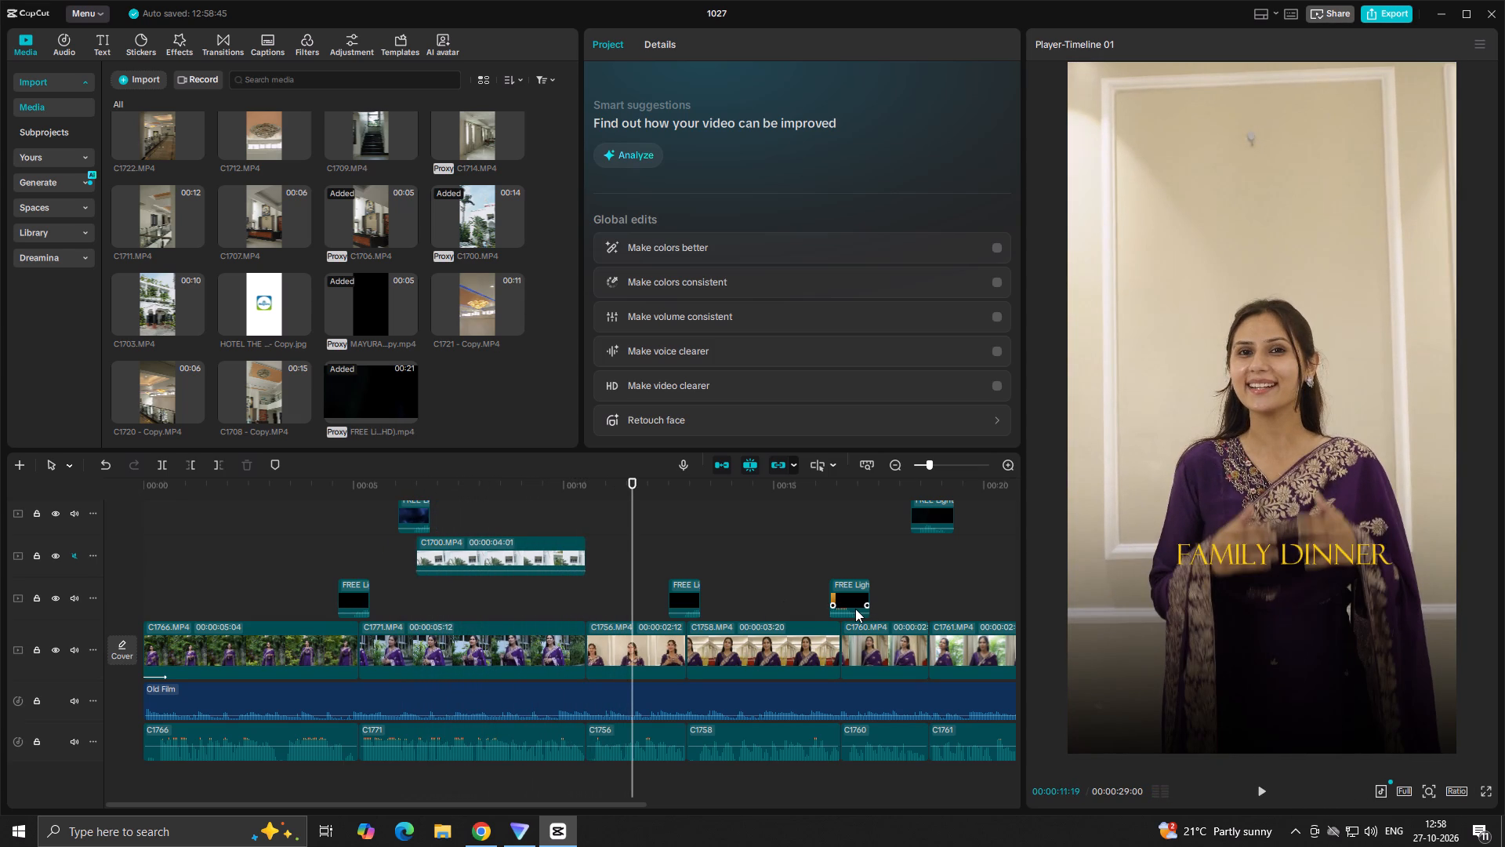
Duplicate the light leak from the C1758–C1760 cut to the end of the C1700 overlay, and play back into the outro.
left_click_drag(854, 608, 600, 511)
left_click(557, 522)
key("space")
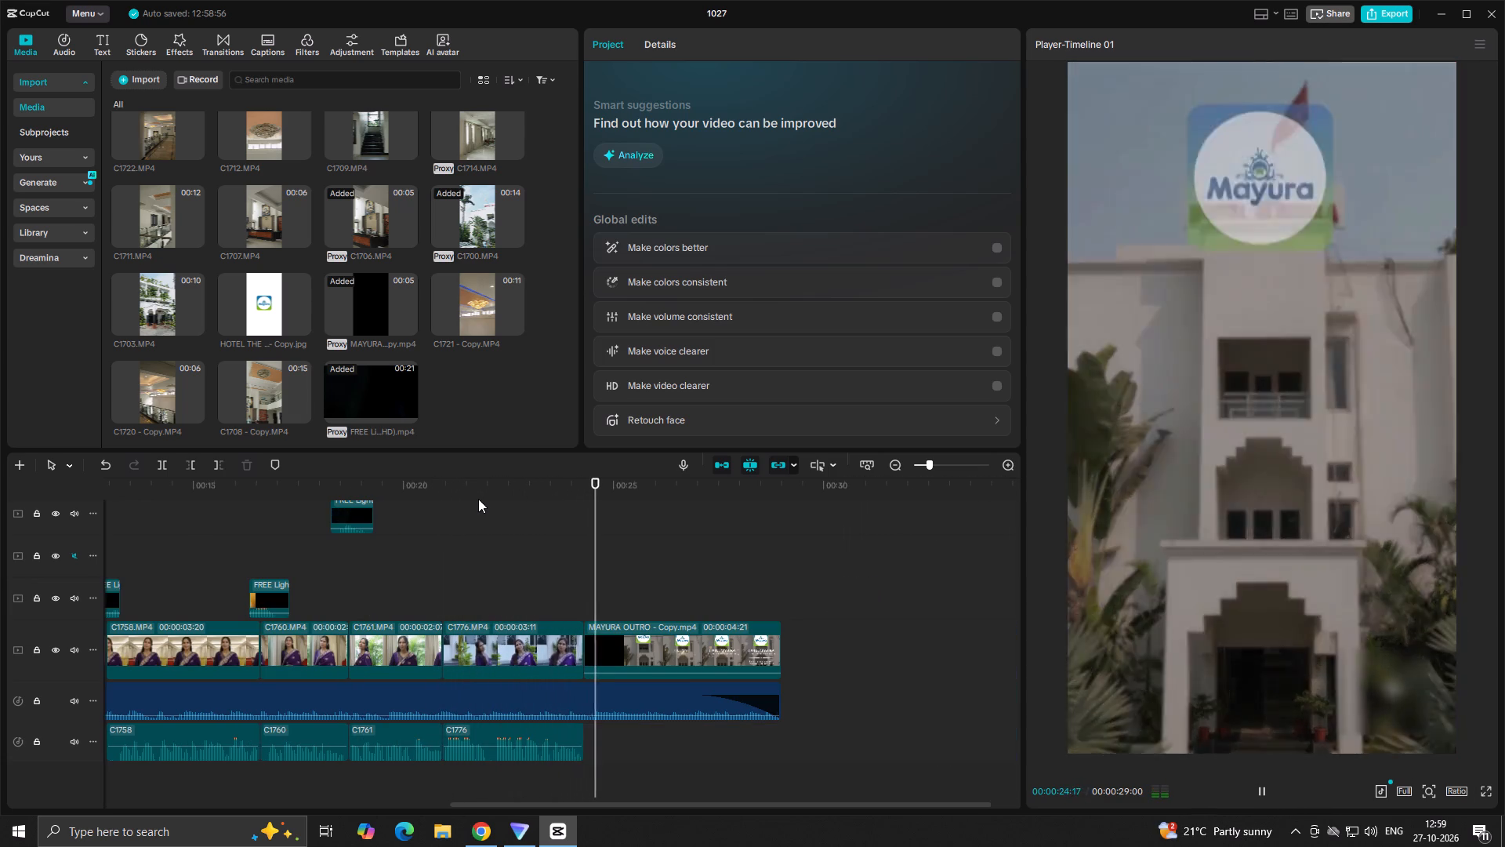
key("space")
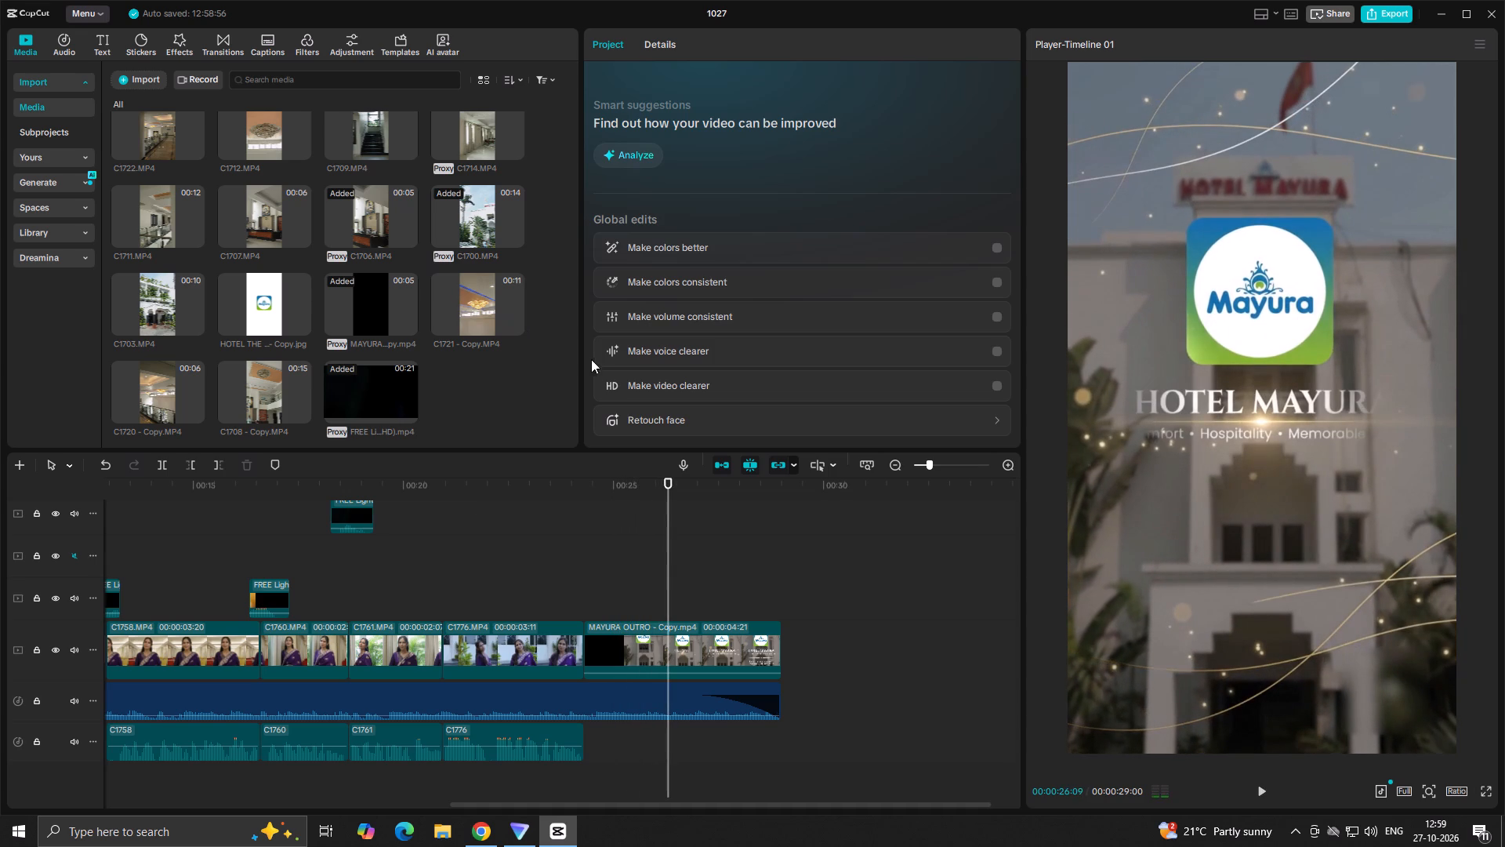
Add the HOTEL THE MAYURA logo image to the timeline on a new track above all the titles and overlays.
scroll(516, 558, "down", 14, "ctrl")
left_click(496, 543)
left_click_drag(496, 543, 325, 531)
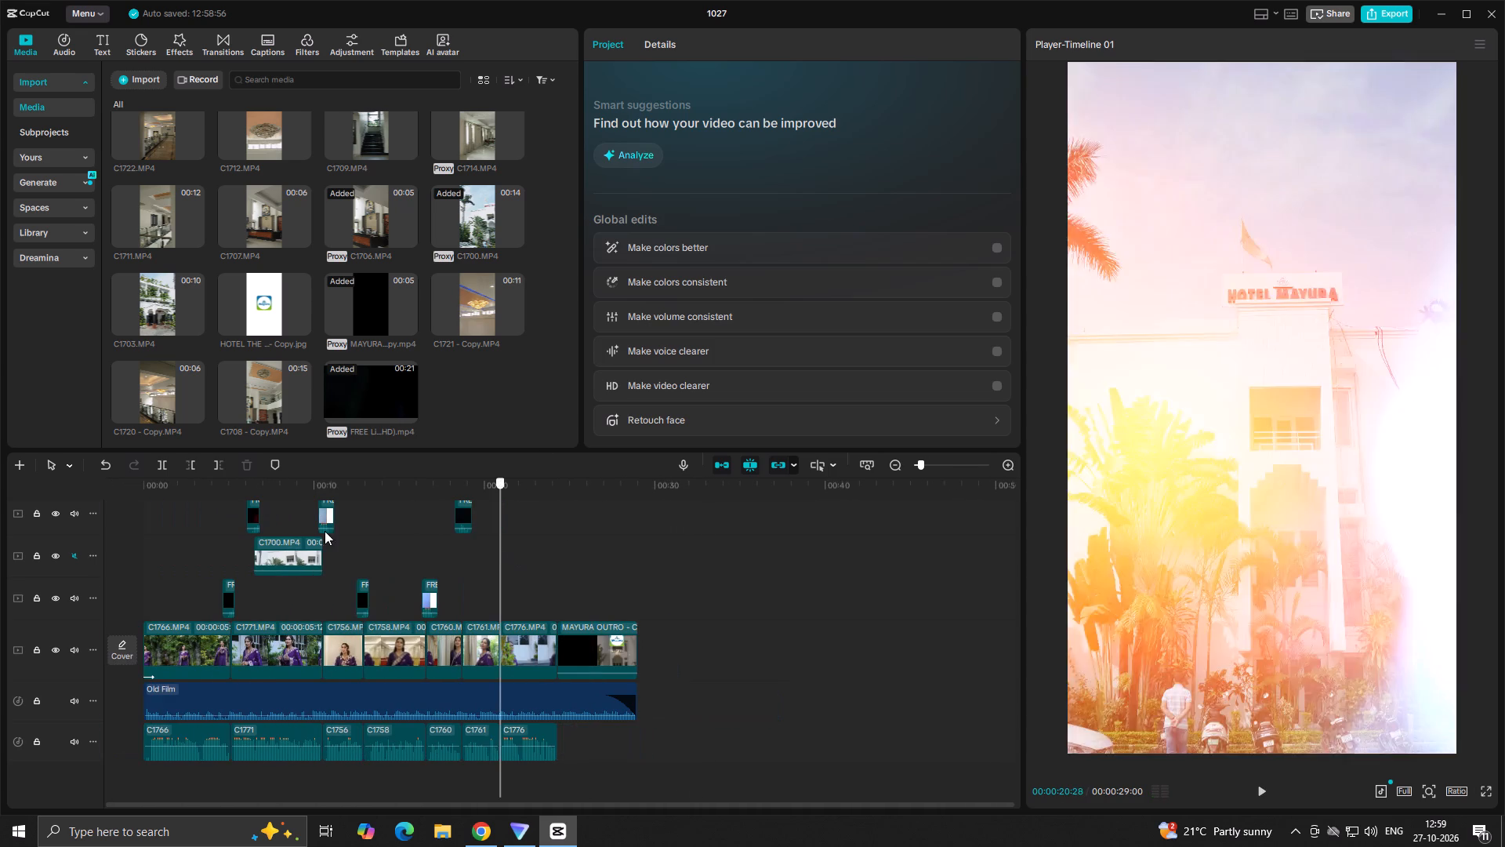
left_click_drag(325, 531, 0, 516)
scroll(276, 541, "up", 7)
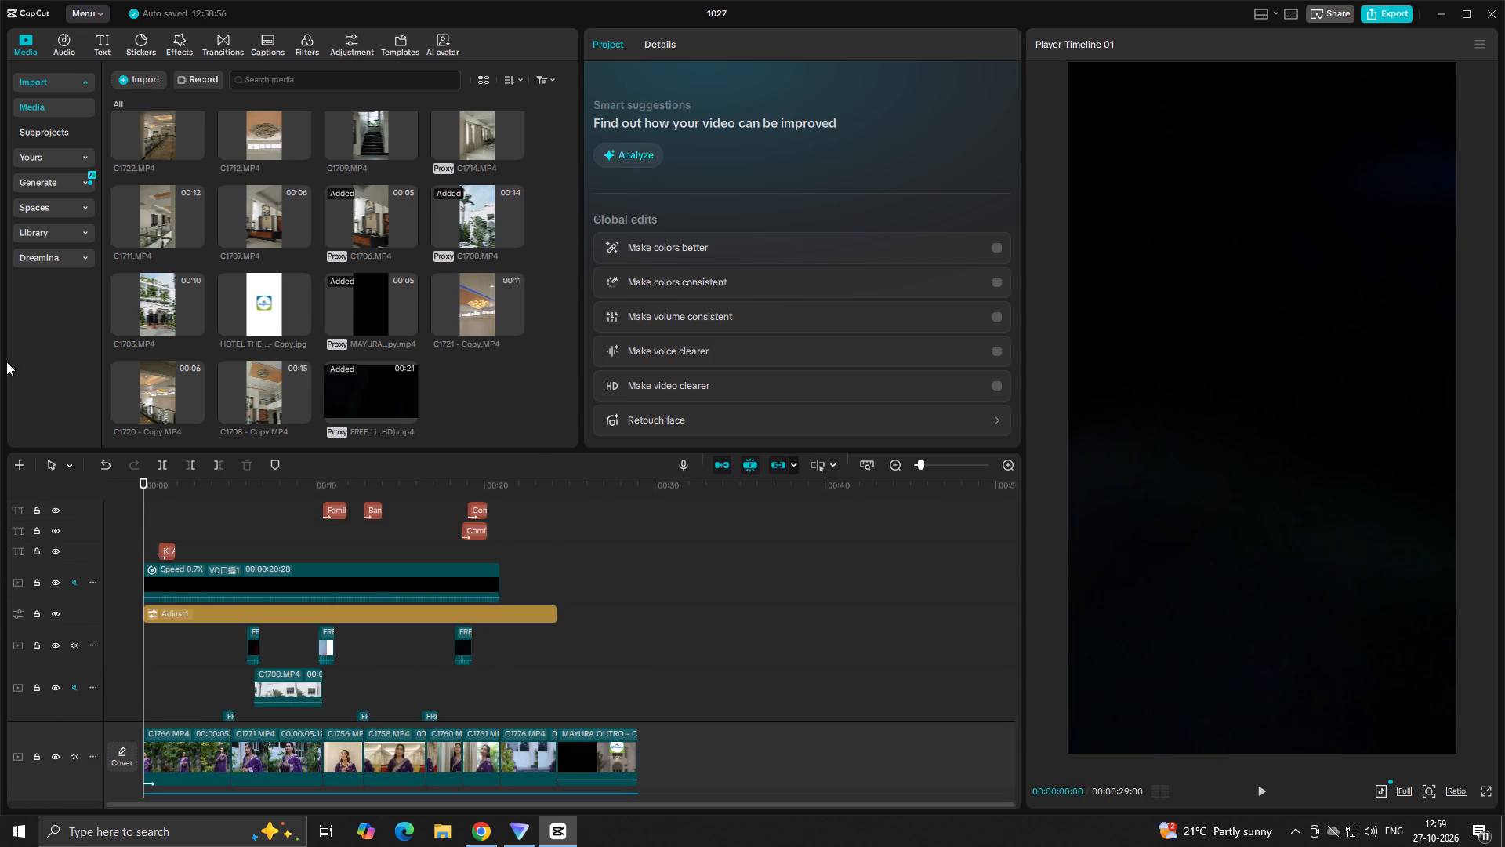
left_click_drag(263, 289, 161, 496)
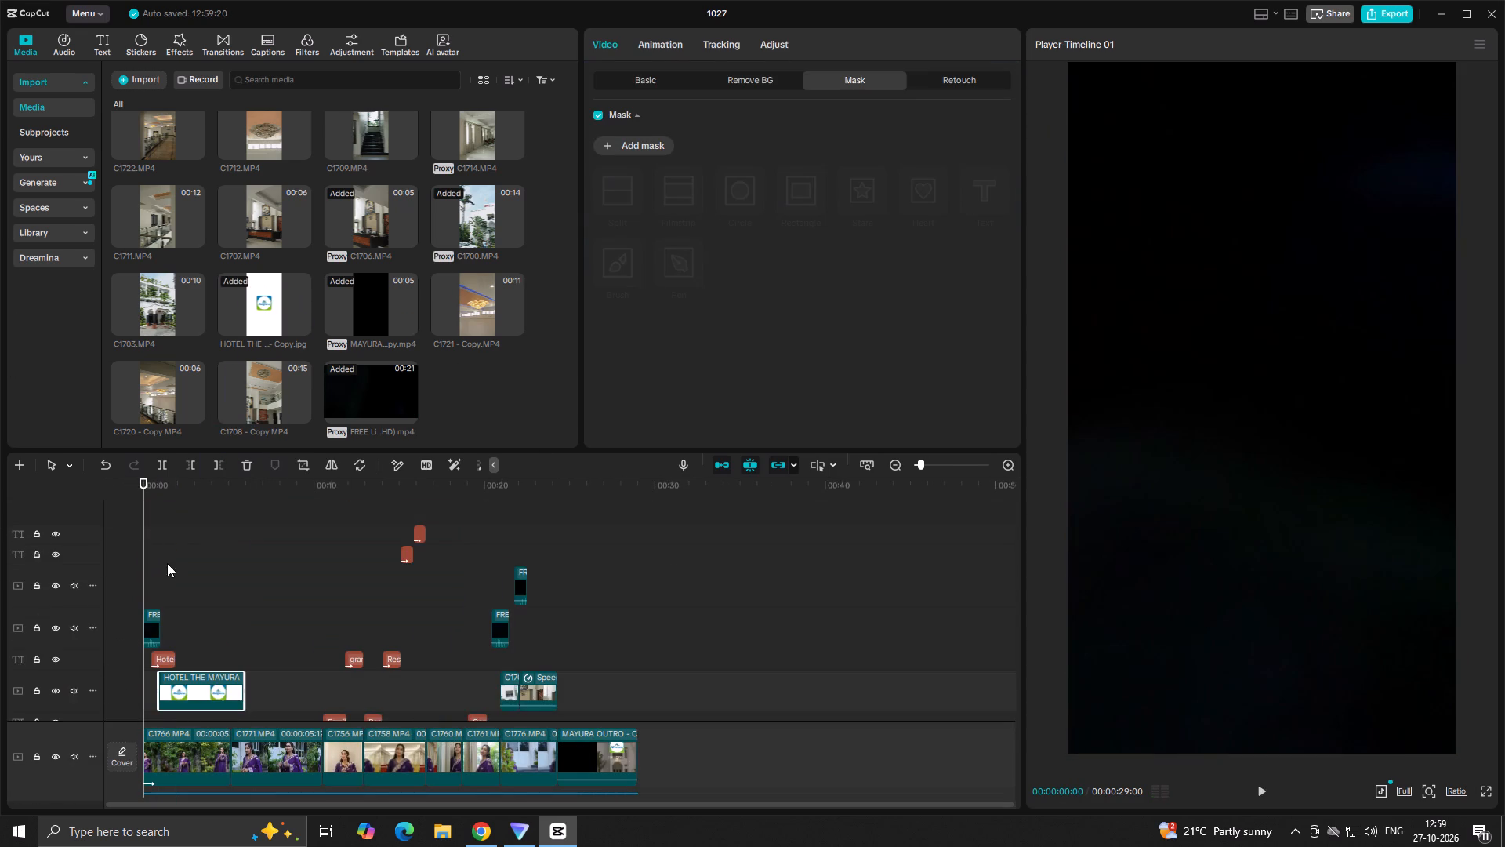
scroll(169, 565, "up", 4)
left_click_drag(201, 704, 227, 510)
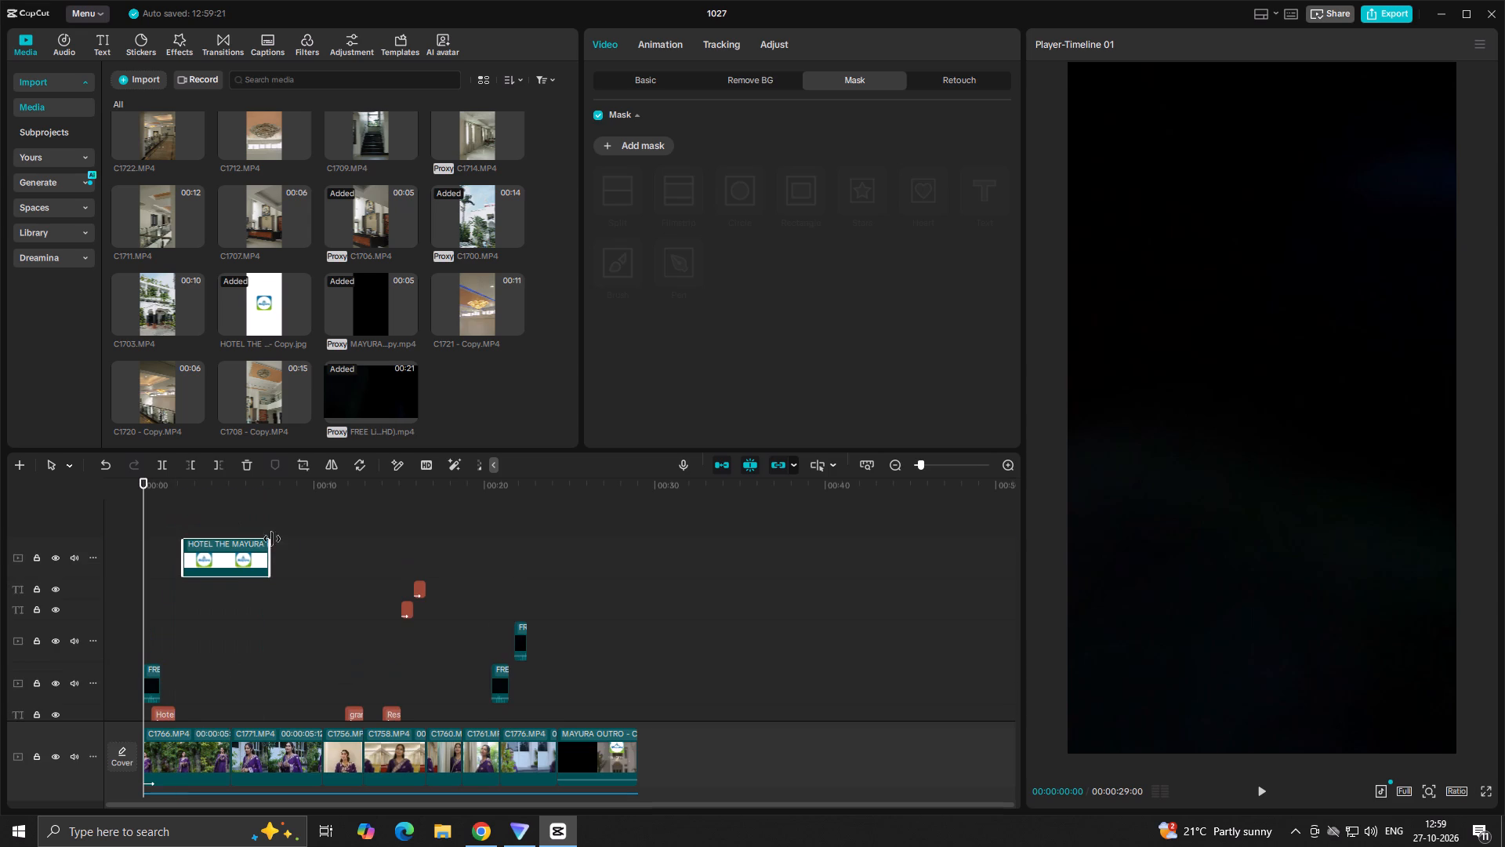
scroll(305, 539, "up", 4)
left_click(219, 538)
Extend the logo image from the video's beginning to the start of the outro, for a duration of 00:00:24:09.
left_click(201, 565)
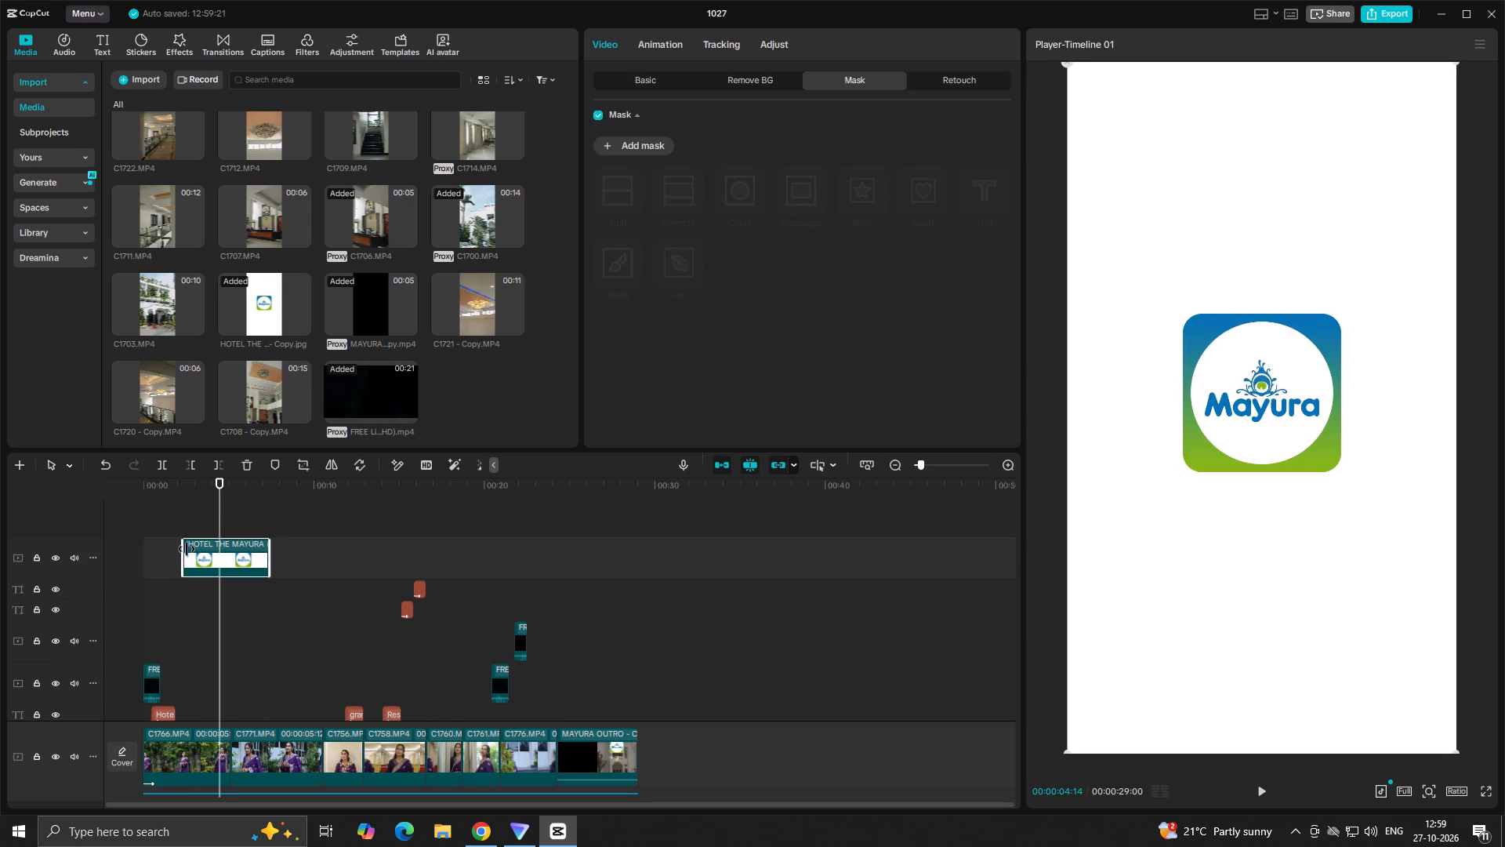
left_click_drag(176, 555, 33, 574)
left_click(229, 549)
left_click_drag(186, 555, 0, 567)
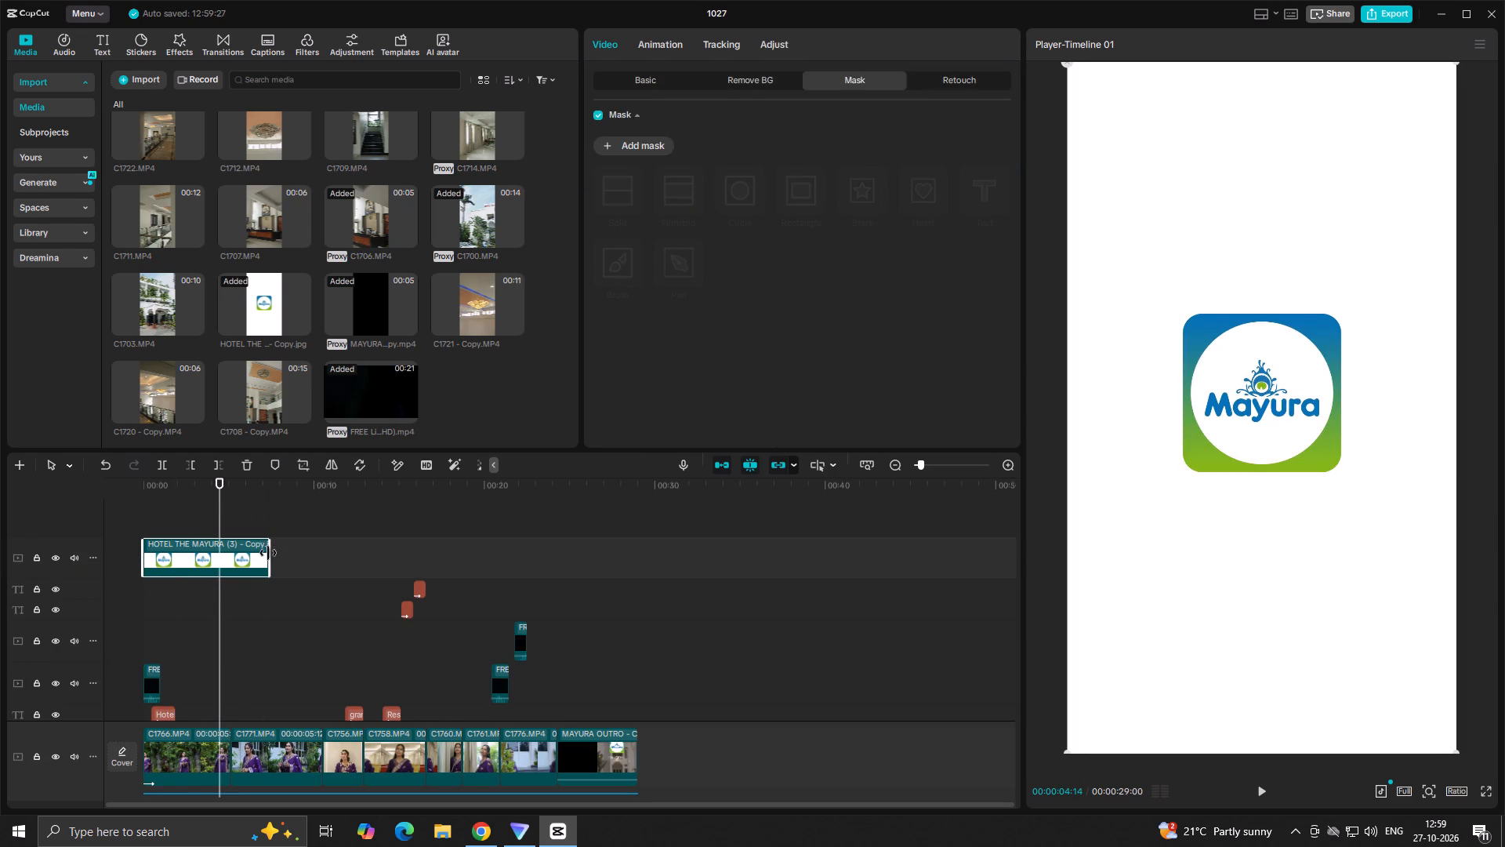
left_click_drag(267, 554, 655, 567)
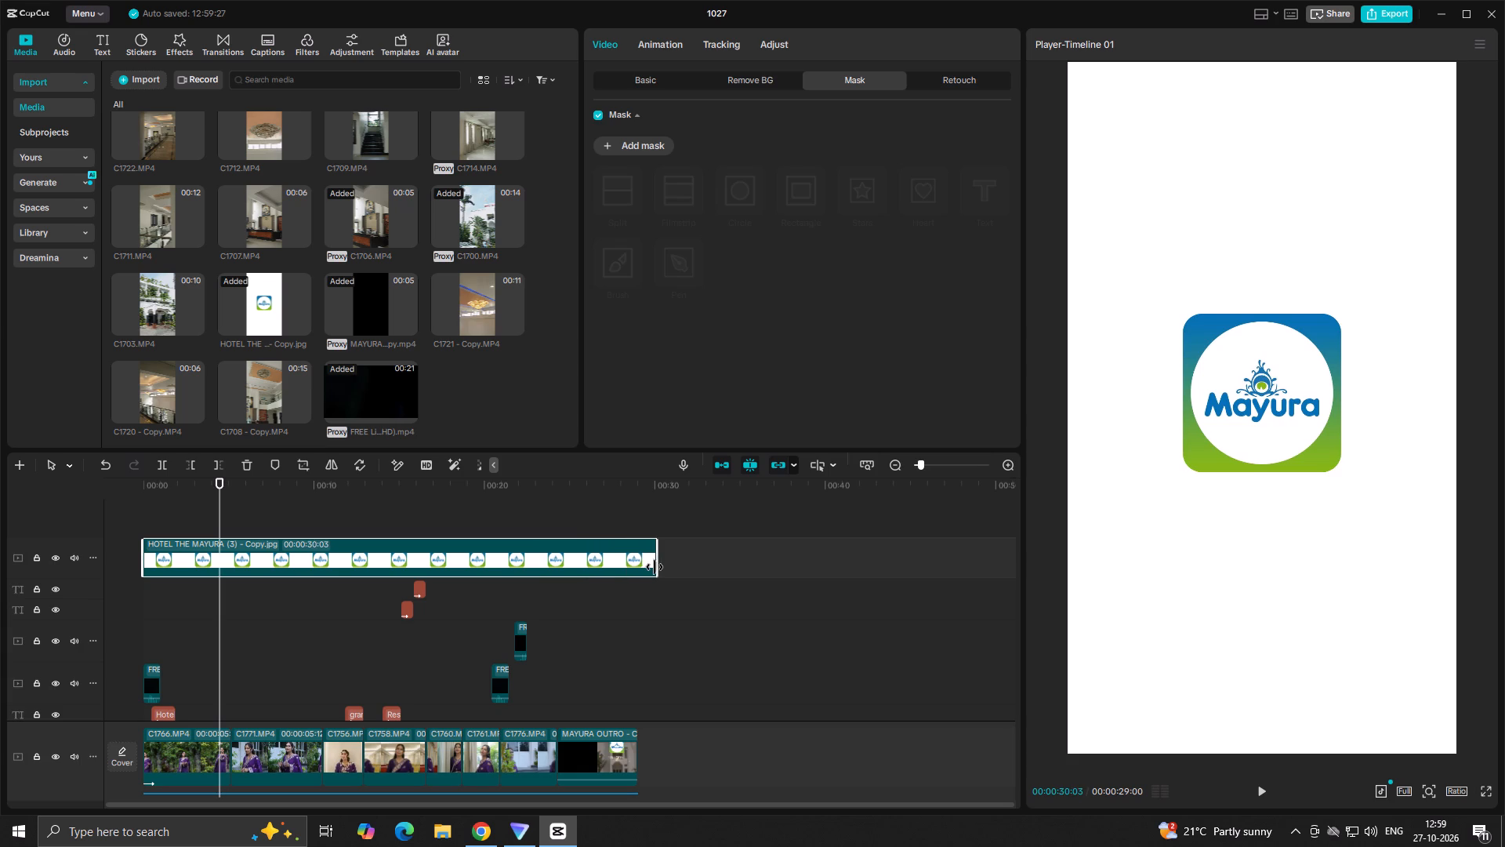
left_click_drag(655, 567, 551, 609)
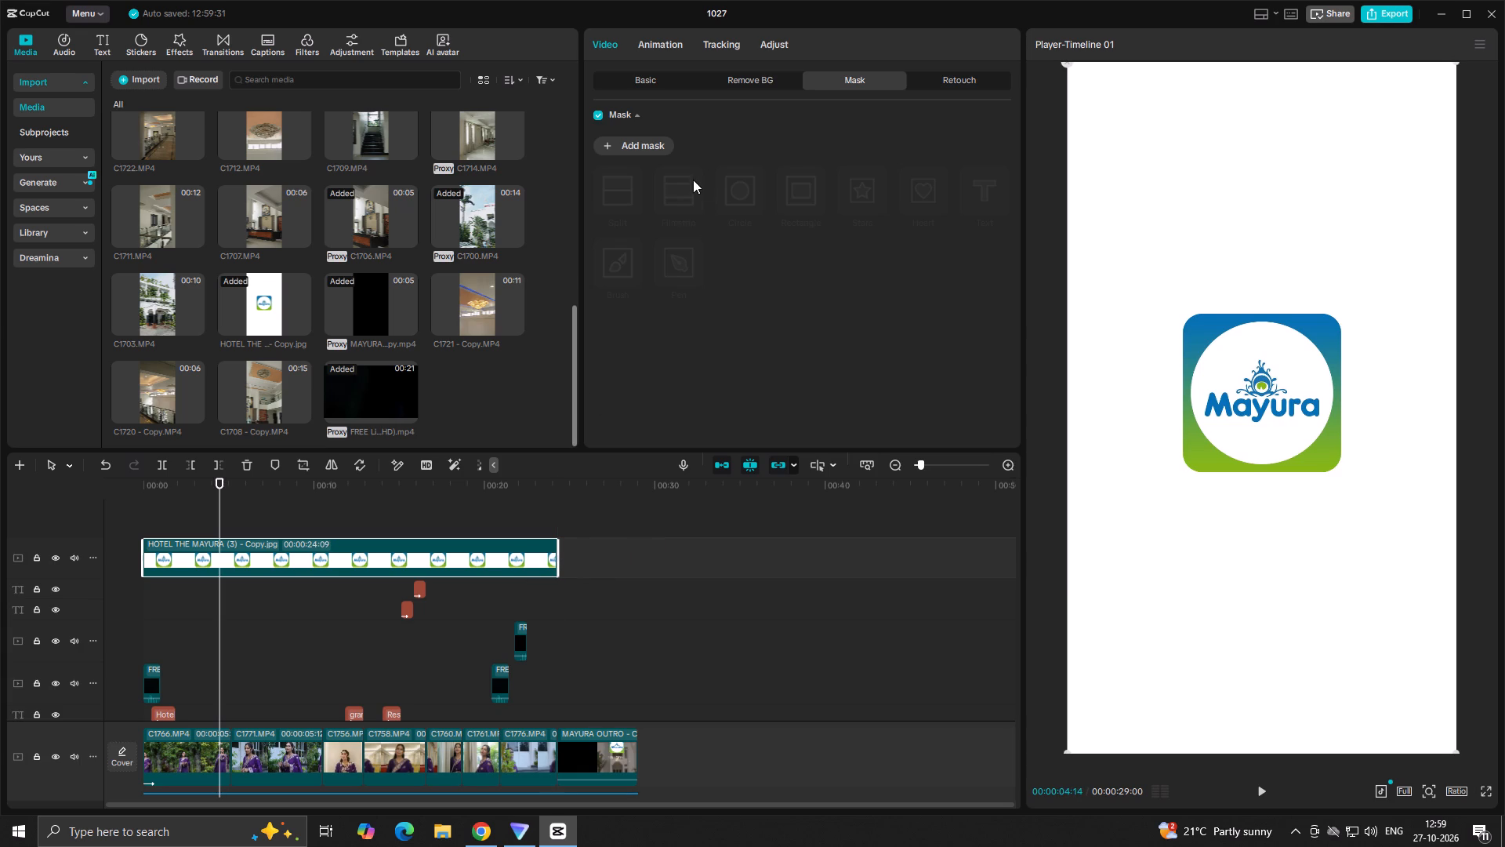
Remove the logo image's white background with Auto removal.
left_click(648, 83)
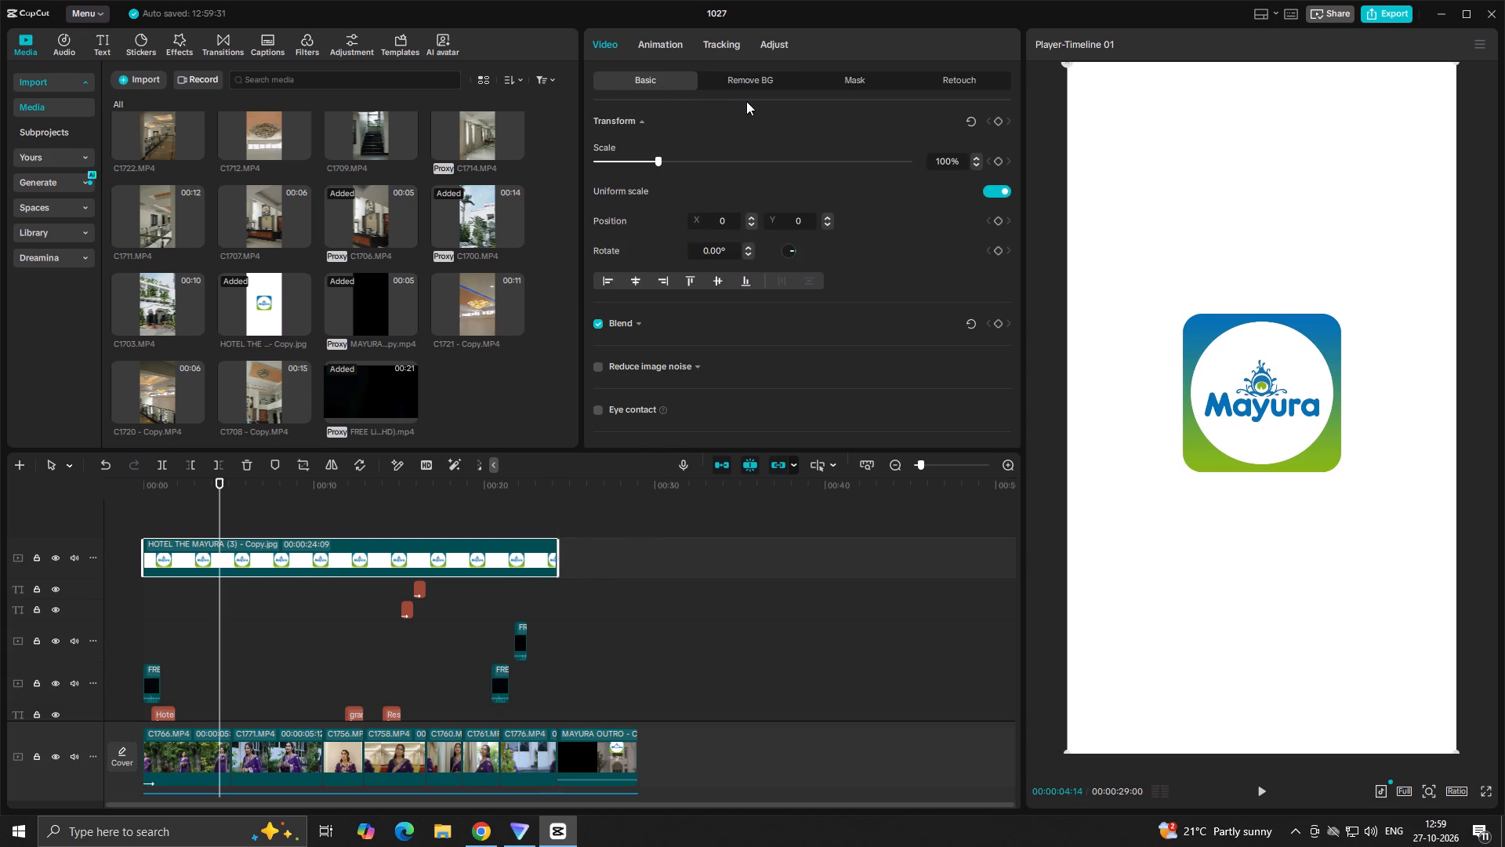
left_click(754, 80)
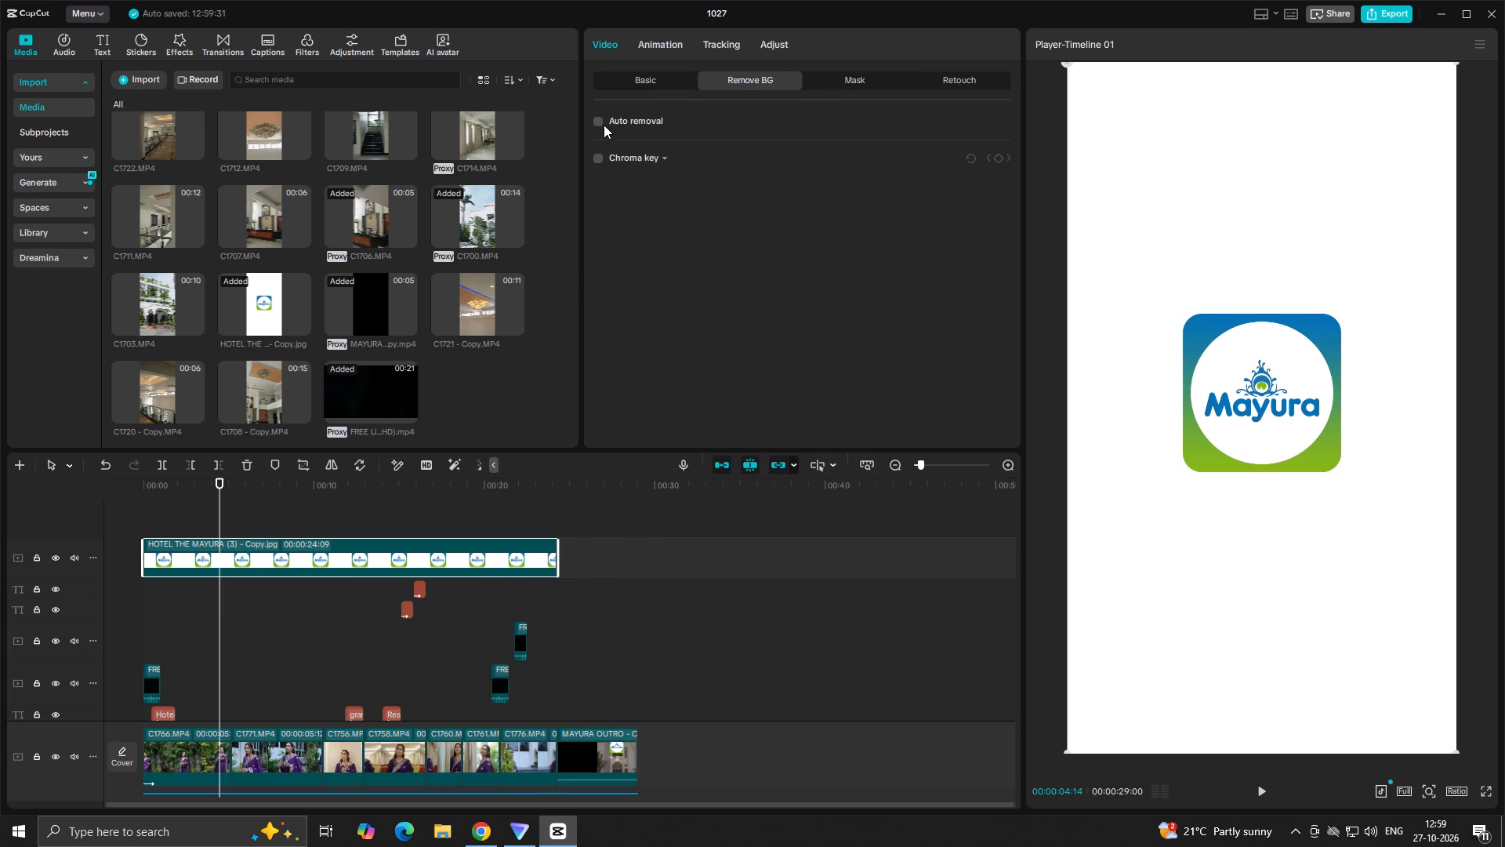
left_click(598, 122)
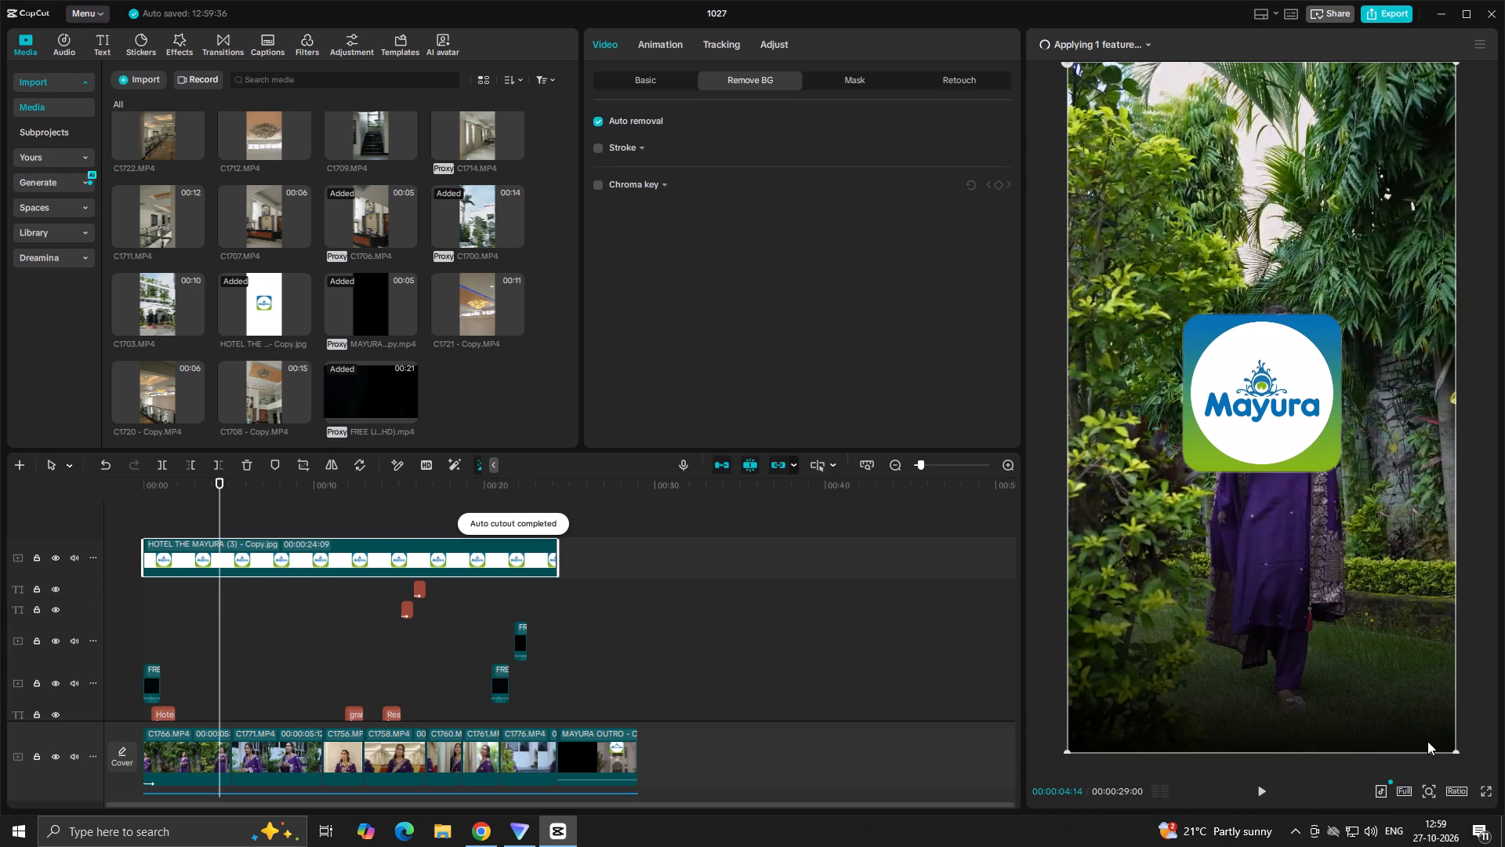
Shrink the Mayura logo to a small watermark and place it in the upper-right corner of the video frame.
left_click_drag(1067, 749, 1249, 485)
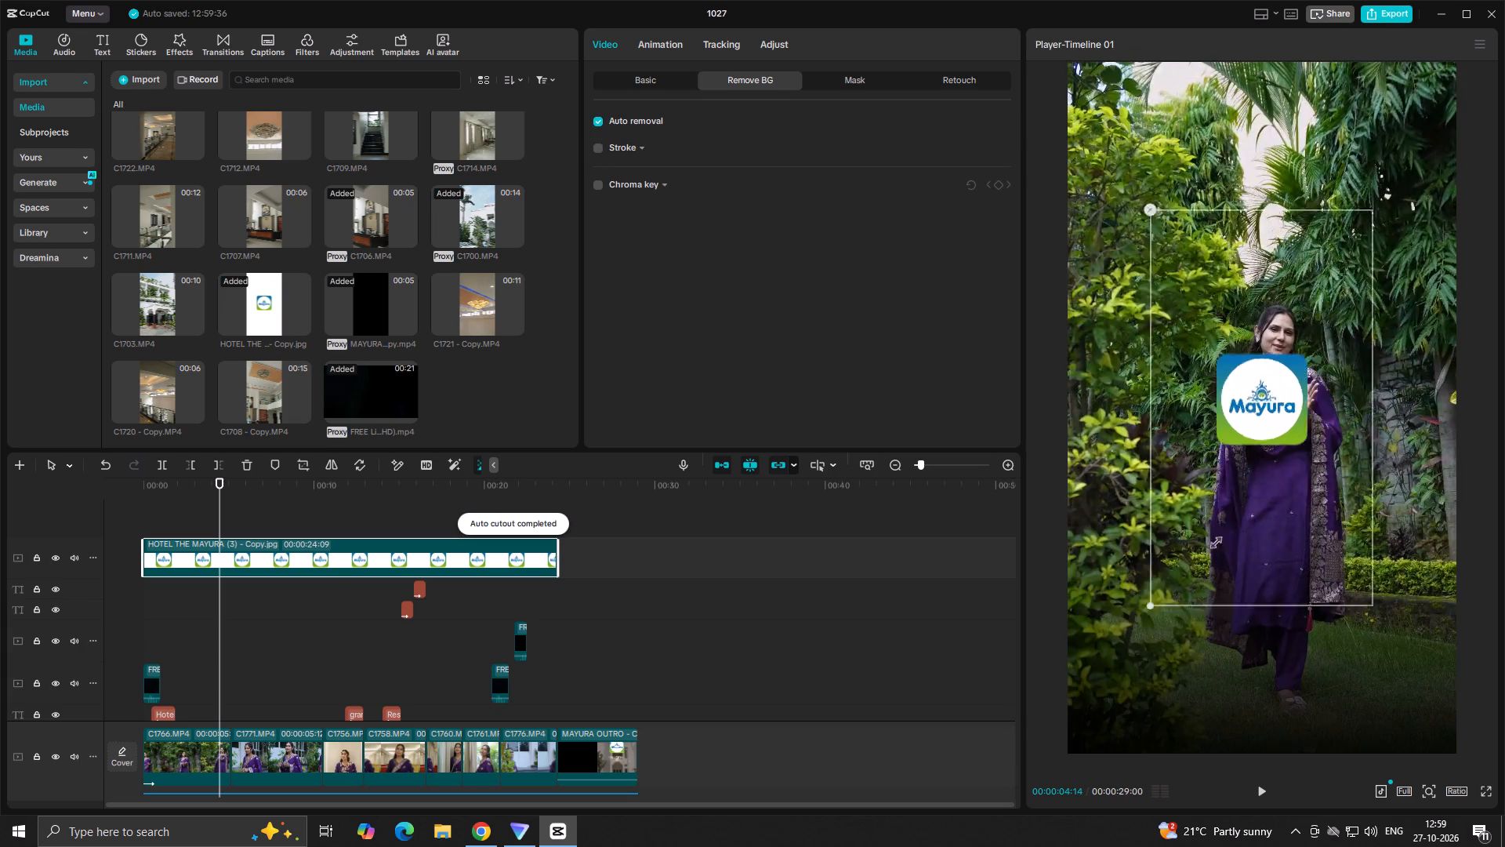
left_click_drag(1249, 485, 1334, 364)
left_click_drag(1271, 405, 1302, 357)
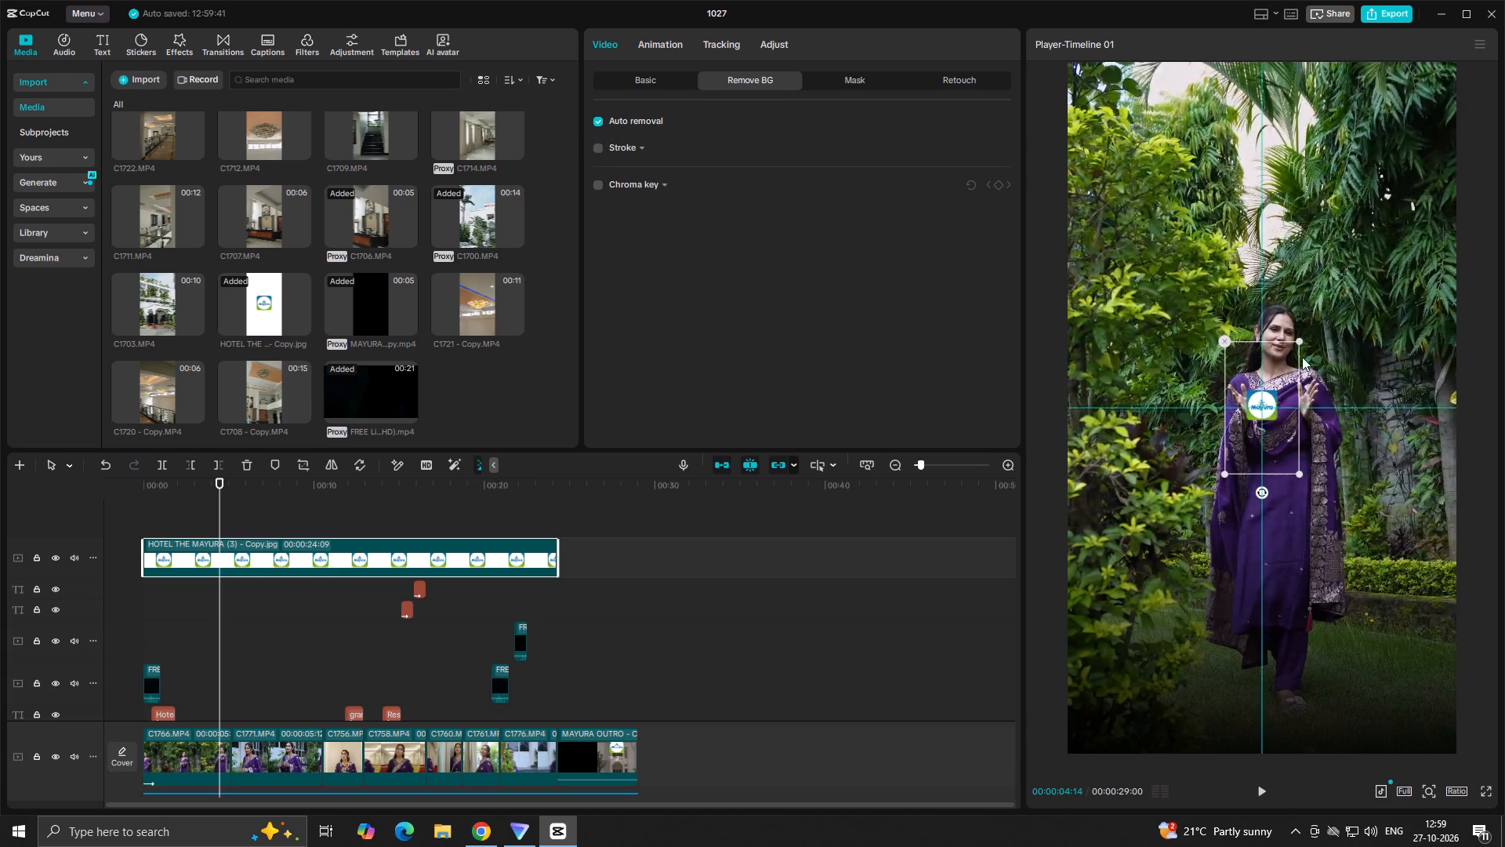
left_click_drag(1302, 357, 1426, 97)
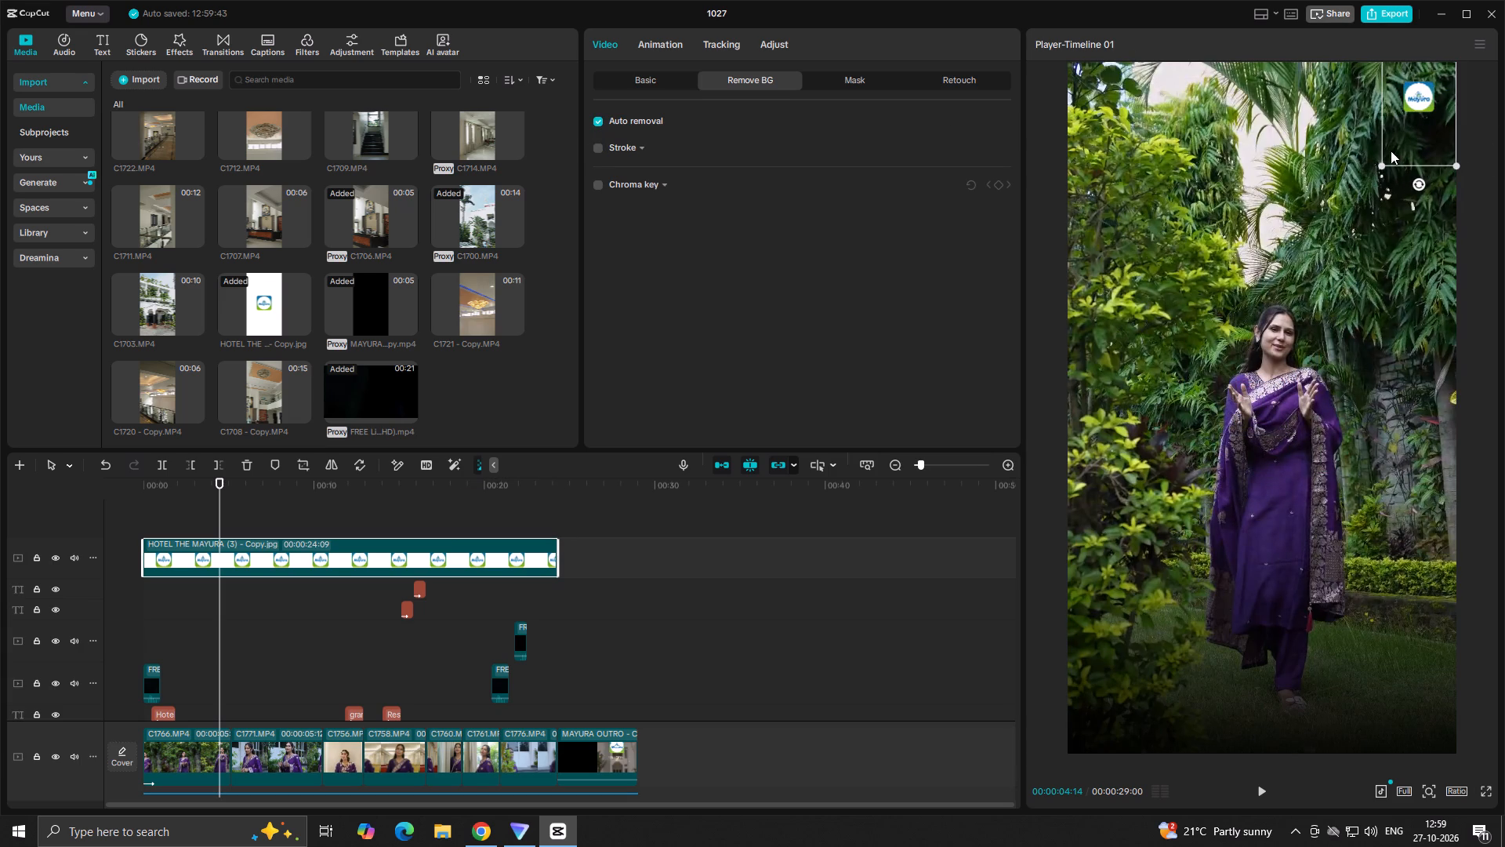
left_click_drag(1380, 164, 1366, 189)
Play back the whole video from the beginning to check the logo watermark, titles, light leaks, and outro.
left_click(650, 642)
left_click_drag(650, 642, 648, 641)
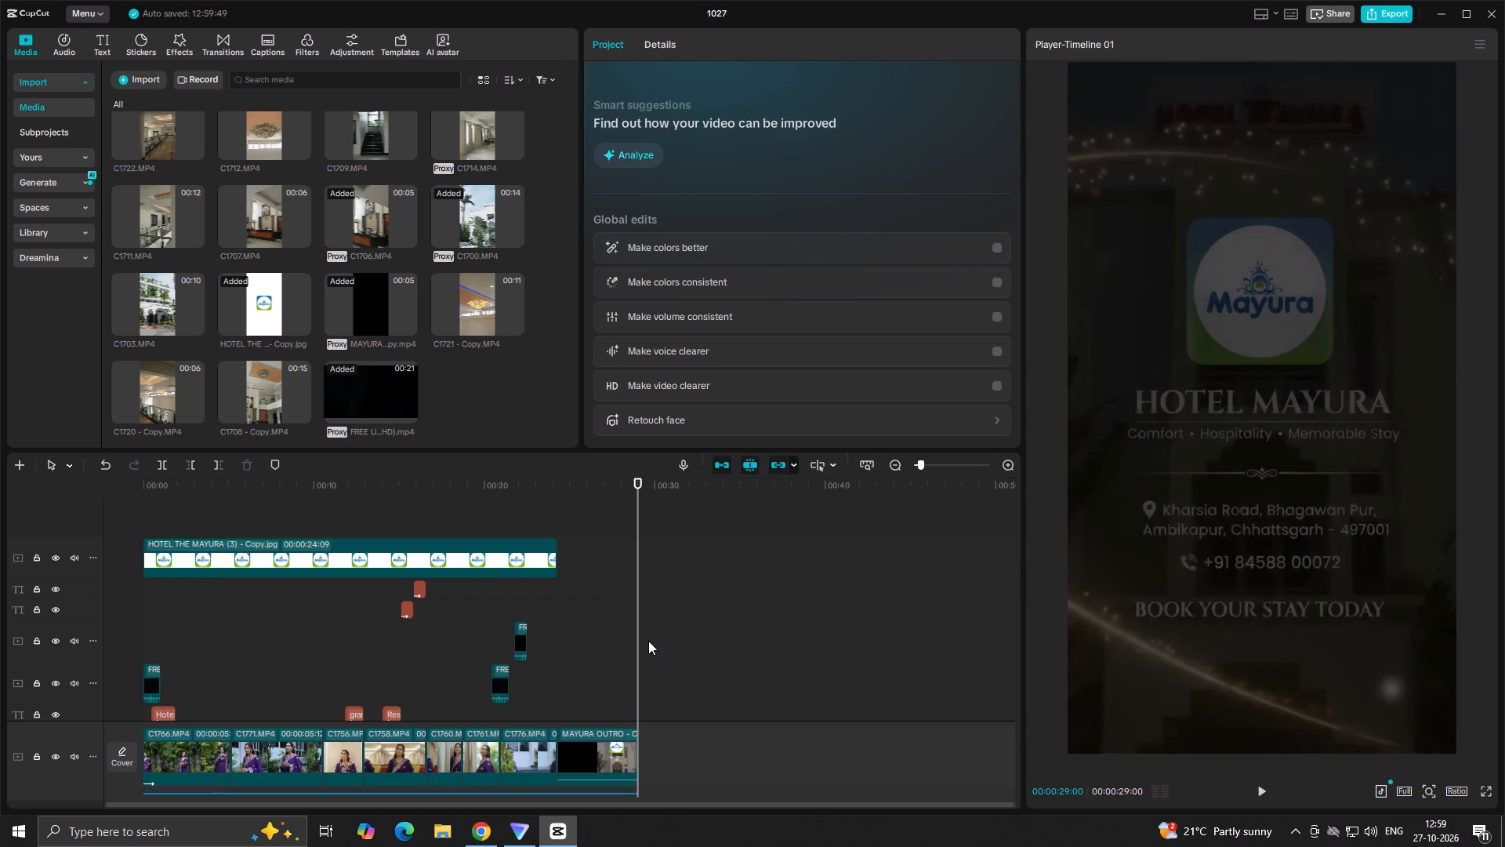
left_click_drag(648, 641, 0, 830)
left_click(462, 634)
left_click_drag(462, 634, 0, 697)
key("space")
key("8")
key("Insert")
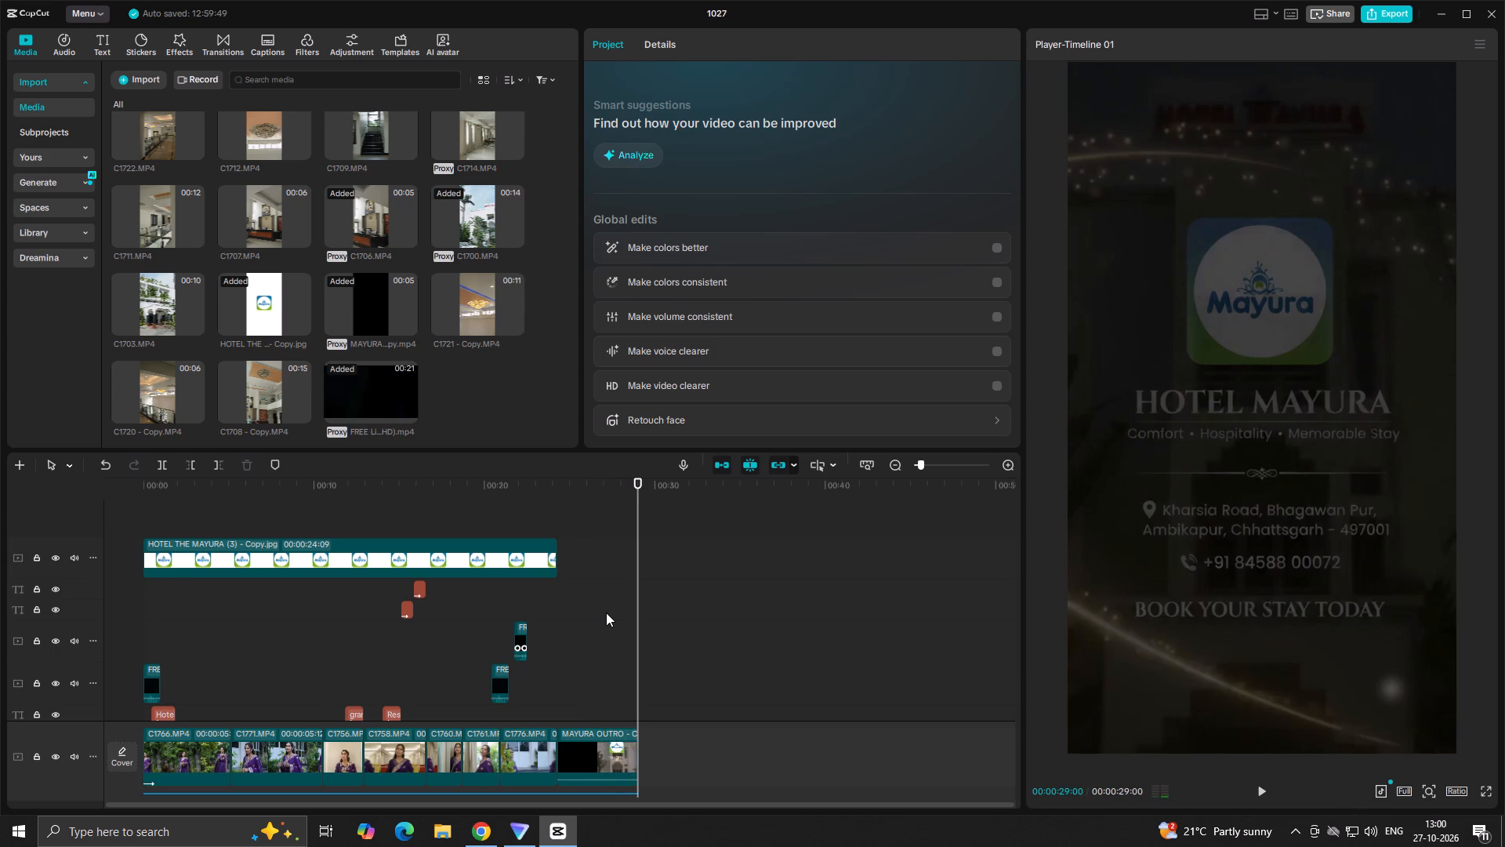